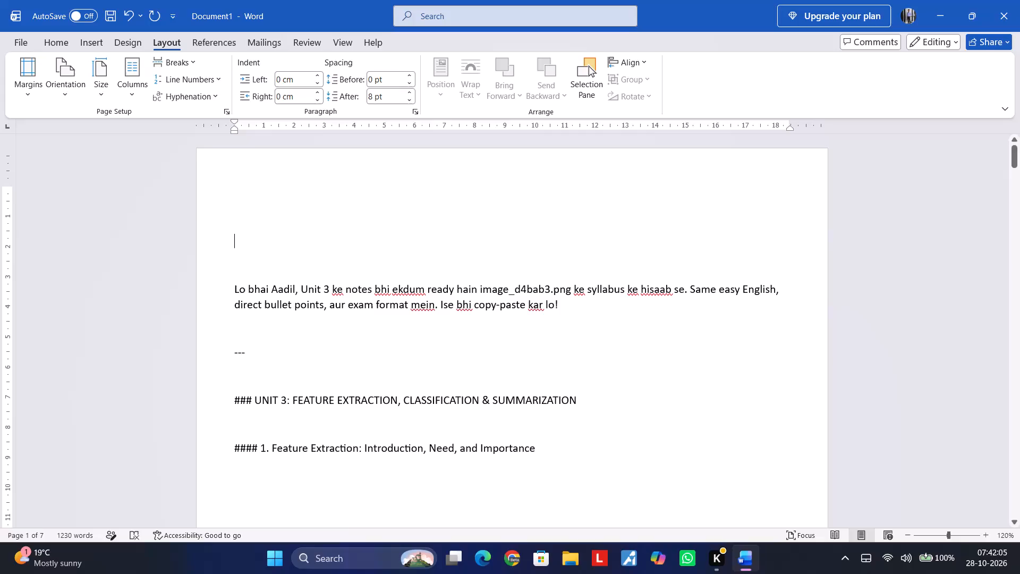
# Insert a blank line at the top of the document and paste the copied Unit 1 notes above the Unit 3 notes.
pyautogui.click(325, 184)
pyautogui.click(309, 181)
pyautogui.click(299, 174)
pyautogui.press('Return')
pyautogui.press('Up')
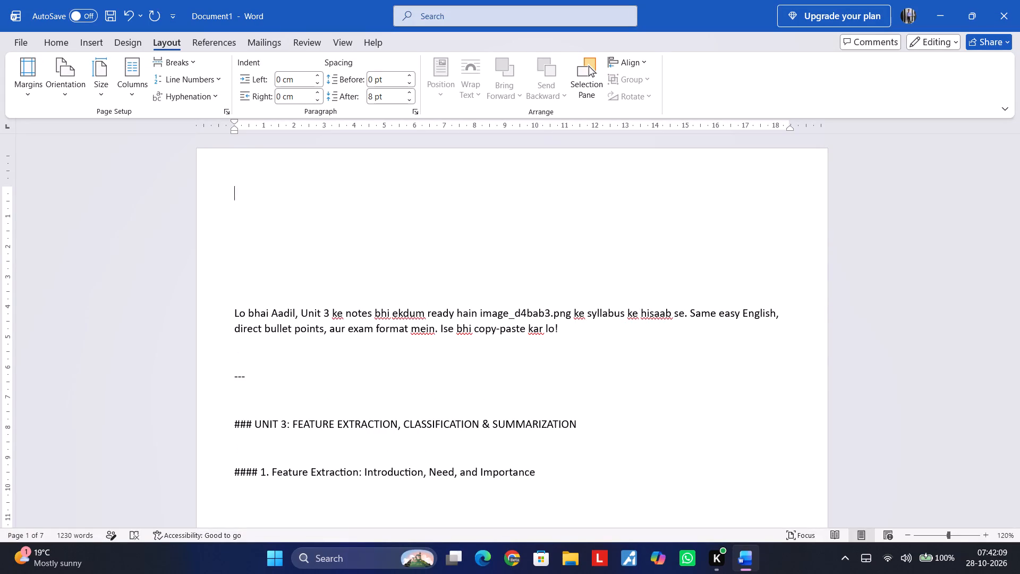
pyautogui.hotkey('ctrl', 'v')
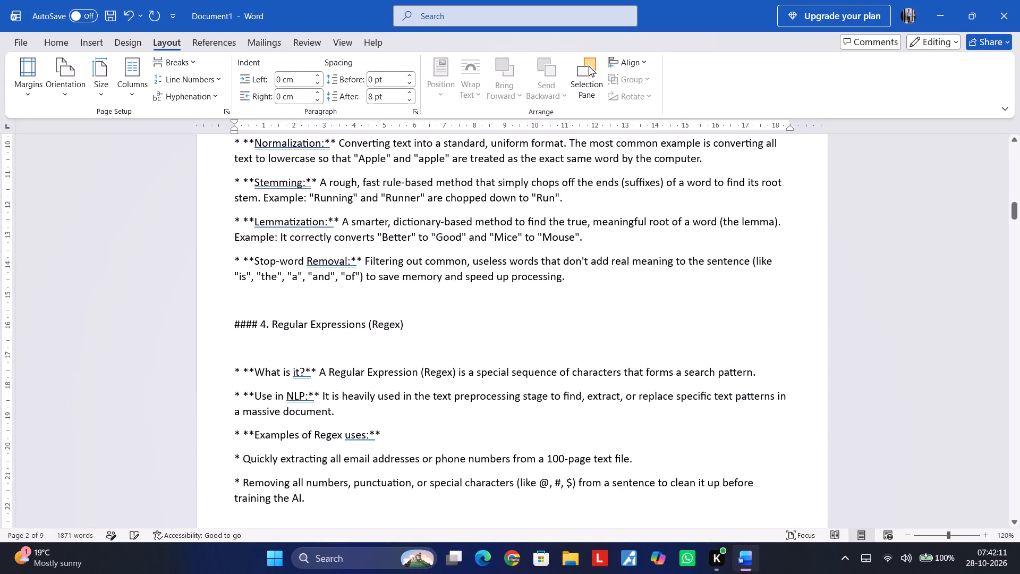
# Insert a blank line after the pasted Unit 1 notes so that the Unit 3 notes start on the following page.
pyautogui.scroll(-3, 290, 362)
pyautogui.scroll(1, 294, 345)
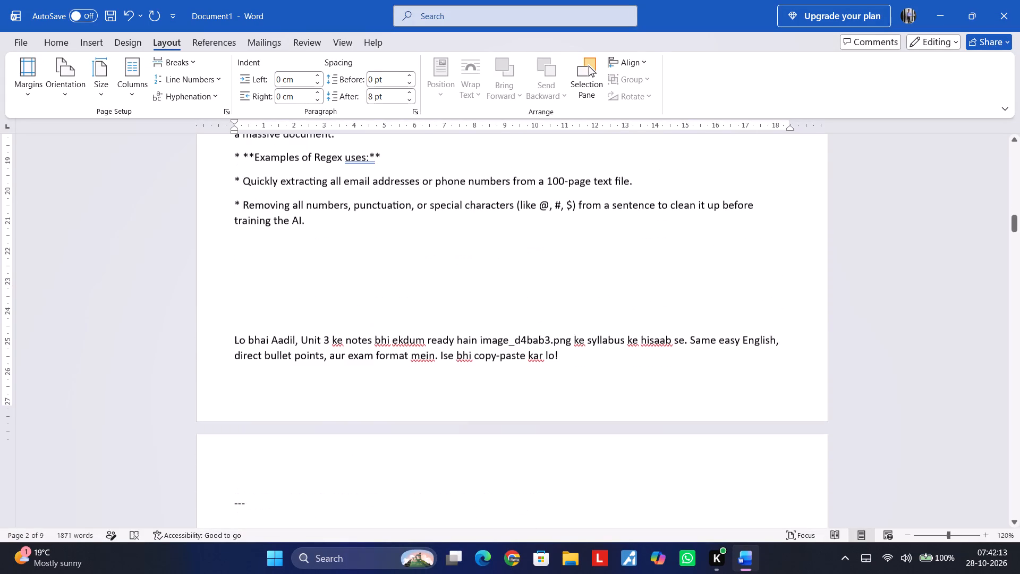
pyautogui.press('Return')
pyautogui.press('Return')
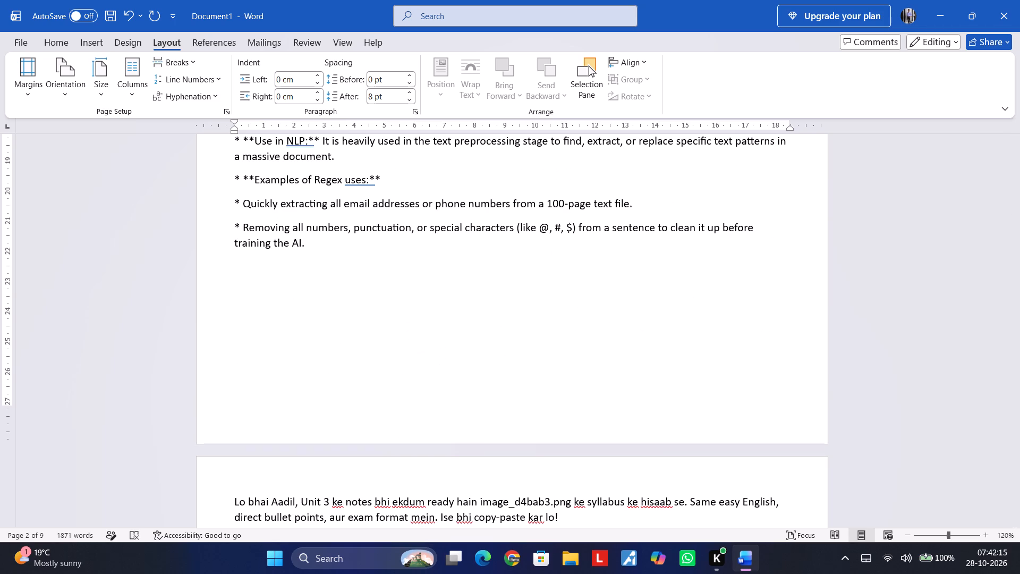
pyautogui.press('BackSpace')
# Look through the Unit 1 and Unit 3 notes to check the order and boundaries of the unit sections.
pyautogui.scroll(-3, 326, 382)
pyautogui.scroll(4, 326, 382)
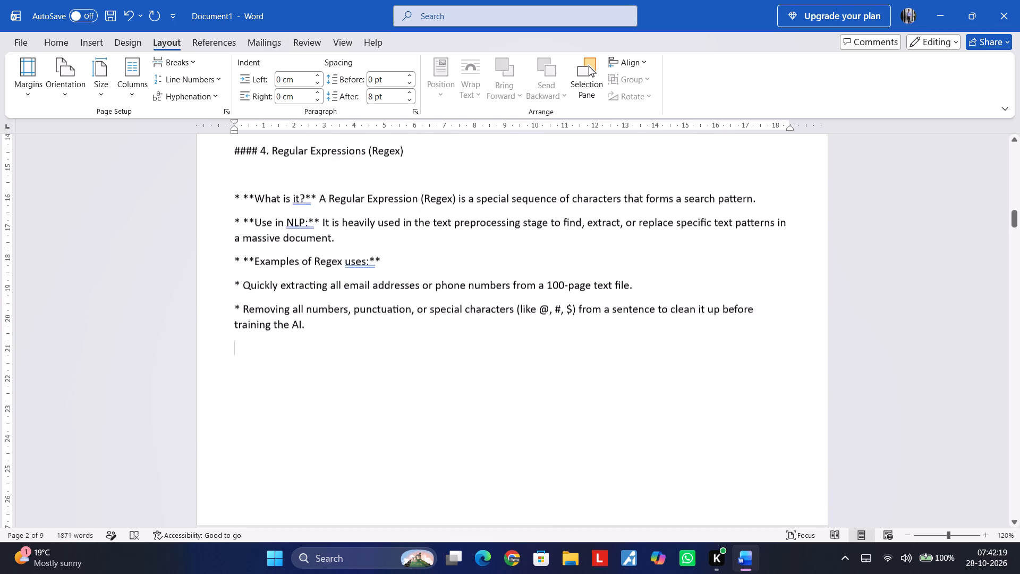
pyautogui.scroll(15, 326, 382)
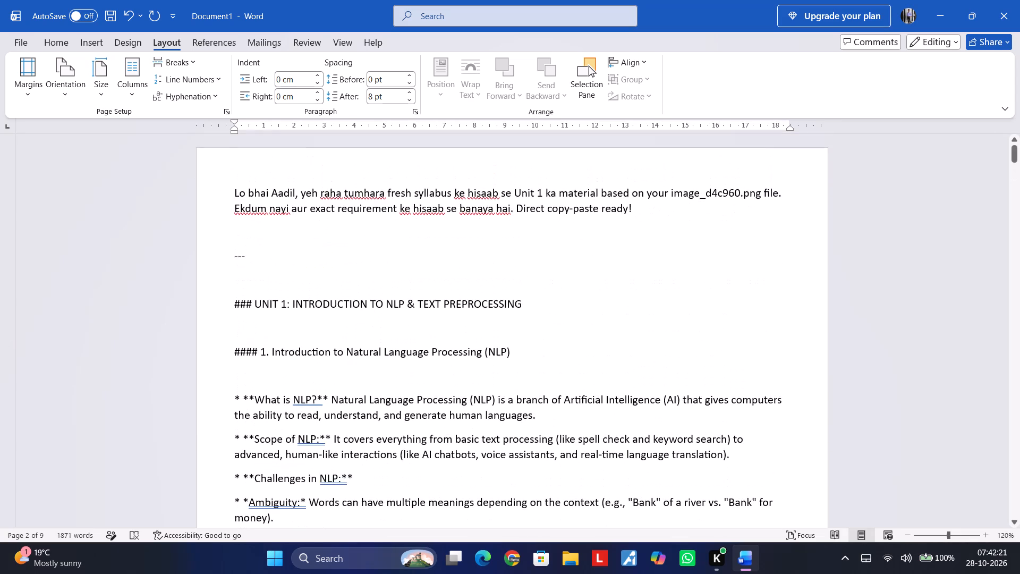
pyautogui.scroll(-12, 327, 382)
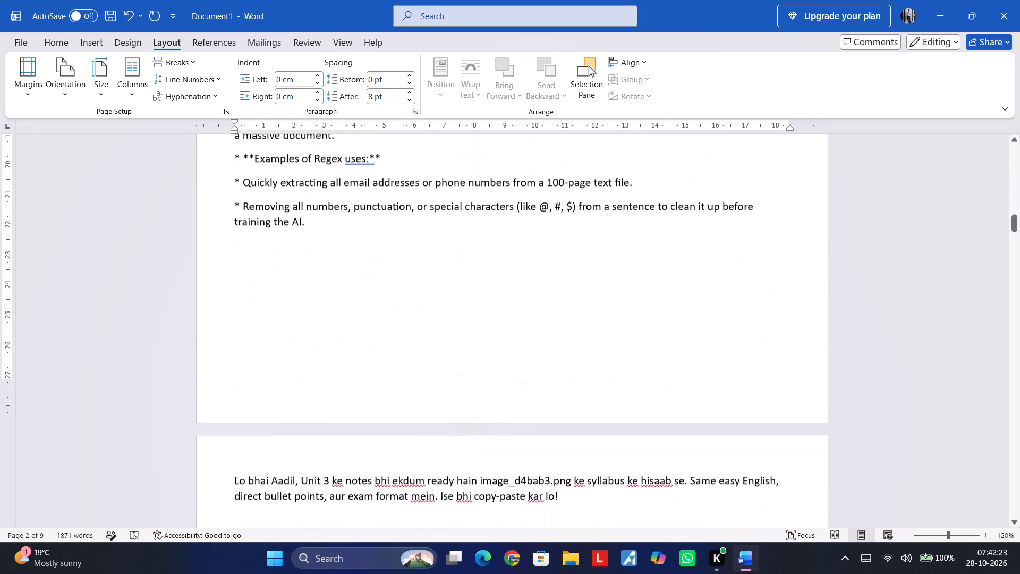
pyautogui.scroll(-10, 327, 382)
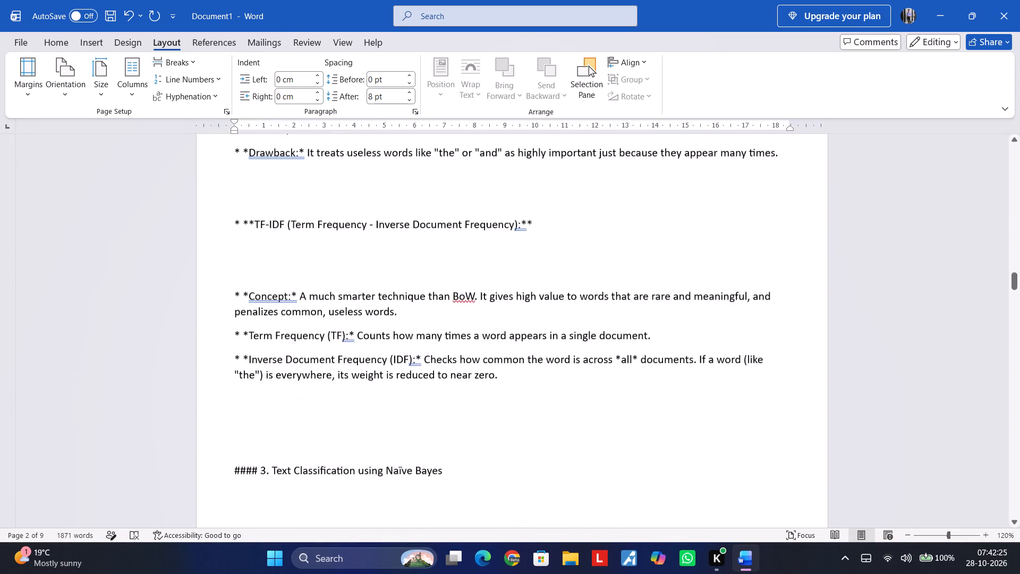
pyautogui.scroll(-5, 327, 382)
pyautogui.scroll(6, 327, 384)
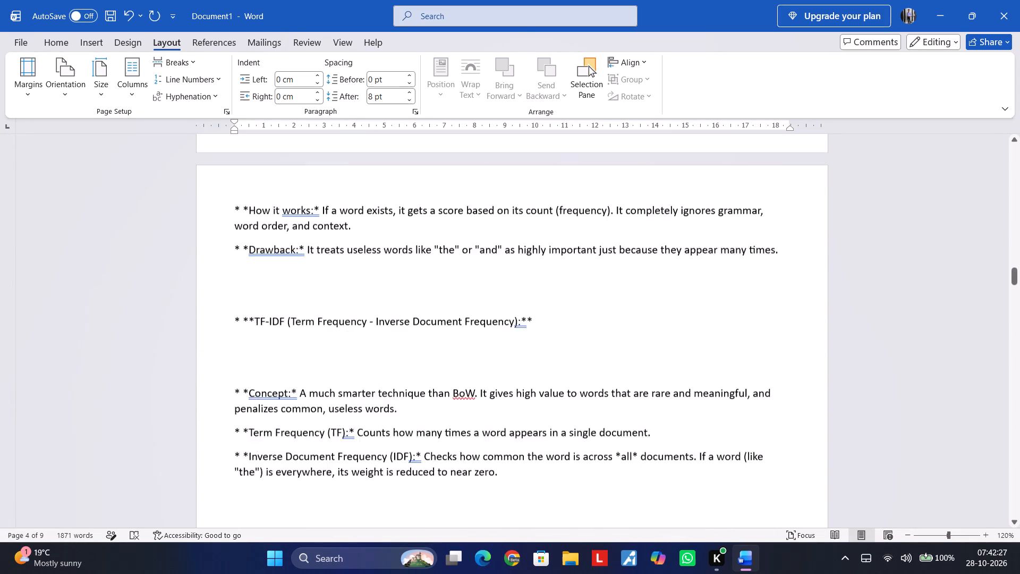
pyautogui.scroll(10, 327, 384)
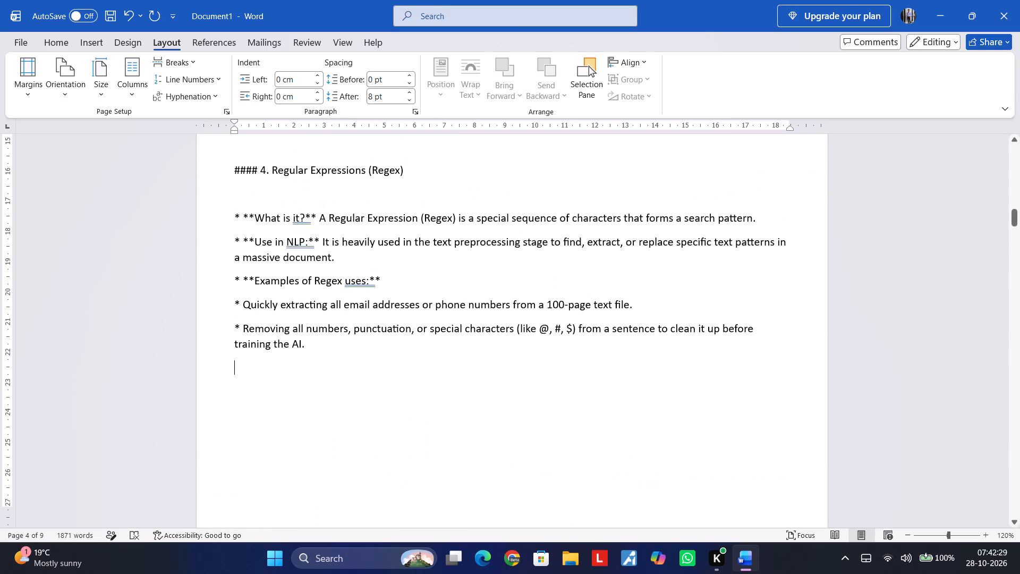
pyautogui.scroll(7, 316, 378)
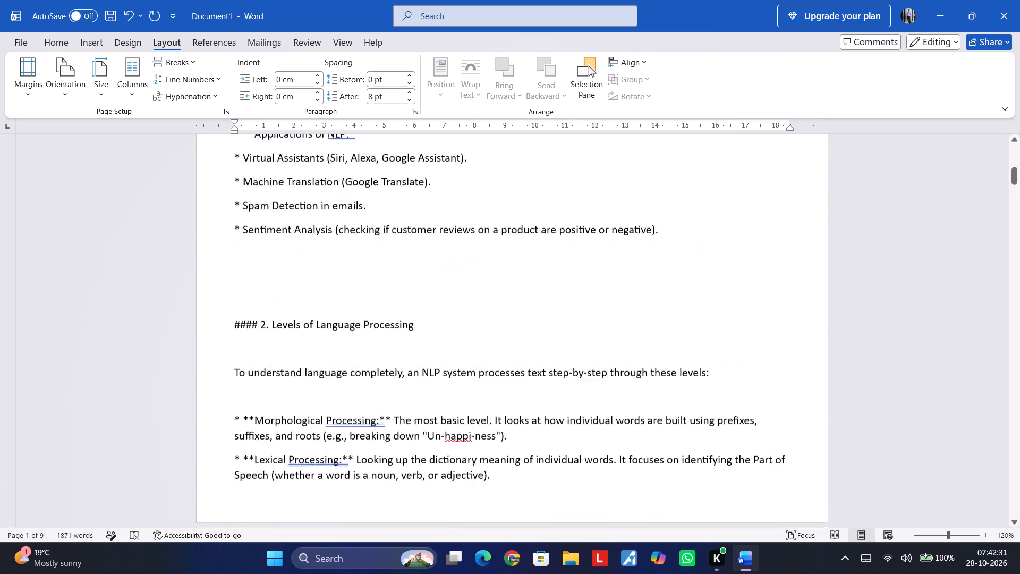
pyautogui.scroll(7, 314, 376)
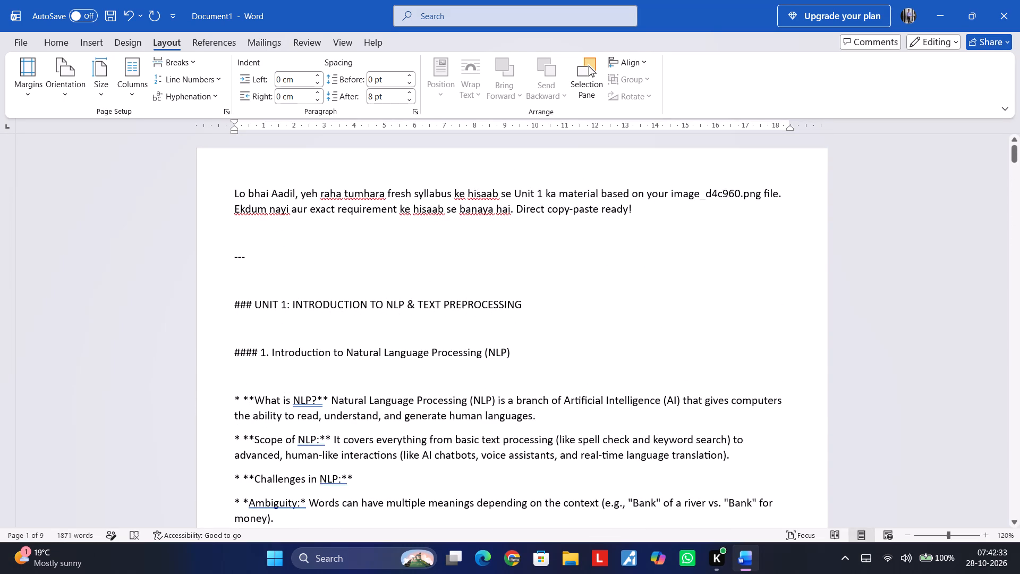
pyautogui.scroll(-11, 217, 327)
pyautogui.scroll(-1, 256, 351)
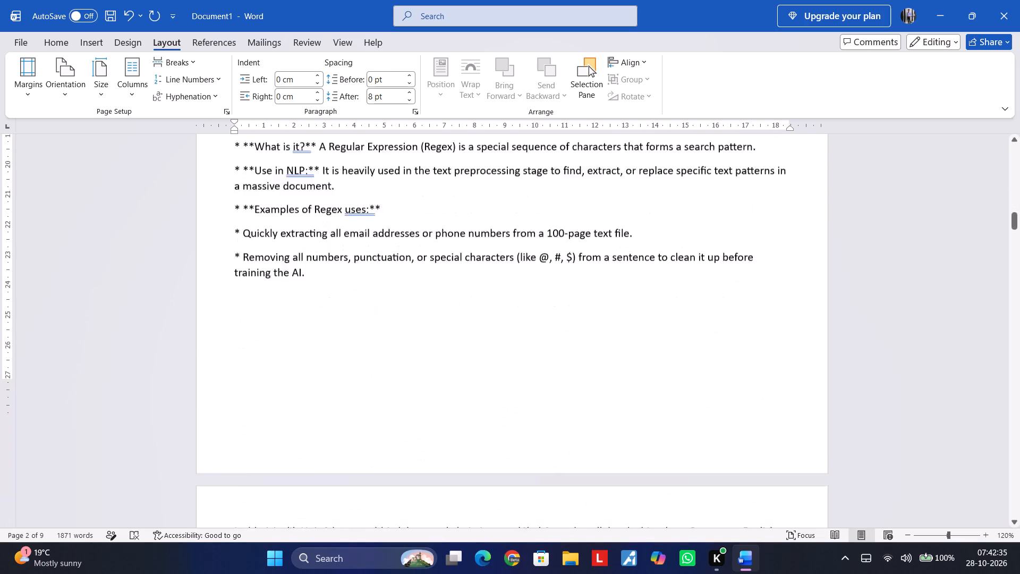
# Cut the whole Unit 3 section, from its introductory line through the Abstractive Summarization point.
pyautogui.scroll(-2, 258, 353)
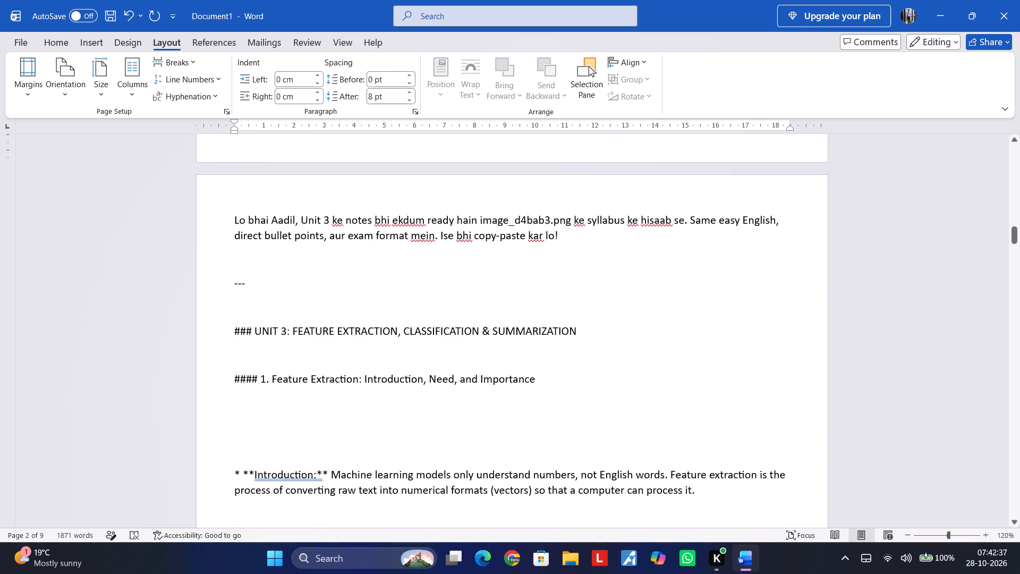
pyautogui.moveTo(236, 219); pyautogui.dragTo(470, 376)
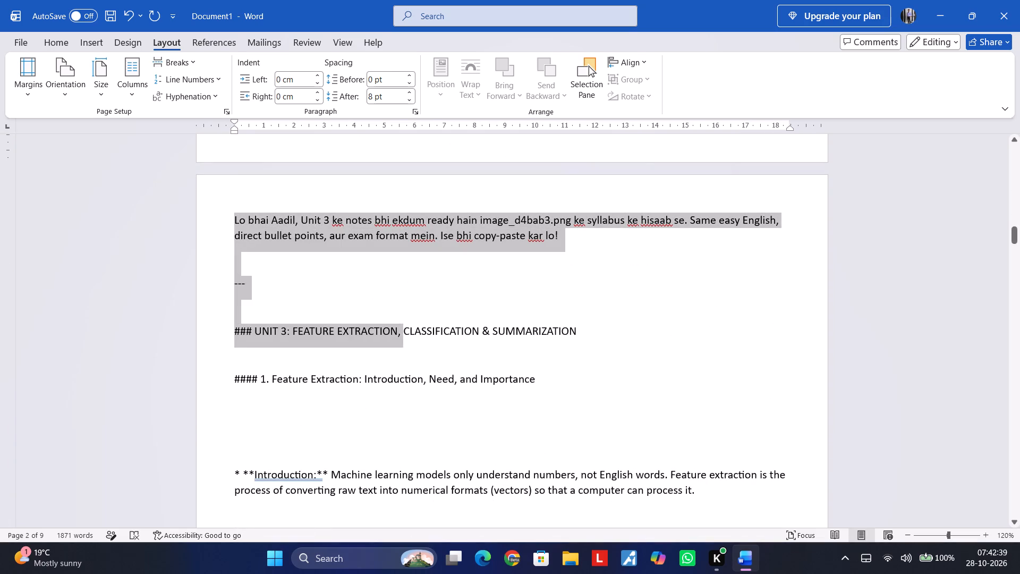
pyautogui.moveTo(470, 376); pyautogui.dragTo(487, 396)
pyautogui.scroll(-20, 485, 394)
pyautogui.scroll(-2, 487, 396)
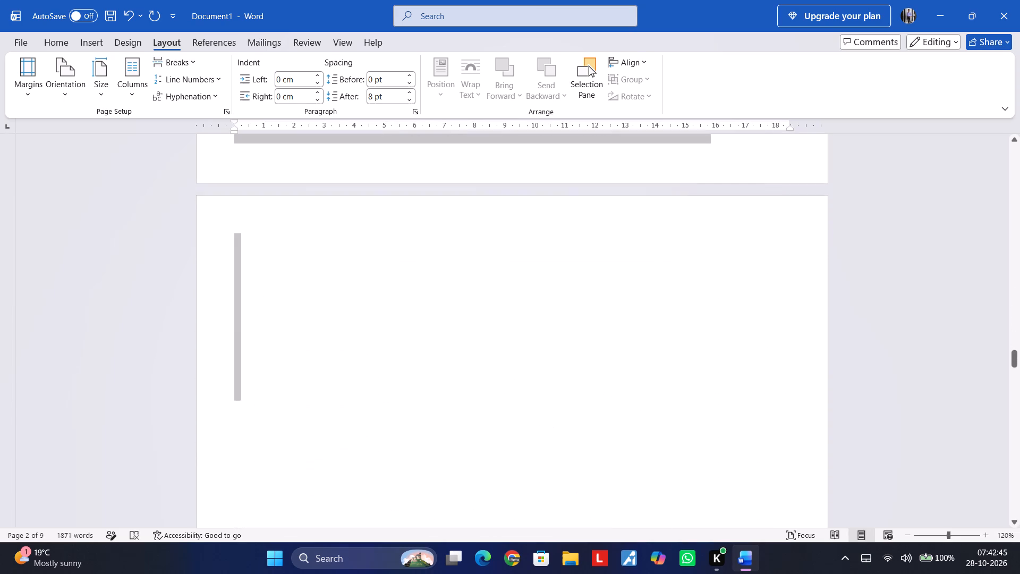
pyautogui.moveTo(487, 396); pyautogui.dragTo(700, 412)
pyautogui.scroll(-1, 487, 396)
pyautogui.scroll(4, 487, 396)
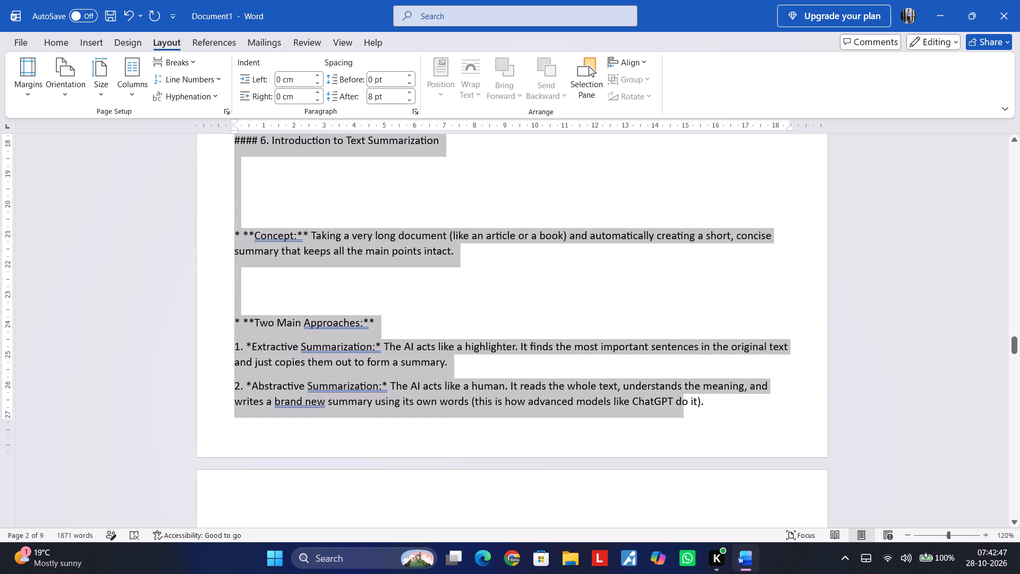
pyautogui.moveTo(700, 412); pyautogui.dragTo(710, 416)
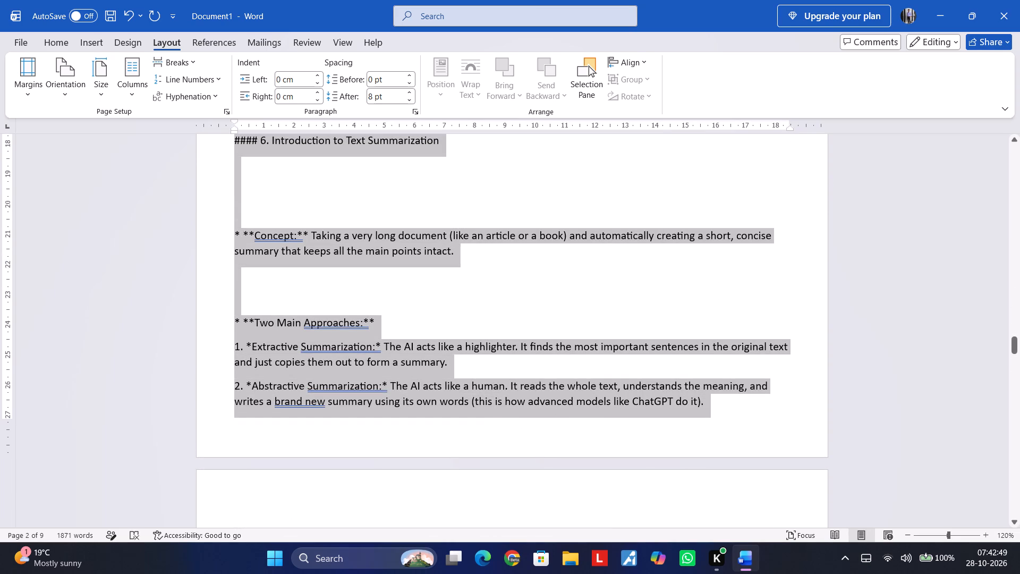
pyautogui.moveTo(710, 416); pyautogui.dragTo(706, 417)
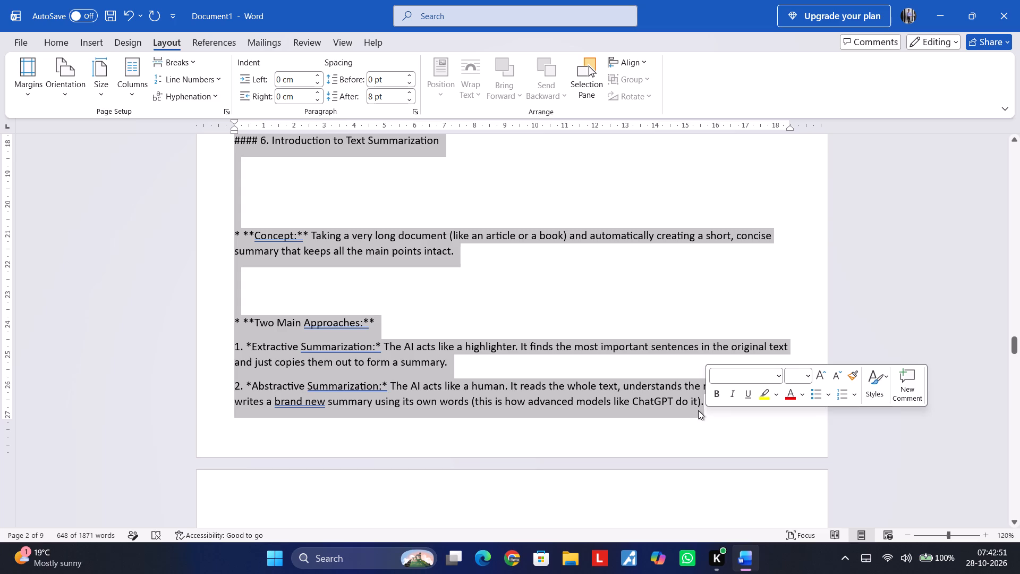
pyautogui.hotkey('ctrl', 'x')
# Remove the surplus blank lines before the Unit 2 introductory line so that Unit 2 starts at the top of the page after Unit 1.
pyautogui.scroll(3, 378, 467)
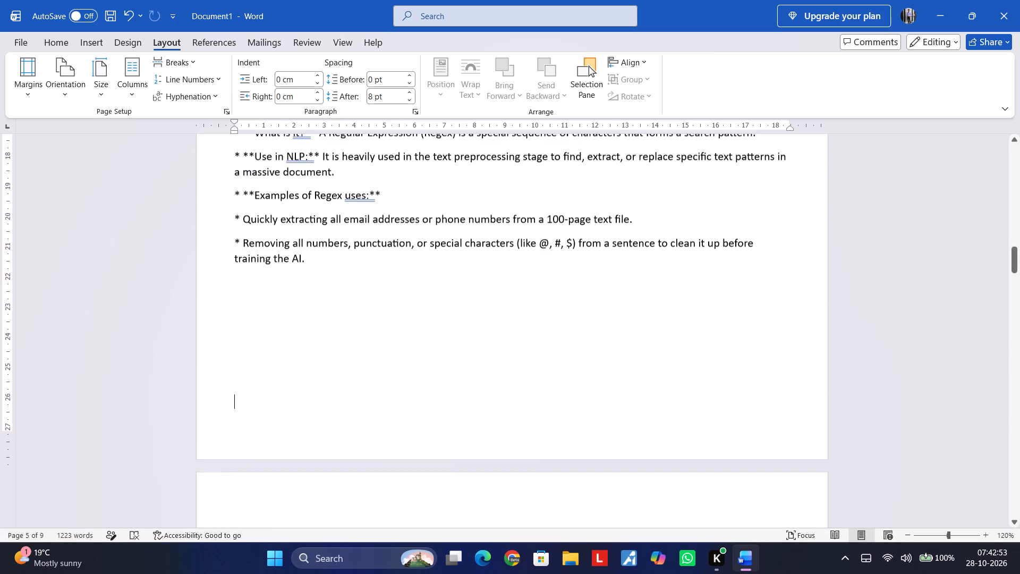
pyautogui.scroll(2, 378, 467)
pyautogui.scroll(-11, 377, 467)
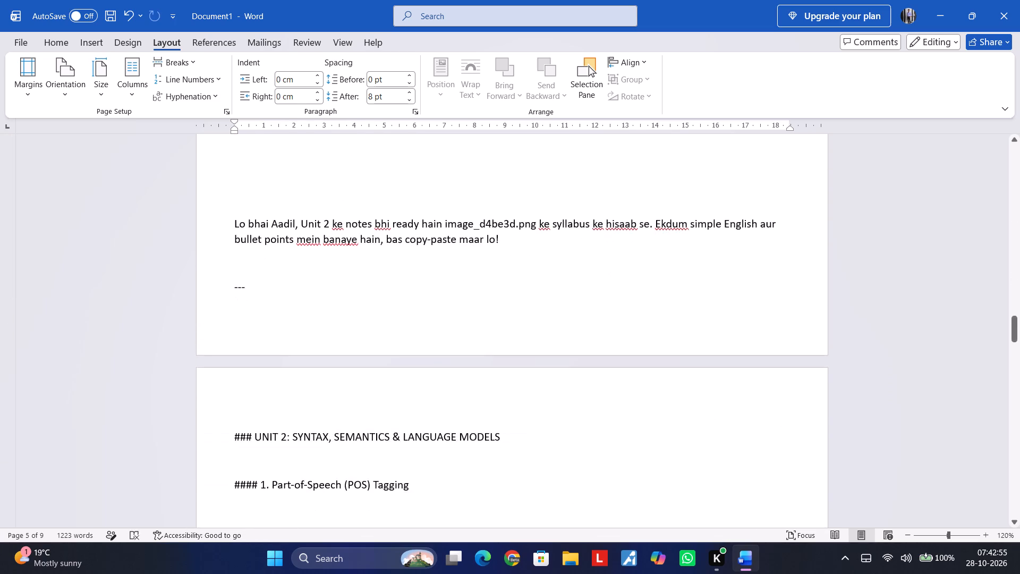
pyautogui.scroll(1, 377, 468)
pyautogui.click(256, 319)
pyautogui.press('Down')
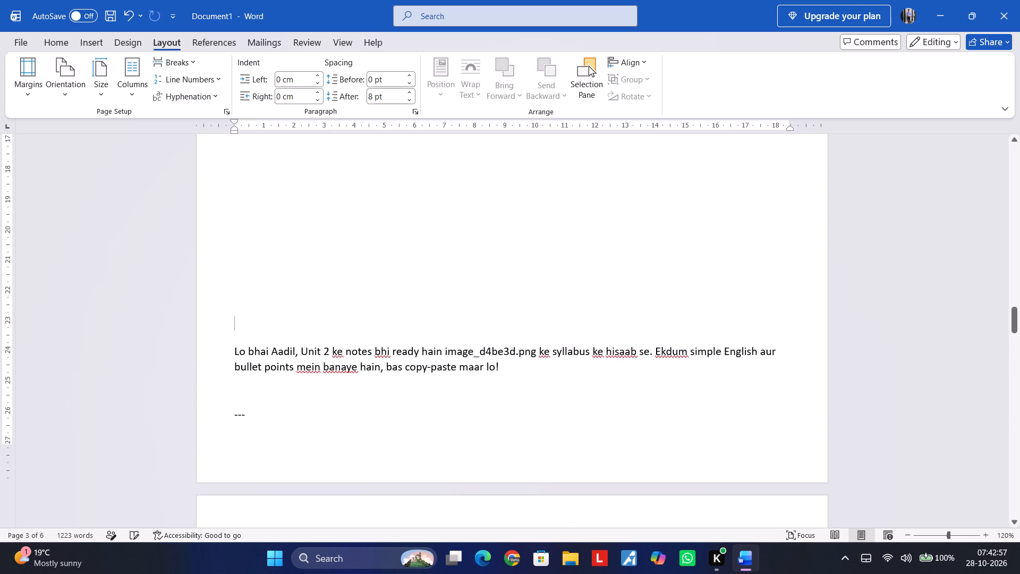
pyautogui.press('BackSpace')
pyautogui.press('BackSpace')
pyautogui.press('BackSpace')
pyautogui.press('BackSpace')
pyautogui.press('BackSpace')
pyautogui.press('BackSpace')
pyautogui.press('BackSpace')
pyautogui.press('BackSpace')
pyautogui.press('BackSpace')
pyautogui.press('BackSpace')
pyautogui.press('BackSpace')
pyautogui.press('BackSpace')
pyautogui.press('BackSpace')
pyautogui.press('BackSpace')
pyautogui.press('BackSpace')
pyautogui.press('BackSpace')
pyautogui.press('BackSpace')
pyautogui.press('BackSpace')
pyautogui.press('BackSpace')
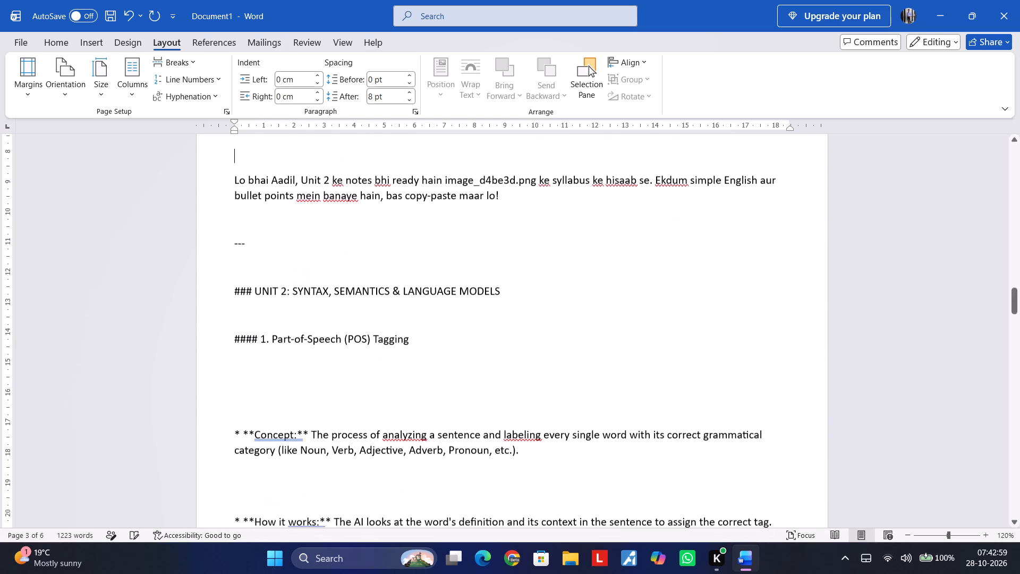
pyautogui.scroll(3, 256, 319)
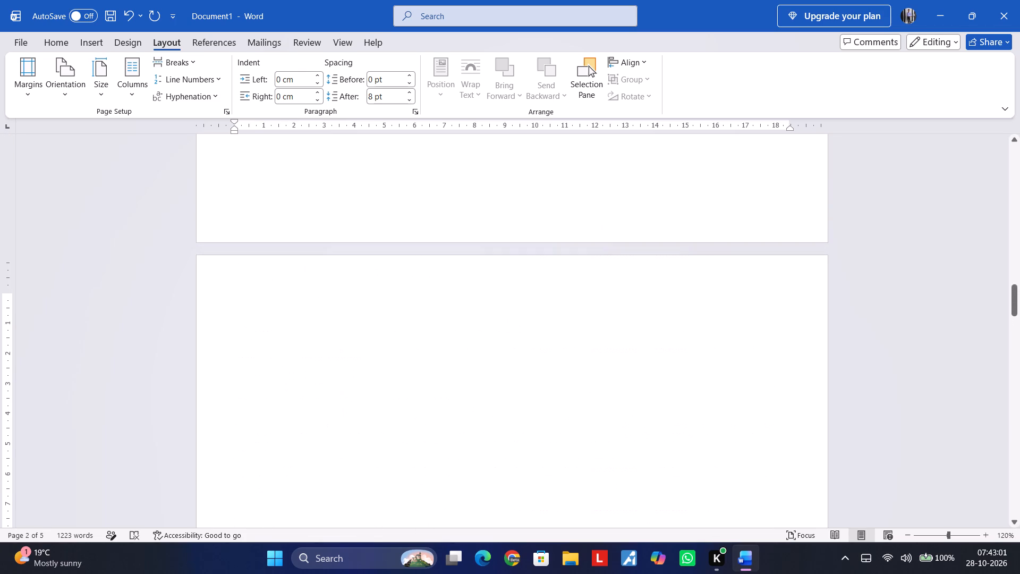
pyautogui.press('BackSpace')
pyautogui.press('BackSpace')
pyautogui.press('BackSpace')
pyautogui.press('BackSpace')
pyautogui.press('BackSpace')
pyautogui.press('BackSpace')
pyautogui.press('BackSpace')
pyautogui.press('BackSpace')
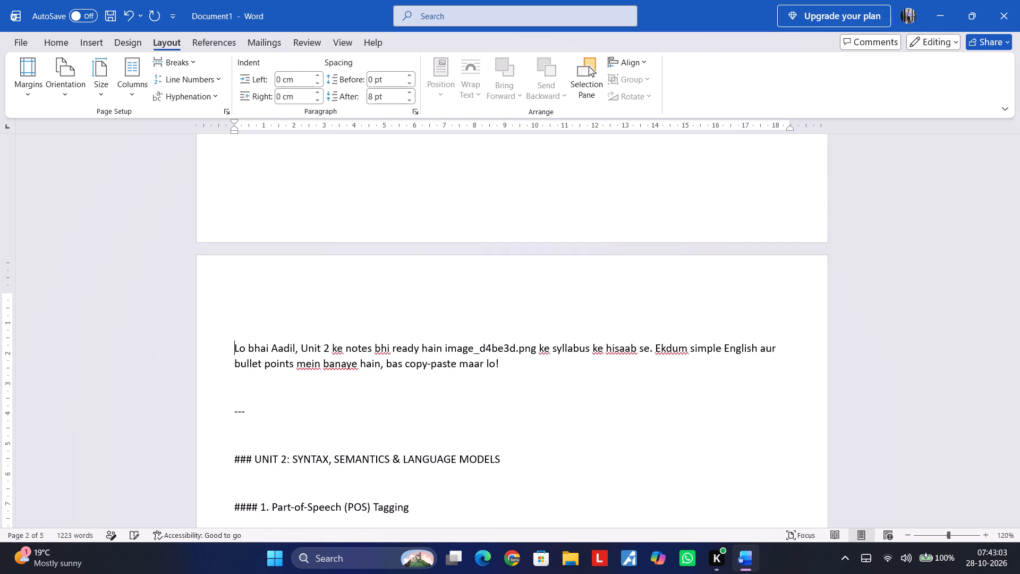
pyautogui.press('BackSpace')
pyautogui.press('BackSpace')
pyautogui.press('BackSpace')
pyautogui.press('BackSpace')
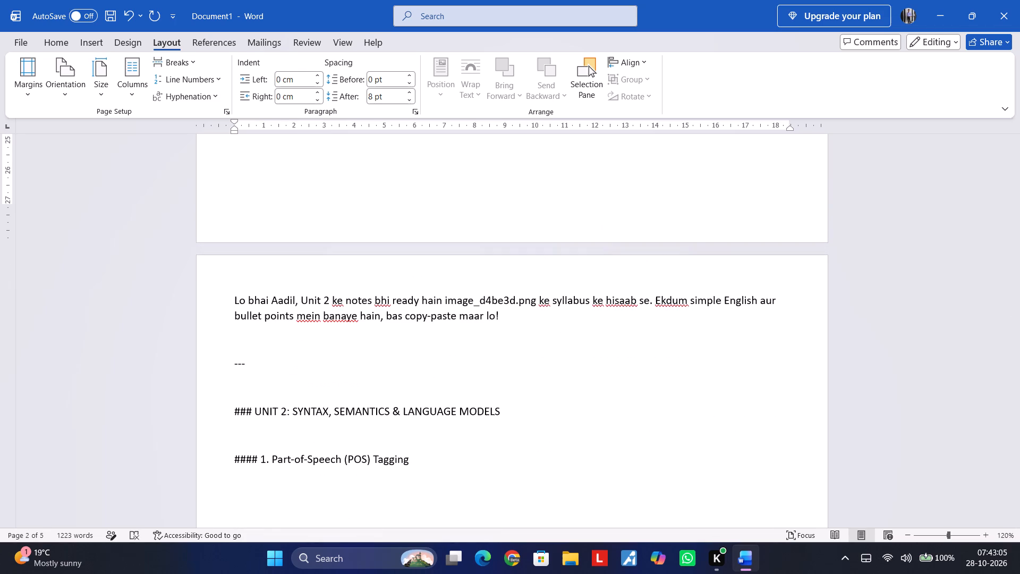
pyautogui.press('BackSpace')
pyautogui.press('Return')
# Add blank lines after the final n-grams sentence of Unit 2 until the insertion point reaches a new page.
pyautogui.scroll(4, 256, 319)
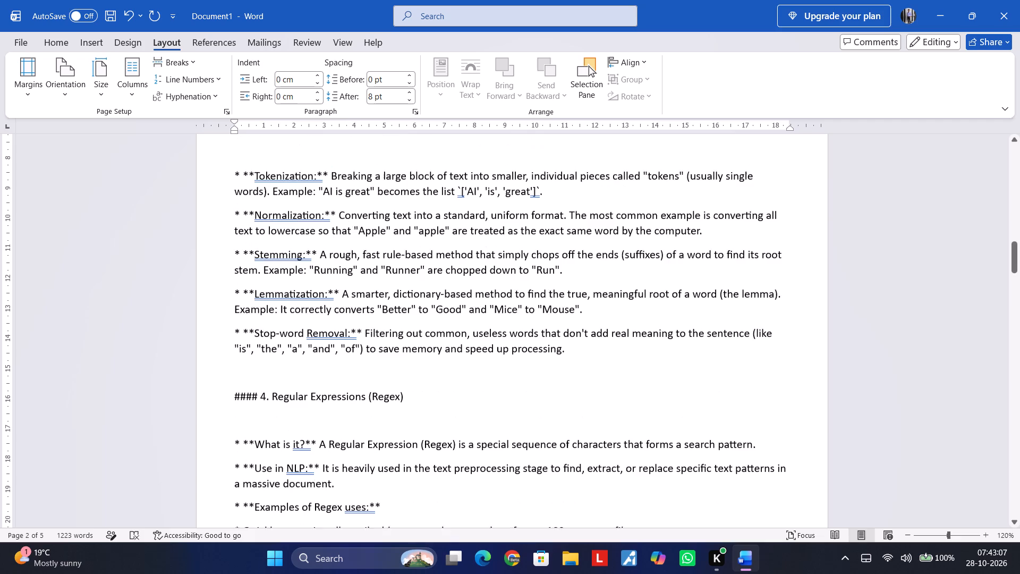
pyautogui.scroll(-6, 295, 401)
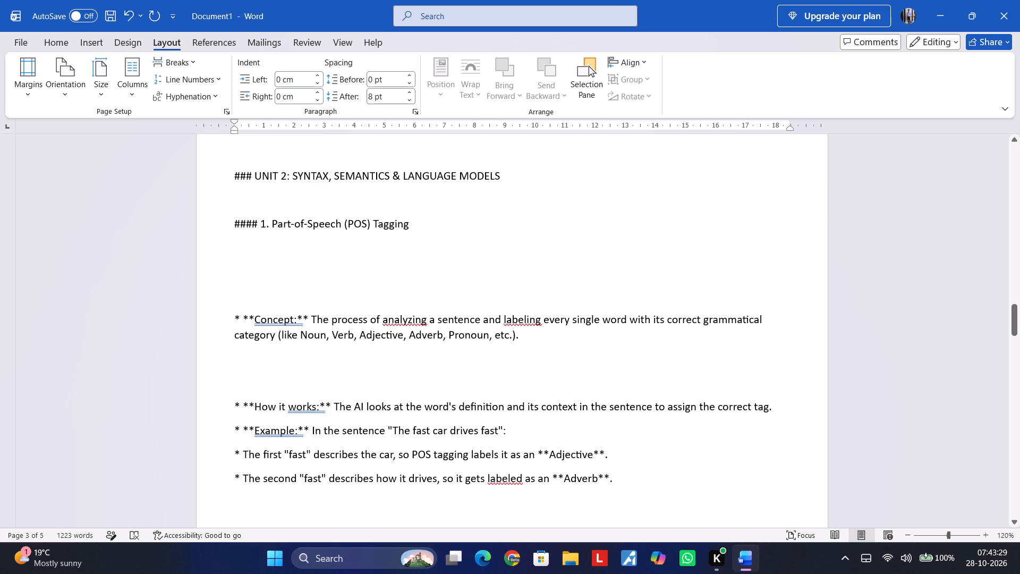
pyautogui.scroll(-8, 472, 396)
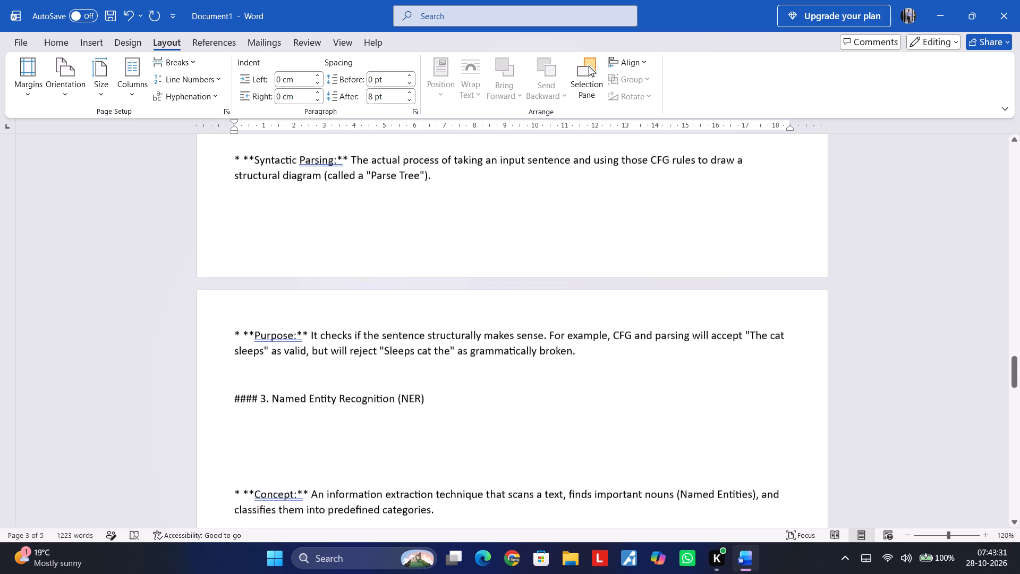
pyautogui.scroll(-1, 472, 396)
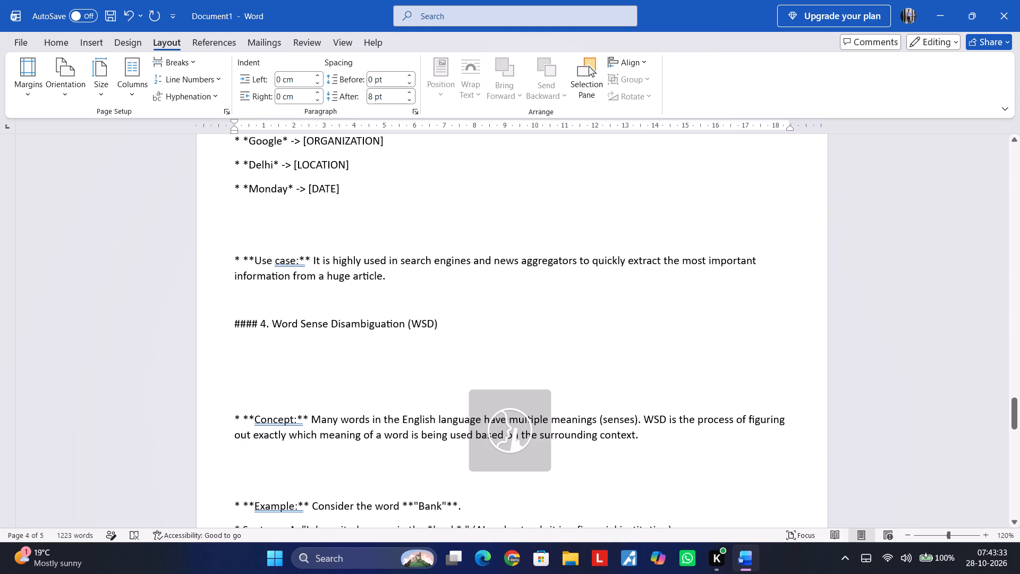
pyautogui.scroll(-9, 480, 398)
pyautogui.scroll(3, 480, 400)
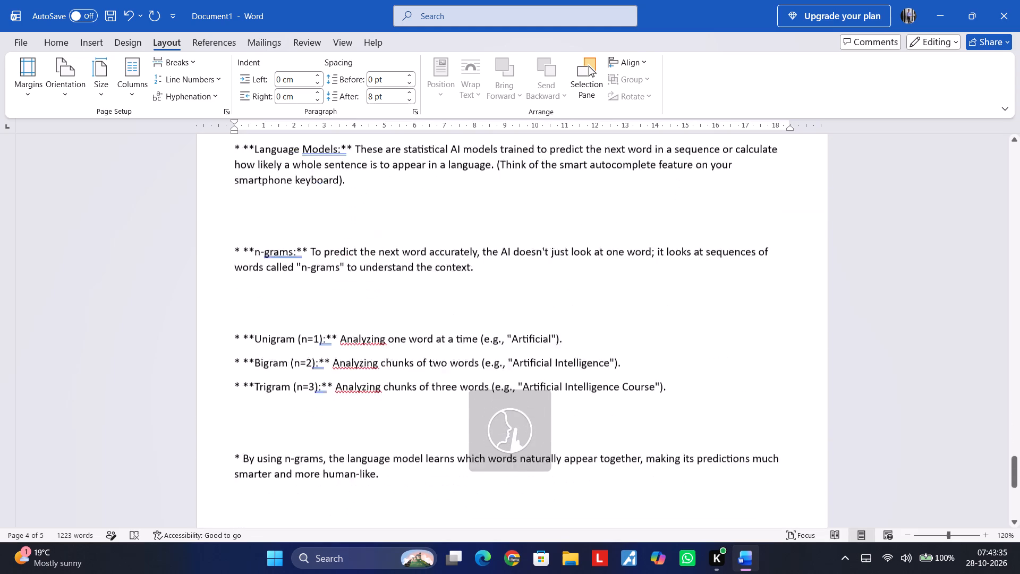
pyautogui.scroll(-1, 471, 412)
pyautogui.click(444, 438)
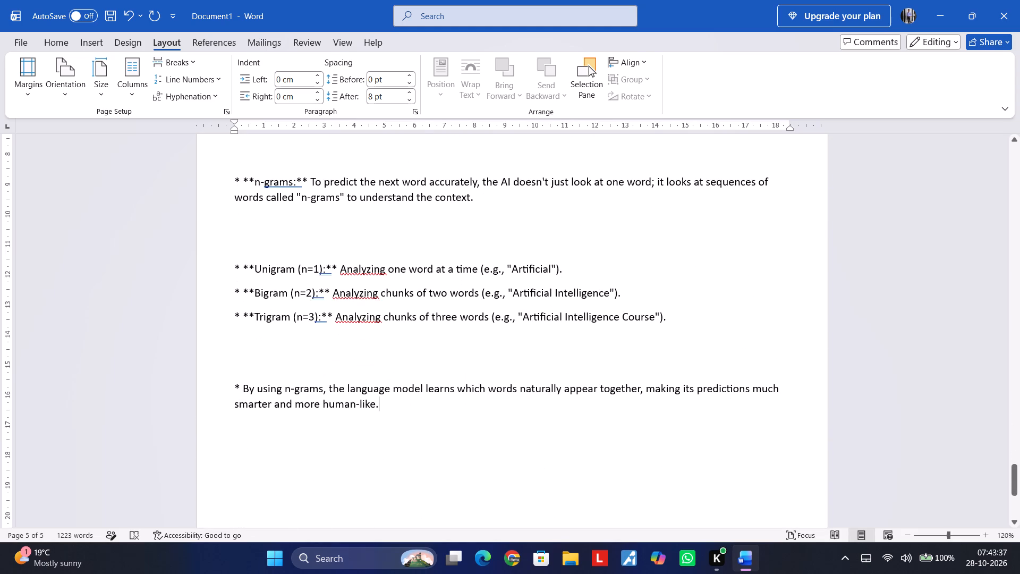
pyautogui.press('Return')
pyautogui.press('Return')
pyautogui.press('Return')
pyautogui.press('Return')
pyautogui.press('Return')
pyautogui.press('Return')
pyautogui.press('Return')
pyautogui.press('Return')
pyautogui.press('Return')
pyautogui.press('Return')
pyautogui.press('Return')
pyautogui.press('Return')
pyautogui.press('Return')
pyautogui.press('Return')
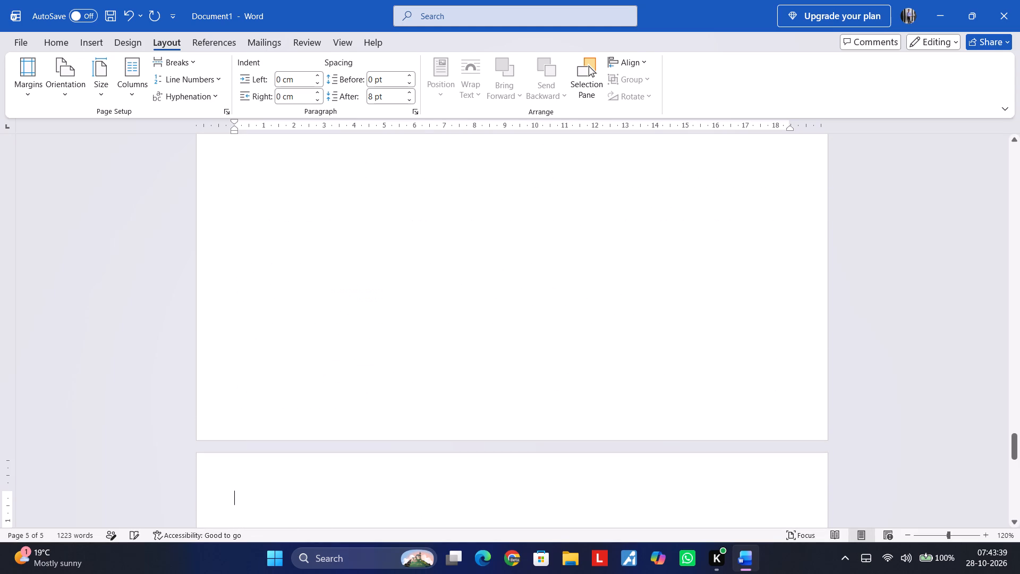
# Paste the cut Unit 3 section on the new page after the end of Unit 2.
pyautogui.press('BackSpace')
pyautogui.press('Return')
pyautogui.hotkey('ctrl', 'v')
pyautogui.scroll(7, 436, 441)
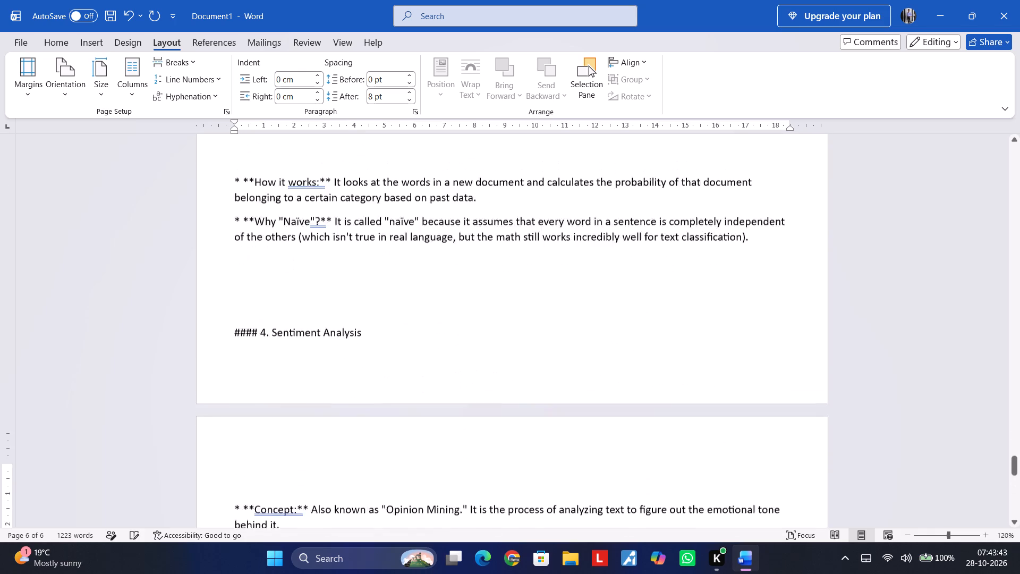
pyautogui.scroll(14, 432, 447)
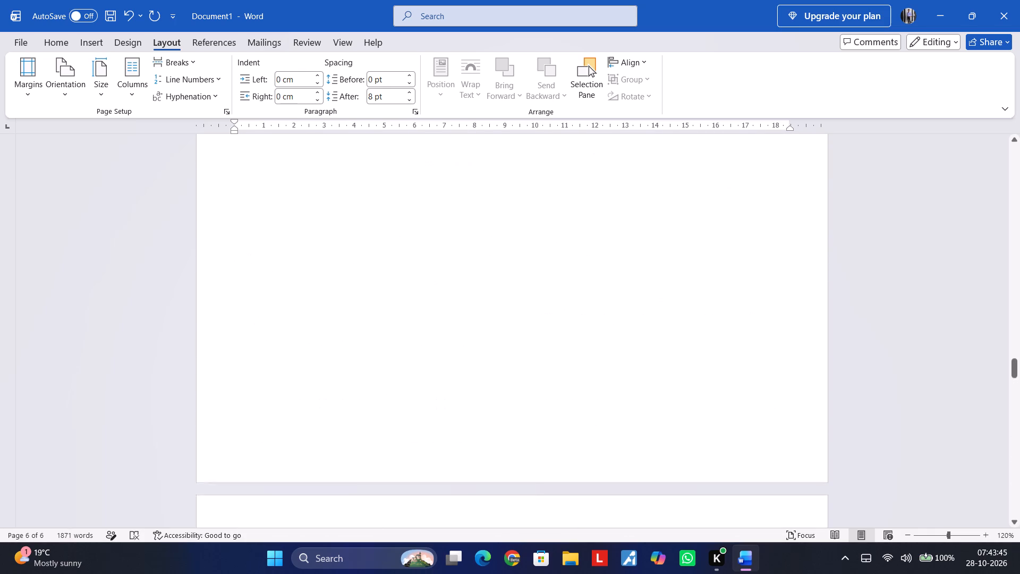
pyautogui.scroll(-2, 432, 447)
pyautogui.scroll(1, 432, 447)
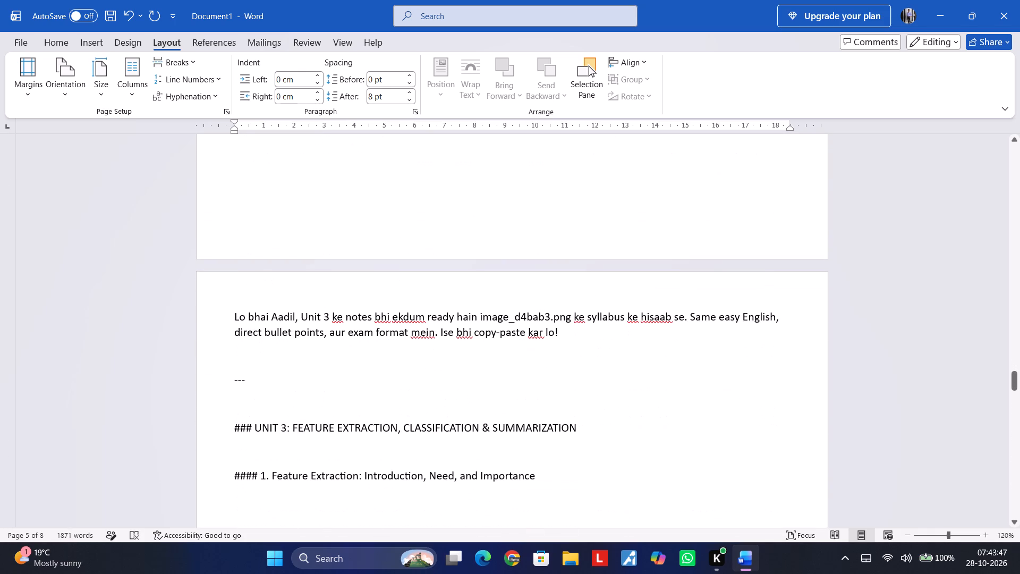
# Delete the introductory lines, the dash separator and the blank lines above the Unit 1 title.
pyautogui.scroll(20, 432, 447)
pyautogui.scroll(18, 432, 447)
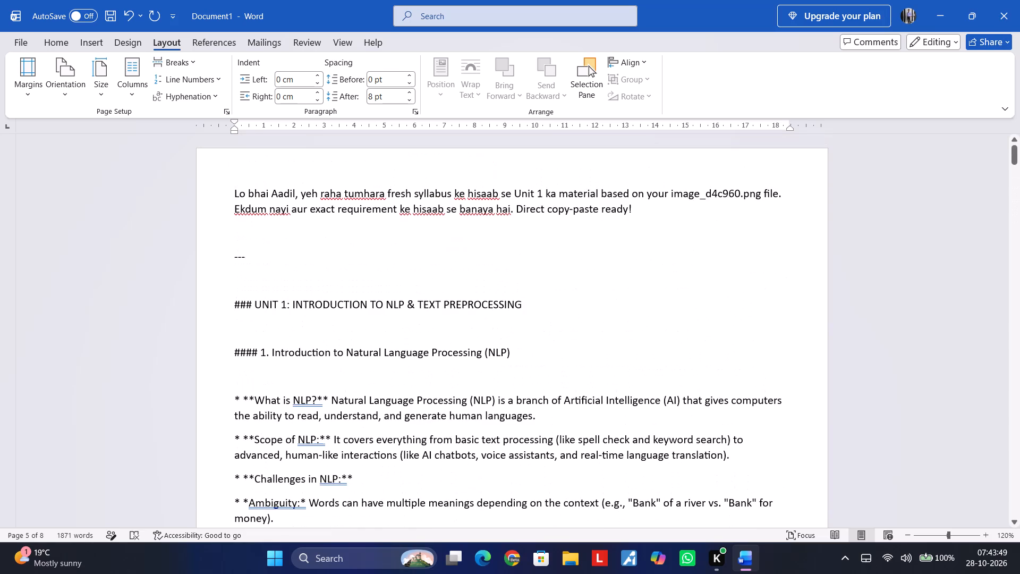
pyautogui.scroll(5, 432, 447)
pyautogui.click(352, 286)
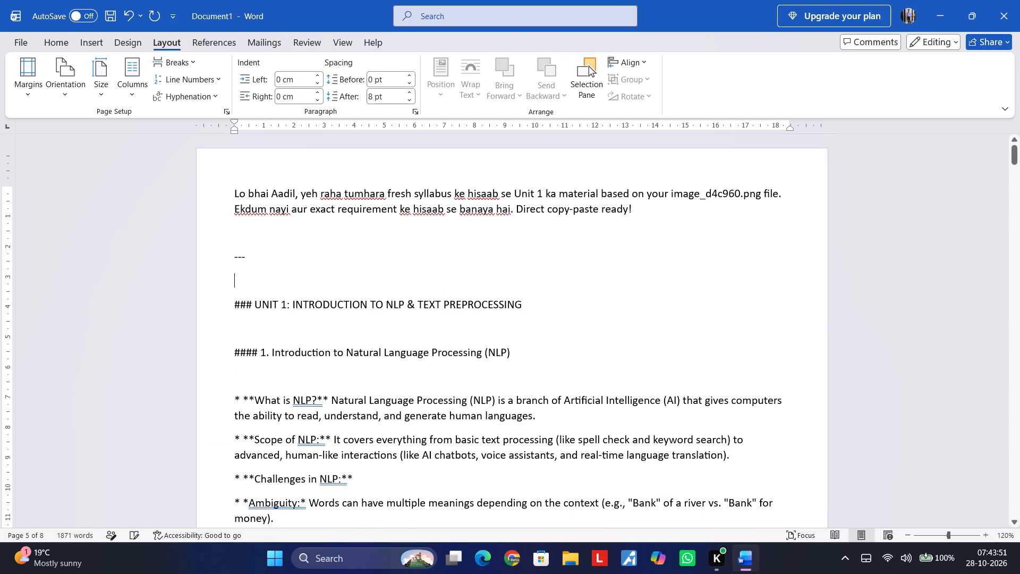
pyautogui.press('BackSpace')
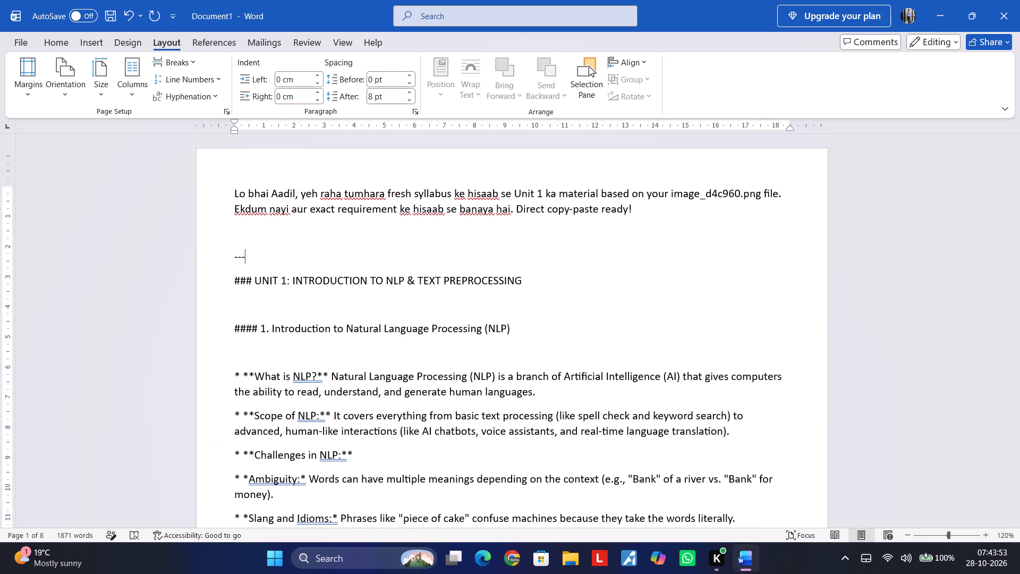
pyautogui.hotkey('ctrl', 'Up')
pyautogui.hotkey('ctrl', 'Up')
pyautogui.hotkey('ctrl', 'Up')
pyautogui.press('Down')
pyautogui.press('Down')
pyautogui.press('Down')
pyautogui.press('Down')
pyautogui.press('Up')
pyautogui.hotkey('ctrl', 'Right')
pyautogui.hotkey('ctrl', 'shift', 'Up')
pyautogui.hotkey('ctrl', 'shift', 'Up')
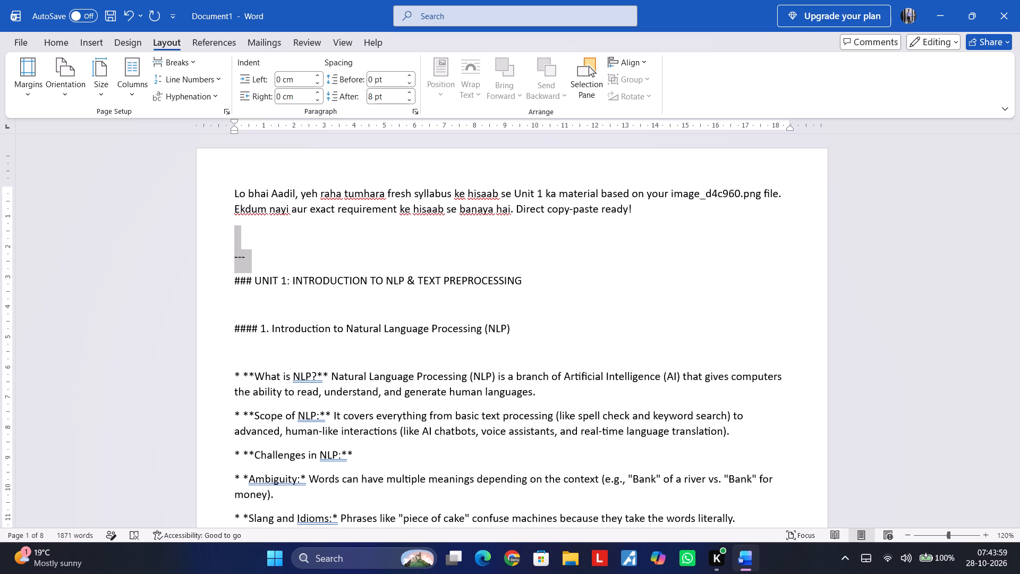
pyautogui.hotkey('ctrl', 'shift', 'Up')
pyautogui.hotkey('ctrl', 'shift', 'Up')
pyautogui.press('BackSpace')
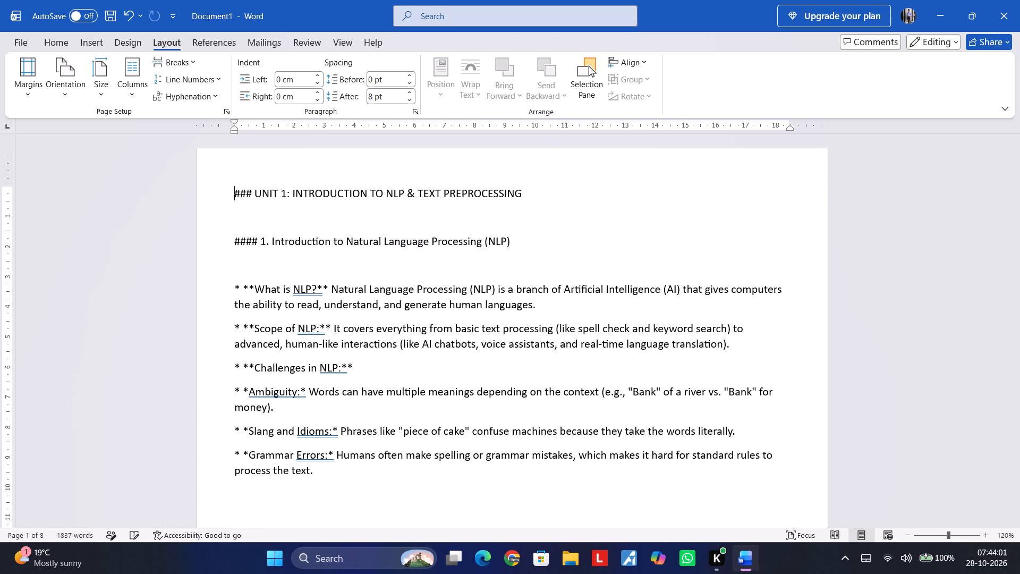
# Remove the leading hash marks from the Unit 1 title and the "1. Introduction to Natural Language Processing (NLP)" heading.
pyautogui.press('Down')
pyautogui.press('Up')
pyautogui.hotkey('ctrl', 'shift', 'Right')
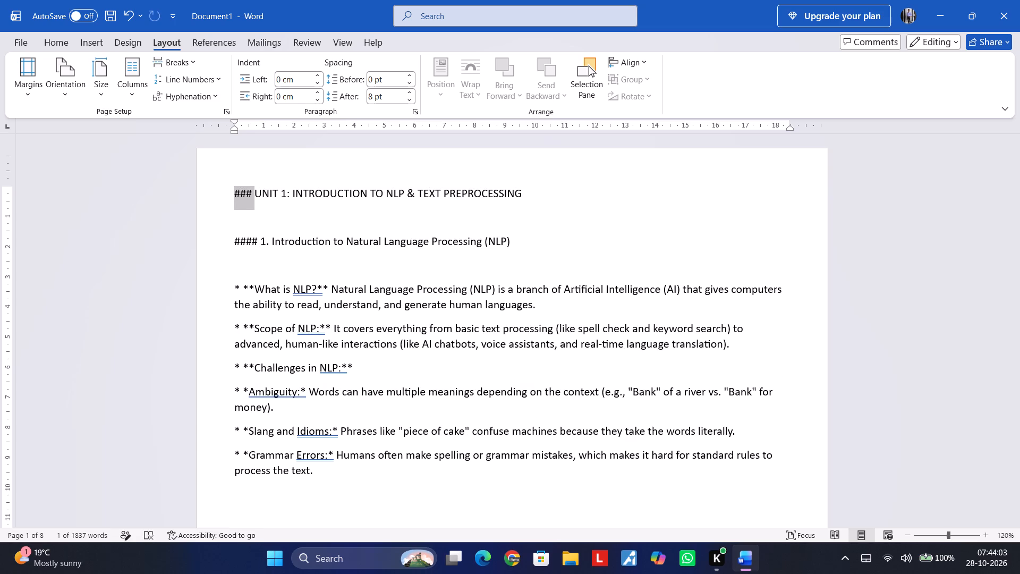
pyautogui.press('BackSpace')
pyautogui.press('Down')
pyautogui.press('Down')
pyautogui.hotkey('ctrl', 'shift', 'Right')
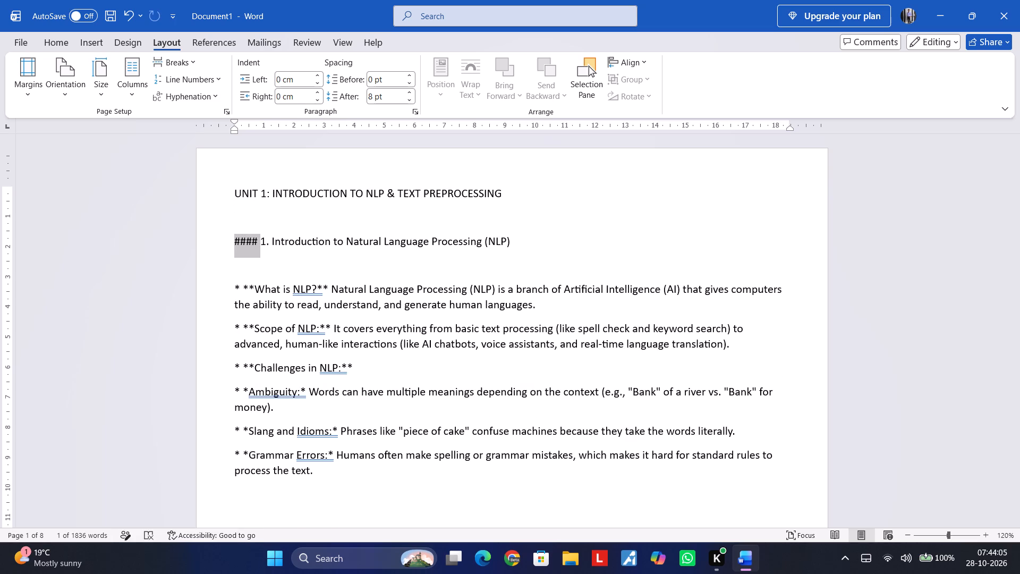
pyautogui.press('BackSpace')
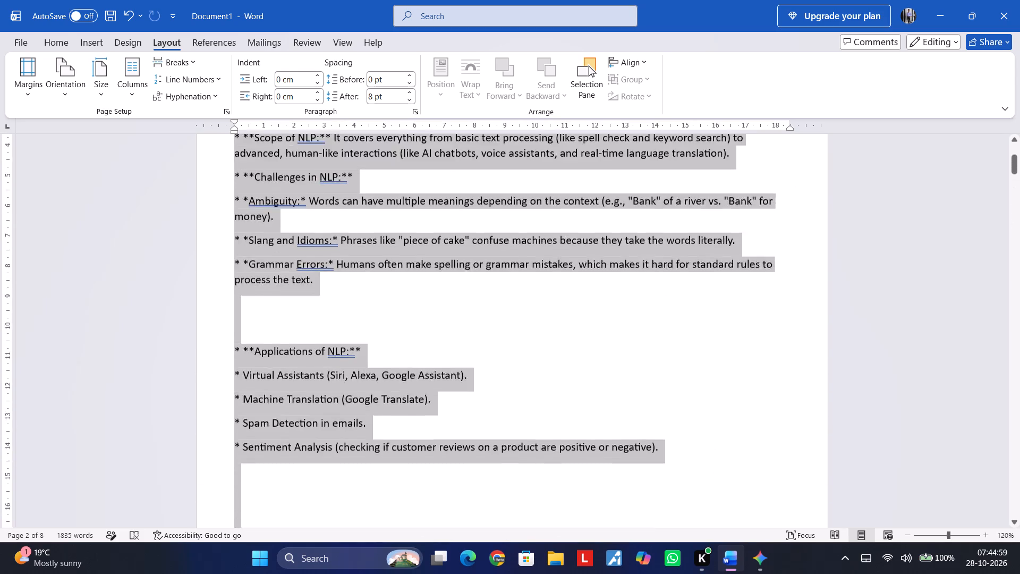
pyautogui.moveTo(310, 111); pyautogui.dragTo(219, 187)
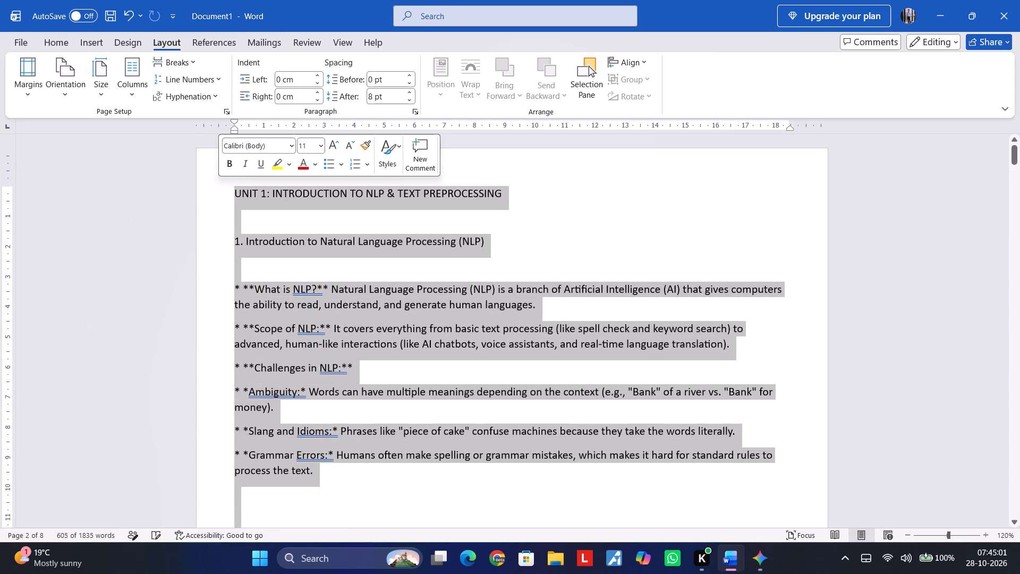
pyautogui.hotkey('ctrl', 'v')
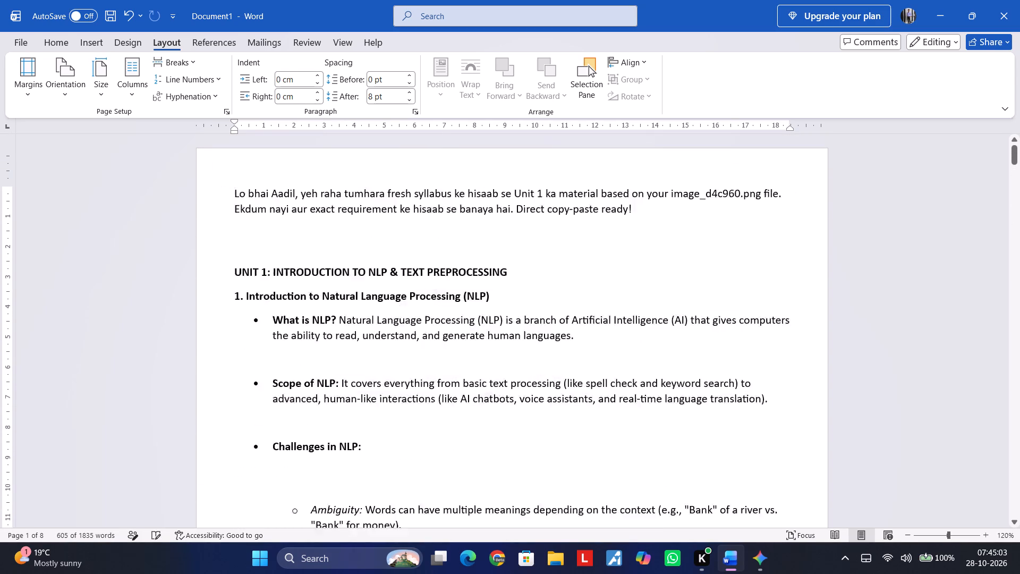
pyautogui.scroll(-1, 316, 361)
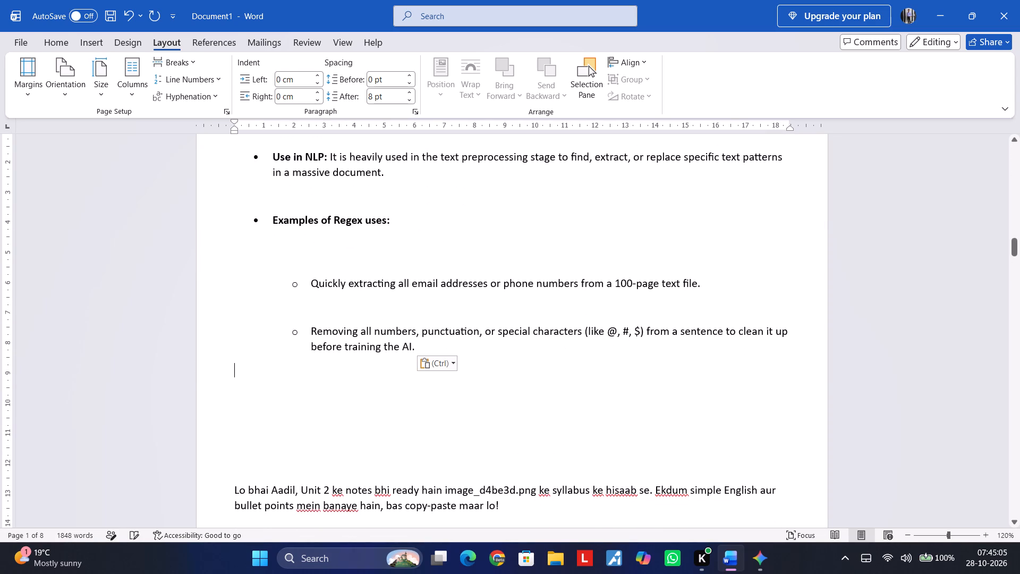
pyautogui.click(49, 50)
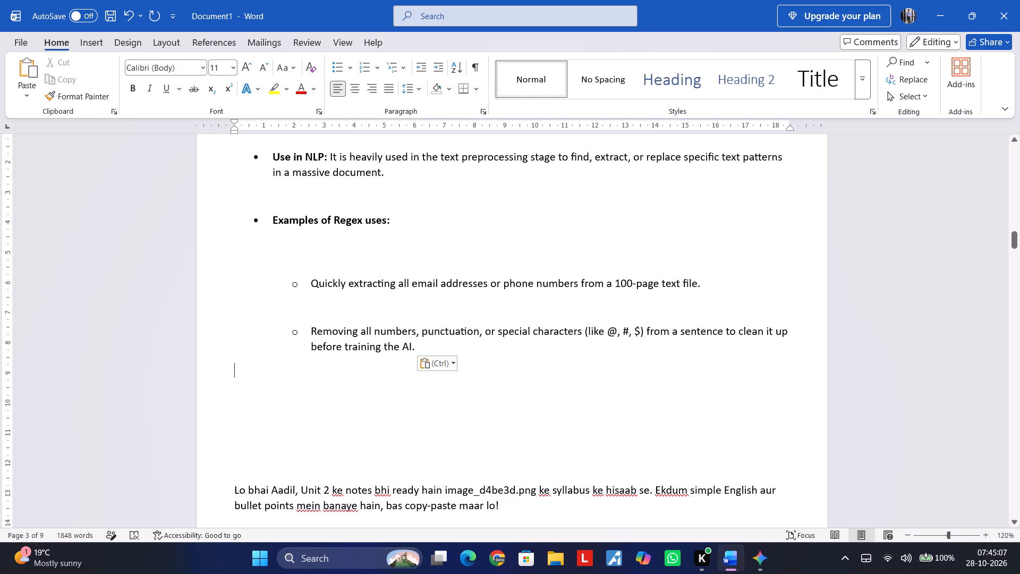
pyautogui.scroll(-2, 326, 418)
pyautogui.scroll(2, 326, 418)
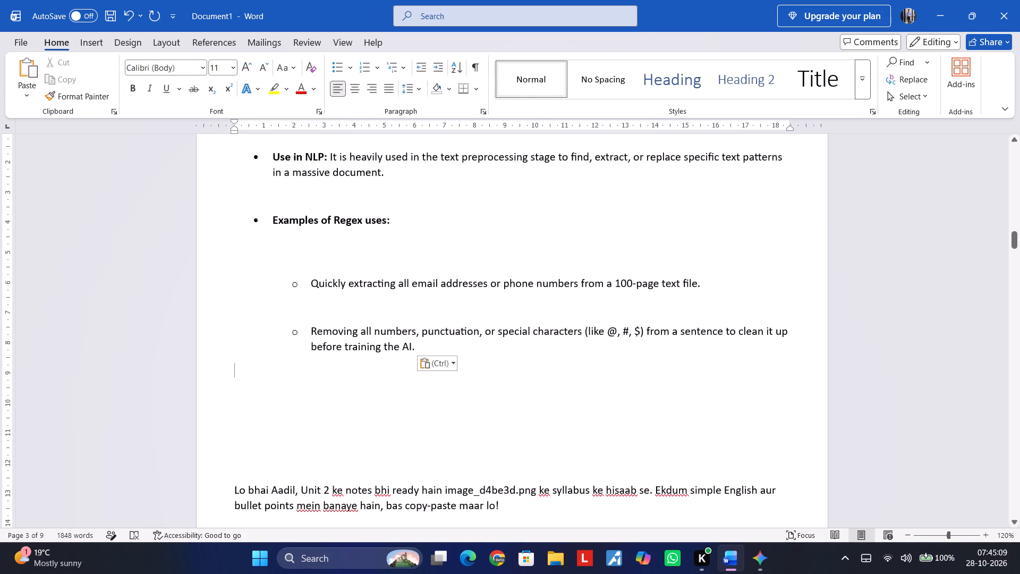
# Delete the chat's introductory message and the blank lines above the "UNIT 1: INTRODUCTION TO NLP & TEXT PREPROCESSING" title.
pyautogui.scroll(15, 326, 418)
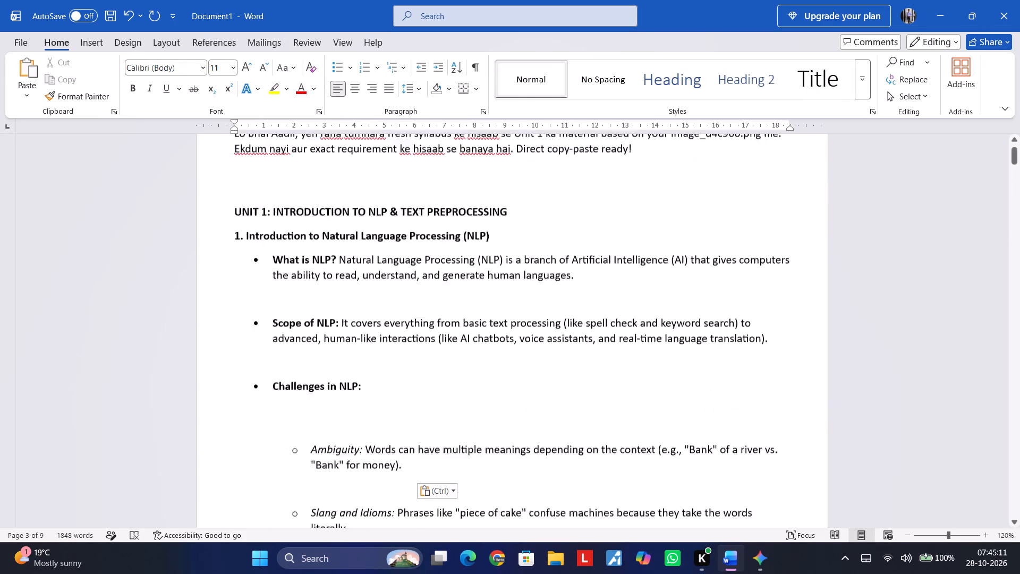
pyautogui.scroll(6, 337, 404)
pyautogui.click(299, 250)
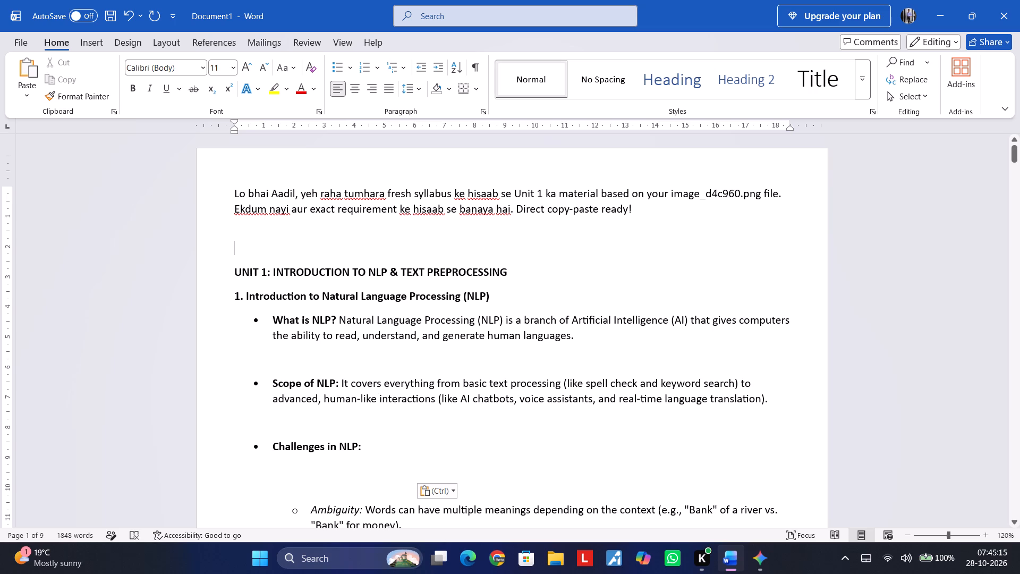
pyautogui.hotkey('ctrl', 'Up')
pyautogui.hotkey('ctrl', 'Up')
pyautogui.hotkey('ctrl', 'Down')
pyautogui.hotkey('ctrl', 'Down')
pyautogui.hotkey('ctrl', 'shift', 'Up')
pyautogui.hotkey('ctrl', 'shift', 'Up')
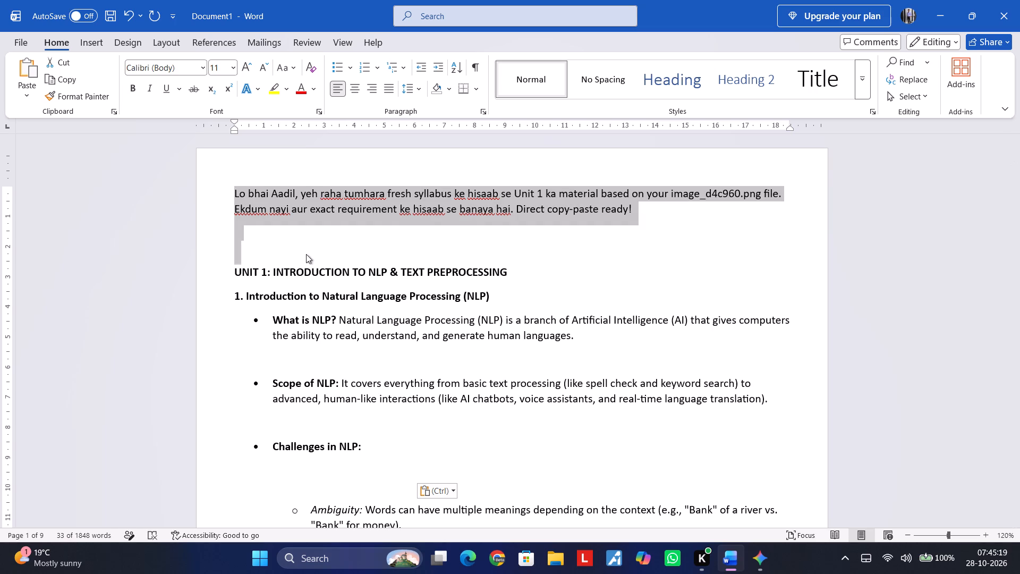
pyautogui.press('BackSpace')
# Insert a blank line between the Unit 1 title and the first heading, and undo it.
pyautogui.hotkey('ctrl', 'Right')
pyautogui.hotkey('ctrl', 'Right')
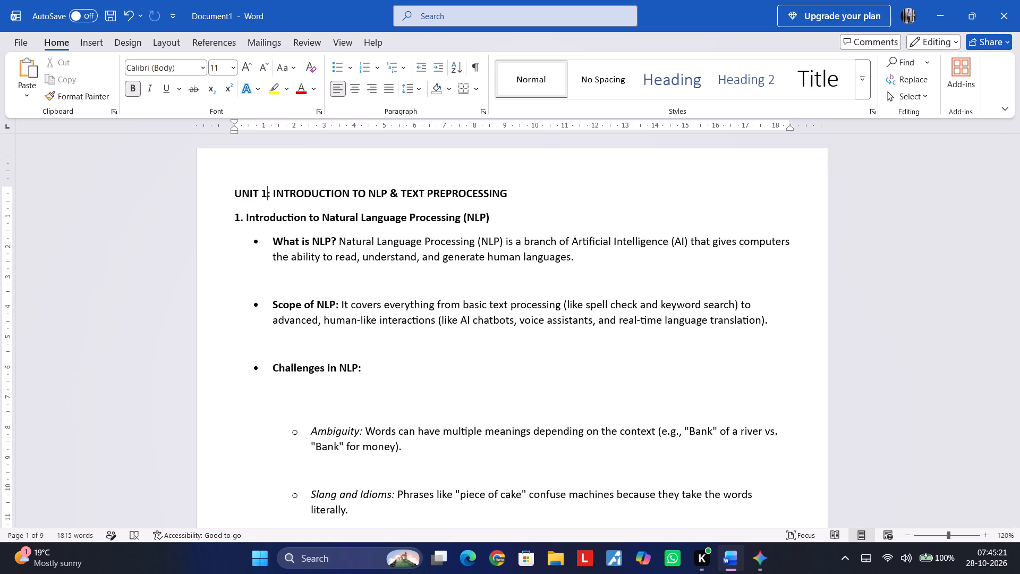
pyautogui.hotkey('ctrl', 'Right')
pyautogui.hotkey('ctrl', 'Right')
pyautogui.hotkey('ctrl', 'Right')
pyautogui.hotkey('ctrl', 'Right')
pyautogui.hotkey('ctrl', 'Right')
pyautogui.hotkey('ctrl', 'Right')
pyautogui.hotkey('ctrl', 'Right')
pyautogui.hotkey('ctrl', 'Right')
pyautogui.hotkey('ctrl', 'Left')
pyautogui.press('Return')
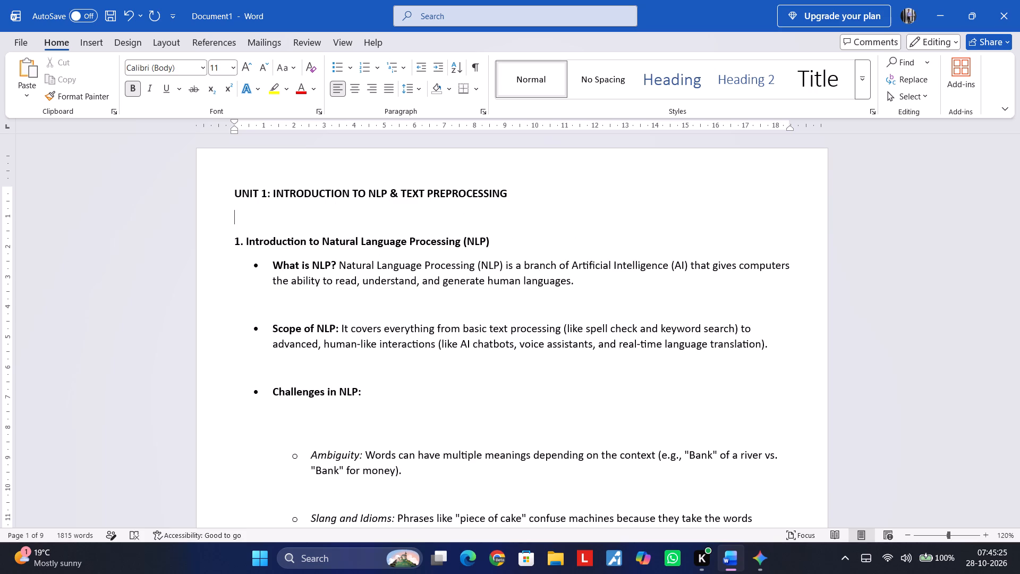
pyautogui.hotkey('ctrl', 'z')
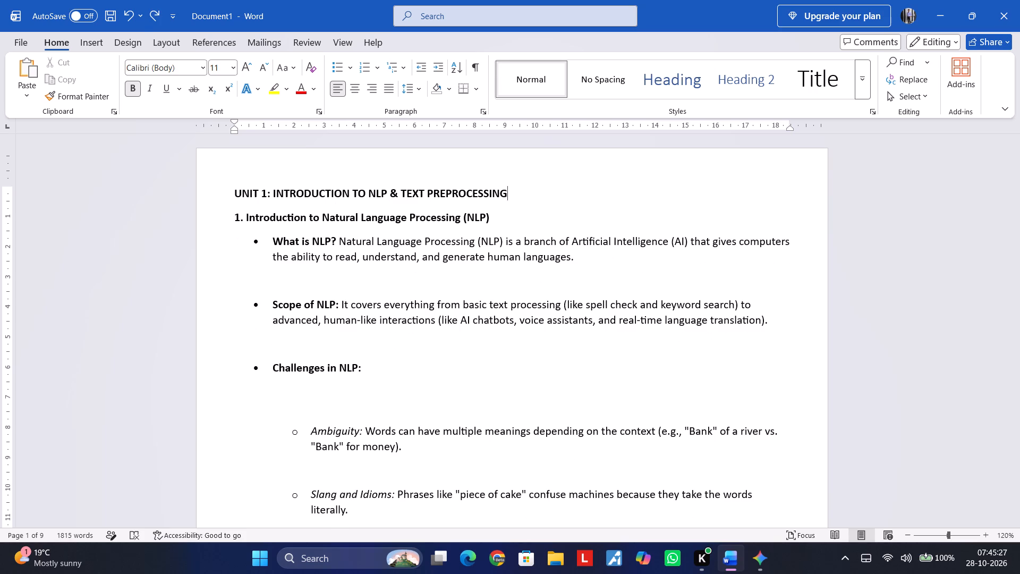
# Apply 1.0 line spacing and justified alignment to the whole document.
pyautogui.hotkey('ctrl', 'a')
pyautogui.click(411, 96)
pyautogui.click(421, 107)
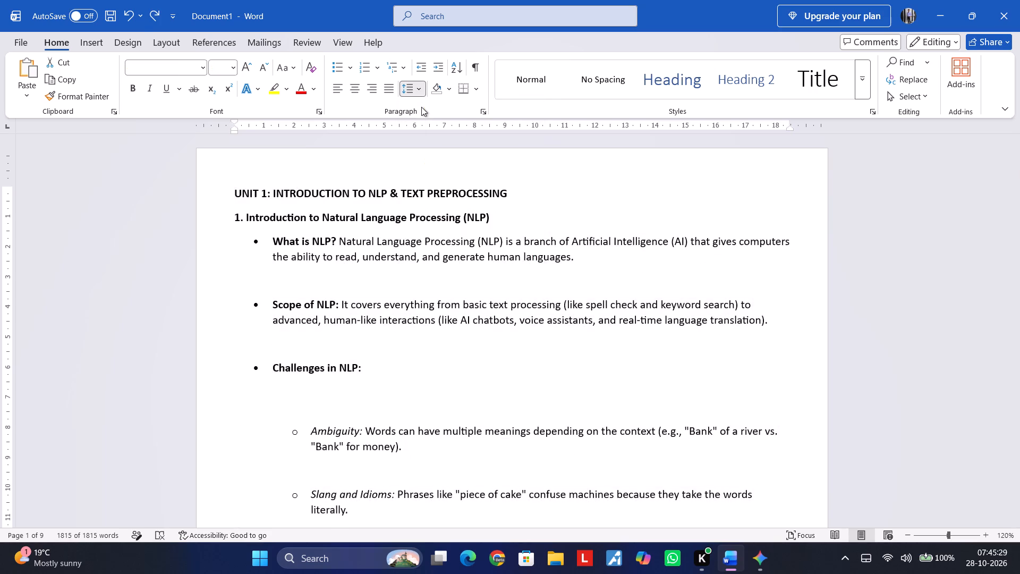
pyautogui.click(395, 95)
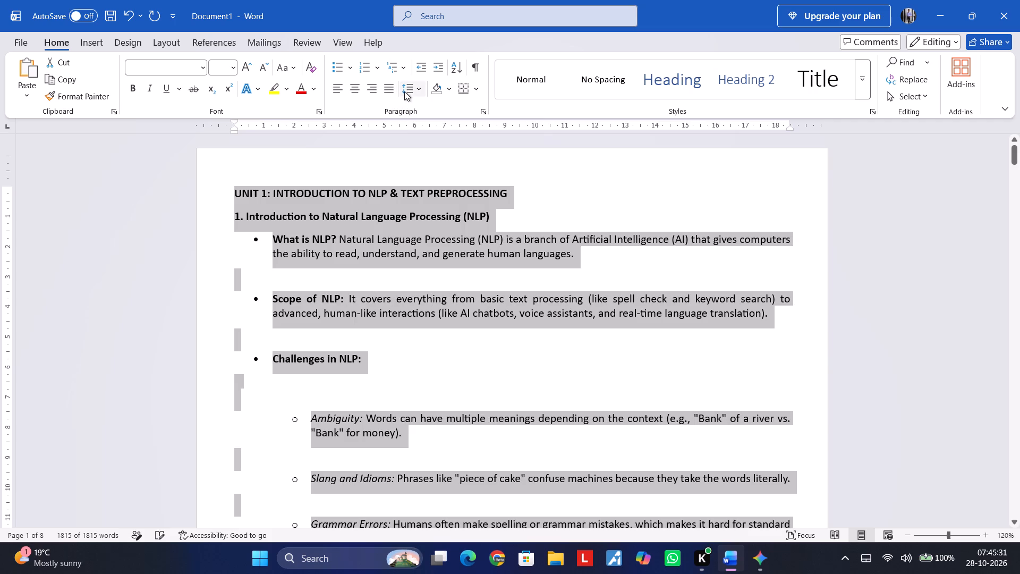
# Remove the space after paragraphs throughout the document.
pyautogui.click(404, 91)
pyautogui.click(503, 255)
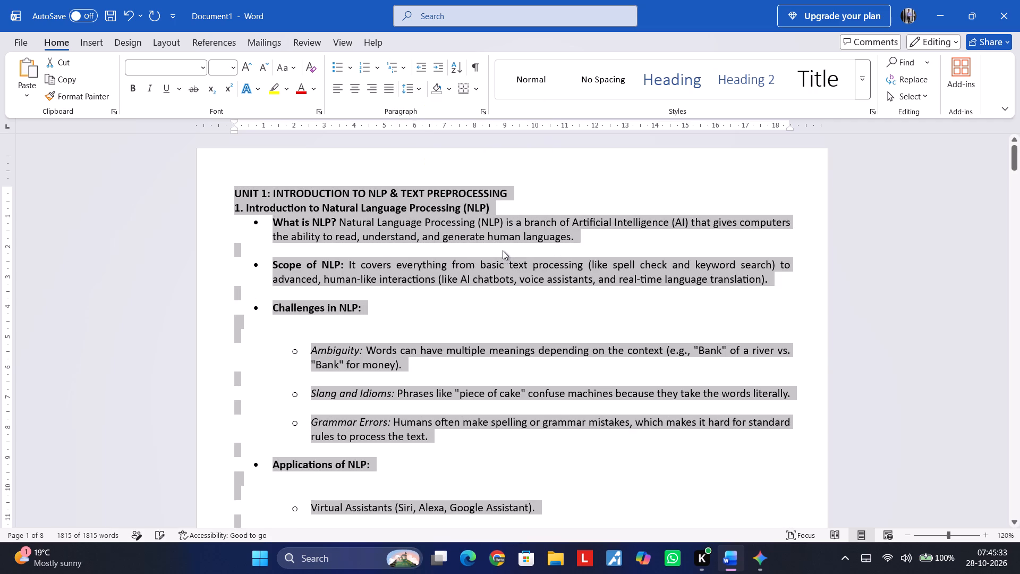
pyautogui.scroll(-2, 503, 250)
pyautogui.scroll(2, 503, 250)
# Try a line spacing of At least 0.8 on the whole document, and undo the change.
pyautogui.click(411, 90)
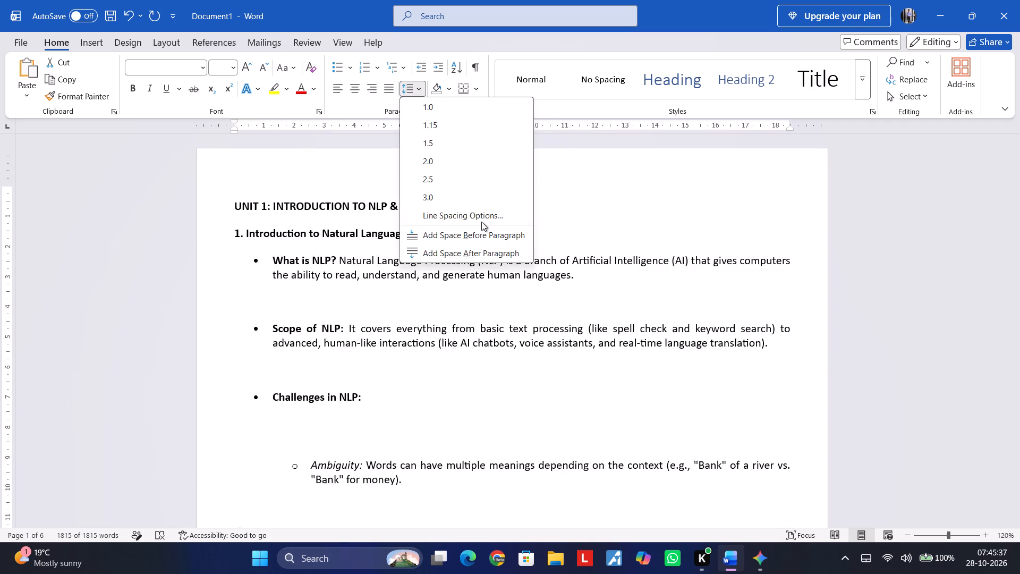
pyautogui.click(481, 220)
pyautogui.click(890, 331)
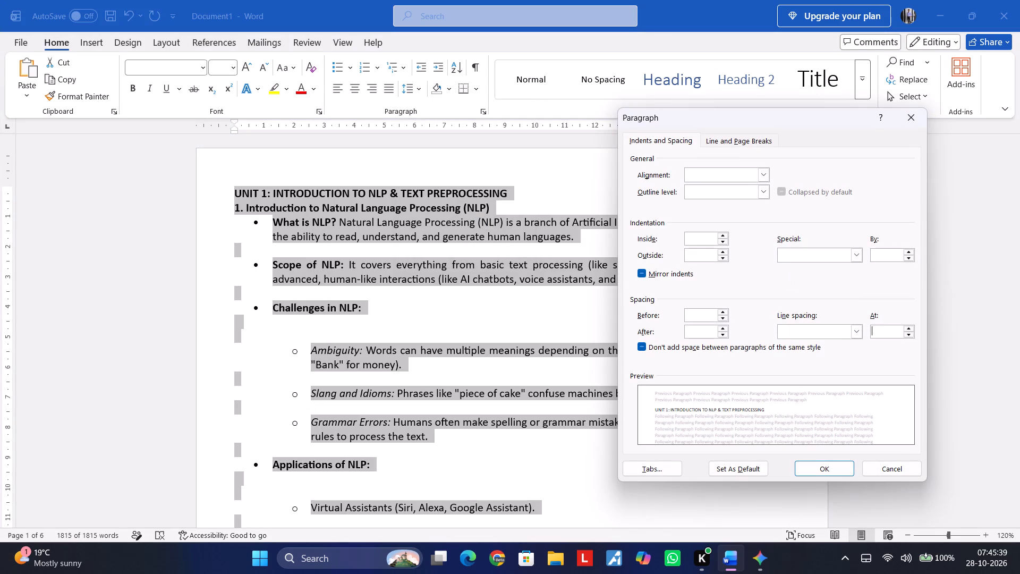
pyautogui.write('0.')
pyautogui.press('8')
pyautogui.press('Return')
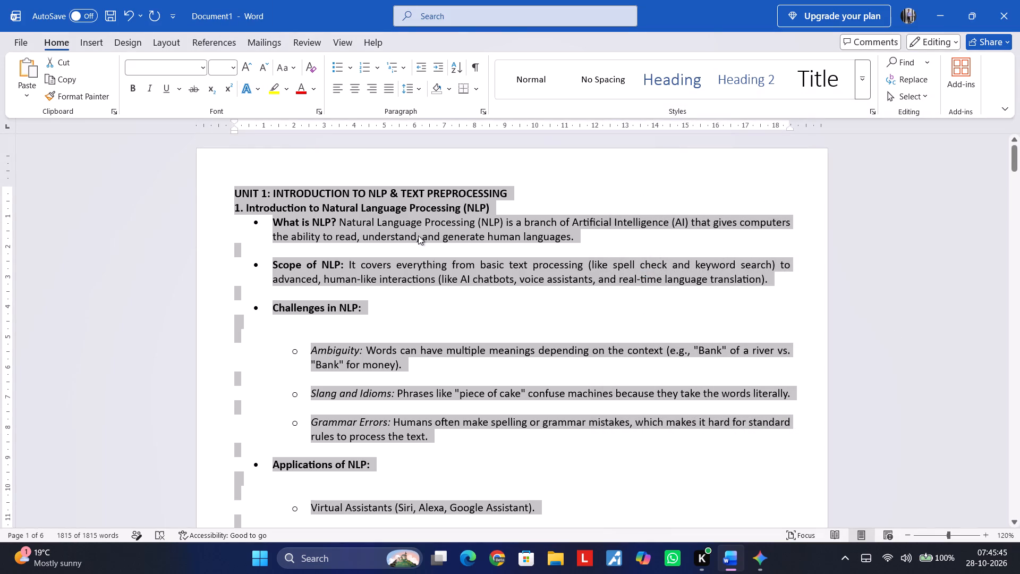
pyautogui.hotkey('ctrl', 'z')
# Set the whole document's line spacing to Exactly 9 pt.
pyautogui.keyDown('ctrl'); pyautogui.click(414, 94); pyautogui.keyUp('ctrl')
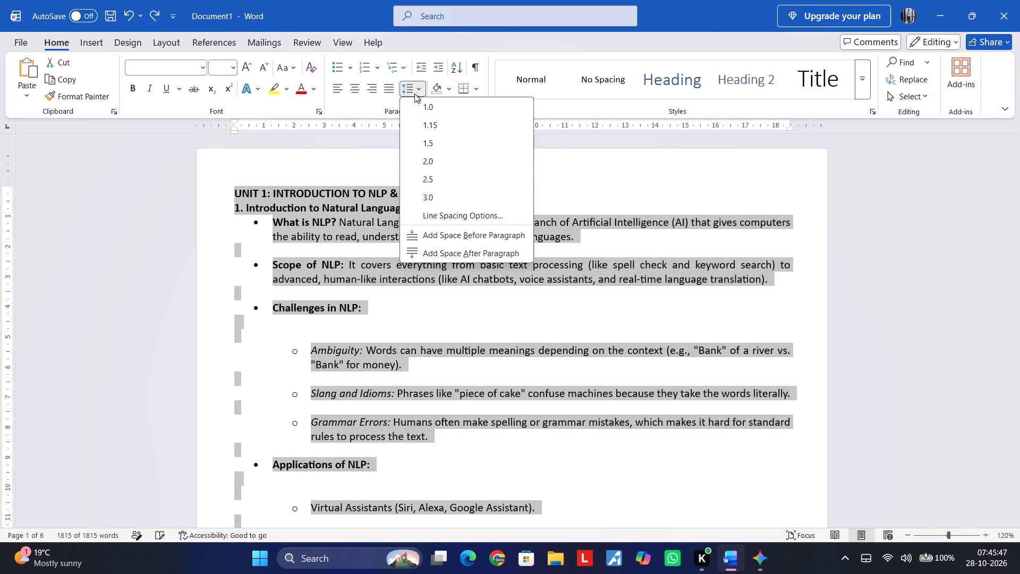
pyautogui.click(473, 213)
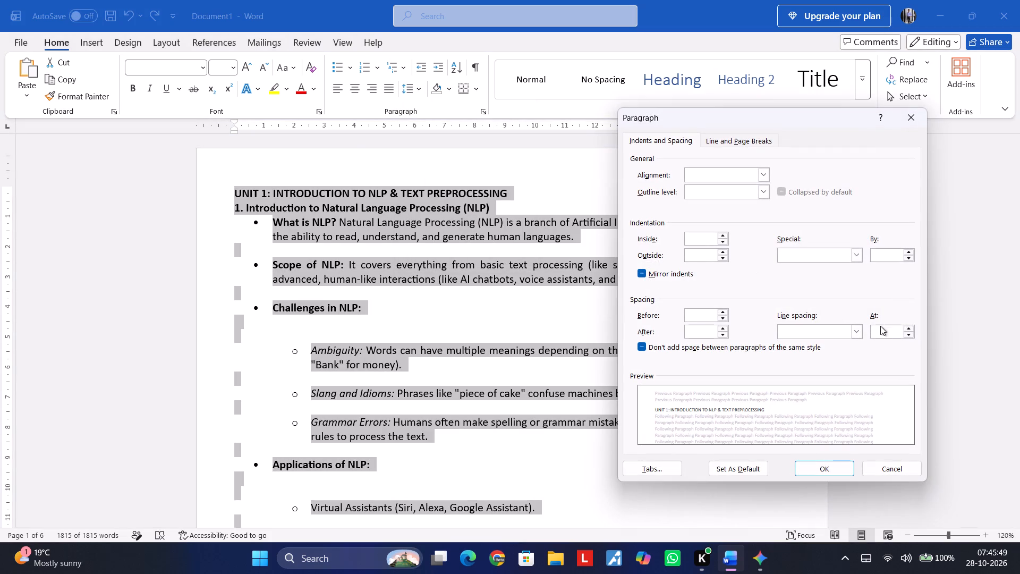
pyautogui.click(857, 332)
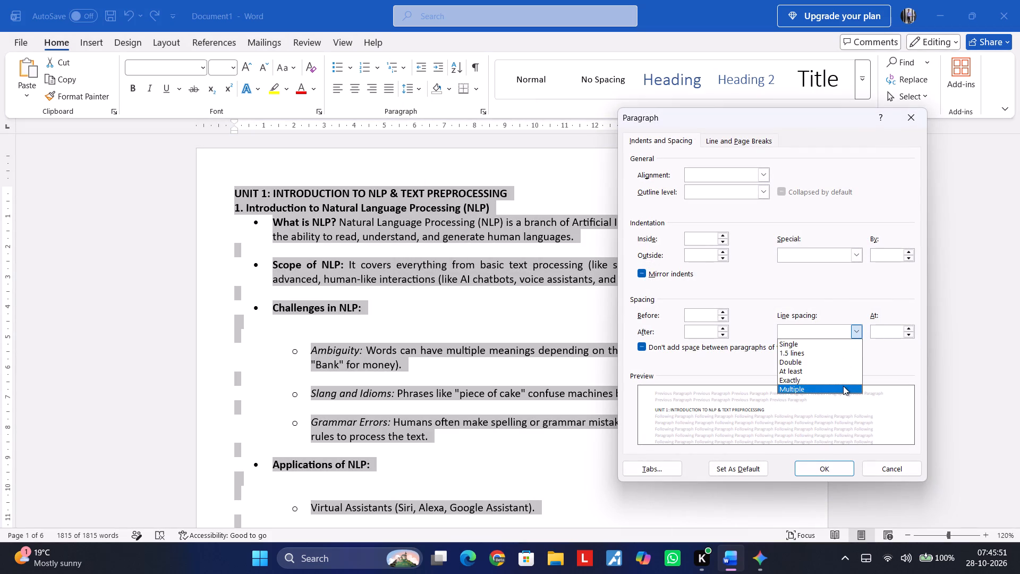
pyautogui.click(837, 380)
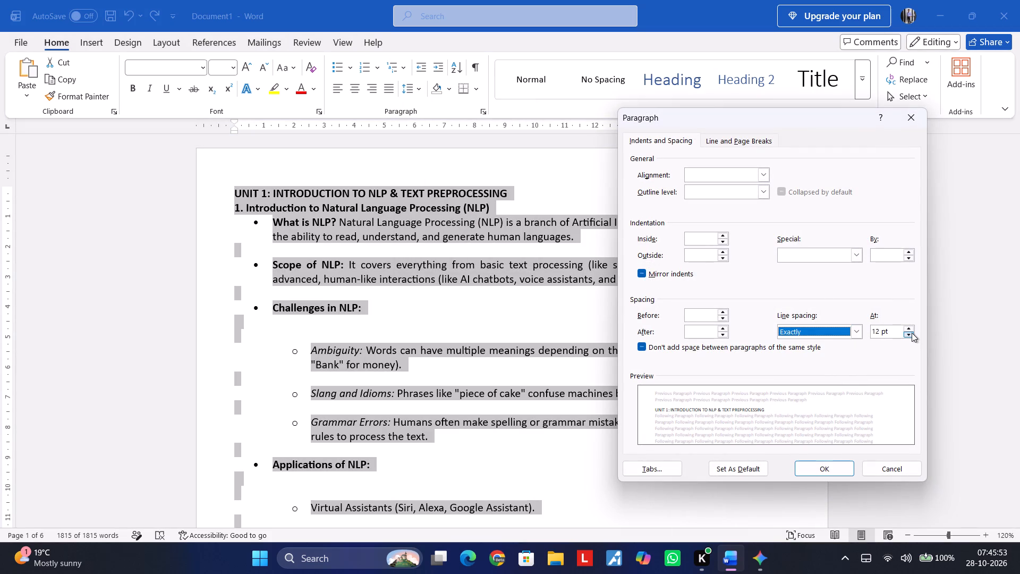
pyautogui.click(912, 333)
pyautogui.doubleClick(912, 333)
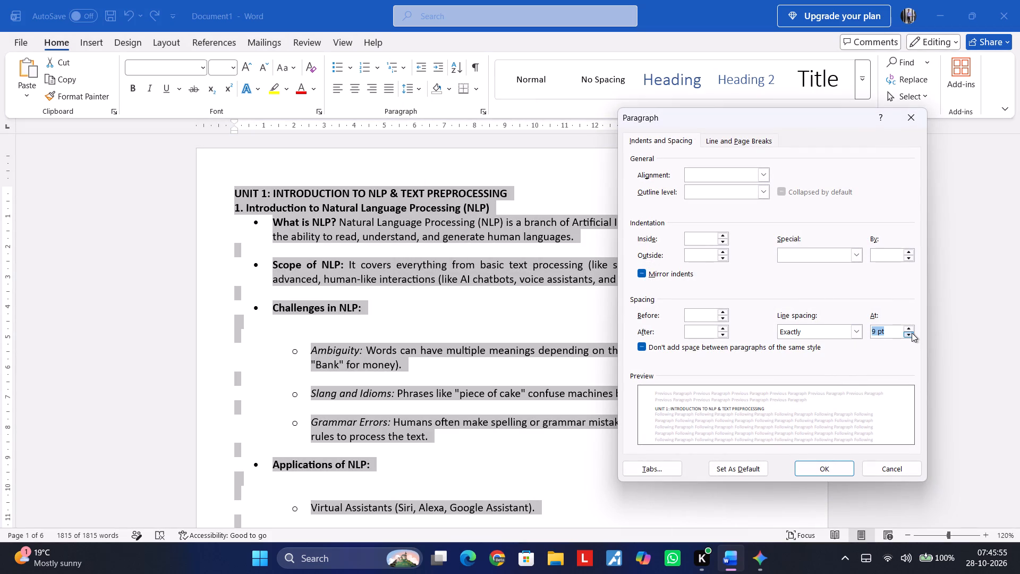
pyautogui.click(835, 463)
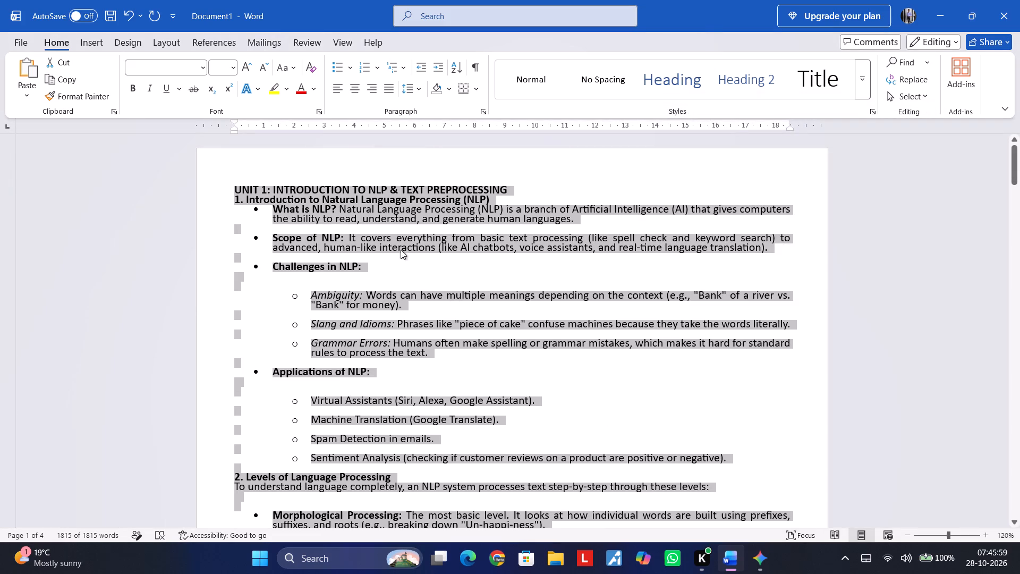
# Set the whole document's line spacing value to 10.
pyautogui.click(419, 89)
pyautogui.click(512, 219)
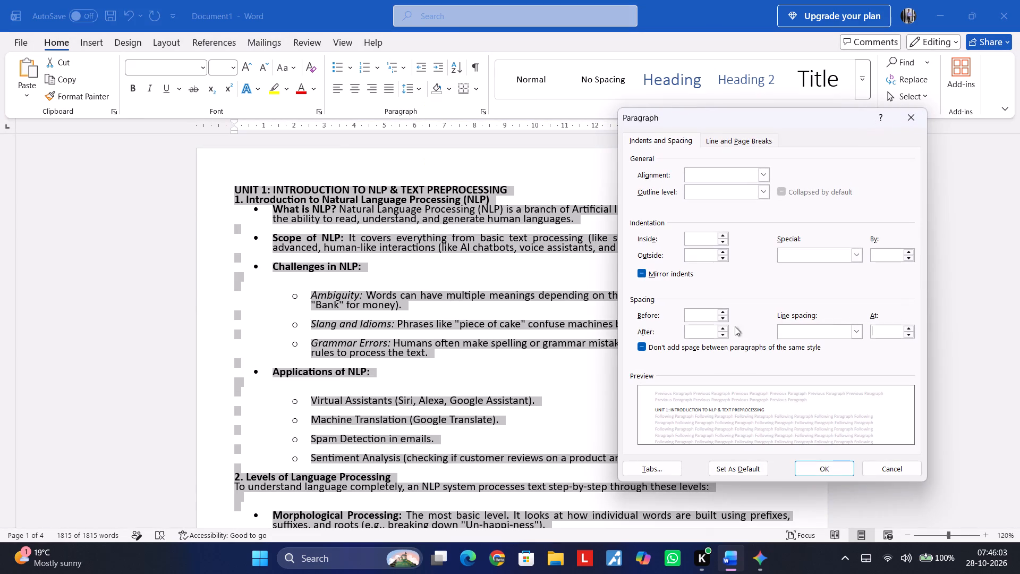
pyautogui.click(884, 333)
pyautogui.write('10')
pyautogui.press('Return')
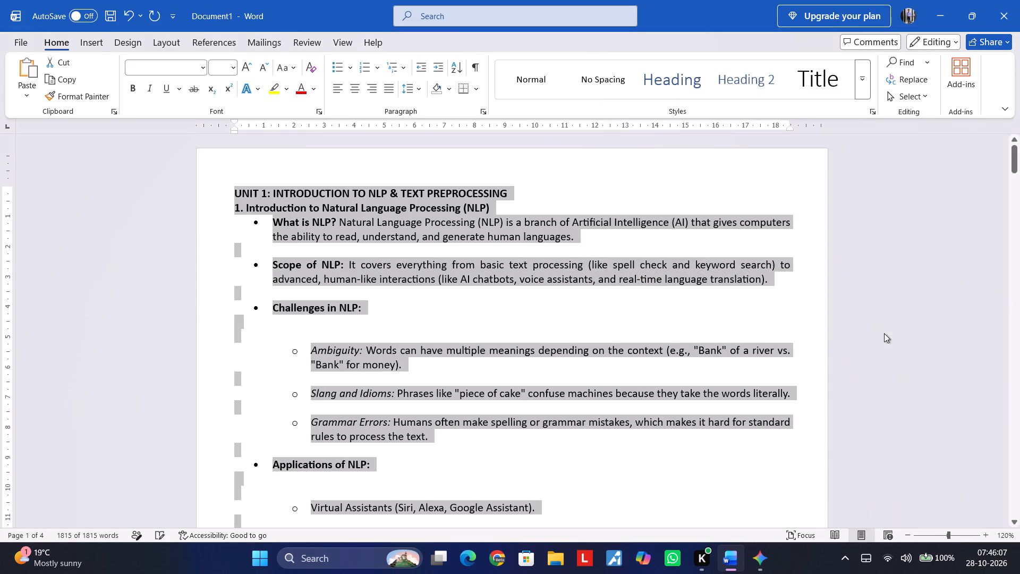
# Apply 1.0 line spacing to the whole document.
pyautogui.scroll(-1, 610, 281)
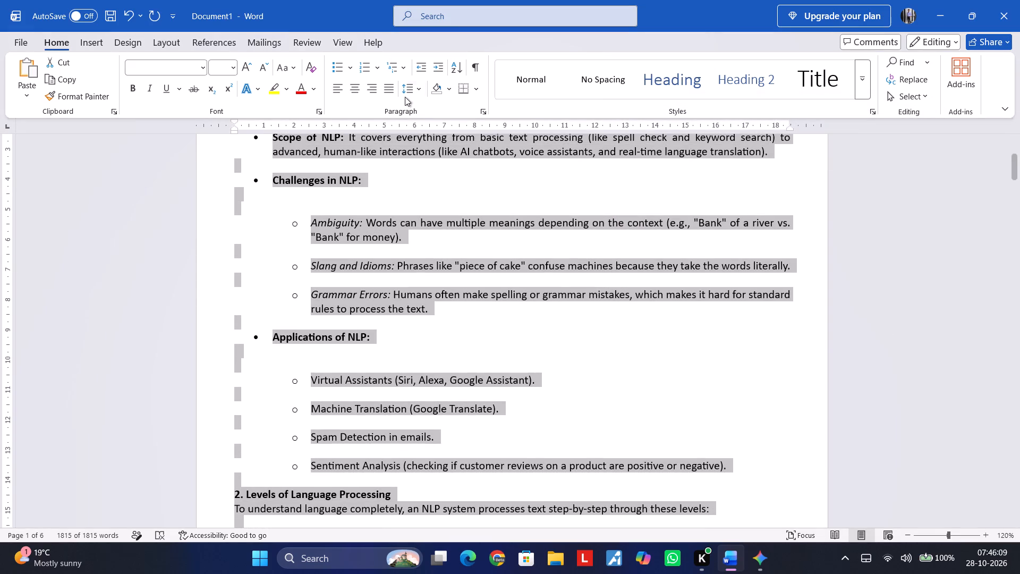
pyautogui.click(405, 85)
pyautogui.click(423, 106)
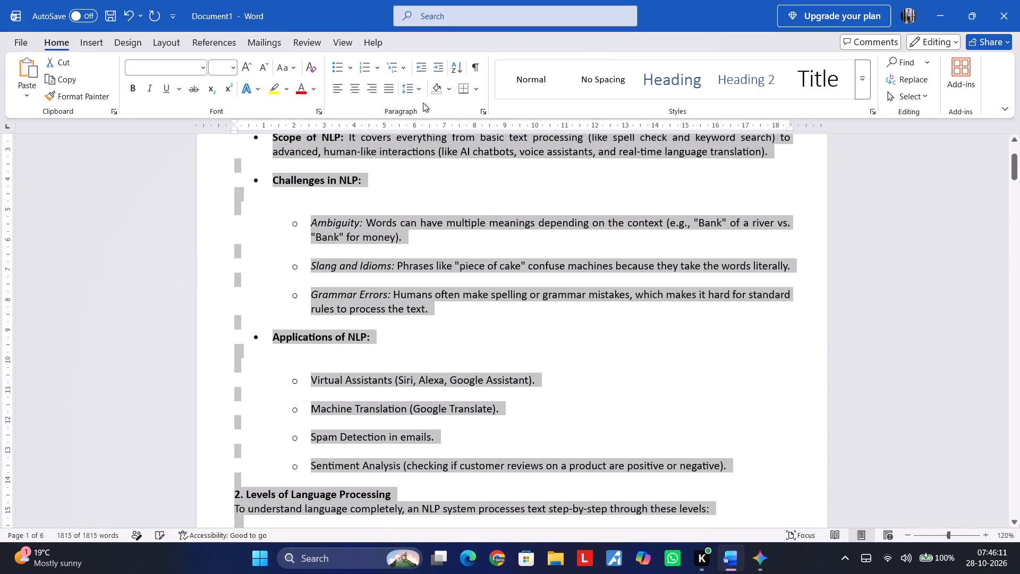
# Set the whole document's line spacing to Exactly 9 pt.
pyautogui.click(420, 95)
pyautogui.click(491, 218)
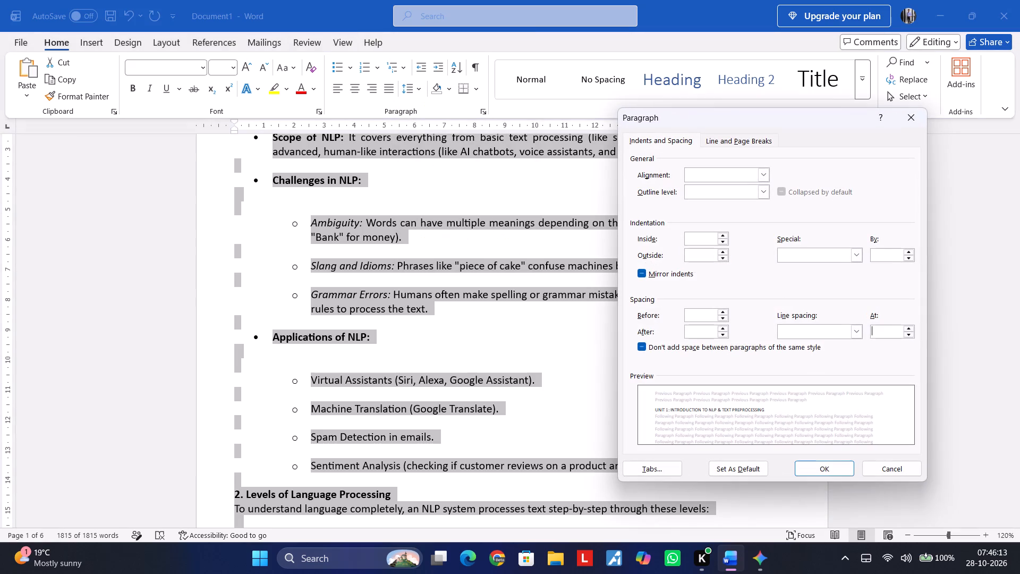
pyautogui.click(889, 332)
pyautogui.click(857, 332)
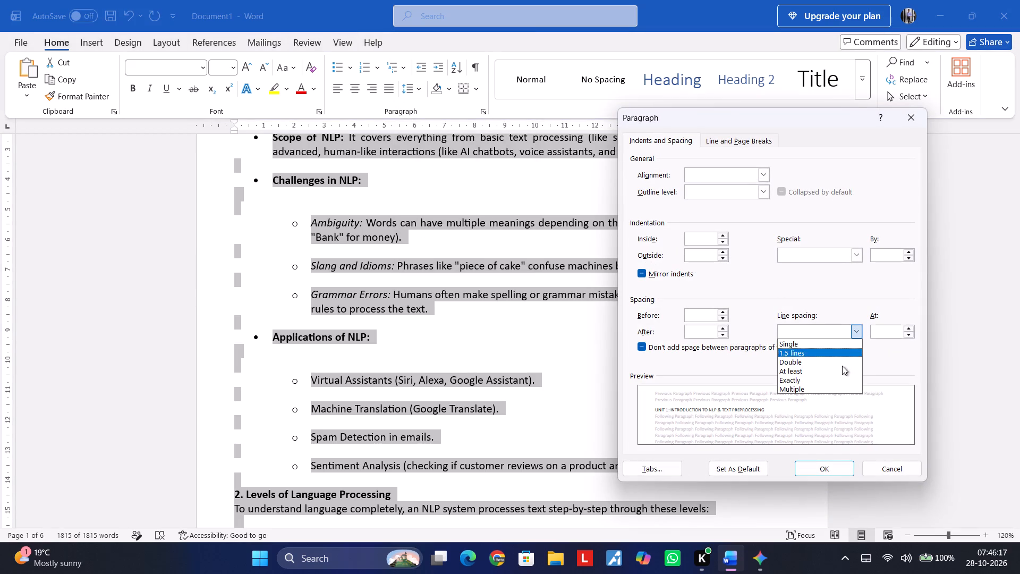
pyautogui.click(836, 377)
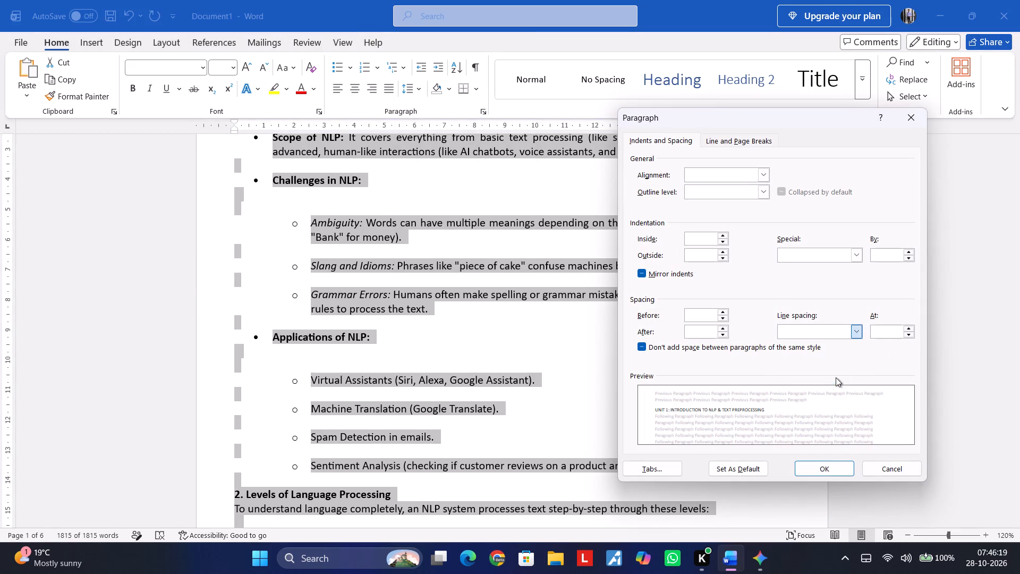
pyautogui.click(905, 332)
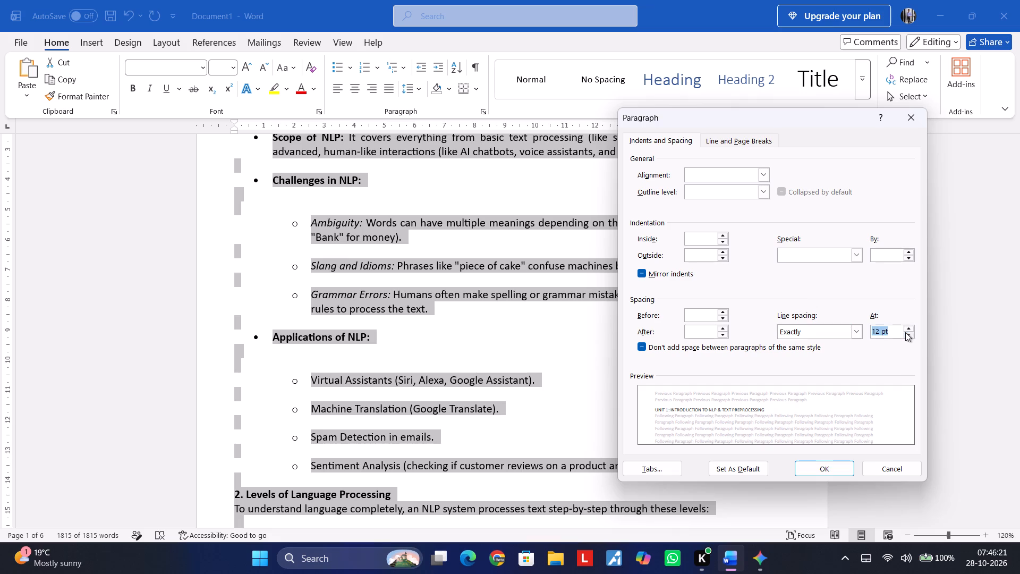
pyautogui.click(906, 332)
pyautogui.click(906, 332)
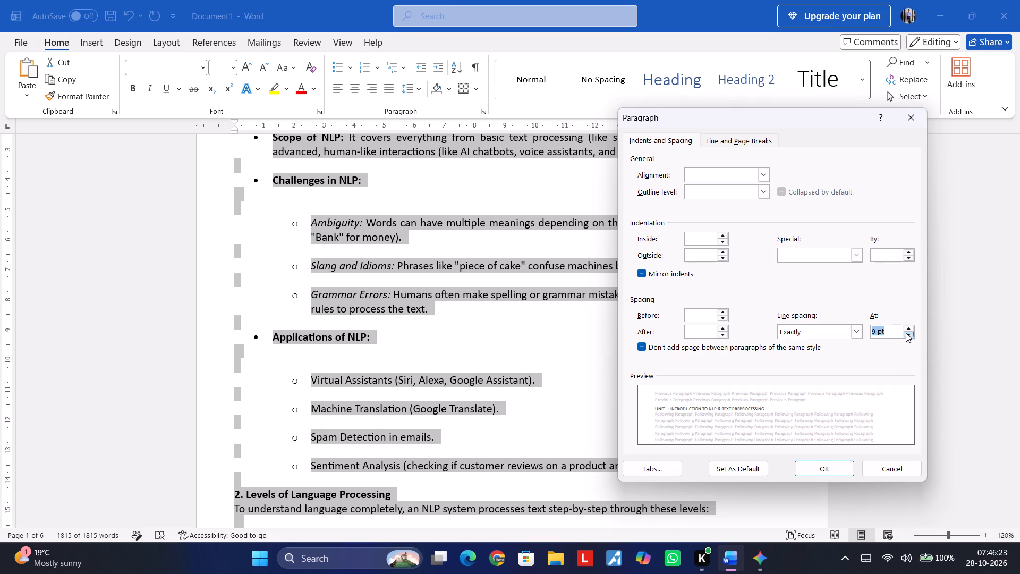
pyautogui.click(836, 474)
pyautogui.scroll(2, 648, 391)
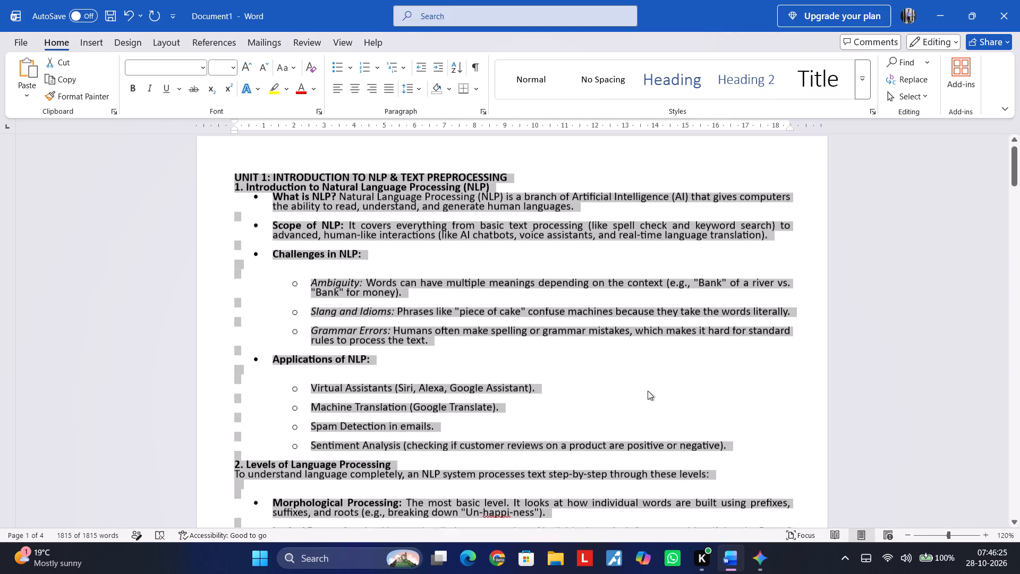
pyautogui.scroll(3, 648, 391)
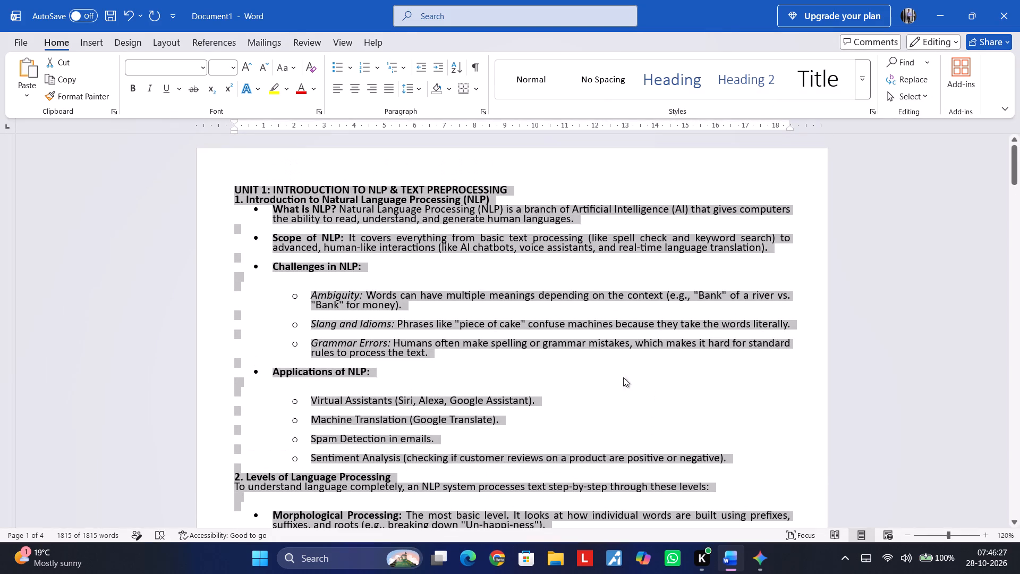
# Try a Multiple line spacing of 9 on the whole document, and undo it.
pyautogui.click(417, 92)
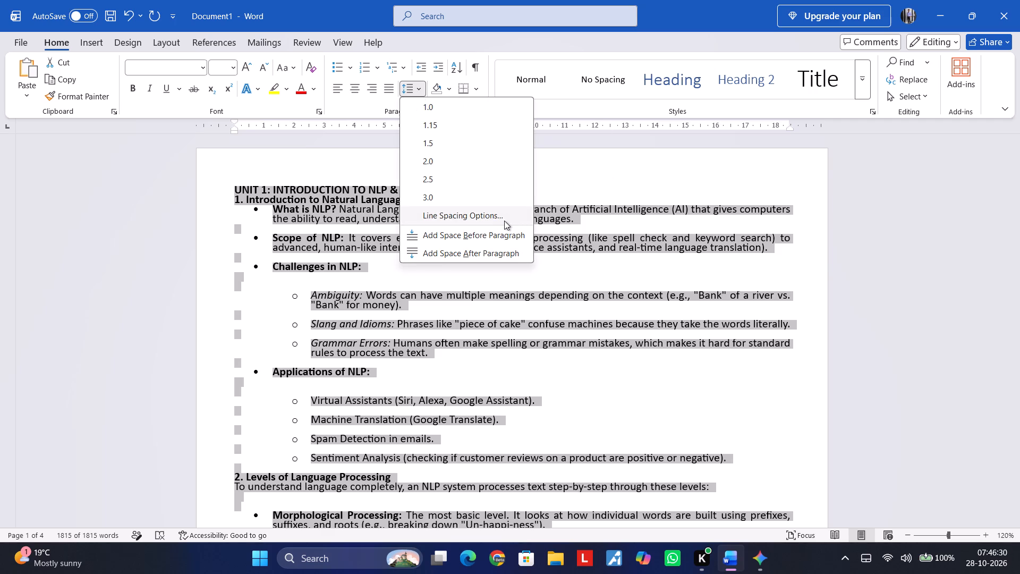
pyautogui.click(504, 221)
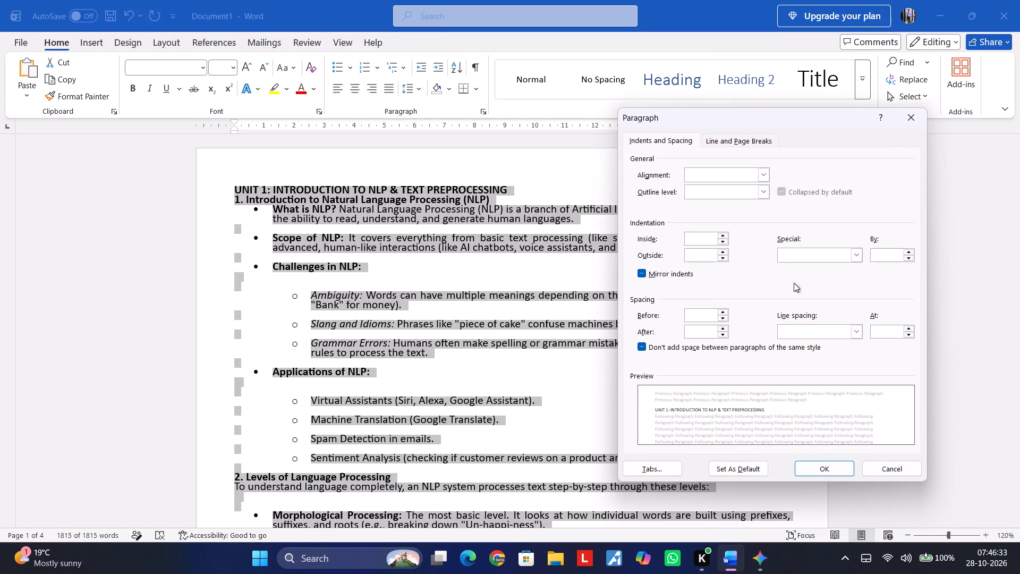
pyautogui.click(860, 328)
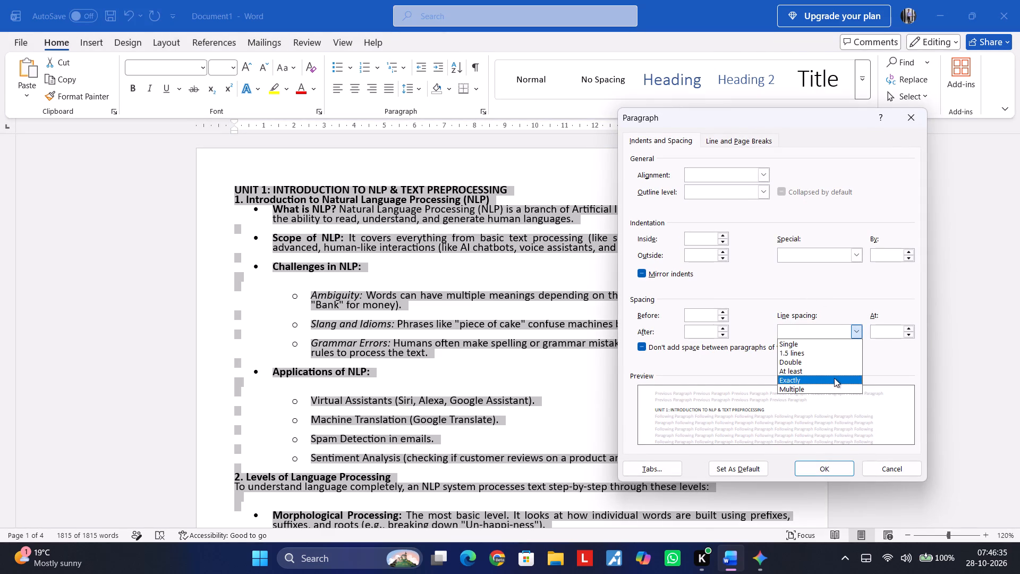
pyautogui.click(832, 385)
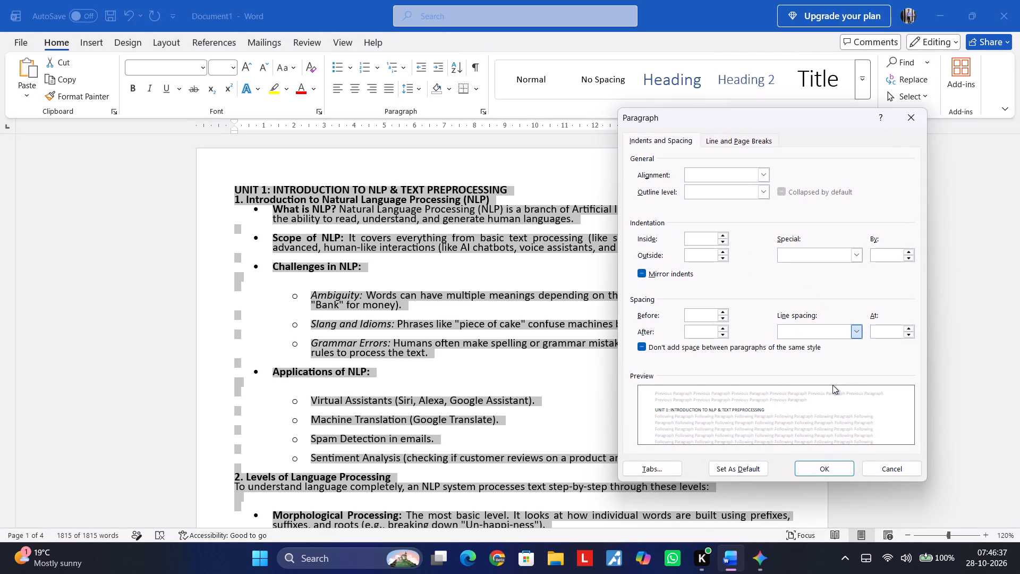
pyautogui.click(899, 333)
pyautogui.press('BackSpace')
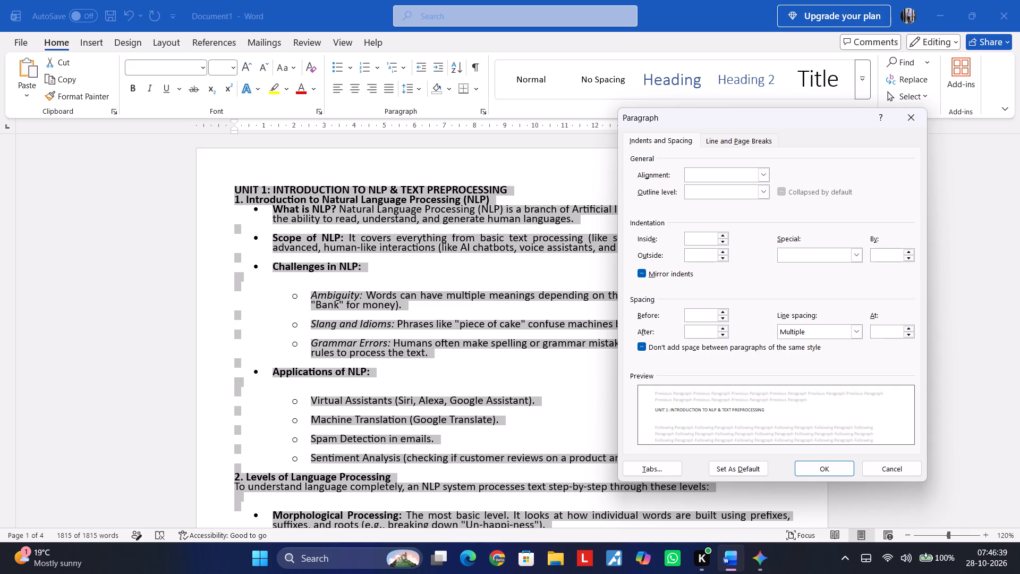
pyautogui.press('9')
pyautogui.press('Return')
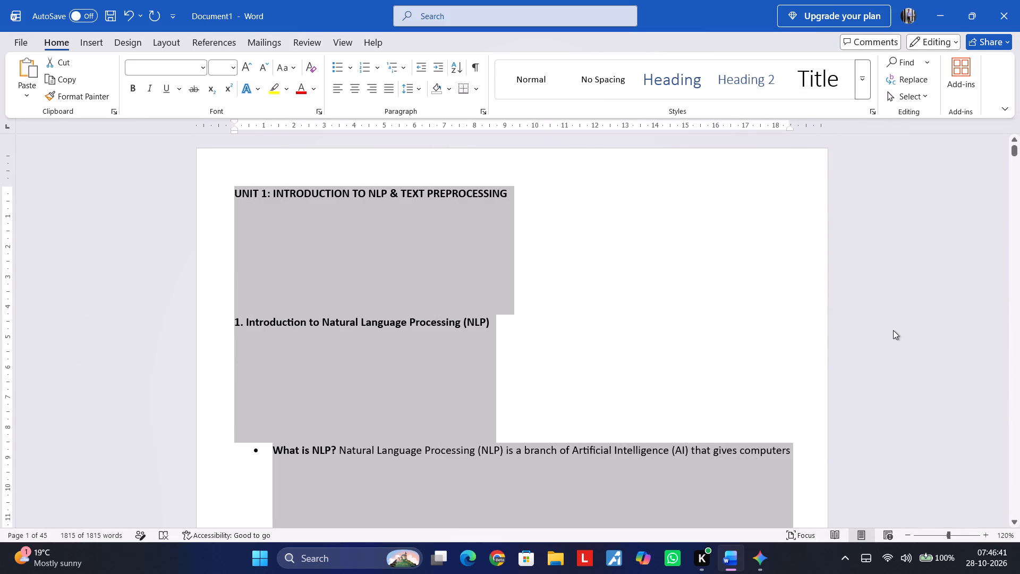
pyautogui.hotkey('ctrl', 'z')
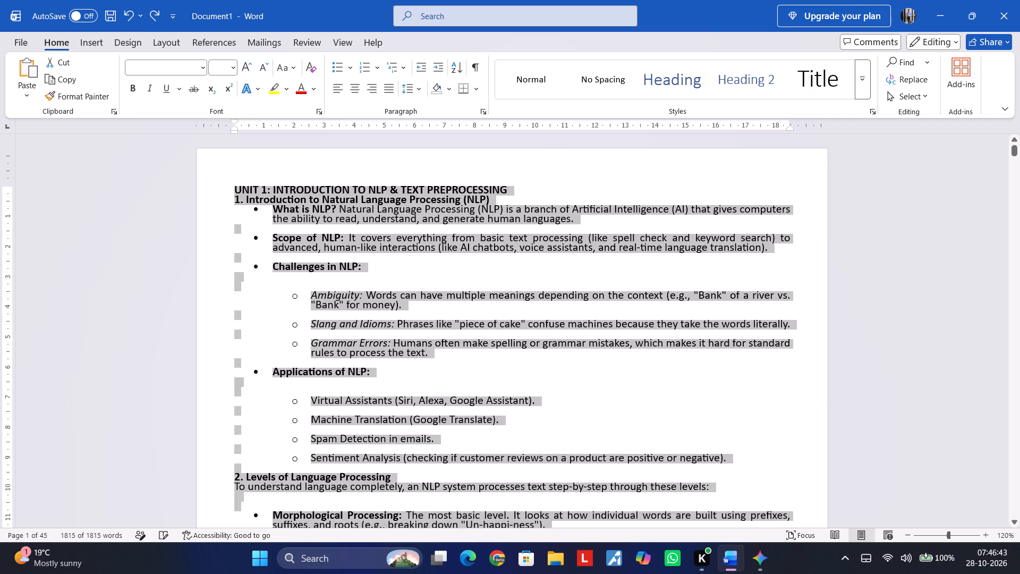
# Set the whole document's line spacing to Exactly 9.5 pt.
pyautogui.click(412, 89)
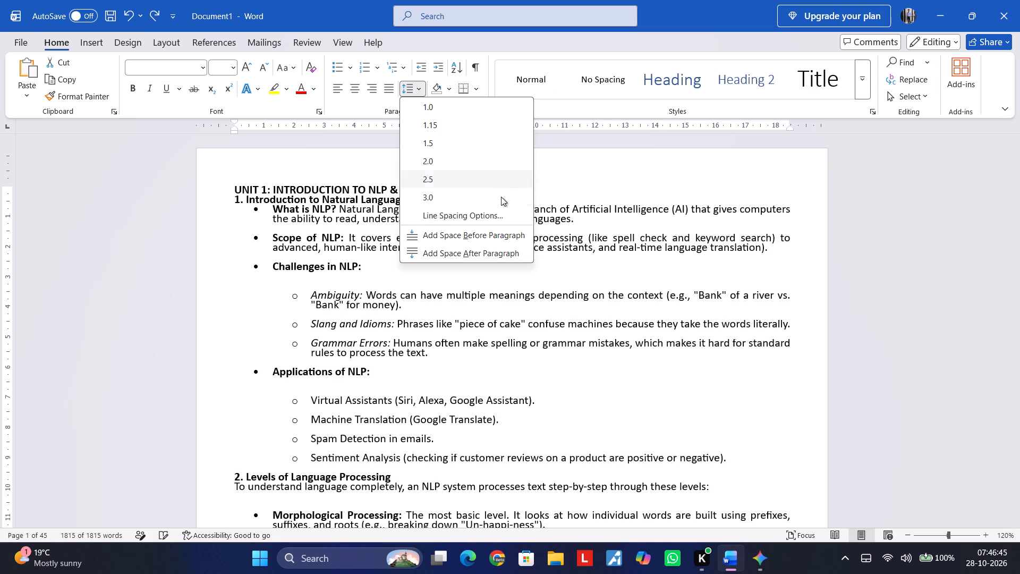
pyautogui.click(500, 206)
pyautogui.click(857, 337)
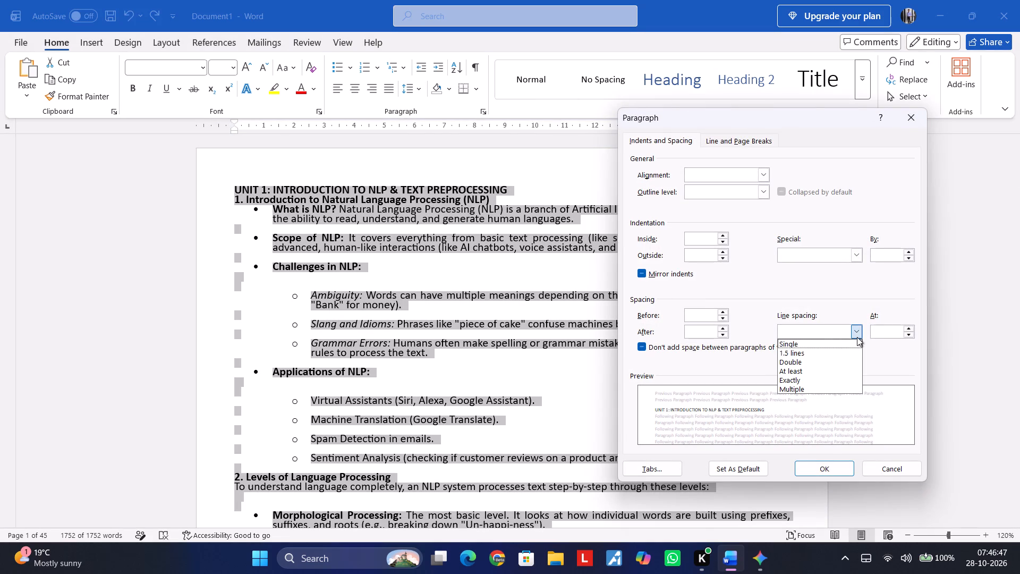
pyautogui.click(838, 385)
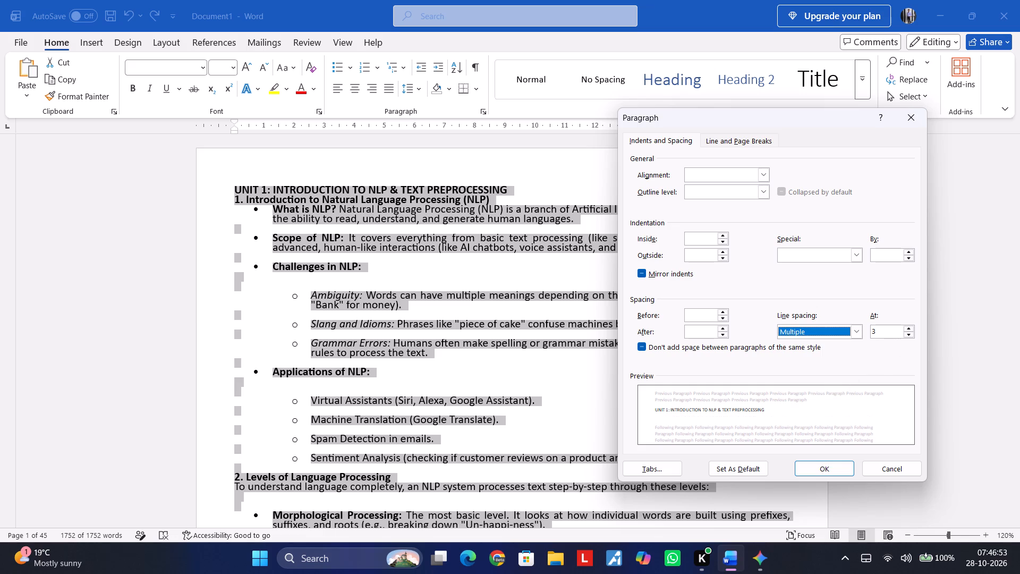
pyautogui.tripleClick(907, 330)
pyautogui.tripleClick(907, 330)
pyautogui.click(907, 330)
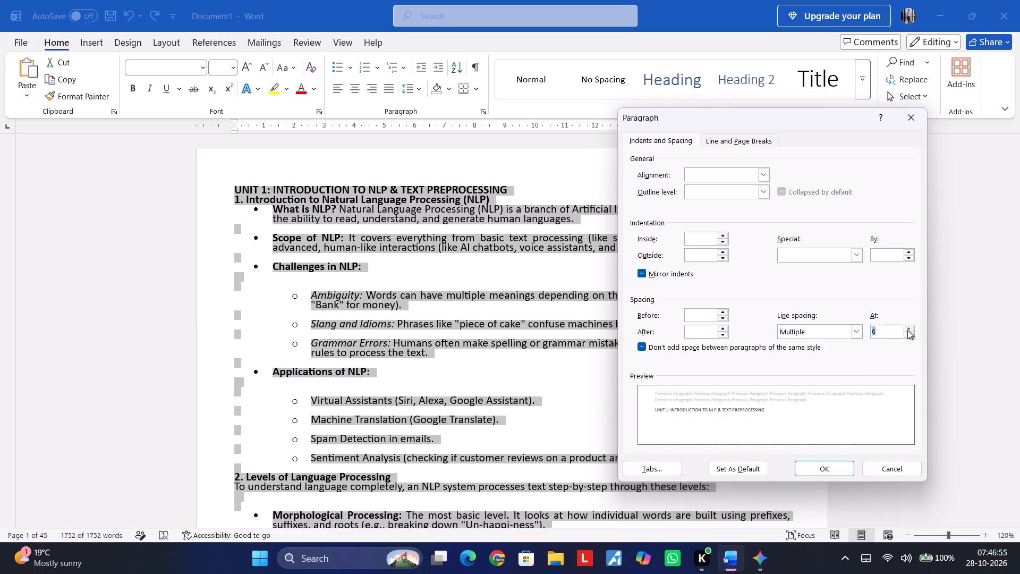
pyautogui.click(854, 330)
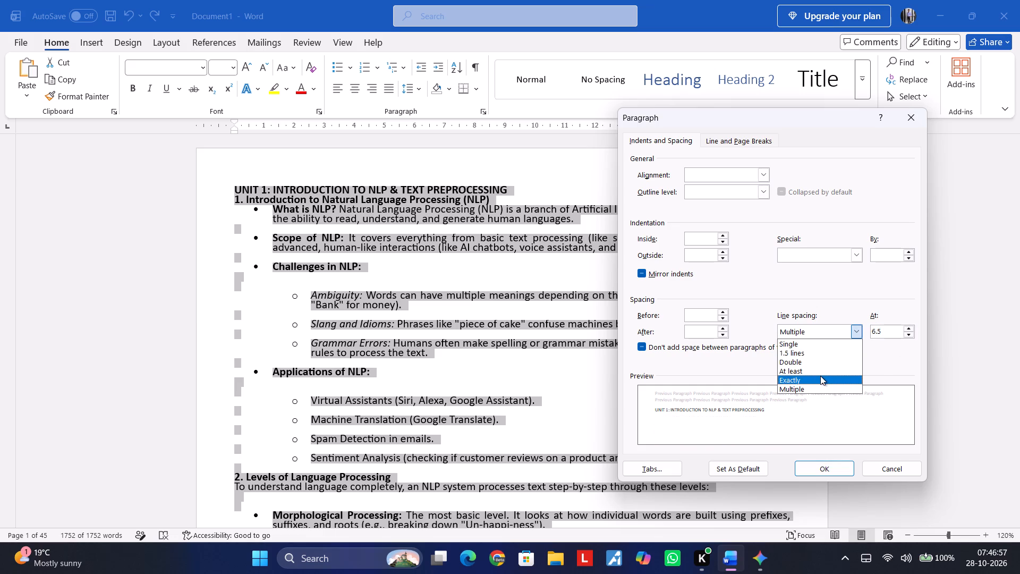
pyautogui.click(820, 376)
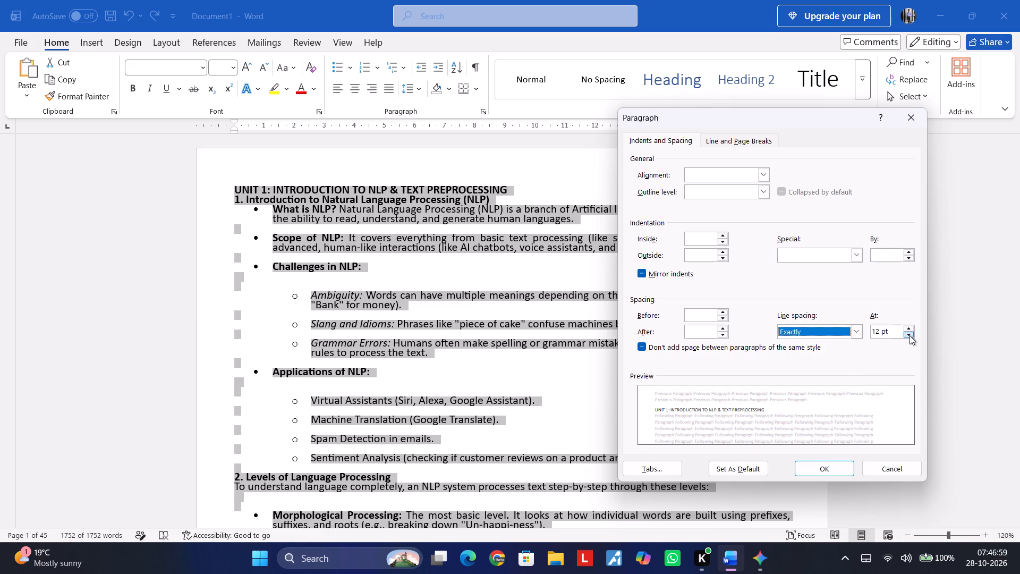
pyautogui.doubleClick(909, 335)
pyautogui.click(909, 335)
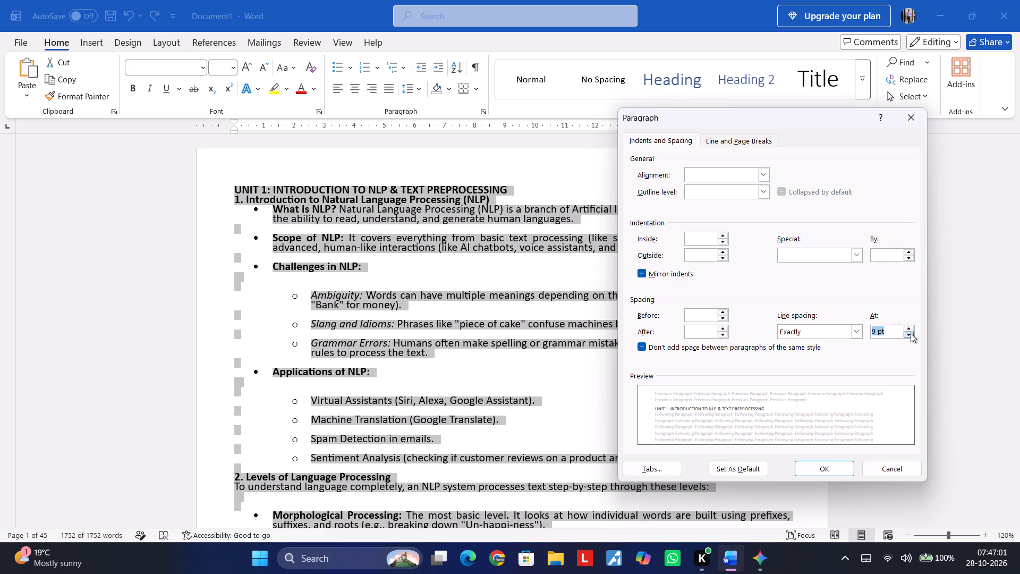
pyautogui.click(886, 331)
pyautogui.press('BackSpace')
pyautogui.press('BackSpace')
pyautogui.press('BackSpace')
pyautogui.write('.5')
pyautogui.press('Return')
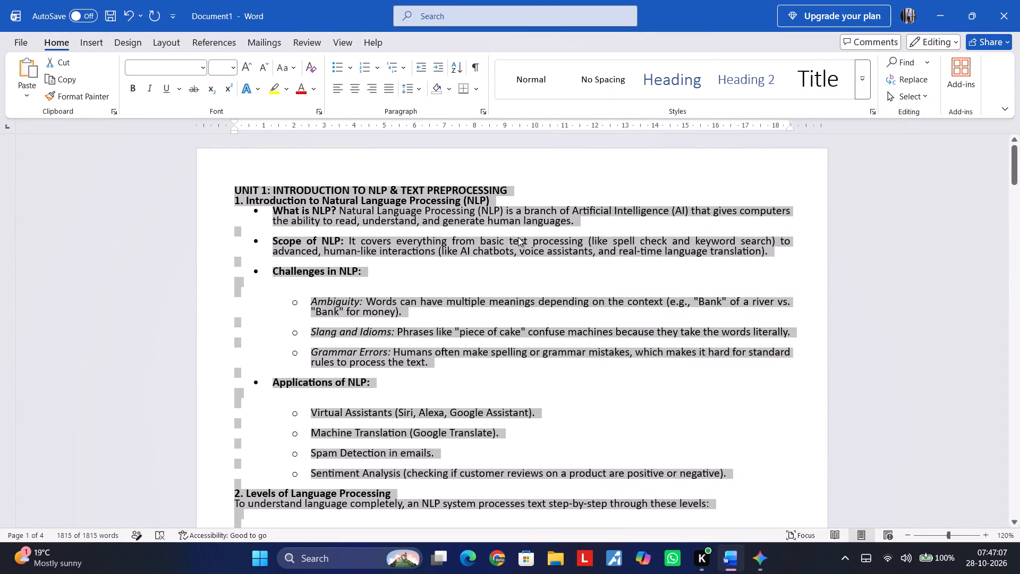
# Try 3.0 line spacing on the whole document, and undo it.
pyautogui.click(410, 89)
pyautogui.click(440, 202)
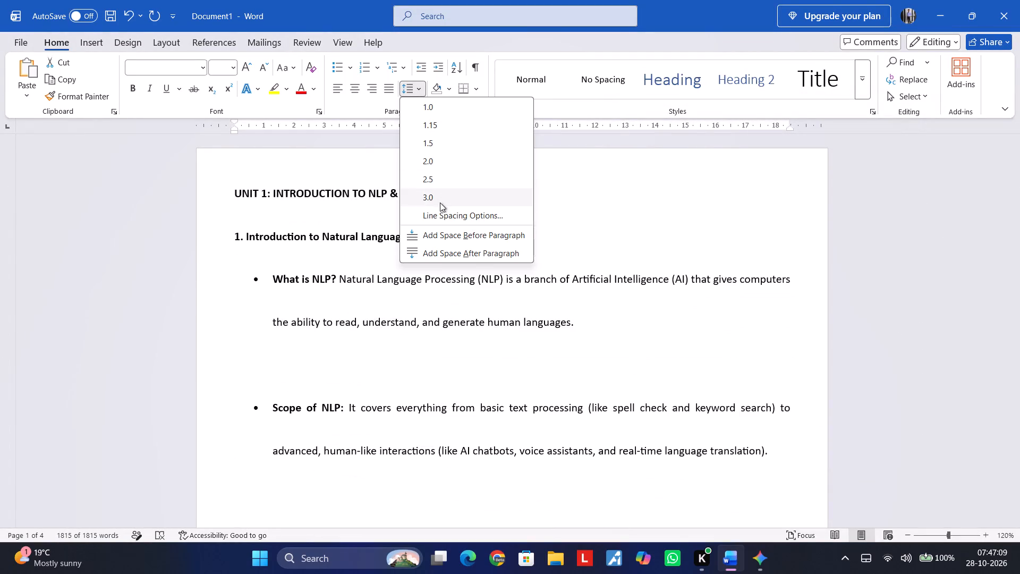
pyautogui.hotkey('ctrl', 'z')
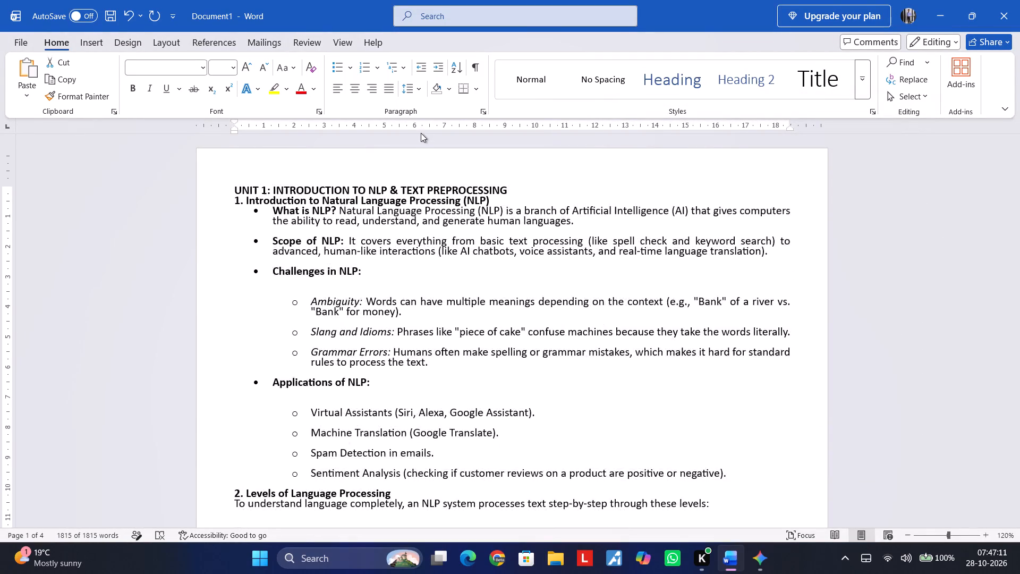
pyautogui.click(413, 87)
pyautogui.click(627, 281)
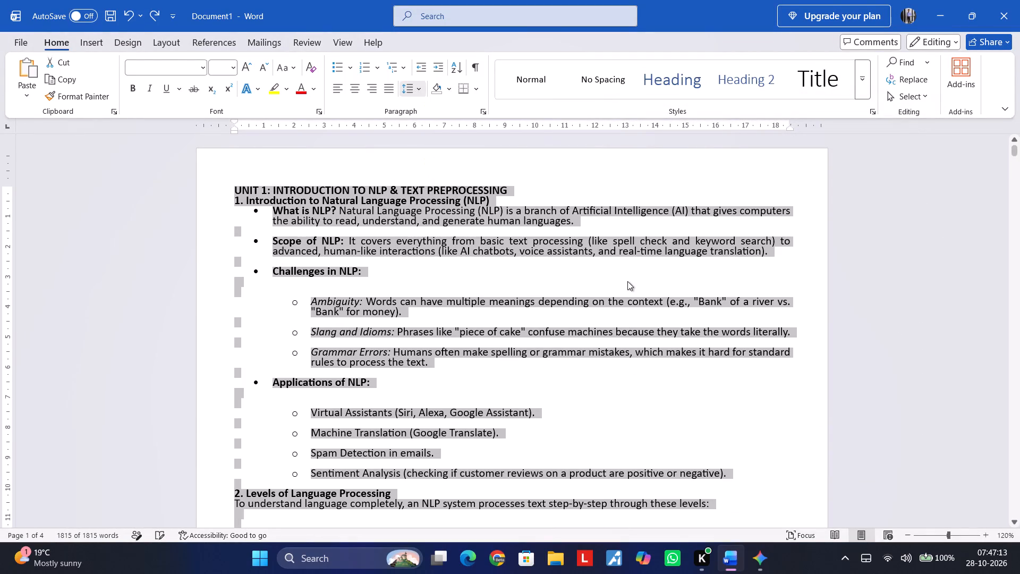
# Review the spacing and leftover blank lines through the Unit 1 notes and the start of Unit 2.
pyautogui.click(356, 272)
pyautogui.scroll(-8, 354, 279)
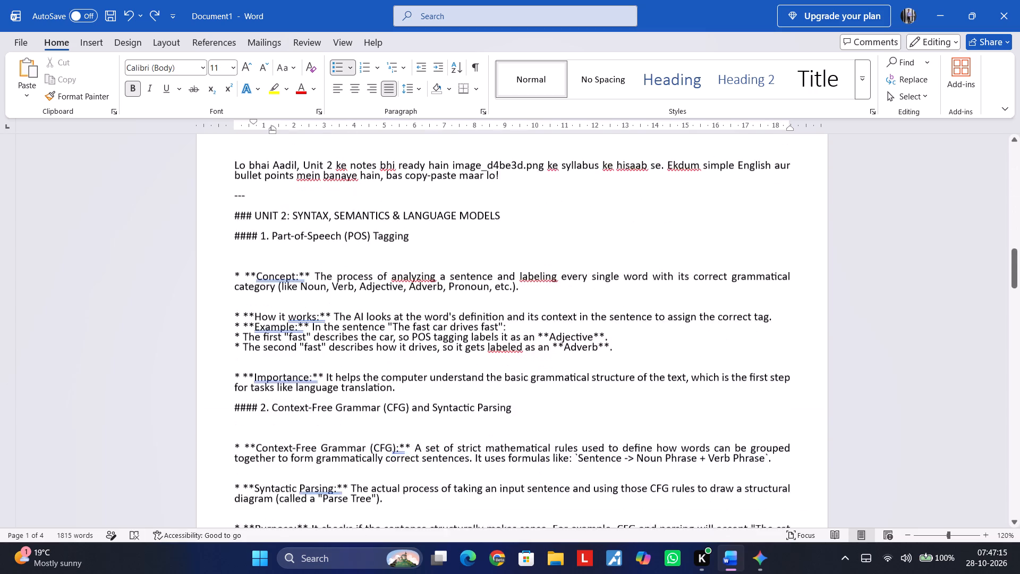
pyautogui.scroll(-4, 353, 283)
pyautogui.scroll(8, 353, 283)
pyautogui.scroll(-1, 353, 283)
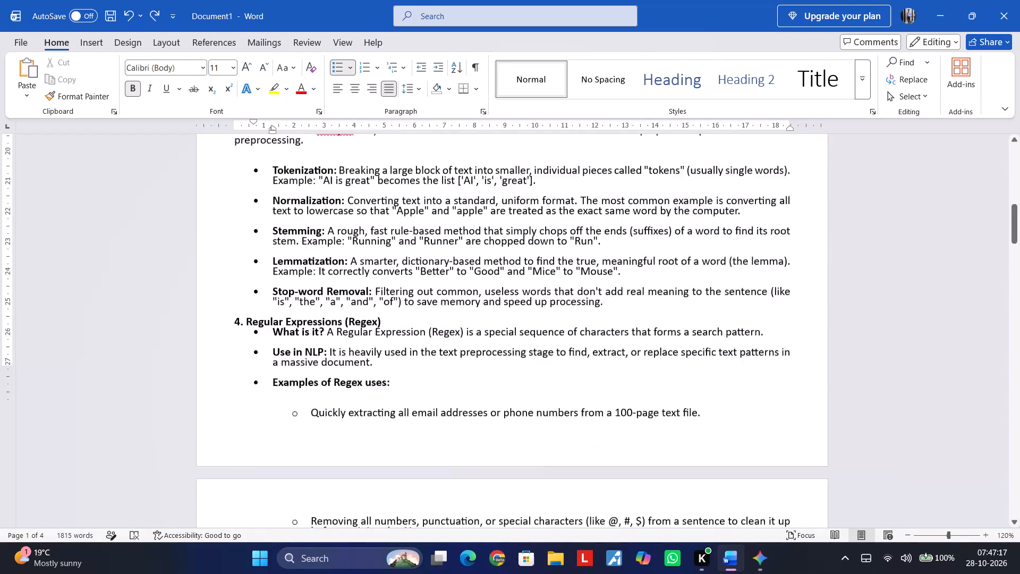
pyautogui.scroll(-1, 353, 283)
pyautogui.scroll(2, 353, 283)
pyautogui.scroll(-2, 353, 283)
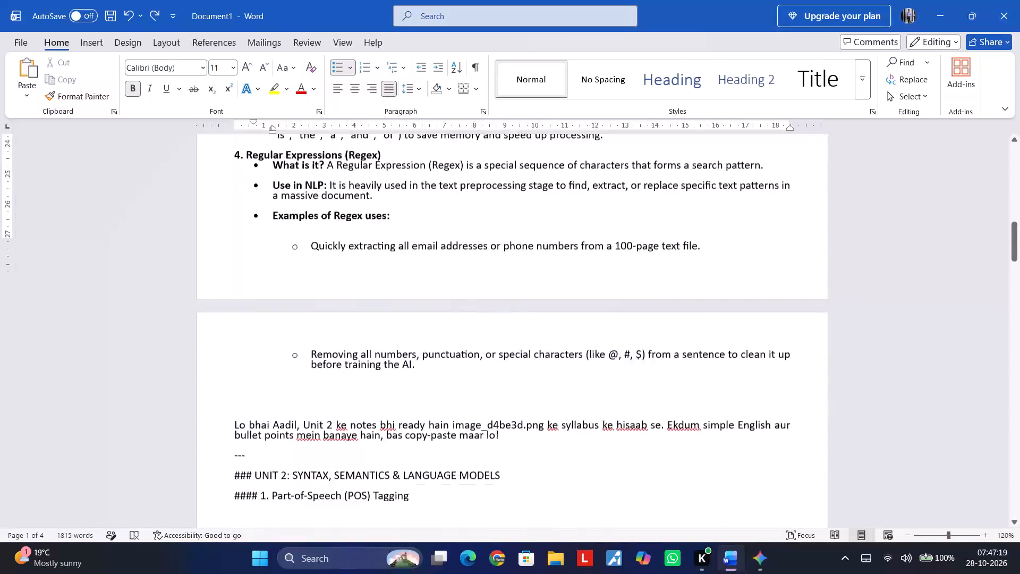
pyautogui.scroll(8, 353, 283)
pyautogui.scroll(-2, 353, 283)
pyautogui.scroll(3, 353, 283)
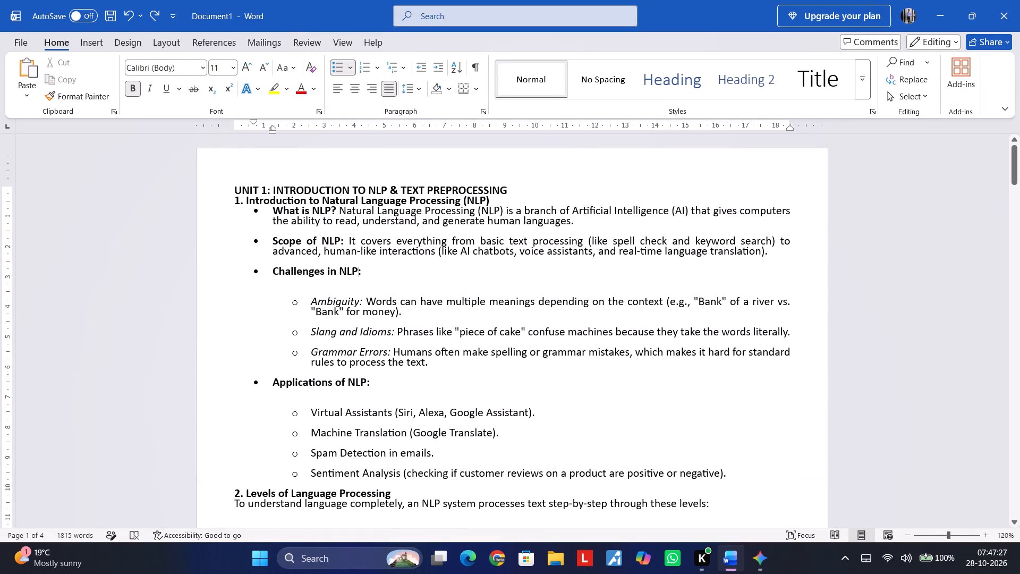
# Apply 1.0 line spacing to the whole document.
pyautogui.hotkey('ctrl', 'a')
pyautogui.click(410, 93)
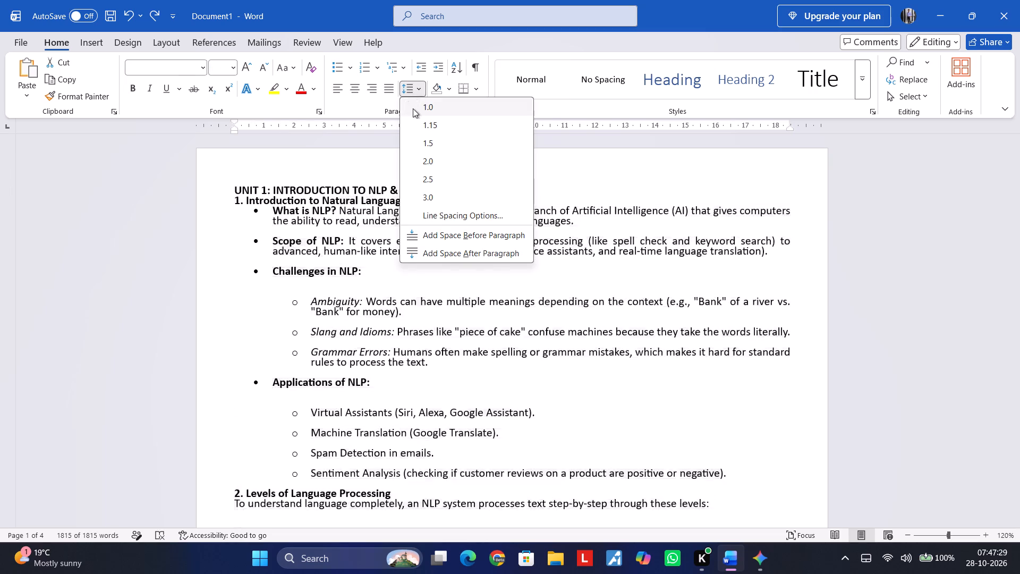
pyautogui.click(413, 108)
pyautogui.scroll(-1, 389, 223)
pyautogui.click(389, 224)
pyautogui.scroll(1, 387, 223)
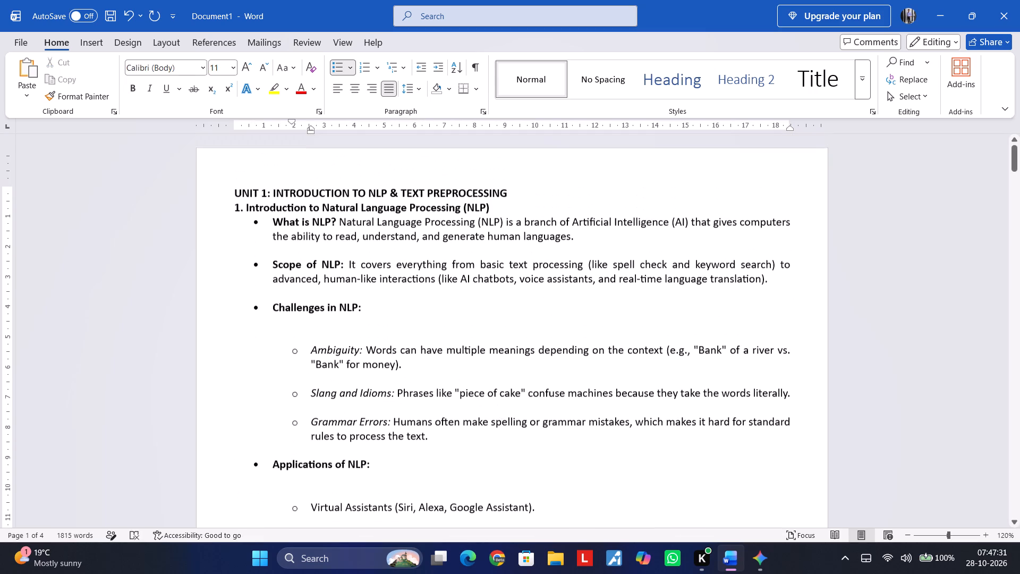
# Delete the blank lines under "Challenges in NLP:" and between its Ambiguity, Slang and Idioms, and Grammar Errors sub-bullets.
pyautogui.click(336, 328)
pyautogui.click(338, 337)
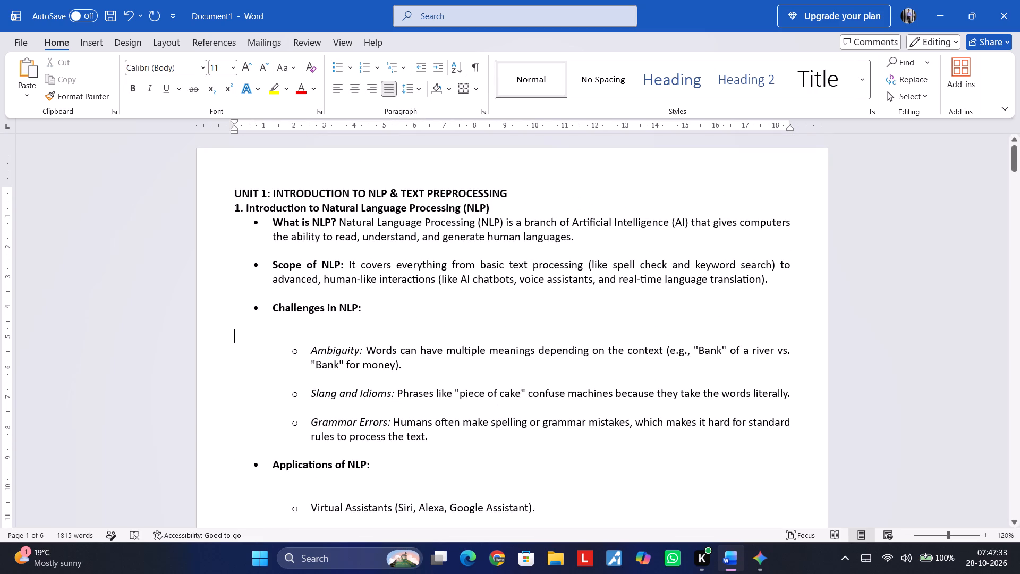
pyautogui.press('BackSpace')
pyautogui.press('BackSpace')
pyautogui.press('Down')
pyautogui.press('Down')
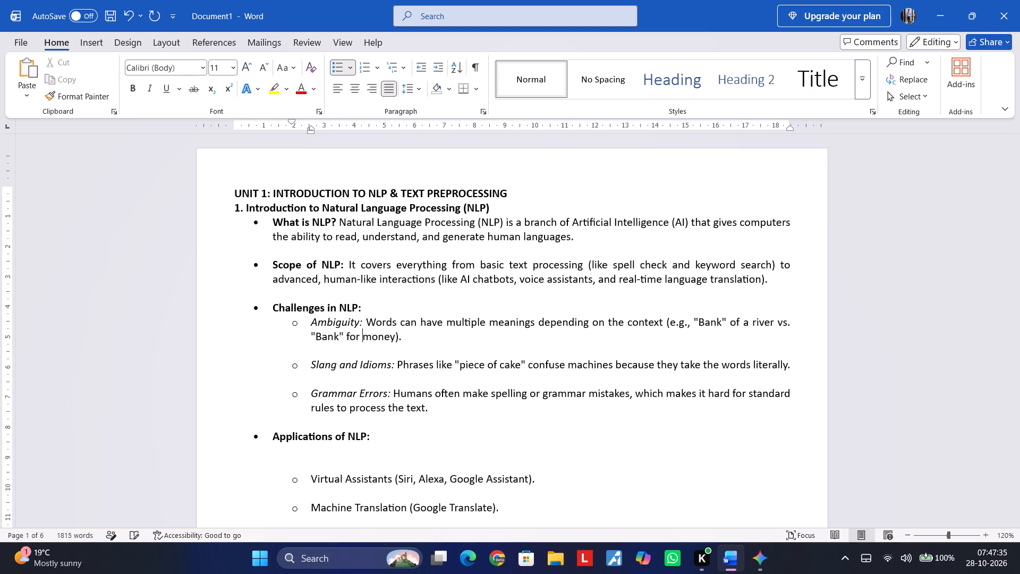
pyautogui.press('Down')
pyautogui.press('Up')
pyautogui.press('Down')
pyautogui.press('BackSpace')
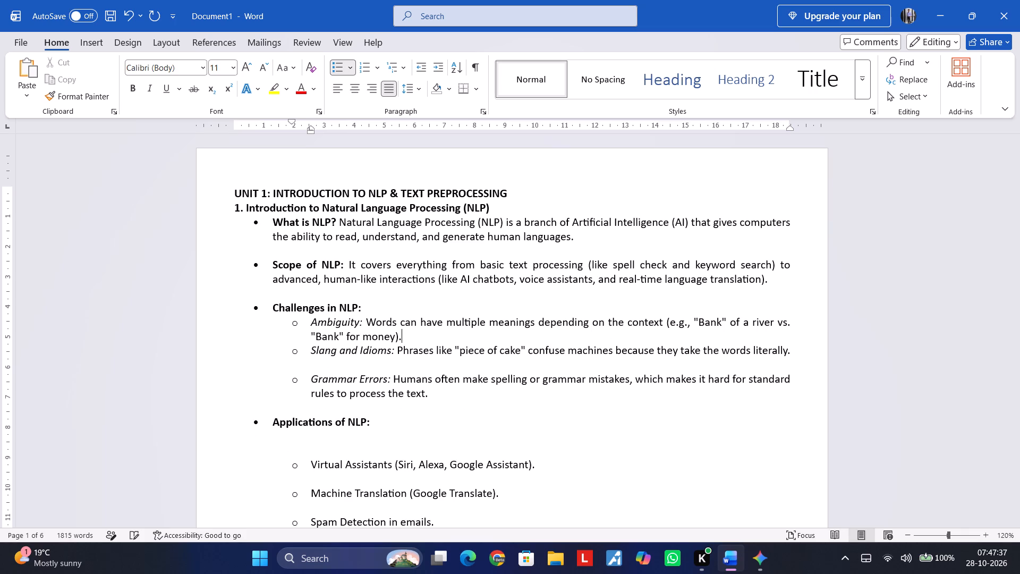
pyautogui.press('Down')
pyautogui.press('Down')
pyautogui.press('BackSpace')
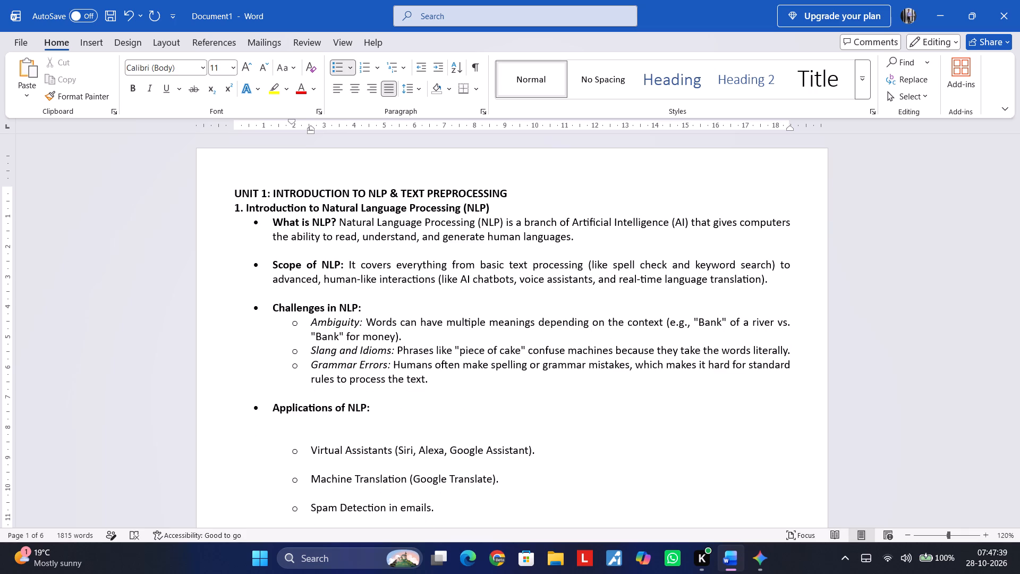
# Delete the blank lines between "Applications of NLP:" and its first sub-bullet, Virtual Assistants.
pyautogui.press('Down')
pyautogui.press('Down')
pyautogui.press('Down')
pyautogui.press('Down')
pyautogui.press('Down')
pyautogui.press('BackSpace')
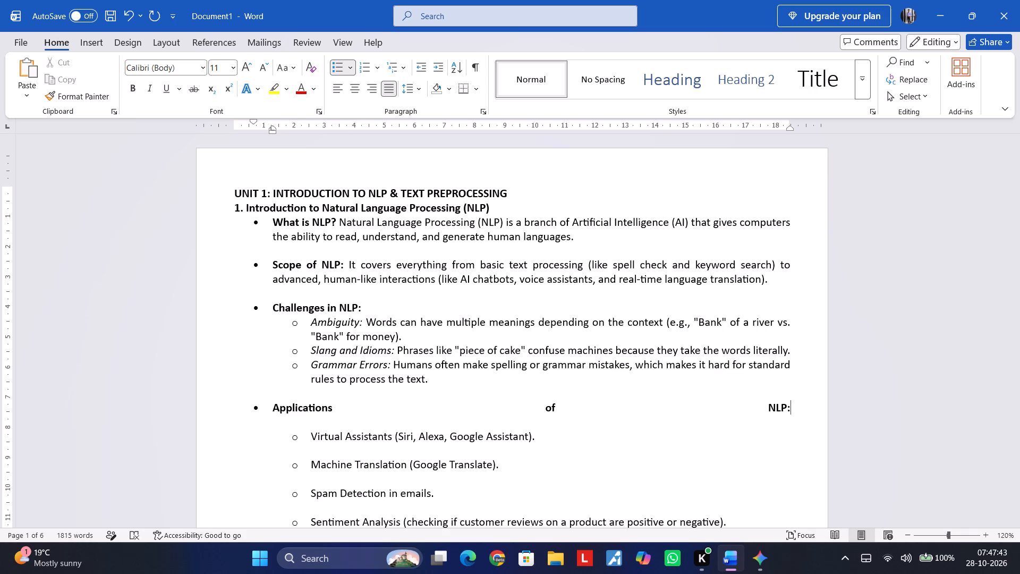
pyautogui.press('Down')
pyautogui.press('BackSpace')
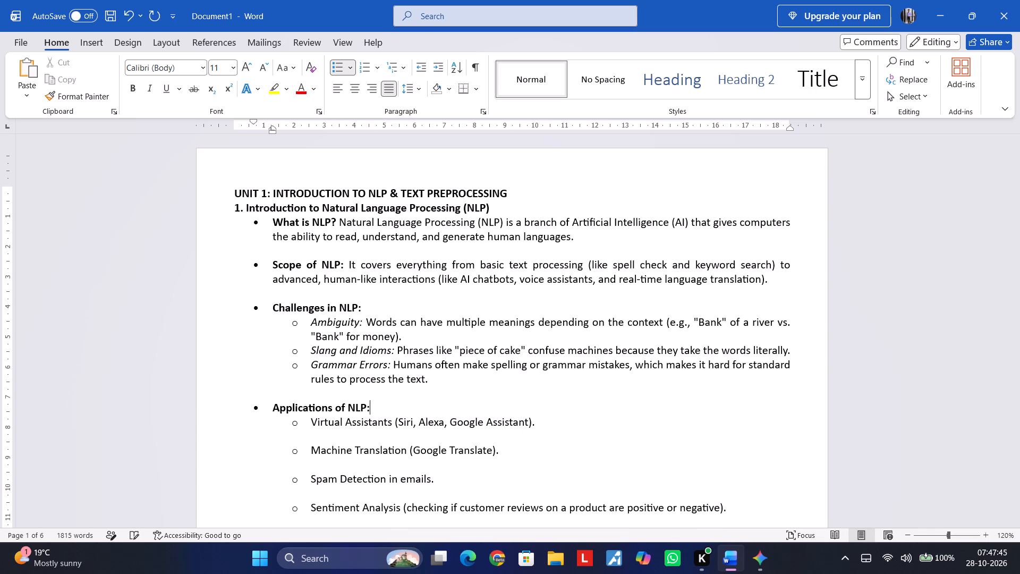
# Delete the blank lines between the Virtual Assistants, Machine Translation, Spam Detection and Sentiment Analysis sub-bullets.
pyautogui.press('Down')
pyautogui.press('Down')
pyautogui.press('BackSpace')
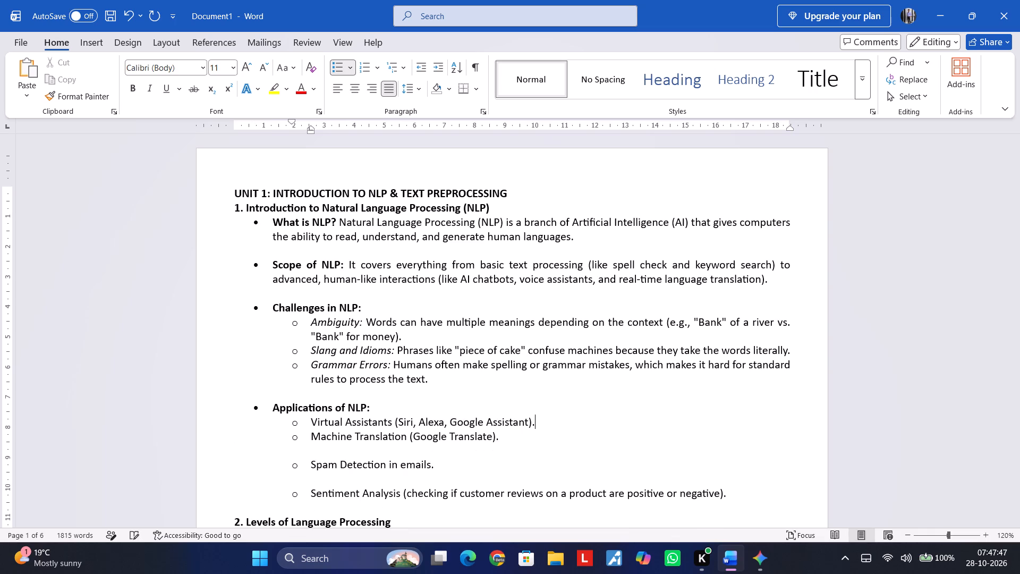
pyautogui.press('Down')
pyautogui.press('Down')
pyautogui.press('Down')
pyautogui.press('Up')
pyautogui.press('BackSpace')
pyautogui.press('Down')
pyautogui.press('Down')
pyautogui.press('Down')
pyautogui.press('Up')
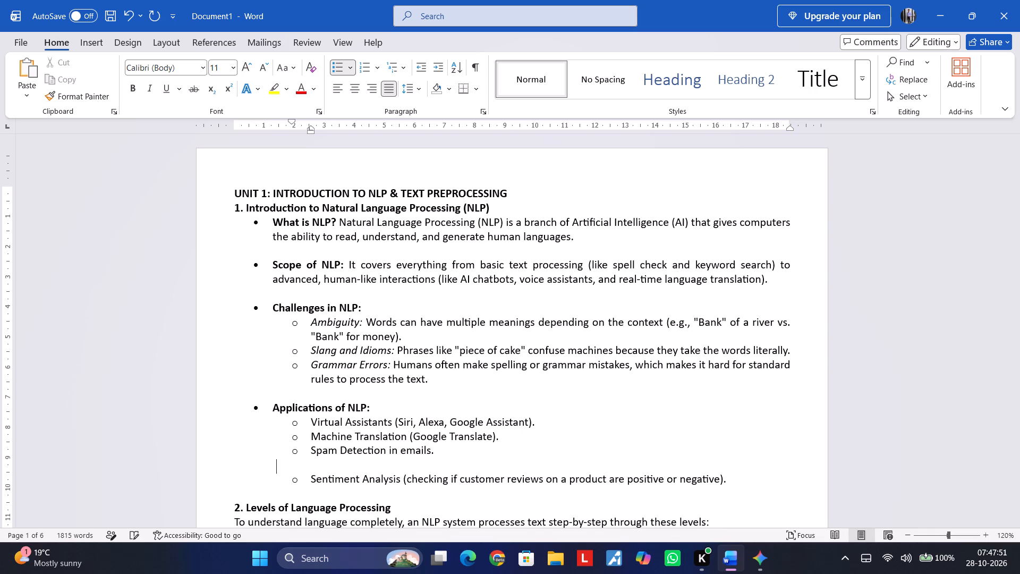
pyautogui.press('BackSpace')
# Delete the blank lines between the introductory sentence of "2. Levels of Language Processing" and the Morphological Processing bullet.
pyautogui.press('Down')
pyautogui.press('Down')
pyautogui.press('Down')
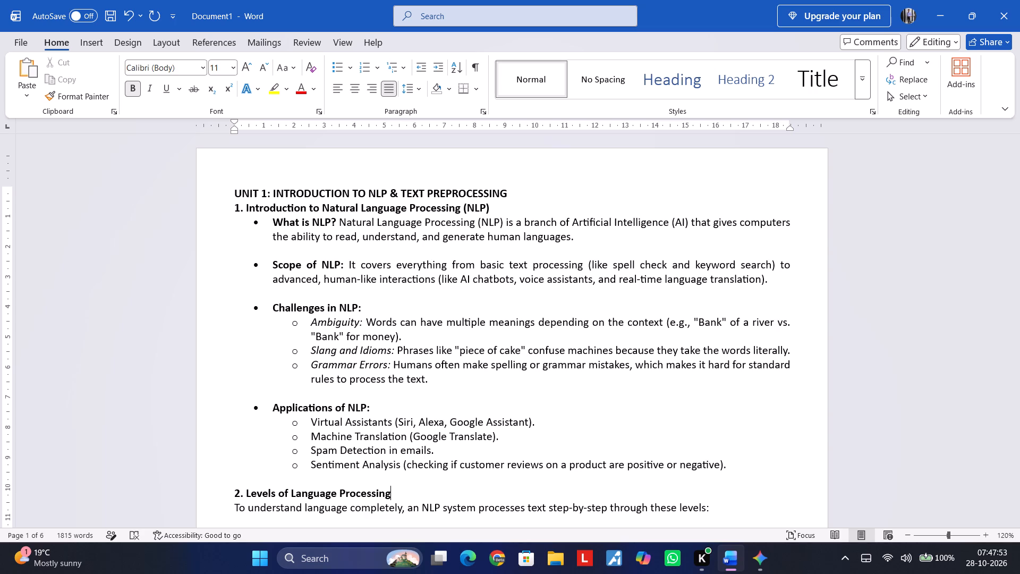
pyautogui.scroll(-1, 354, 299)
pyautogui.click(331, 392)
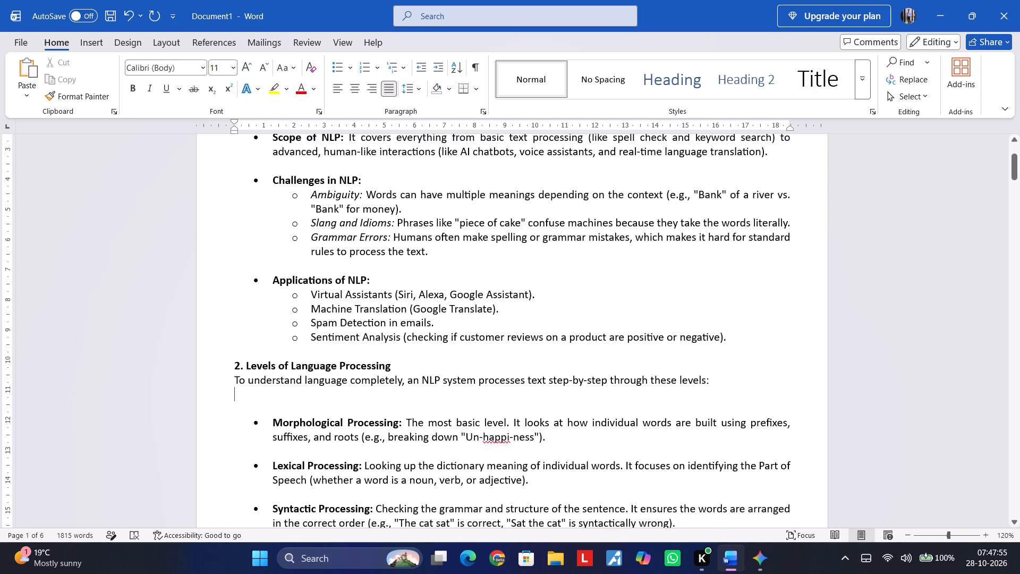
pyautogui.click(328, 407)
pyautogui.press('BackSpace')
pyautogui.press('BackSpace')
# Delete the blank lines between the Morphological, Lexical, Syntactic, Semantic and Discourse Processing bullets.
pyautogui.press('Down')
pyautogui.press('Down')
pyautogui.press('Down')
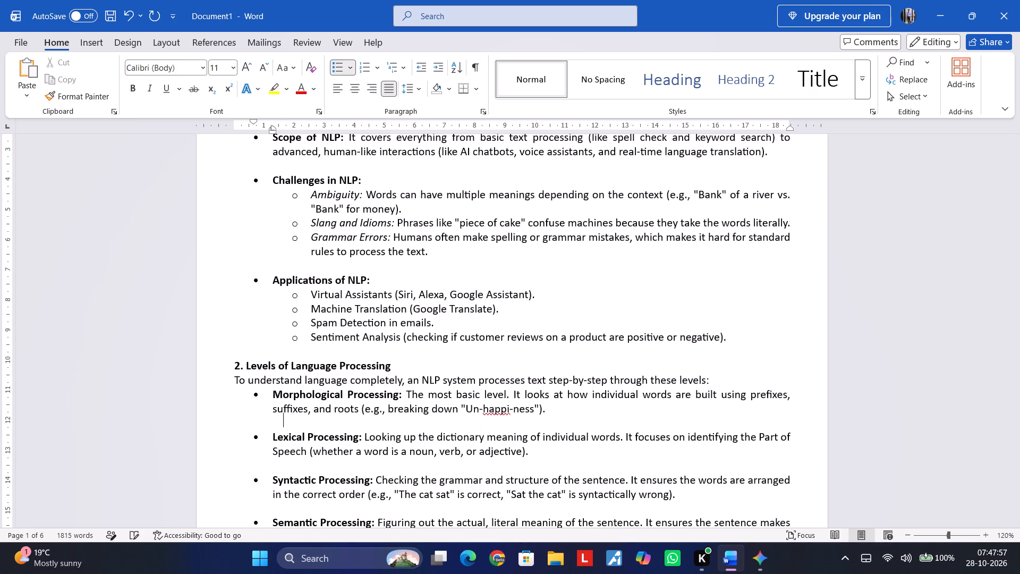
pyautogui.press('BackSpace')
pyautogui.press('Down')
pyautogui.press('Down')
pyautogui.press('Down')
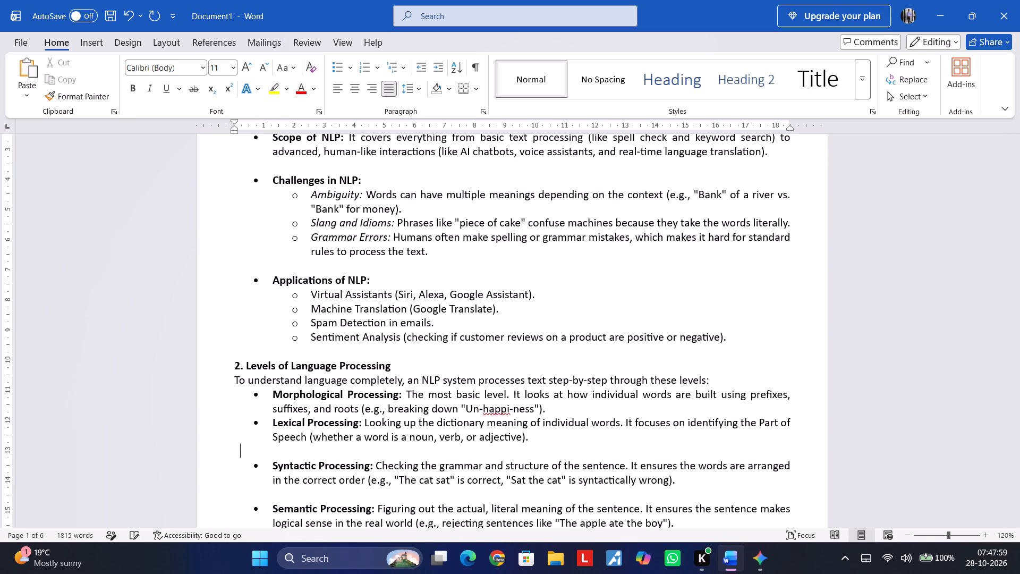
pyautogui.press('BackSpace')
pyautogui.press('Down')
pyautogui.press('Down')
pyautogui.press('Down')
pyautogui.press('Down')
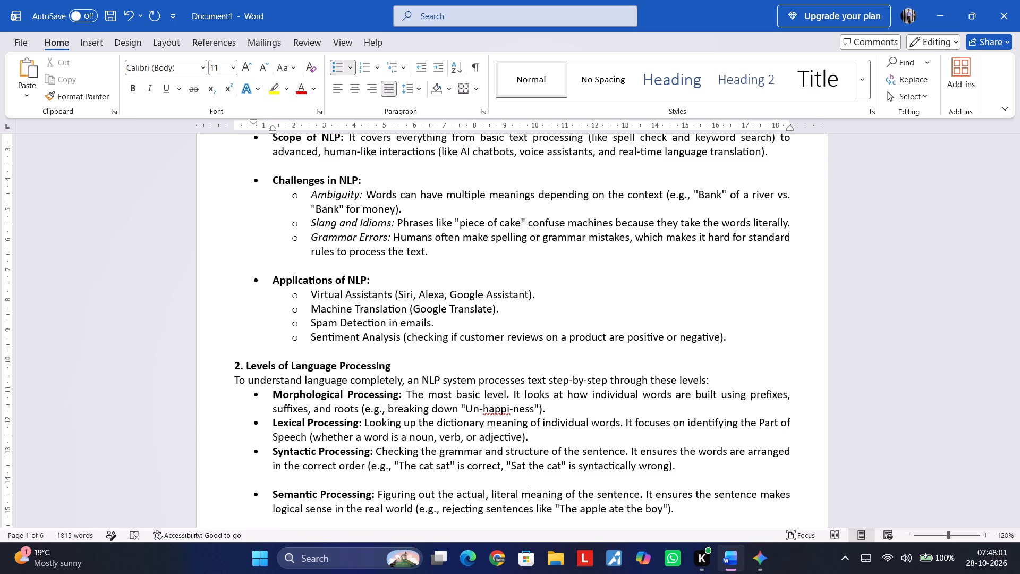
pyautogui.press('Up')
pyautogui.press('BackSpace')
pyautogui.press('Down')
pyautogui.press('Down')
pyautogui.press('Down')
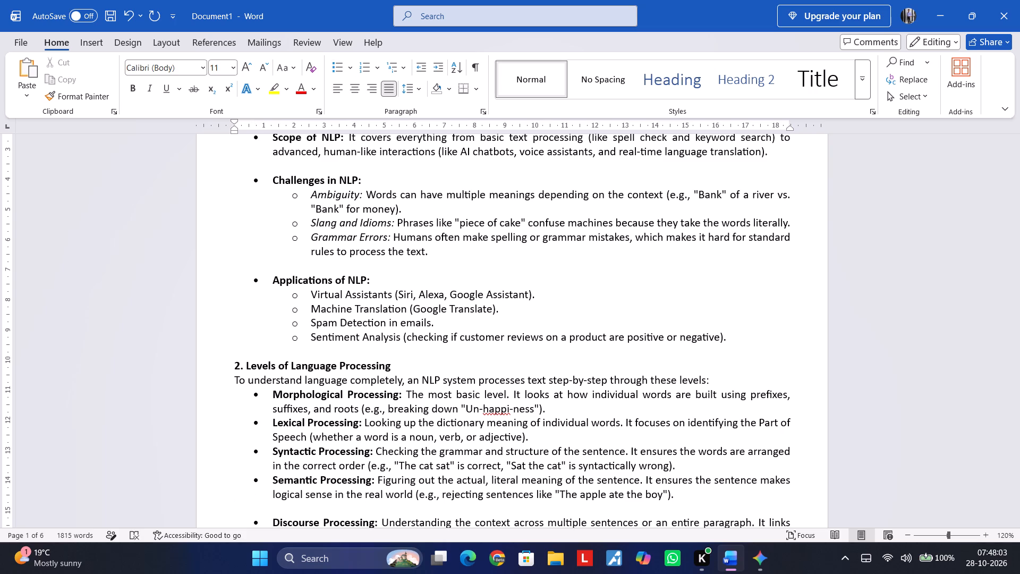
pyautogui.press('BackSpace')
# Delete the blank lines between the introductory paragraph of "3. Text Preprocessing" and the Tokenization bullet.
pyautogui.press('Down')
pyautogui.press('Down')
pyautogui.press('Down')
pyautogui.press('Down')
pyautogui.press('Down')
pyautogui.press('Up')
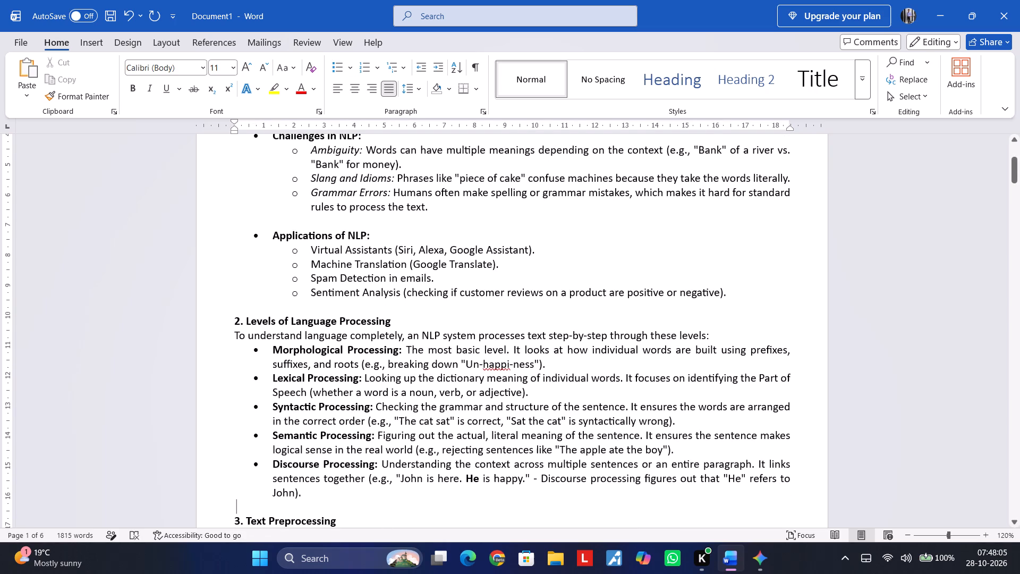
pyautogui.press('Down')
pyautogui.press('Down')
pyautogui.press('Down')
pyautogui.press('Down')
pyautogui.press('Down')
pyautogui.press('Down')
pyautogui.press('Down')
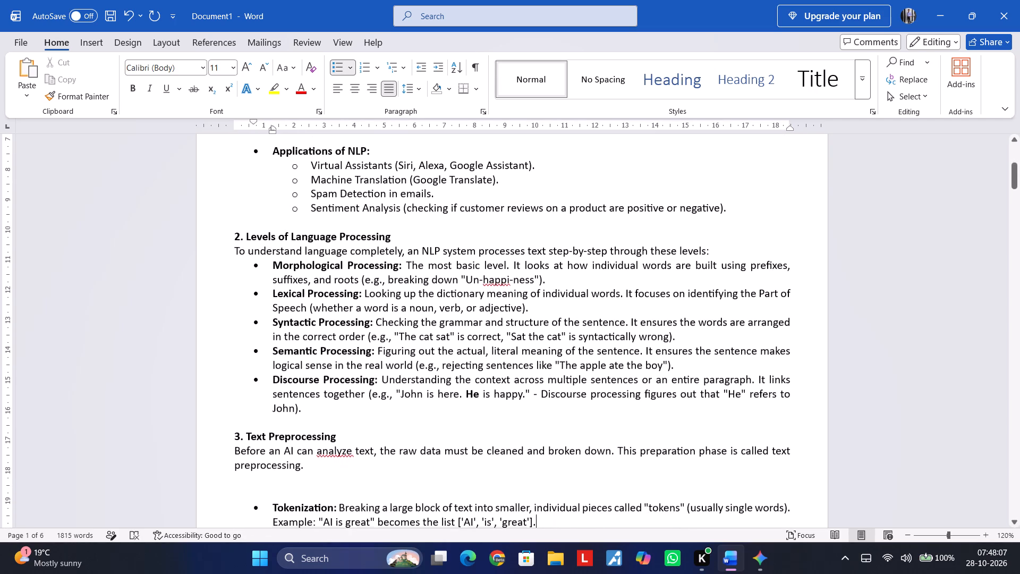
pyautogui.press('Up')
pyautogui.press('Down')
pyautogui.press('Up')
pyautogui.press('Up')
pyautogui.press('Up')
pyautogui.press('Down')
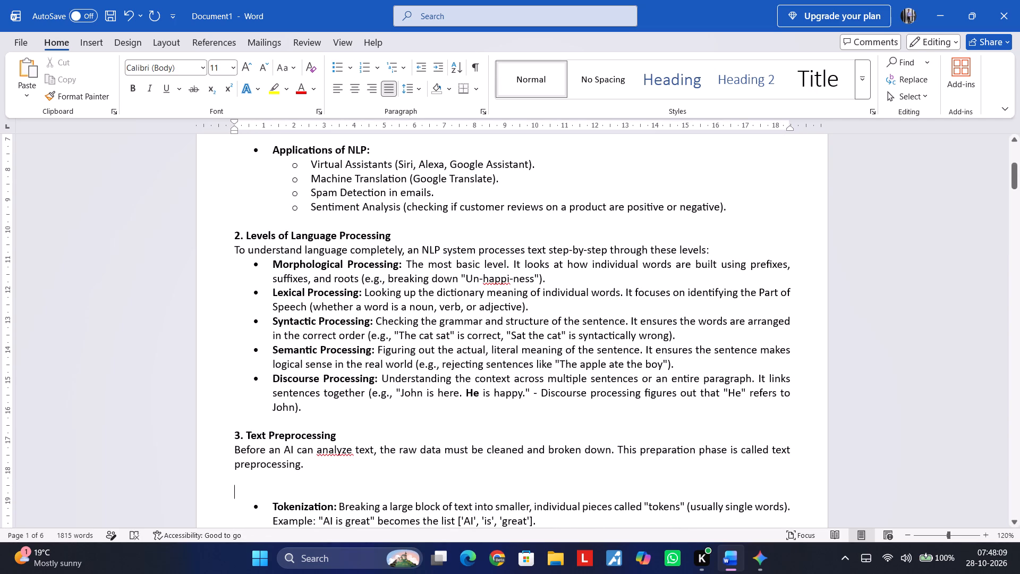
pyautogui.press('BackSpace')
pyautogui.press('BackSpace')
# Delete the blank lines between the Tokenization, Normalization and Stemming bullets.
pyautogui.press('Down')
pyautogui.press('Down')
pyautogui.press('Down')
pyautogui.press('BackSpace')
pyautogui.press('Down')
pyautogui.press('Down')
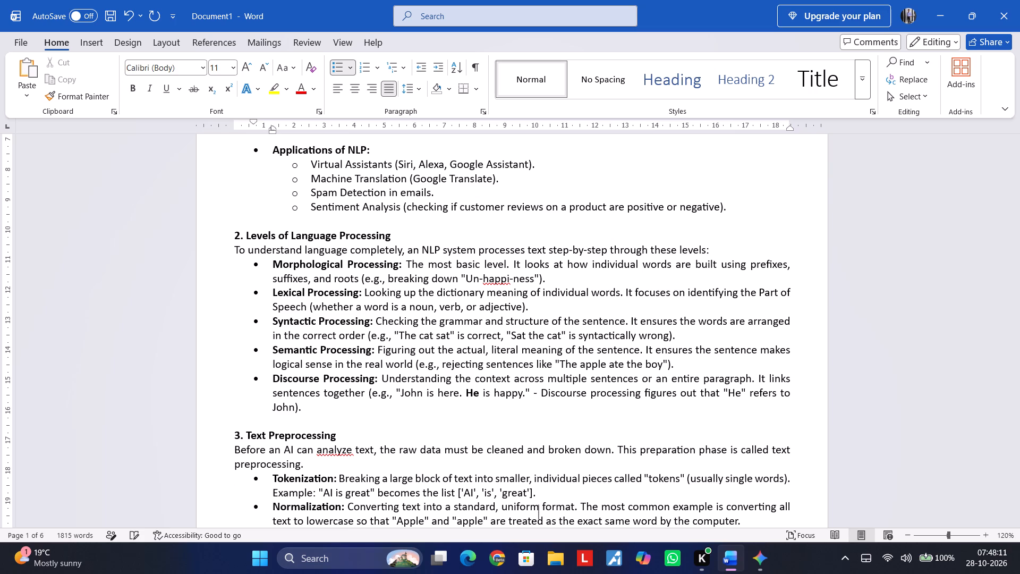
pyautogui.press('Down')
pyautogui.press('Down')
pyautogui.press('Up')
pyautogui.press('Up')
pyautogui.press('Down')
pyautogui.press('BackSpace')
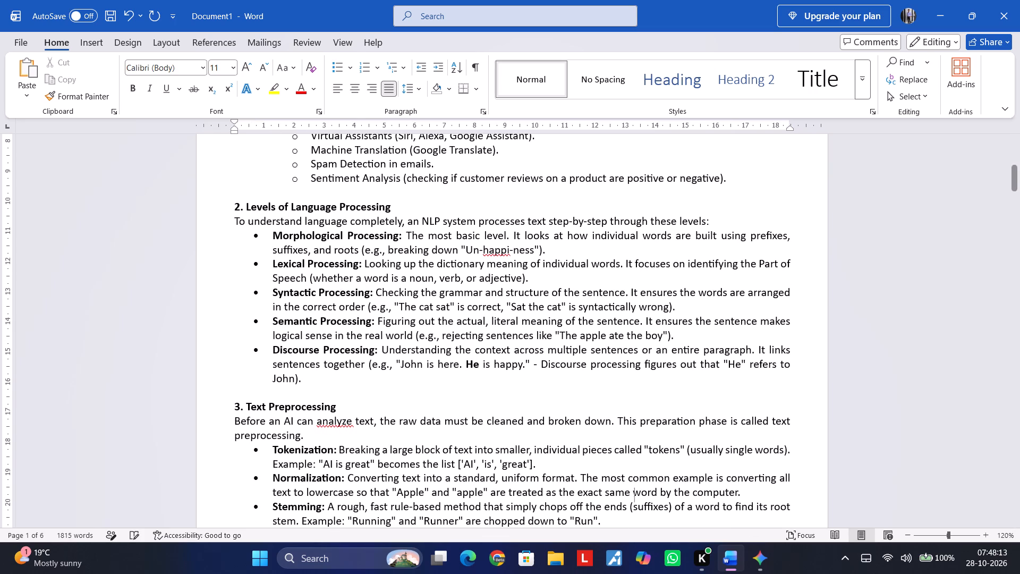
# Delete the blank lines between the Stemming, Lemmatization and Stop-word Removal bullets.
pyautogui.press('Down')
pyautogui.press('Down')
pyautogui.press('Down')
pyautogui.press('Down')
pyautogui.press('Up')
pyautogui.press('BackSpace')
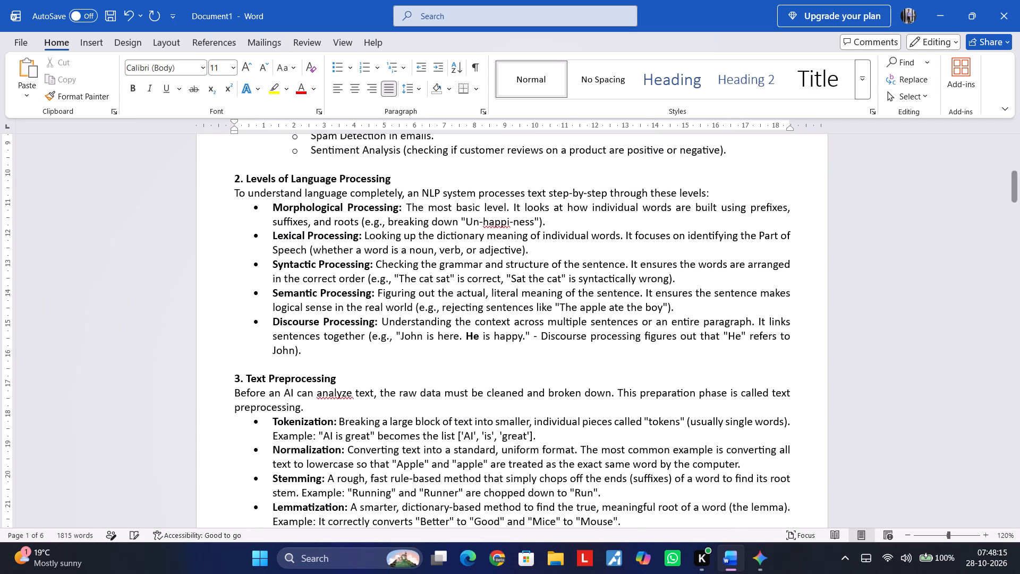
pyautogui.press('Down')
pyautogui.press('Down')
pyautogui.press('Down')
pyautogui.press('Down')
pyautogui.press('Up')
pyautogui.press('Up')
pyautogui.press('Down')
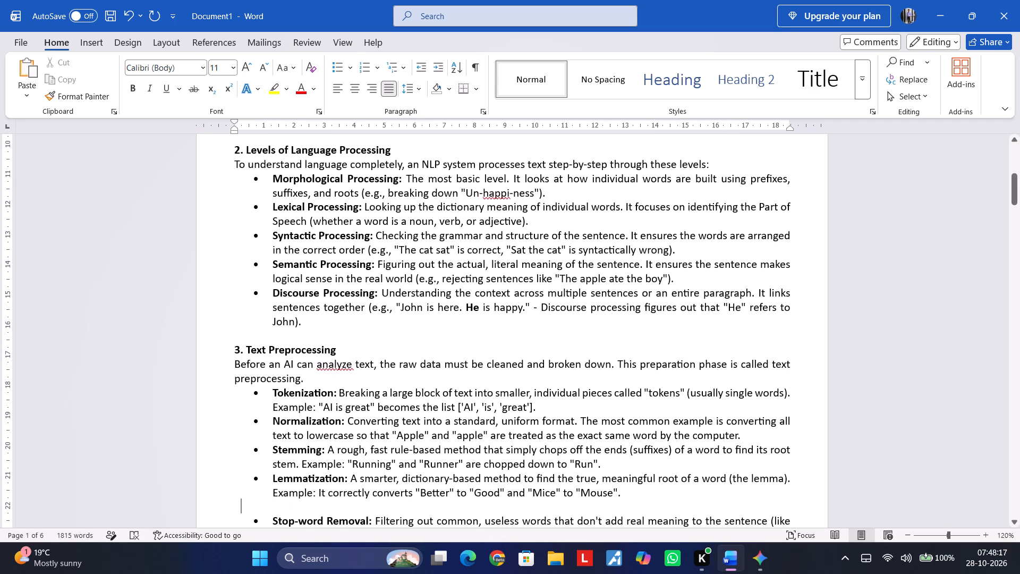
pyautogui.press('BackSpace')
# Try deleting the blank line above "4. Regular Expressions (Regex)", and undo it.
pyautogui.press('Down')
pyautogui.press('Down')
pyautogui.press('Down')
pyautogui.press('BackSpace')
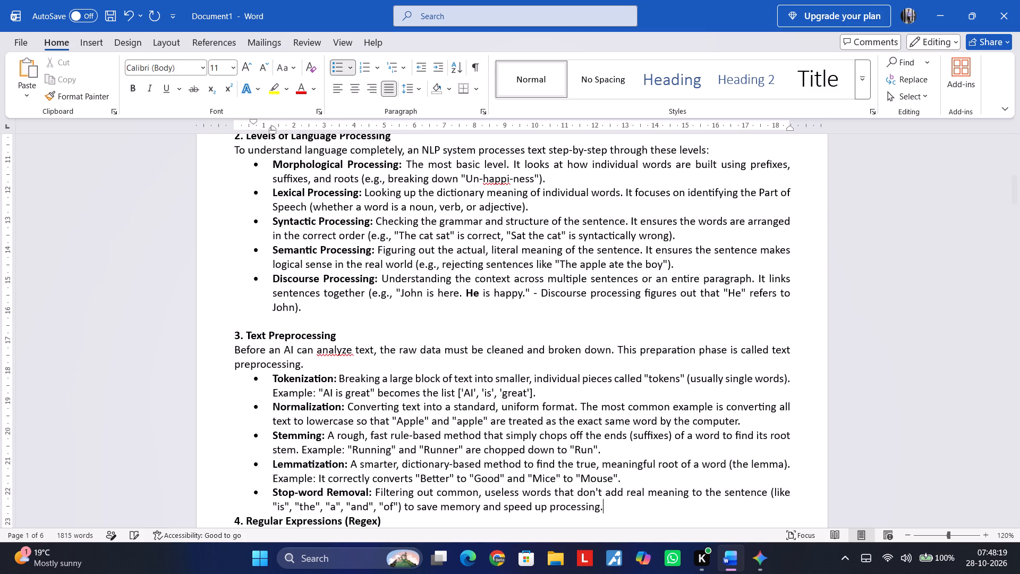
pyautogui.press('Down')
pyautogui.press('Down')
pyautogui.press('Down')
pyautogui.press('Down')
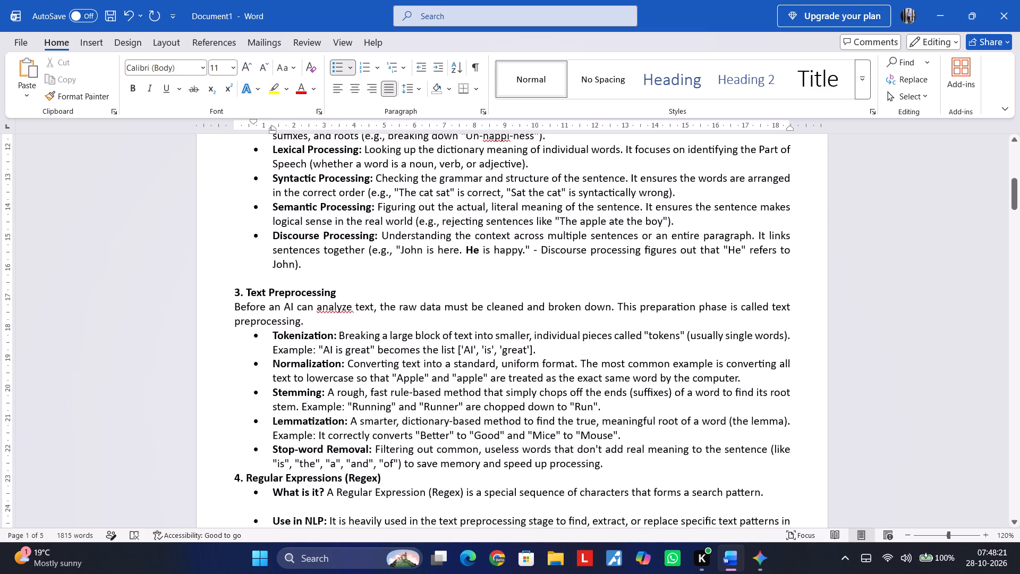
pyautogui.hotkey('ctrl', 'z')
# Delete the blank lines between the "What is it?", "Use in NLP:" and "Examples of Regex uses:" bullets under the Regex heading.
pyautogui.scroll(-1, 335, 409)
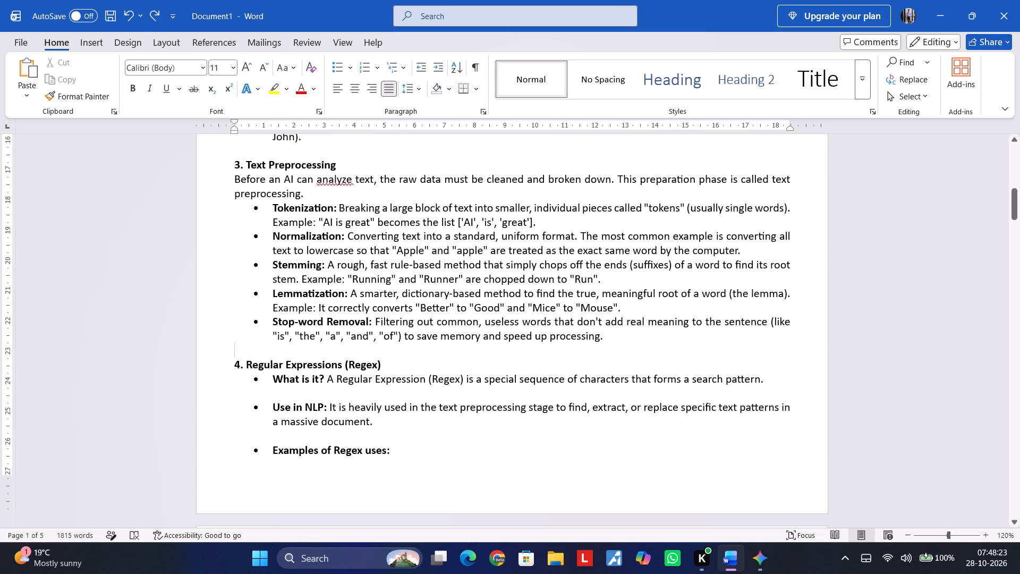
pyautogui.click(346, 382)
pyautogui.click(346, 390)
pyautogui.press('BackSpace')
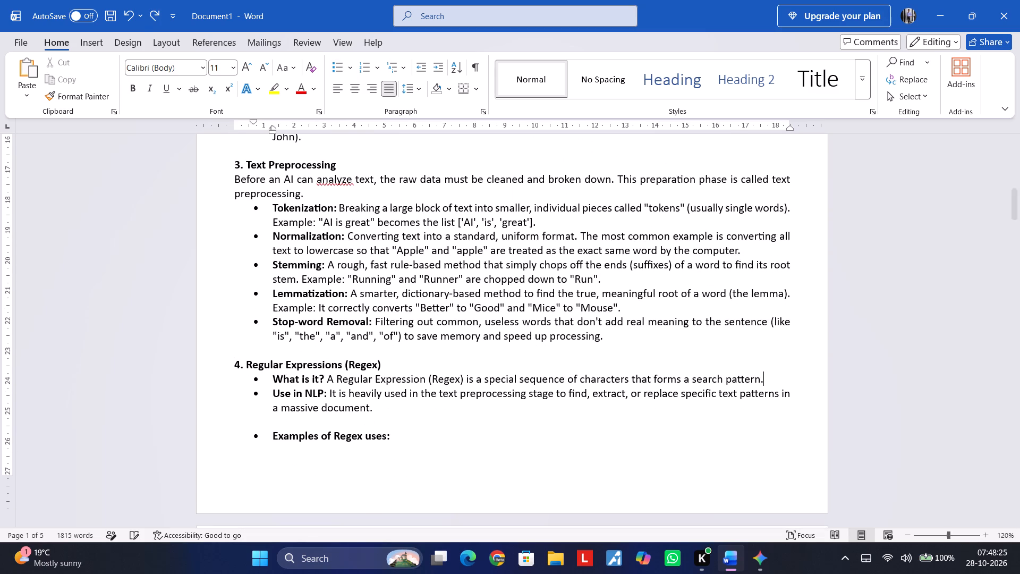
pyautogui.press('Down')
pyautogui.press('Down')
pyautogui.press('Down')
pyautogui.press('Down')
pyautogui.press('Up')
pyautogui.press('BackSpace')
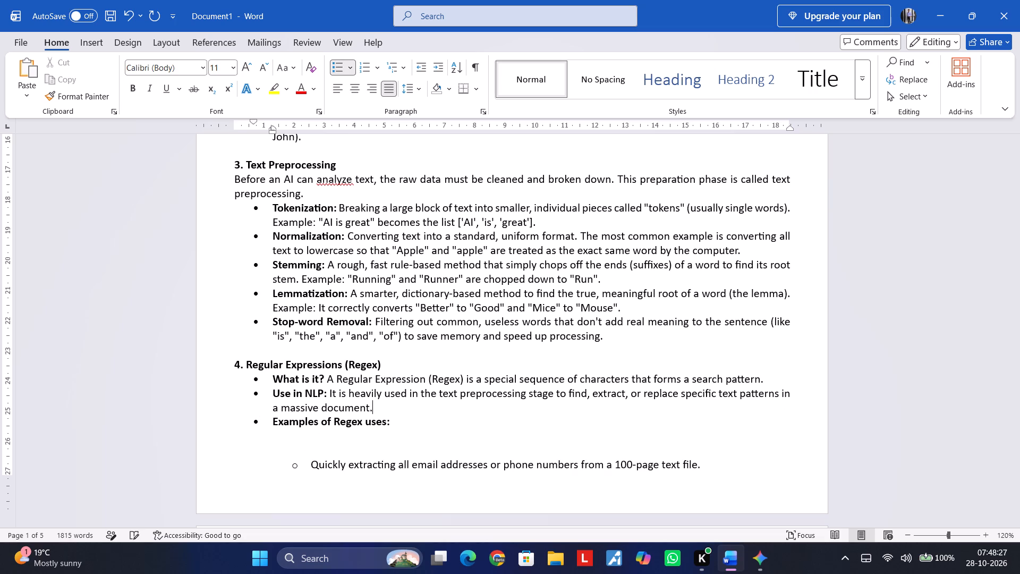
# Delete the blank lines under "Examples of Regex uses:" and between its two sub-bullets.
pyautogui.press('Down')
pyautogui.press('Down')
pyautogui.press('Down')
pyautogui.press('BackSpace')
pyautogui.press('BackSpace')
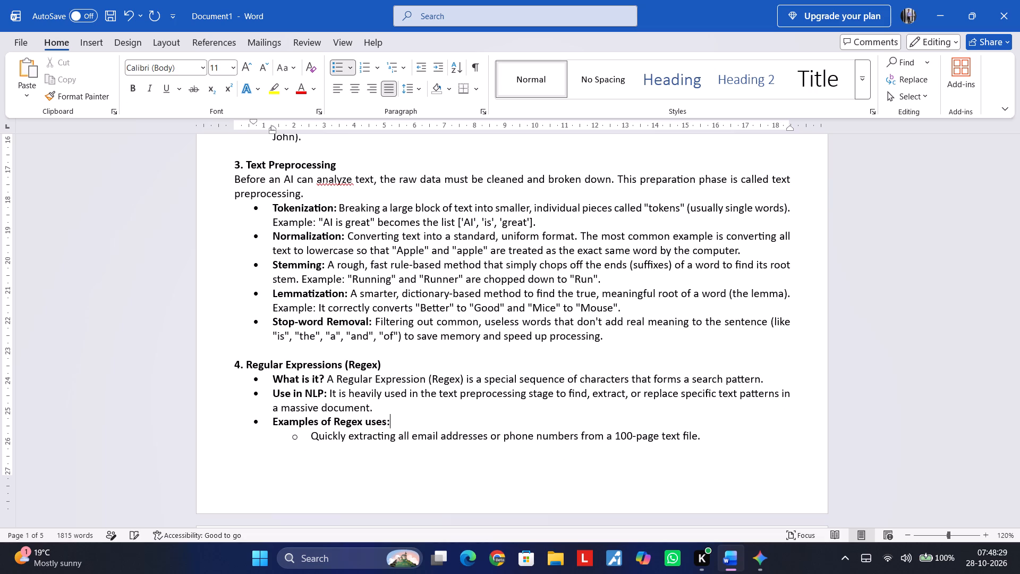
pyautogui.press('Down')
pyautogui.press('Down')
pyautogui.press('Down')
pyautogui.press('Up')
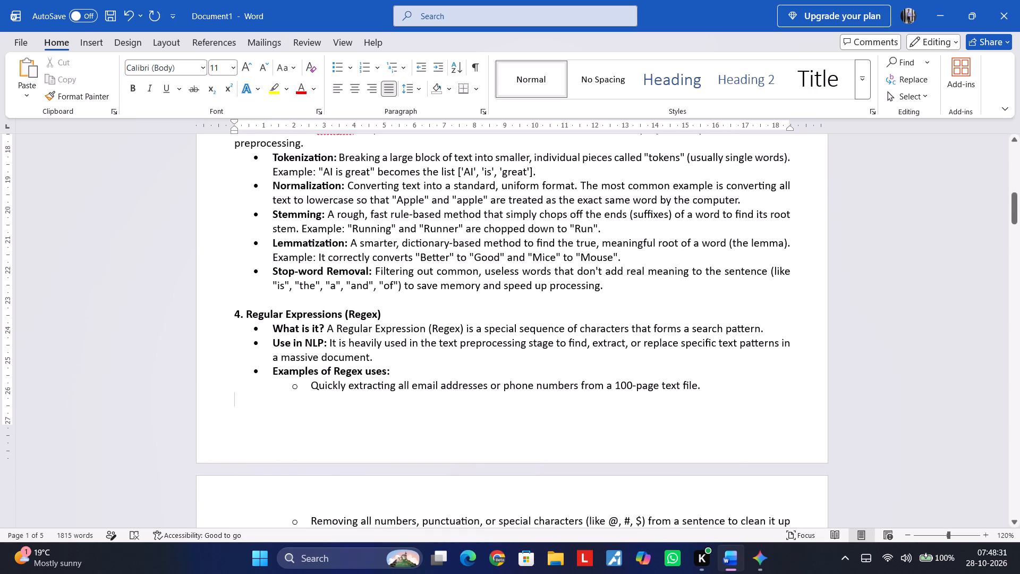
pyautogui.press('BackSpace')
# Review the Unit 2 and Unit 3 notes through to the document's end for leftover chat text, Markdown symbols and blank lines.
pyautogui.scroll(-4, 346, 389)
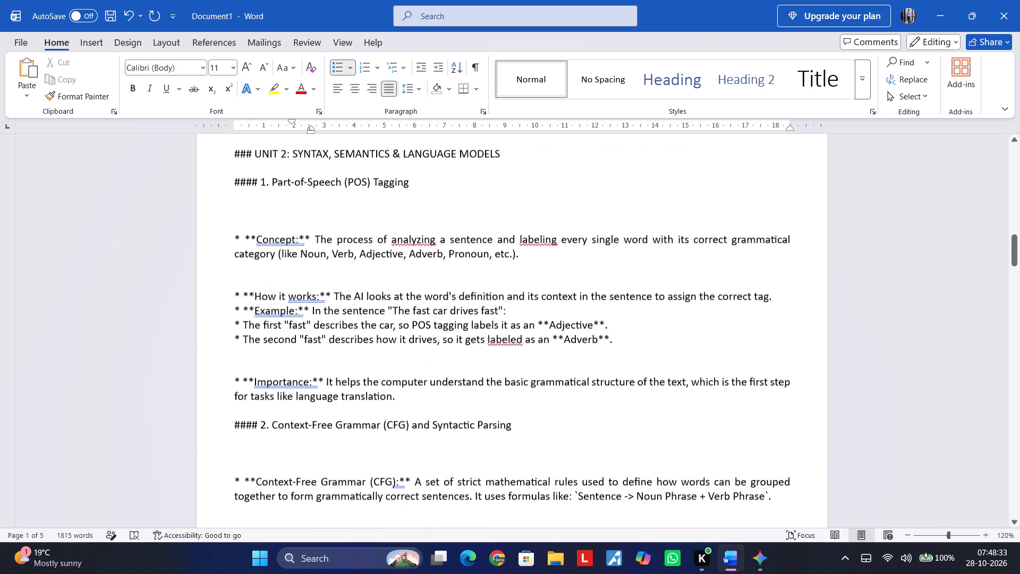
pyautogui.scroll(1, 346, 393)
pyautogui.scroll(-9, 346, 393)
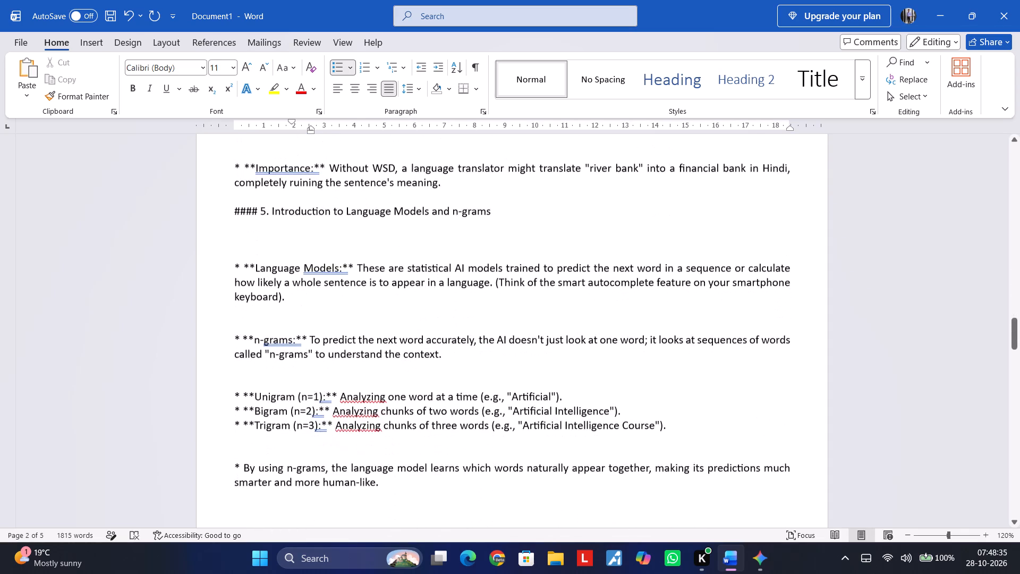
pyautogui.scroll(-5, 346, 393)
pyautogui.scroll(3, 346, 393)
pyautogui.scroll(-2, 346, 393)
pyautogui.scroll(1, 346, 393)
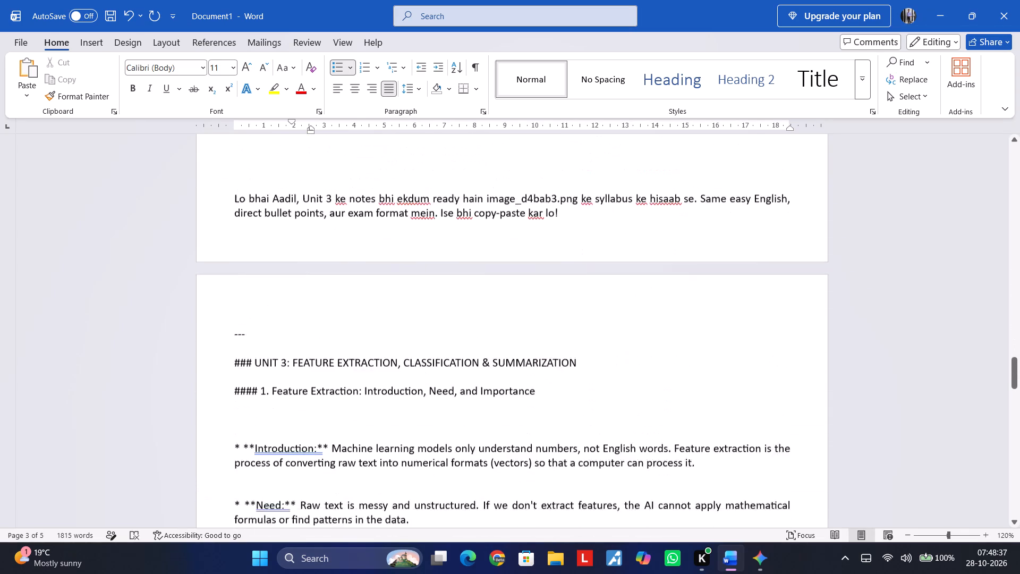
pyautogui.scroll(14, 346, 393)
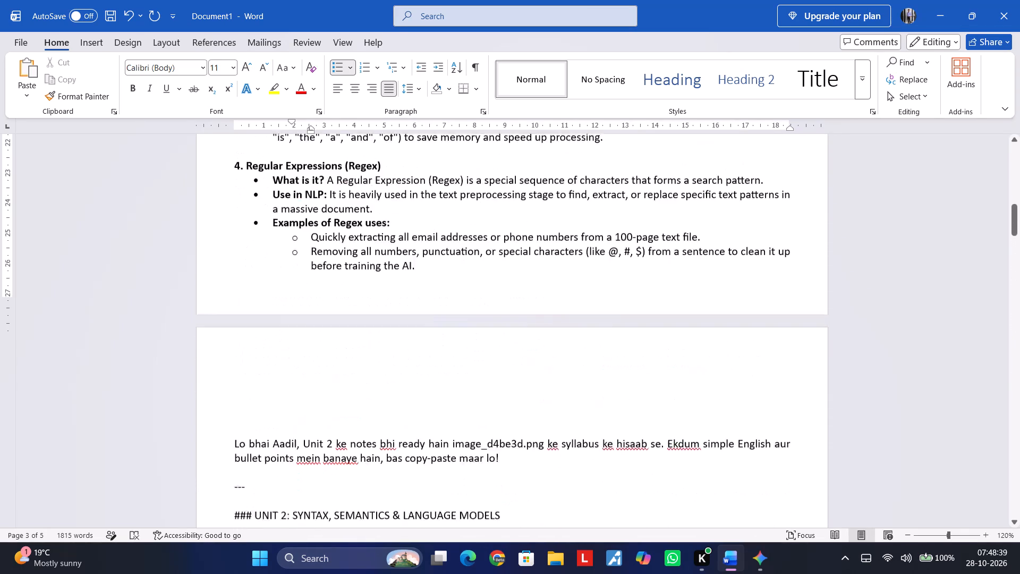
pyautogui.scroll(-18, 346, 393)
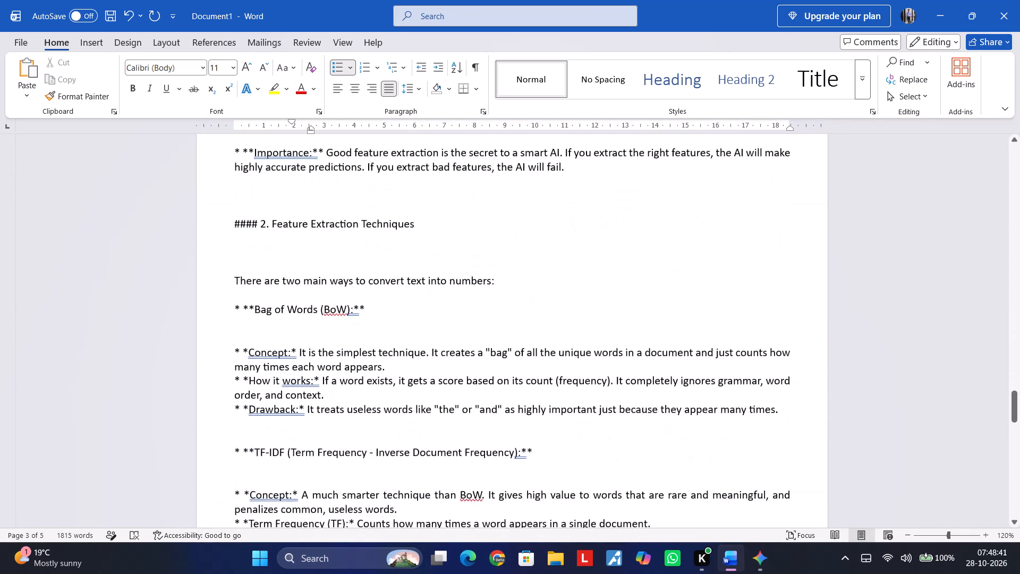
pyautogui.scroll(3, 346, 393)
pyautogui.scroll(-9, 346, 393)
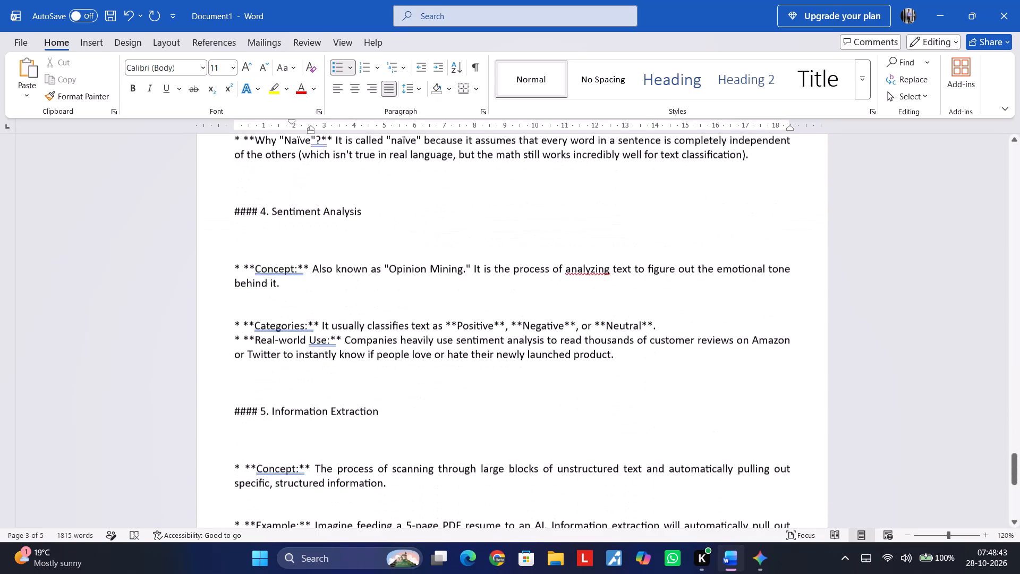
pyautogui.scroll(-5, 346, 393)
pyautogui.scroll(16, 346, 393)
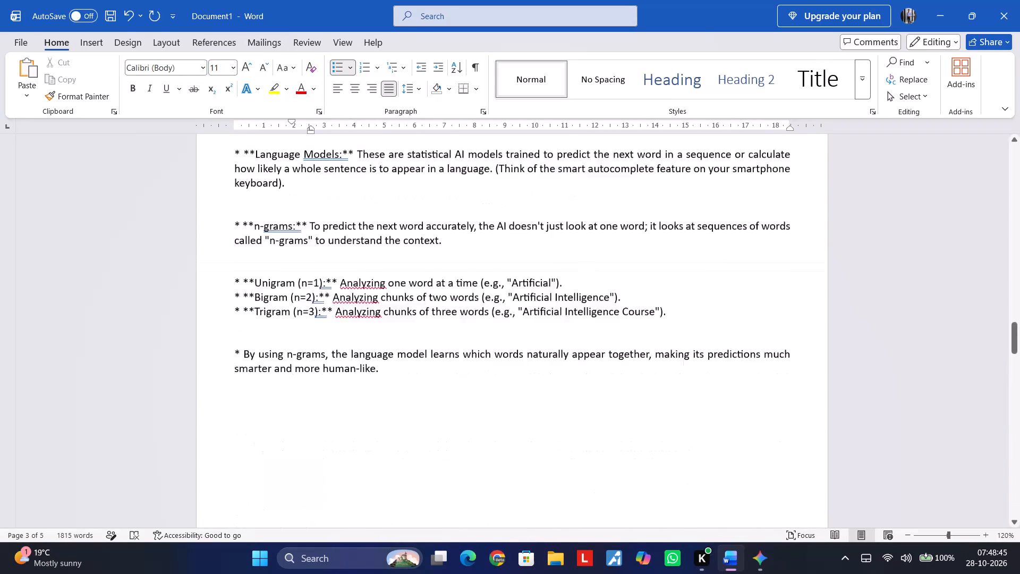
pyautogui.moveTo(1016, 336); pyautogui.dragTo(1014, 346)
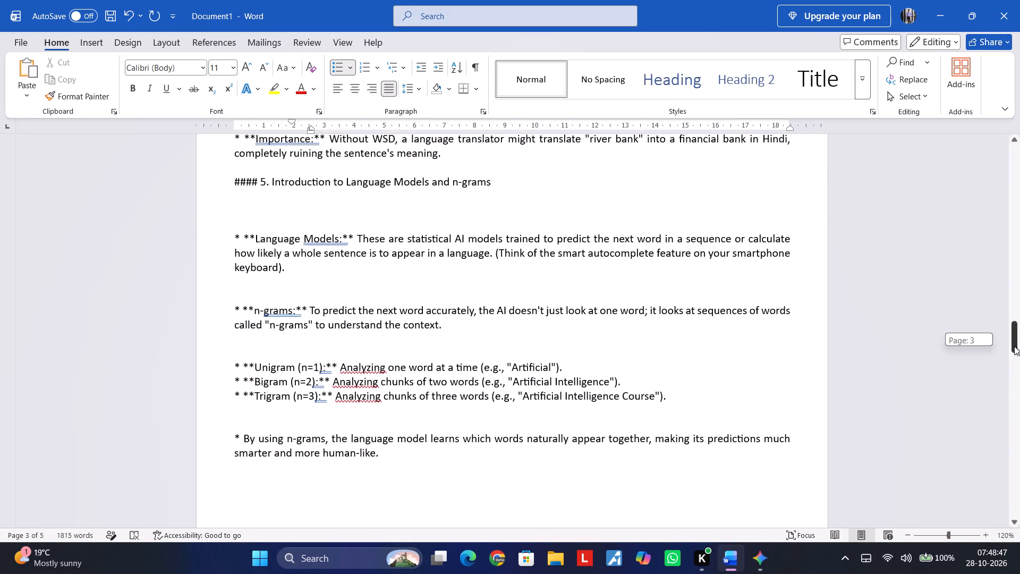
pyautogui.moveTo(1014, 346); pyautogui.dragTo(1010, 505)
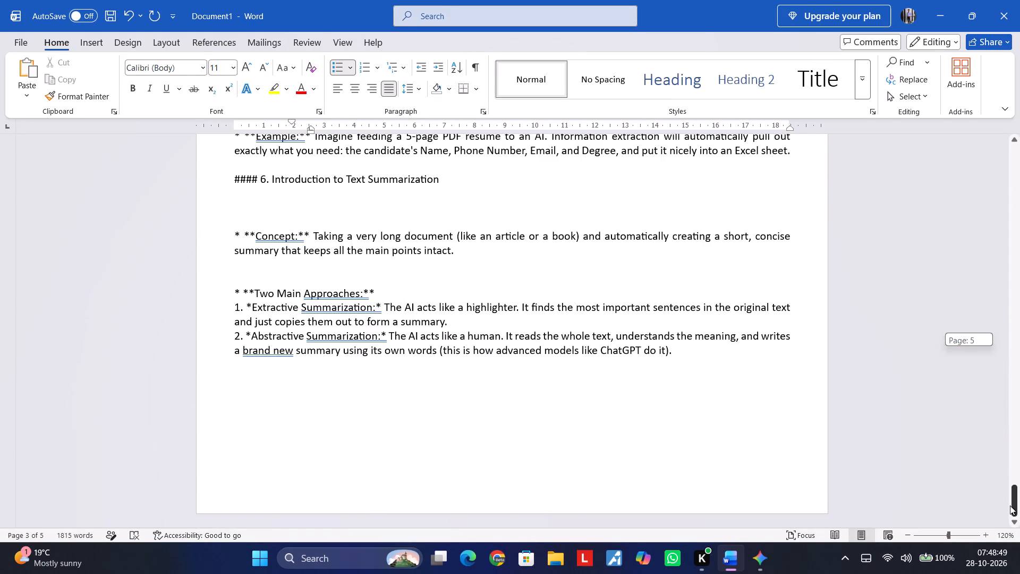
# Insert a table with one row and two columns on a new line directly below the Unit 1 title.
pyautogui.moveTo(1010, 505); pyautogui.dragTo(1017, 215)
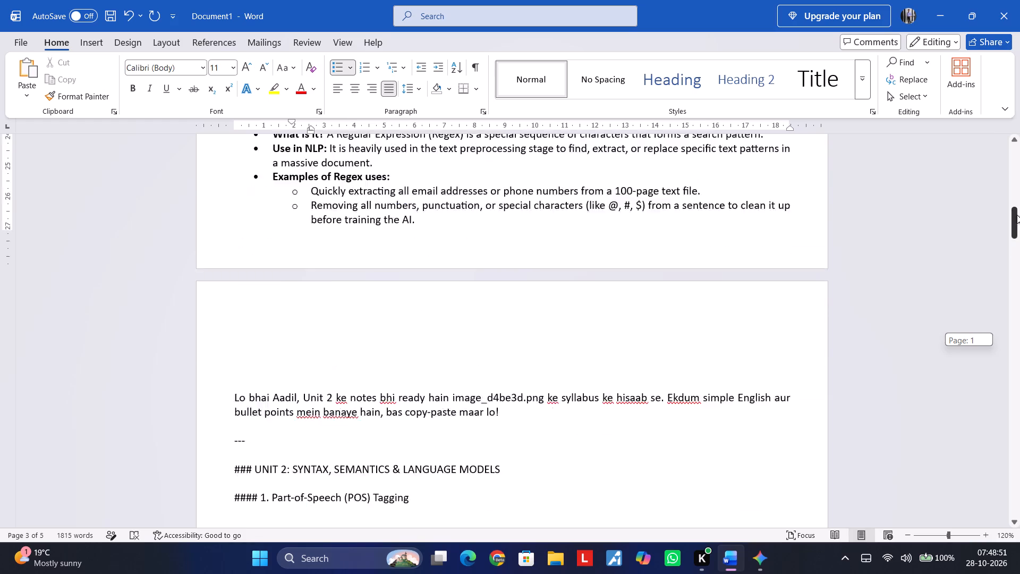
pyautogui.moveTo(1017, 215); pyautogui.dragTo(1019, 155)
pyautogui.scroll(-1, 409, 409)
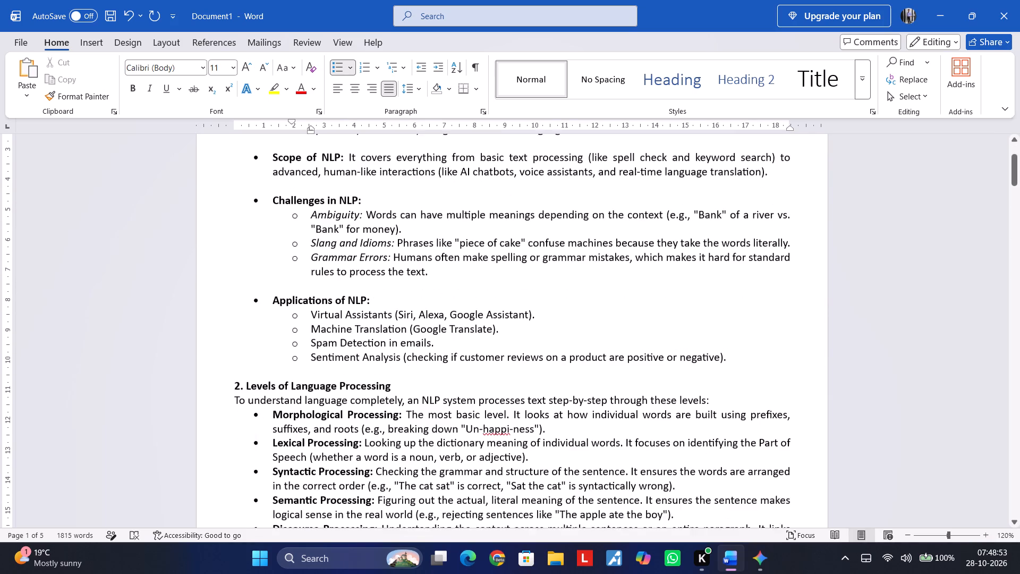
pyautogui.scroll(2, 314, 389)
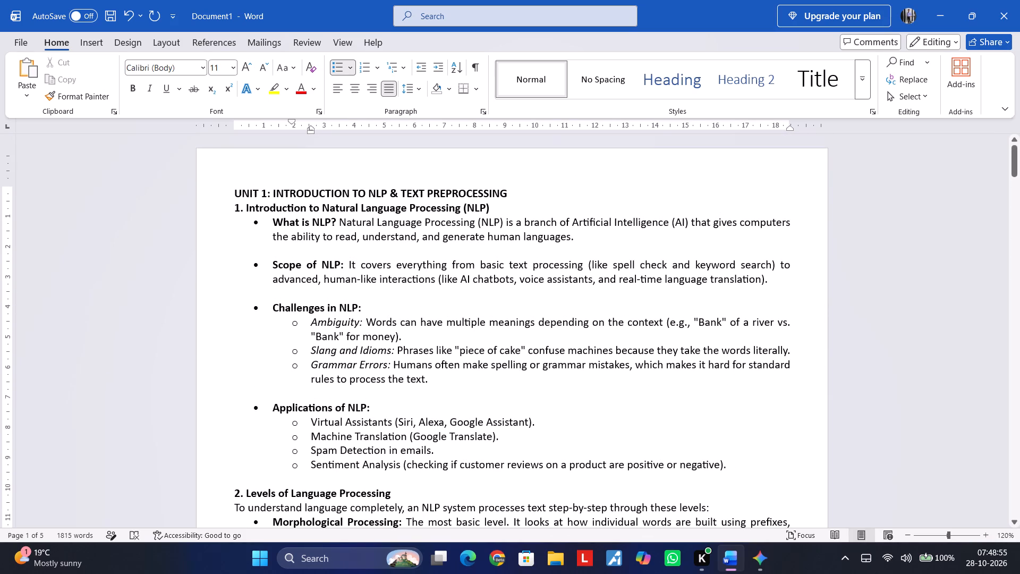
pyautogui.click(517, 191)
pyautogui.press('Return')
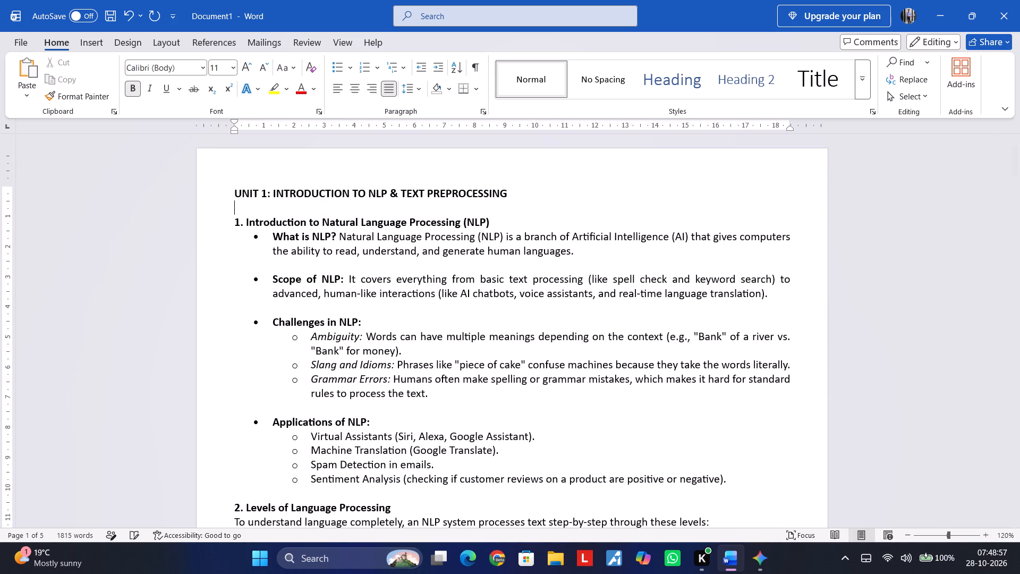
pyautogui.click(91, 40)
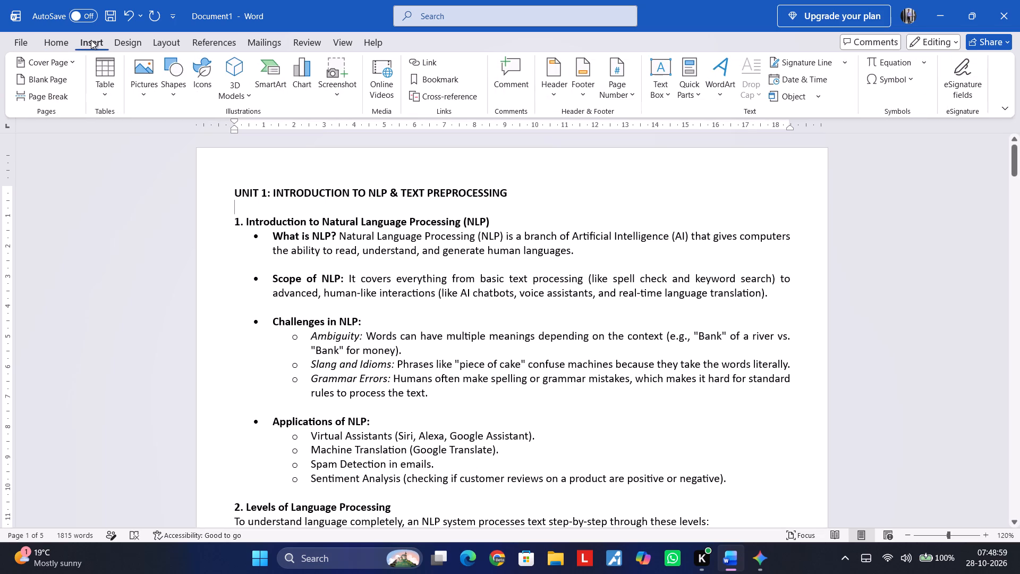
pyautogui.click(107, 71)
pyautogui.click(115, 132)
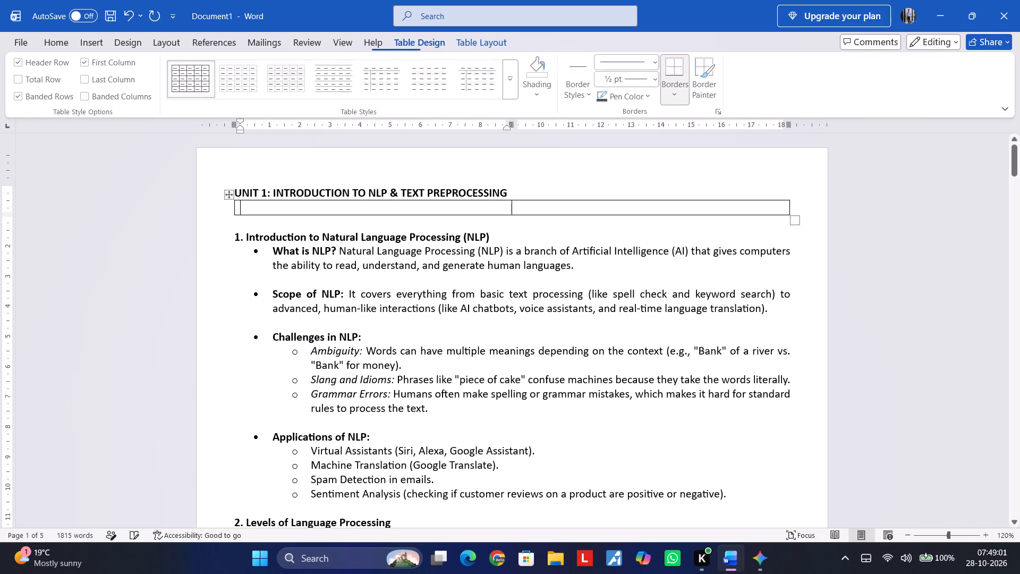
# Move all Unit 1 notes, from "1. Introduction to Natural Language Processing (NLP)" through the last Regex example, into the table's first cell.
pyautogui.moveTo(229, 237); pyautogui.dragTo(353, 341)
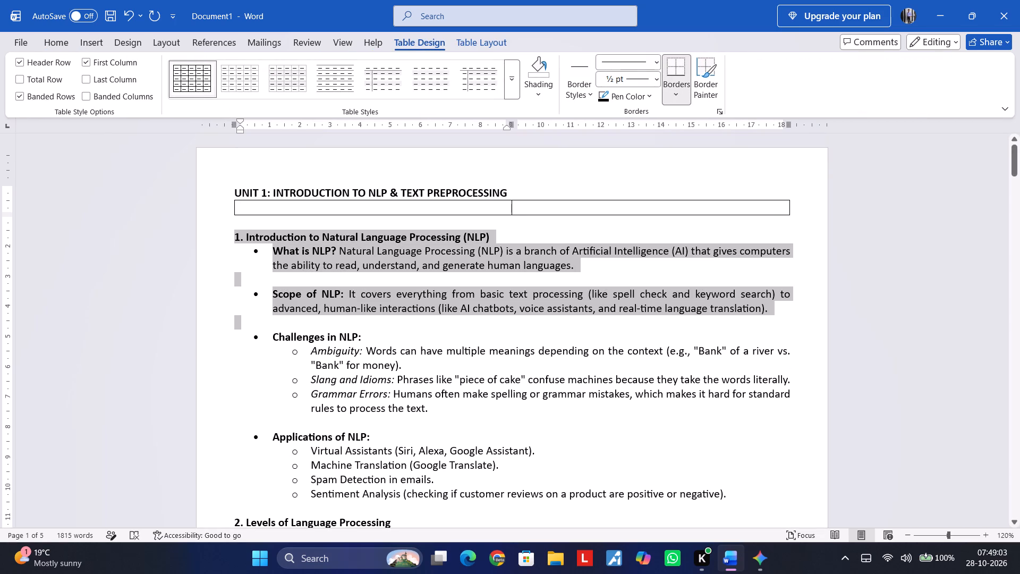
pyautogui.moveTo(353, 341); pyautogui.dragTo(376, 416)
pyautogui.scroll(-5, 374, 392)
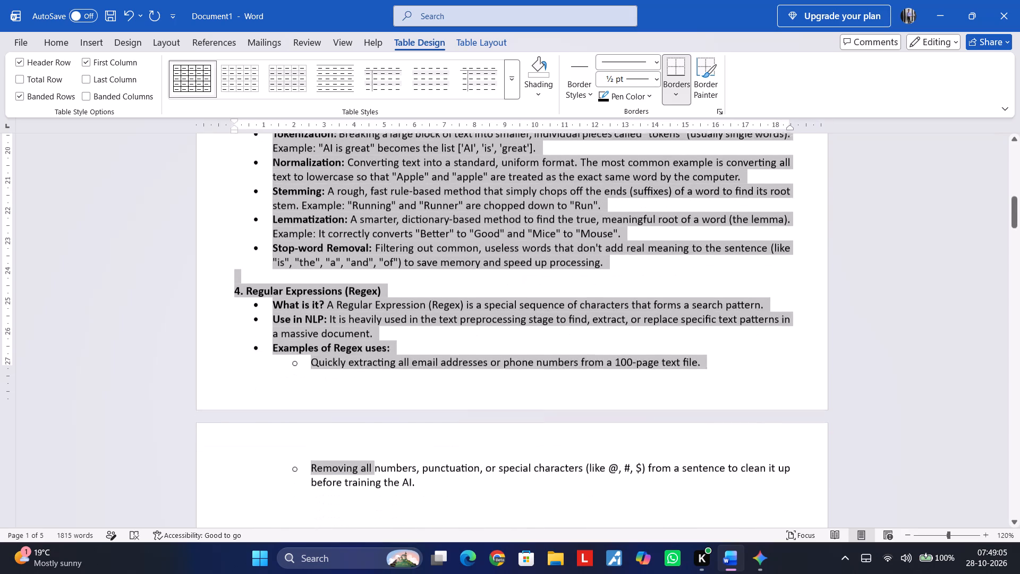
pyautogui.moveTo(376, 416); pyautogui.dragTo(544, 491)
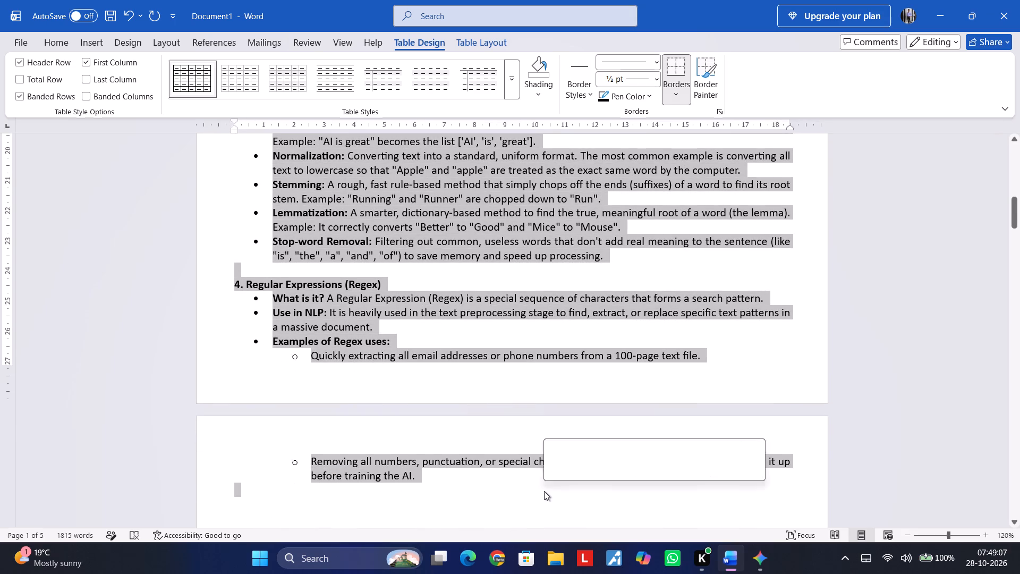
pyautogui.moveTo(544, 491); pyautogui.dragTo(539, 491)
pyautogui.moveTo(481, 477); pyautogui.dragTo(317, 353)
pyautogui.scroll(3, 317, 353)
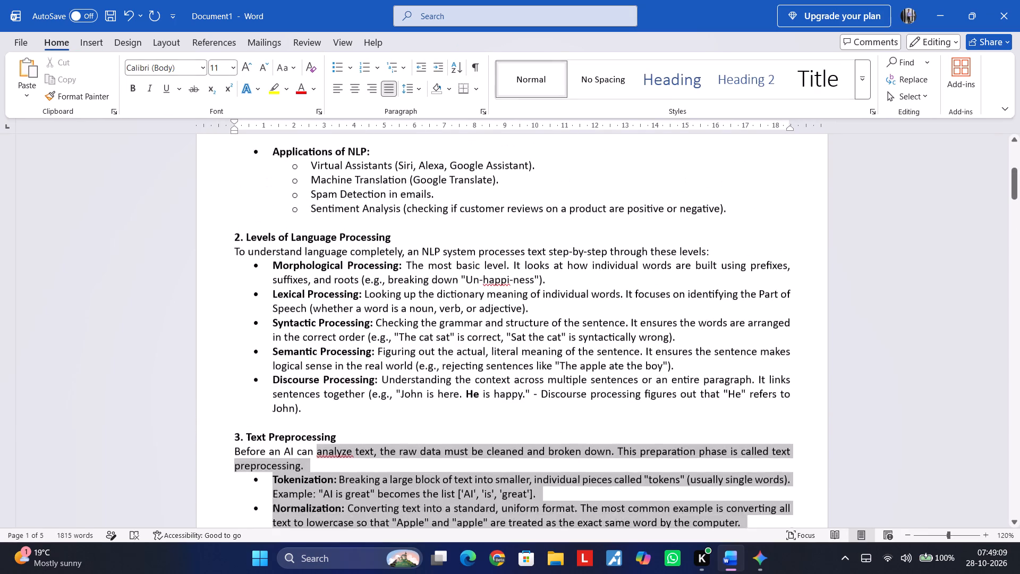
pyautogui.moveTo(317, 353); pyautogui.dragTo(220, 243)
pyautogui.scroll(3, 303, 345)
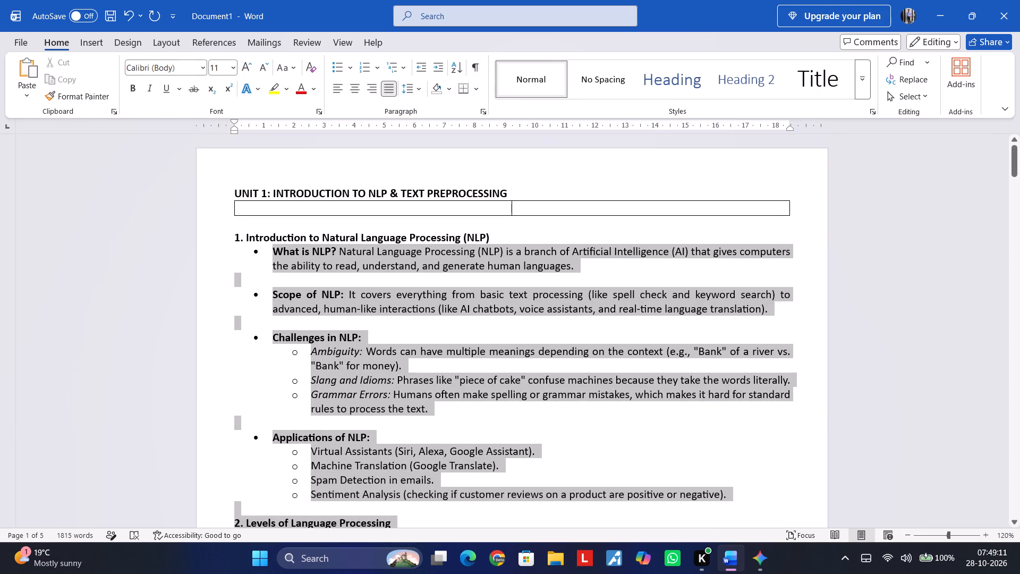
pyautogui.moveTo(220, 243); pyautogui.dragTo(224, 240)
pyautogui.moveTo(276, 245); pyautogui.dragTo(257, 205)
pyautogui.click(421, 269)
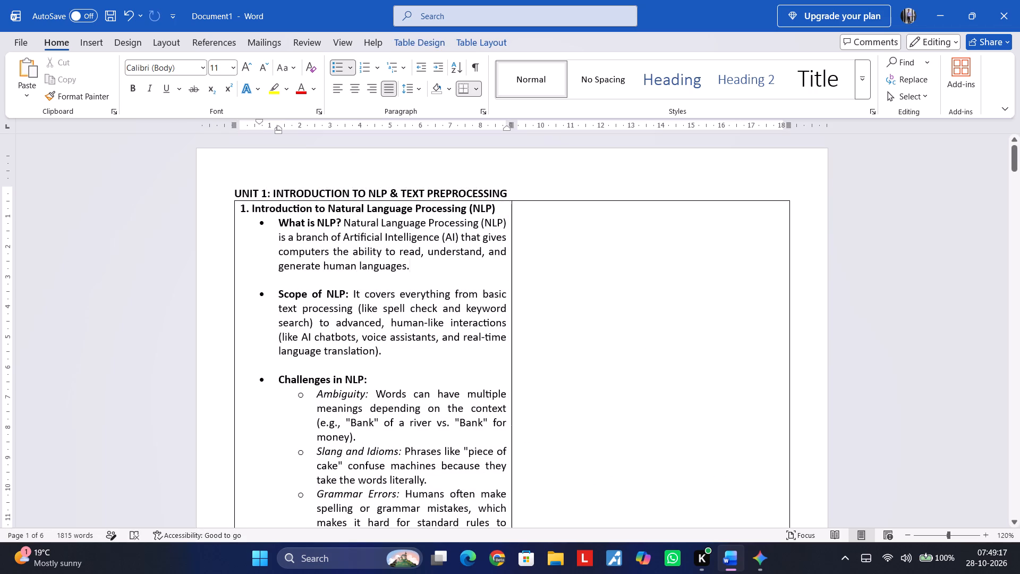
# Widen the table slightly beyond the text margins on both outer sides.
pyautogui.moveTo(234, 261); pyautogui.dragTo(215, 257)
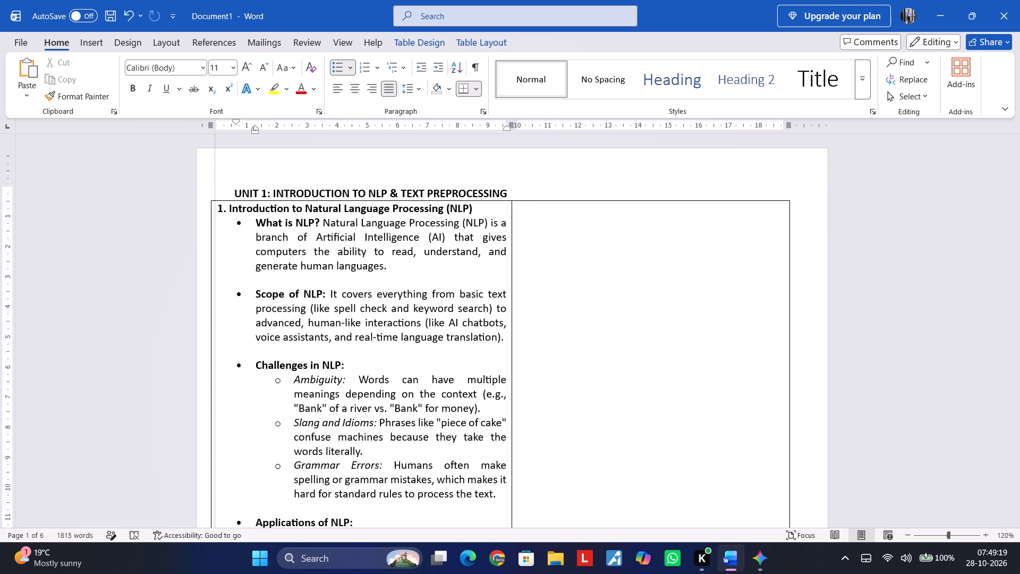
pyautogui.moveTo(215, 257); pyautogui.dragTo(218, 254)
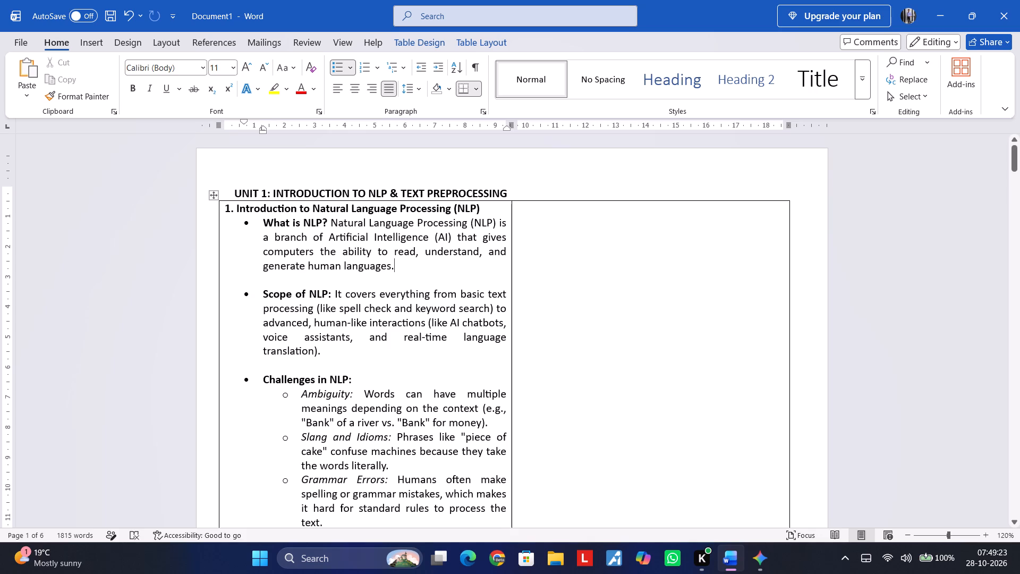
pyautogui.moveTo(789, 263); pyautogui.dragTo(804, 258)
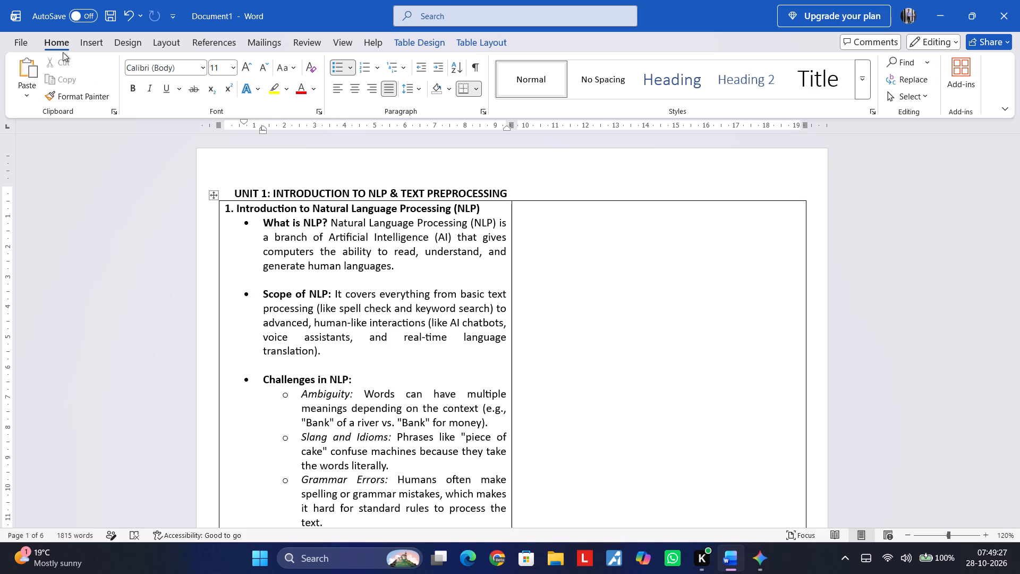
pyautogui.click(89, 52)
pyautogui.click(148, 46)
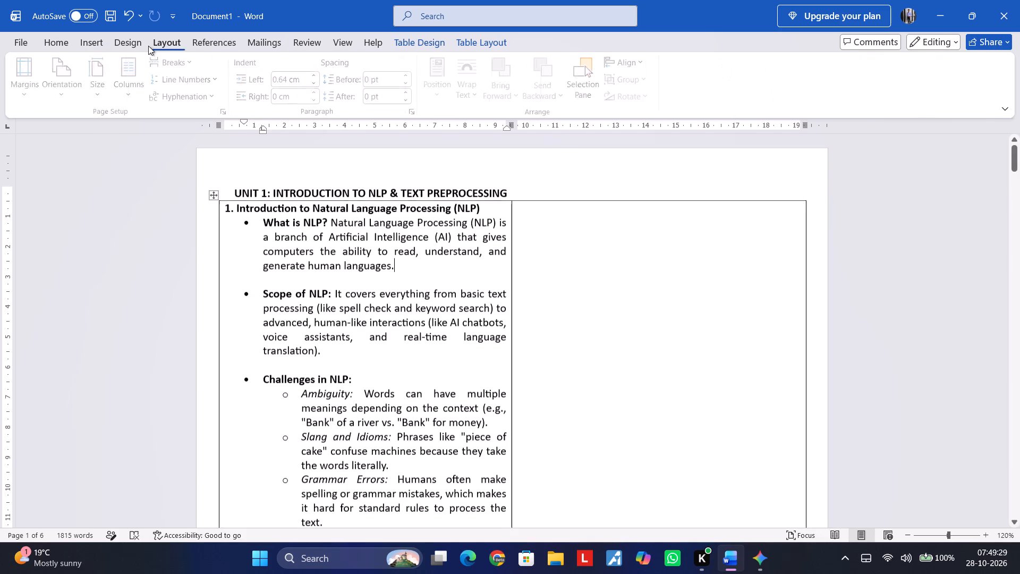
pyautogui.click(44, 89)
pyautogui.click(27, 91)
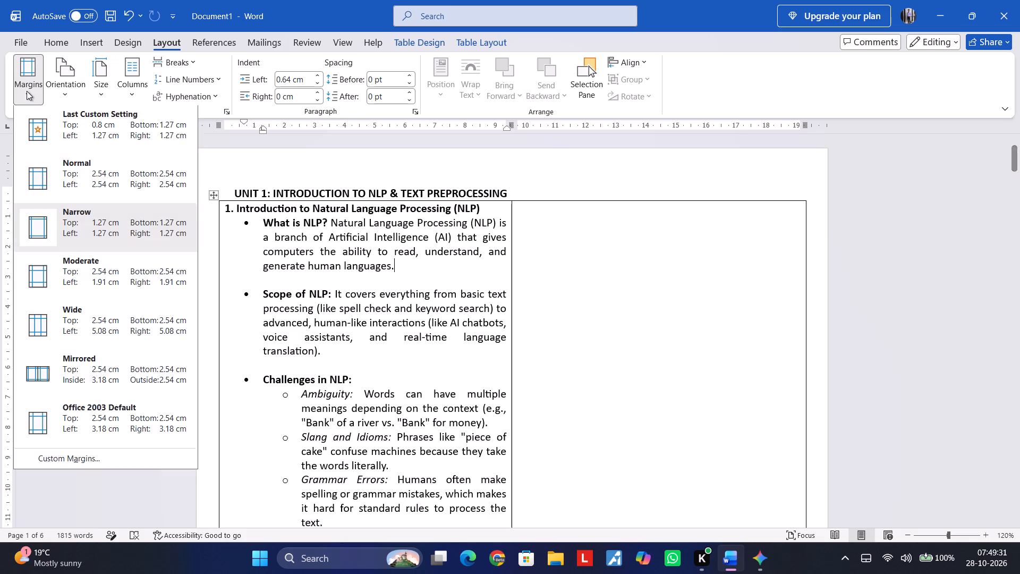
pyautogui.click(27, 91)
# Replace the automatic bullet and indent of "What is NLP?" with an inline • symbol followed by a space.
pyautogui.click(257, 223)
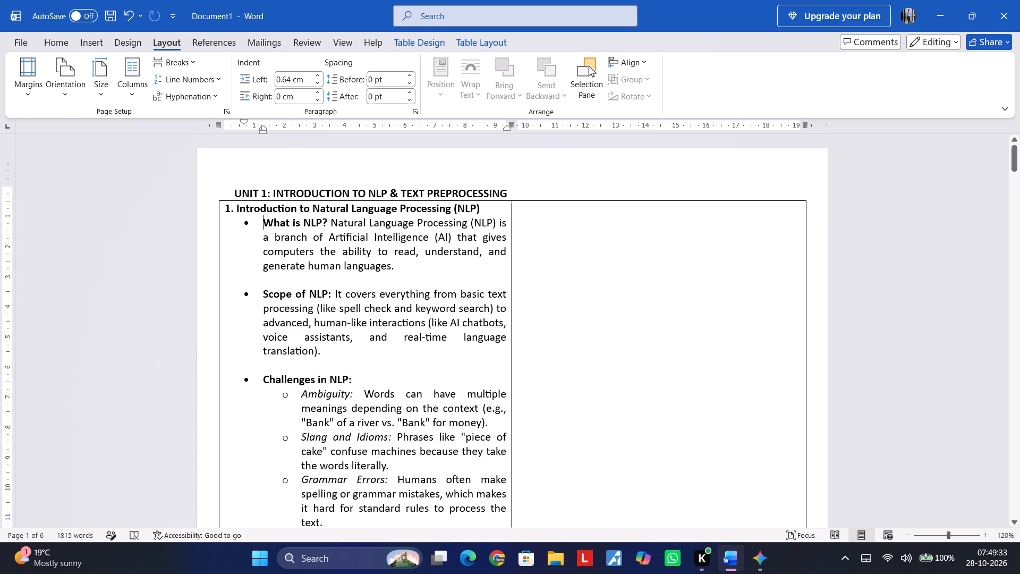
pyautogui.press('BackSpace')
pyautogui.press('BackSpace')
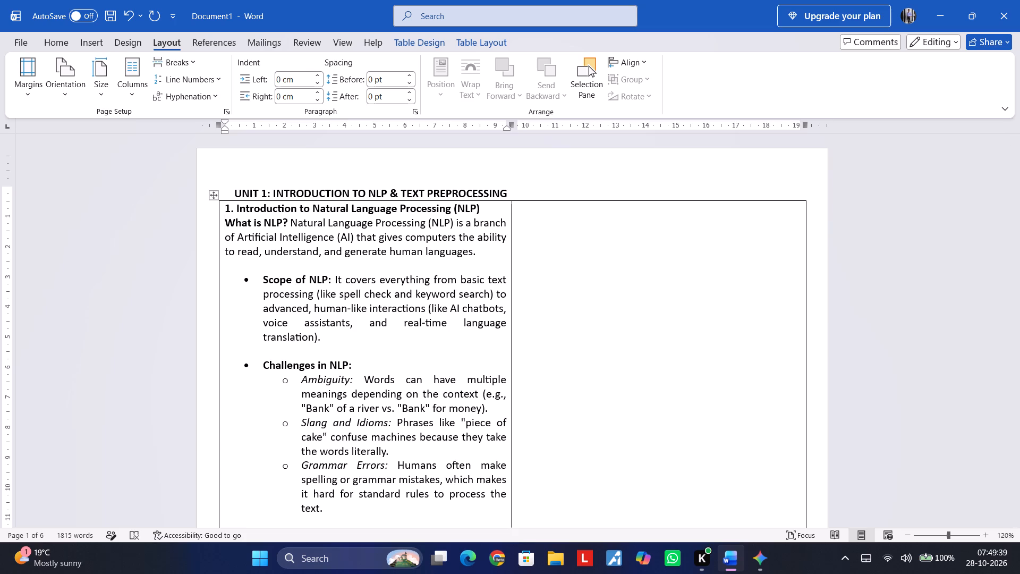
pyautogui.press('super+period')
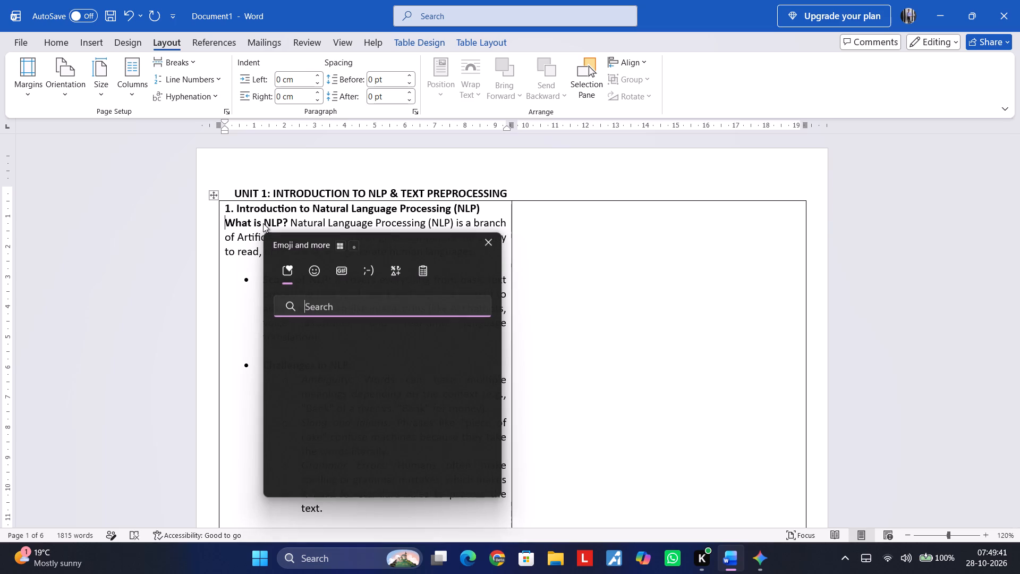
pyautogui.scroll(-4, 372, 389)
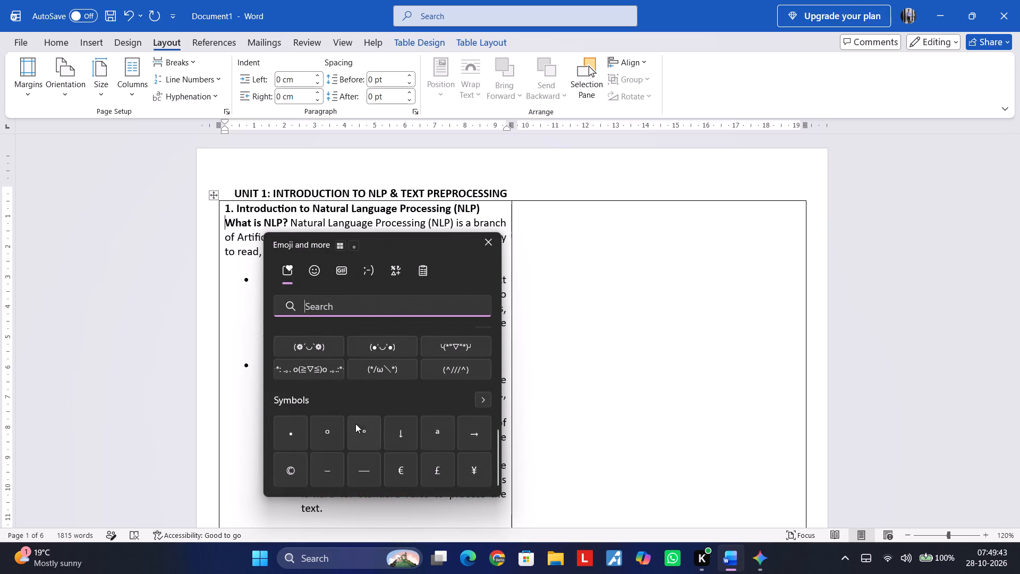
pyautogui.click(297, 434)
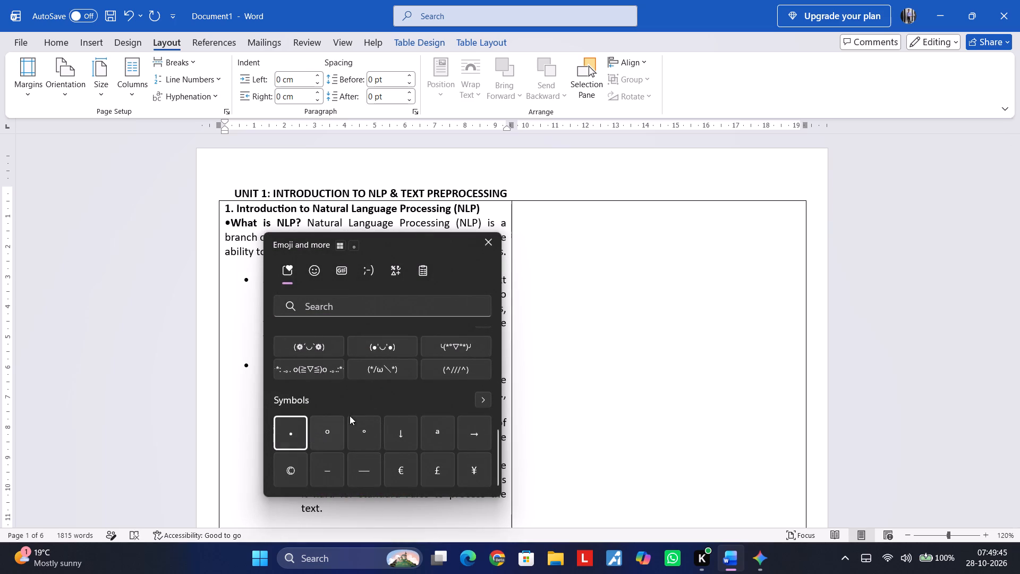
pyautogui.click(484, 250)
pyautogui.click(484, 246)
pyautogui.press('space')
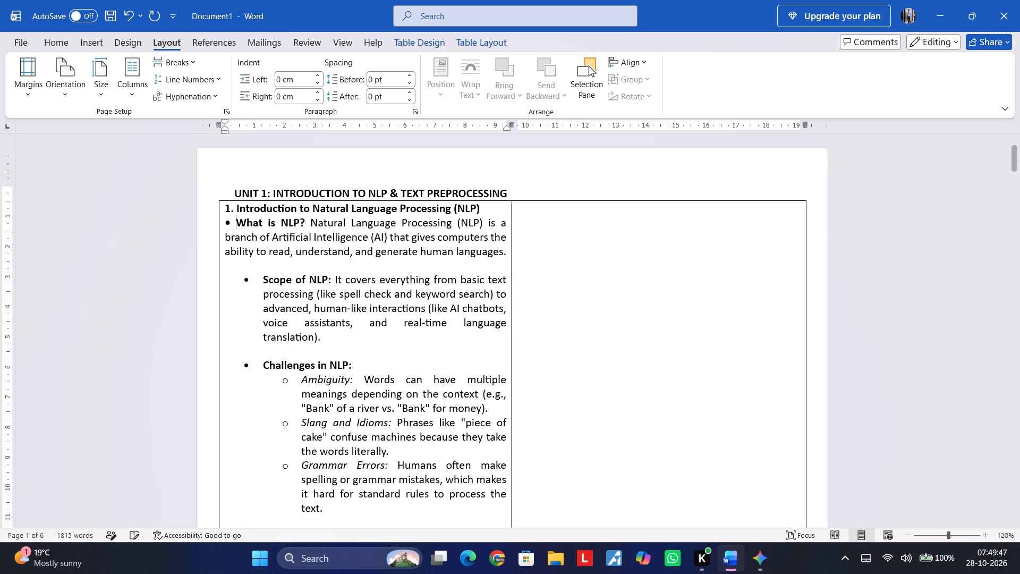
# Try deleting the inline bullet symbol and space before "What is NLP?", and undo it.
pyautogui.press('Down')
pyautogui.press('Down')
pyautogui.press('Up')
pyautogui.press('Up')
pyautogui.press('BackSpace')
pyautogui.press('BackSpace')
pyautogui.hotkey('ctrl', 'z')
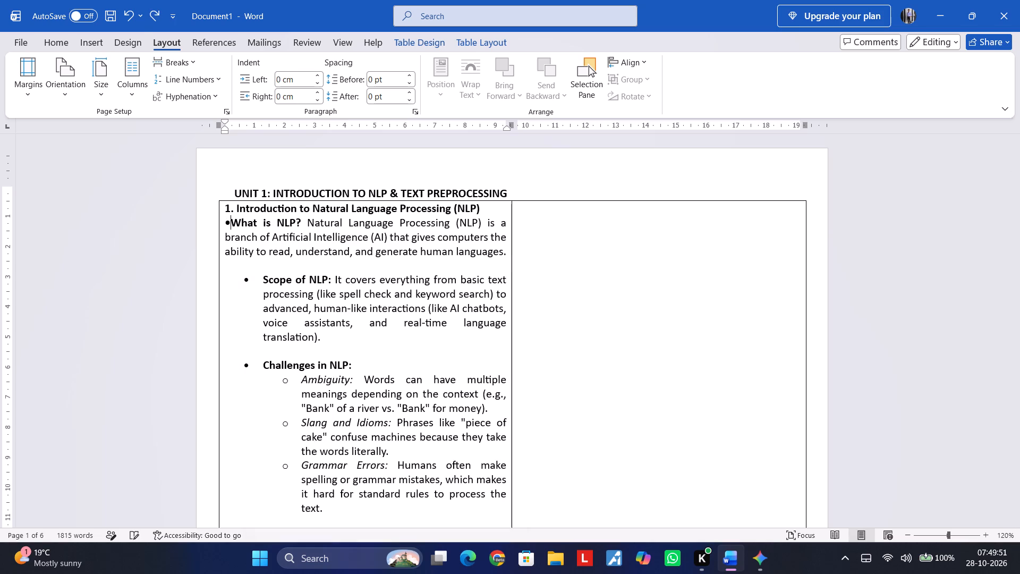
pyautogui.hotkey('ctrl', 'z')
# Delete the blank line above "Scope of NLP:" and remove that paragraph's automatic bullet and indent.
pyautogui.hotkey('ctrl', 'Down')
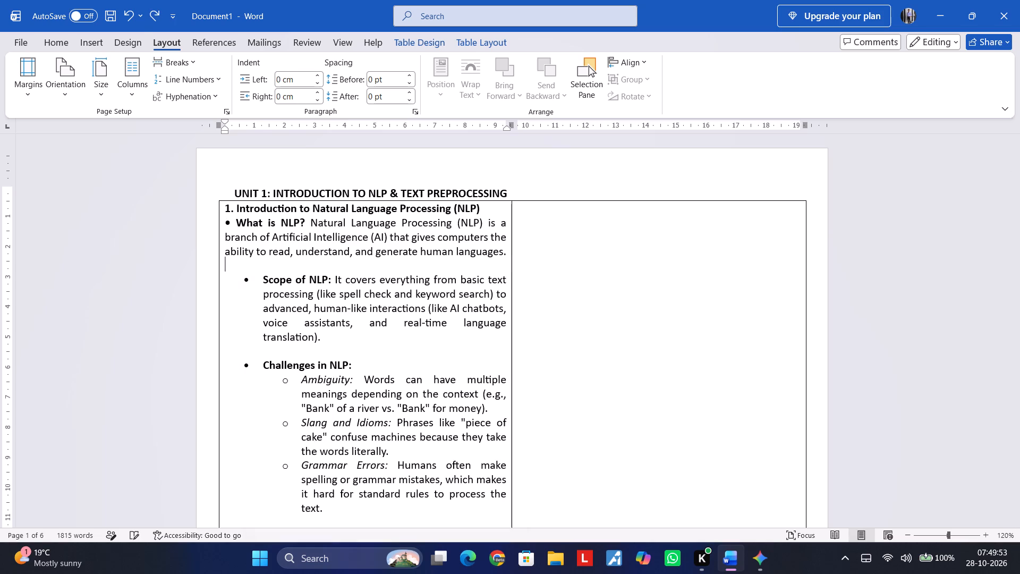
pyautogui.press('Down')
pyautogui.press('BackSpace')
pyautogui.press('BackSpace')
pyautogui.press('BackSpace')
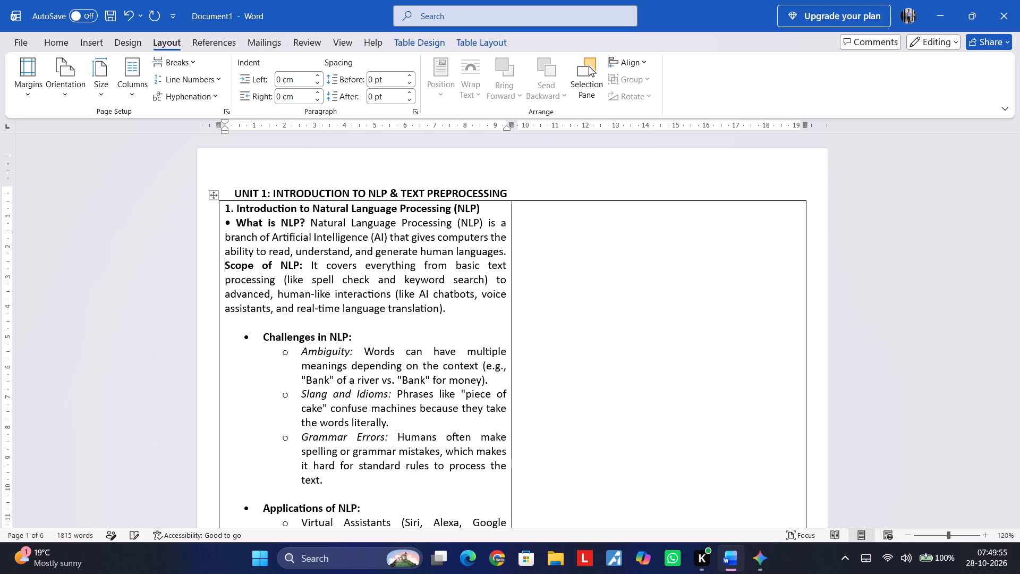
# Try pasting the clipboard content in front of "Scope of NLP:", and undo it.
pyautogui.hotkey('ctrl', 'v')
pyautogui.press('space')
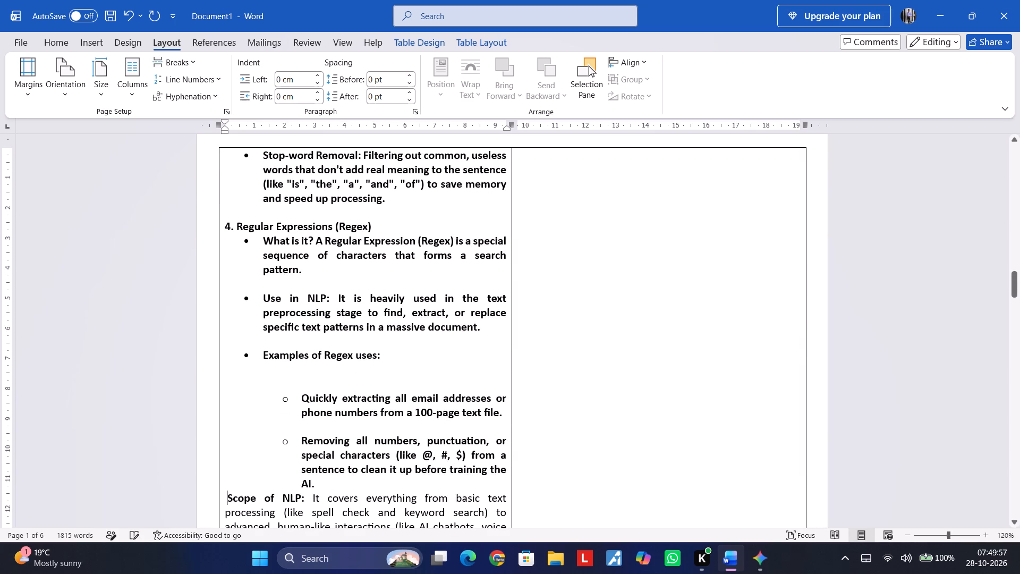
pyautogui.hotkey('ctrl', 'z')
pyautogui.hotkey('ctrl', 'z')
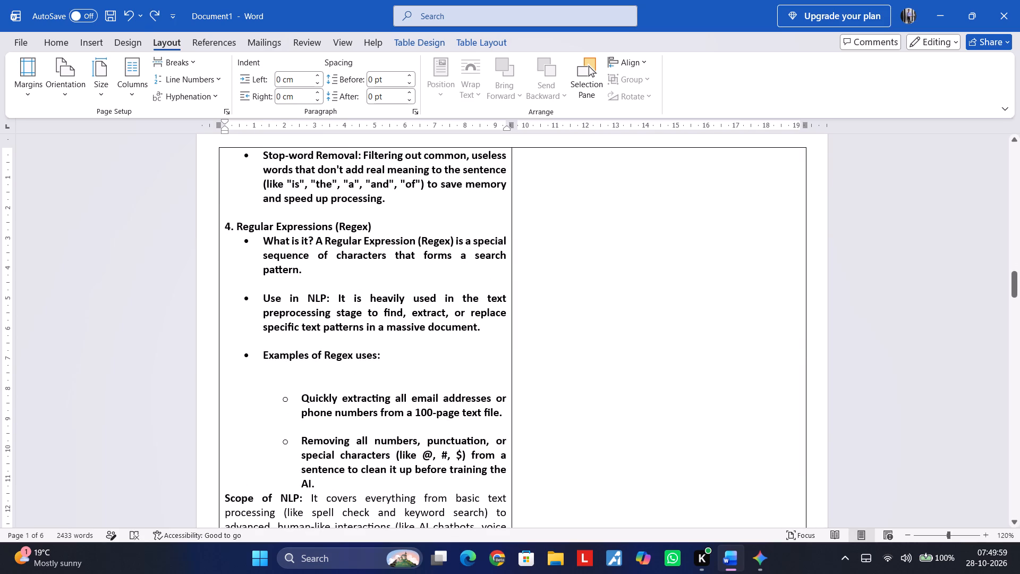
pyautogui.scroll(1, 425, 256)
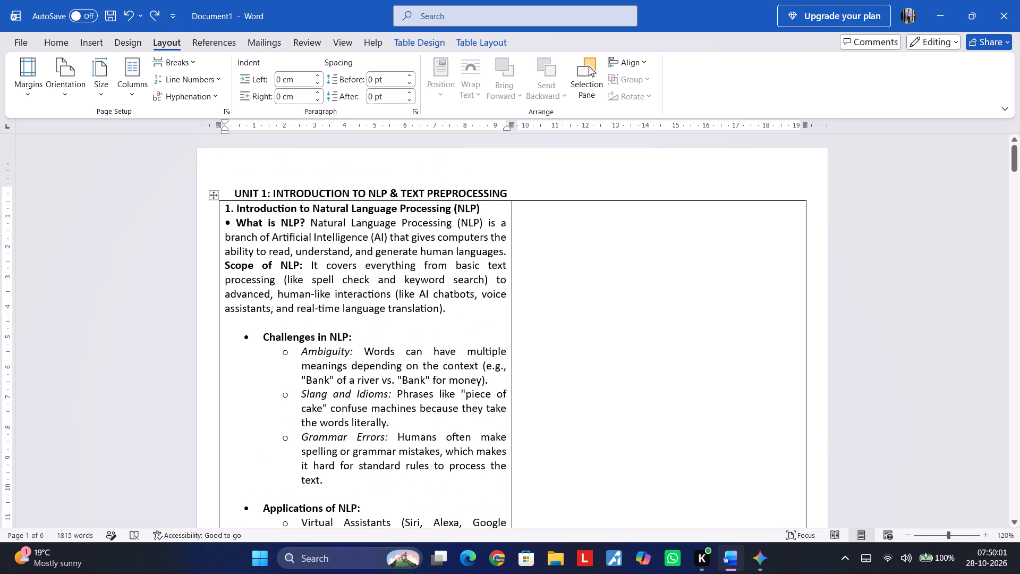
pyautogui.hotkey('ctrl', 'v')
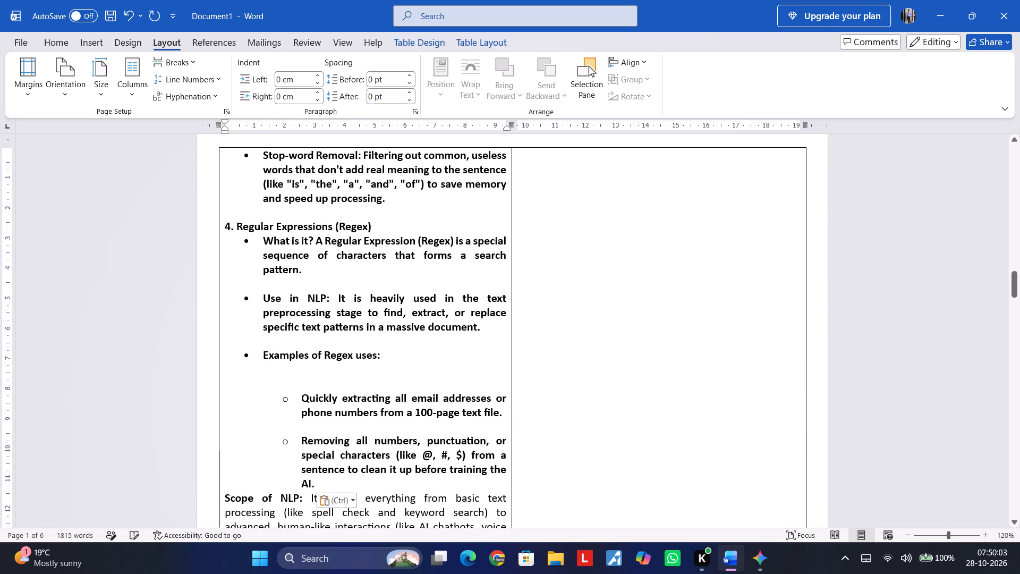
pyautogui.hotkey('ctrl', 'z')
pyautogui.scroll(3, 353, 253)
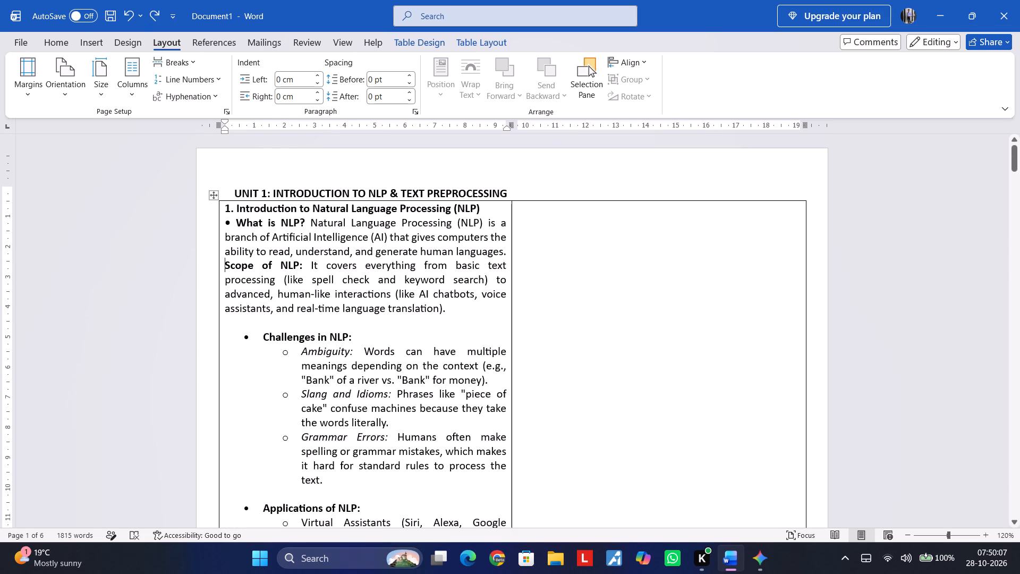
# Copy the inline bullet symbol and space from before "What is NLP?" and paste them in front of "Scope of NLP:".
pyautogui.press('Up')
pyautogui.press('Up')
pyautogui.press('Up')
pyautogui.hotkey('ctrl', 'shift', 'Right')
pyautogui.hotkey('ctrl', 'c')
pyautogui.press('Down')
pyautogui.press('Down')
pyautogui.press('Down')
pyautogui.hotkey('ctrl', 'Left')
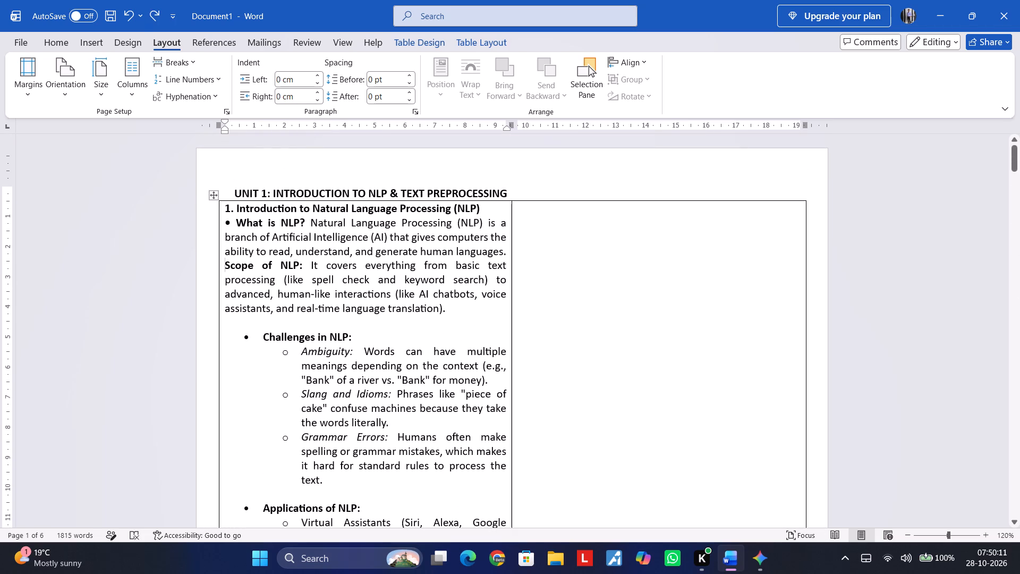
pyautogui.hotkey('ctrl', 'v')
pyautogui.press('Down')
pyautogui.press('Down')
pyautogui.press('Down')
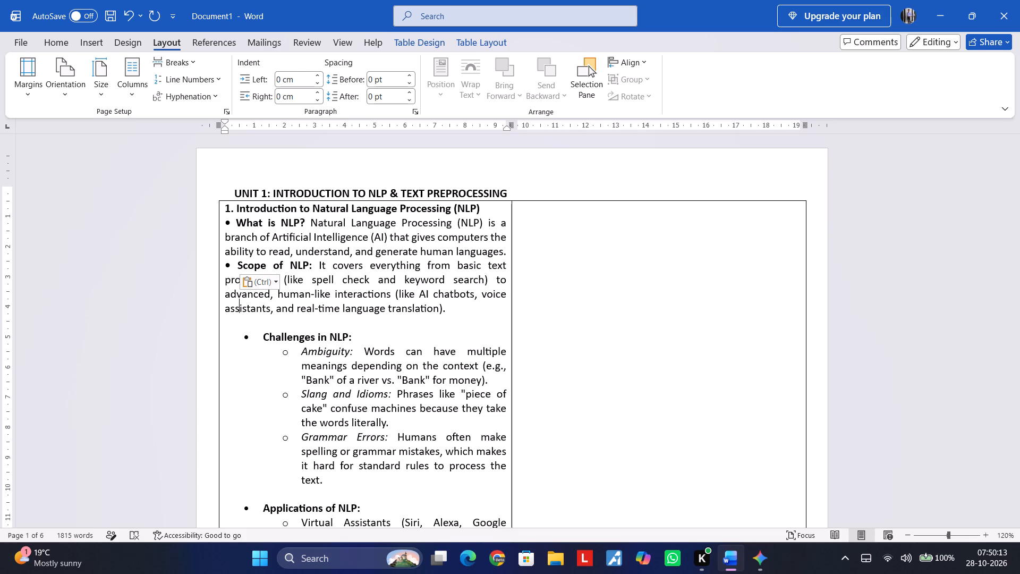
# Replace the automatic bullet and indent of "Challenges in NLP:" with the copied inline bullet, and delete the blank line above it.
pyautogui.press('Down')
pyautogui.press('Down')
pyautogui.press('Down')
pyautogui.press('Up')
pyautogui.press('BackSpace')
pyautogui.press('BackSpace')
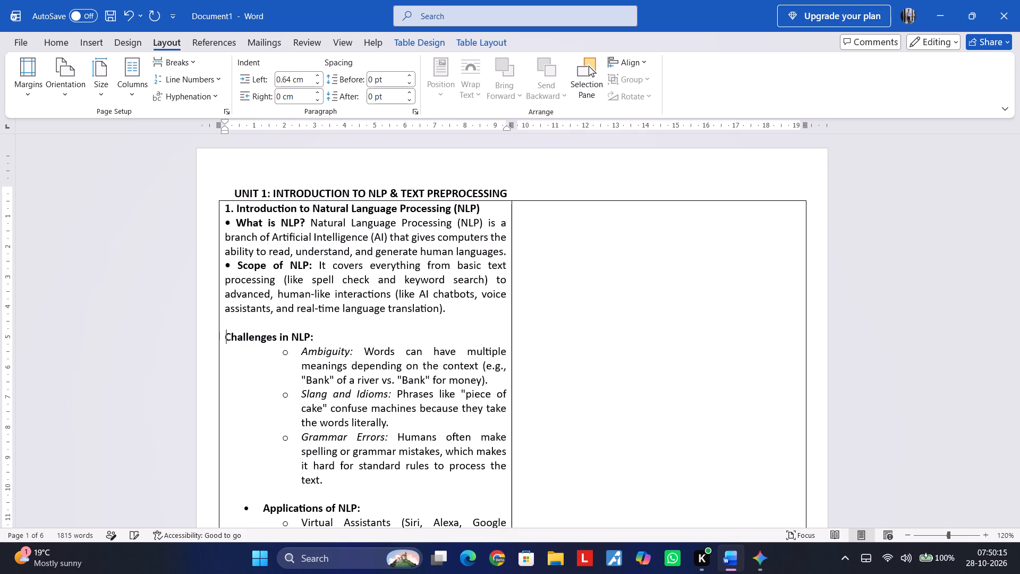
pyautogui.hotkey('ctrl', 'v')
pyautogui.press('Up')
pyautogui.press('BackSpace')
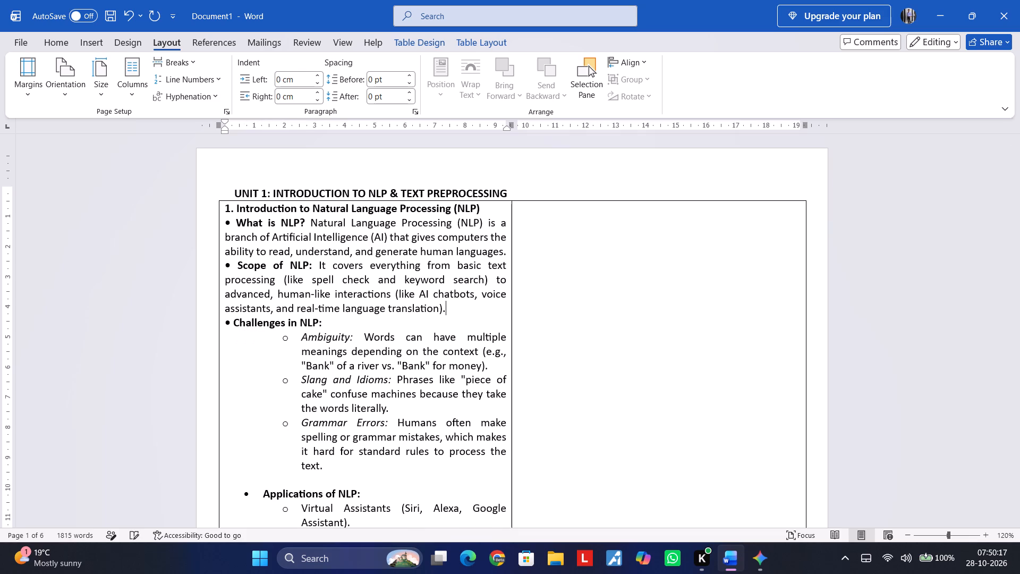
# Remove the automatic bullet, indent and blank line before "Applications of NLP:" and paste the inline bullet in front of it.
pyautogui.press('Down')
pyautogui.press('Down')
pyautogui.press('Left')
pyautogui.press('Down')
pyautogui.press('Down')
pyautogui.press('Down')
pyautogui.press('Down')
pyautogui.press('Down')
pyautogui.press('Down')
pyautogui.press('Down')
pyautogui.press('Down')
pyautogui.press('Down')
pyautogui.press('Down')
pyautogui.press('Down')
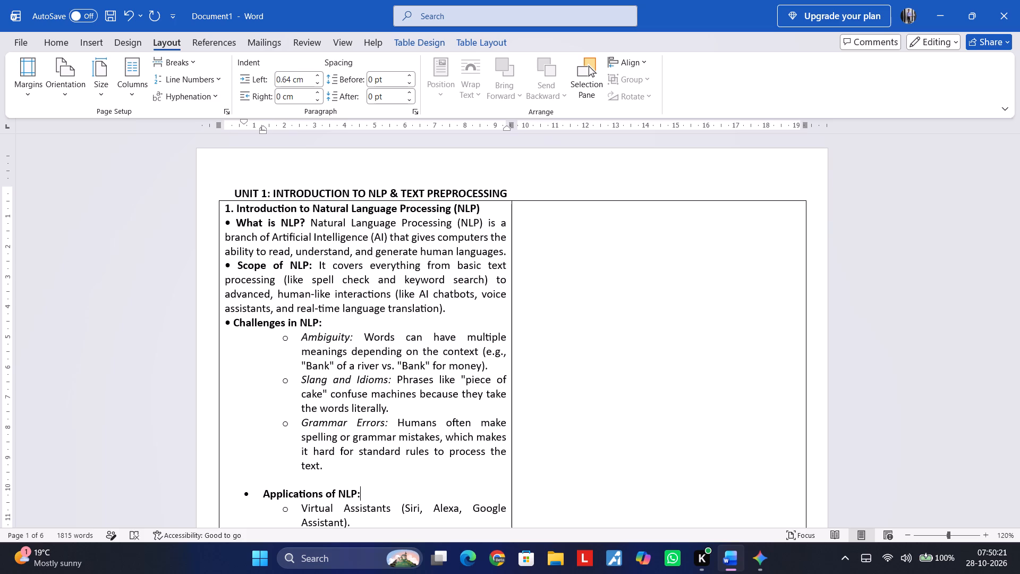
pyautogui.press('Left')
pyautogui.hotkey('ctrl', 'Left')
pyautogui.hotkey('ctrl', 'Left')
pyautogui.hotkey('ctrl', 'Left')
pyautogui.hotkey('ctrl', 'Left')
pyautogui.hotkey('ctrl', 'Right')
pyautogui.scroll(-2, 305, 252)
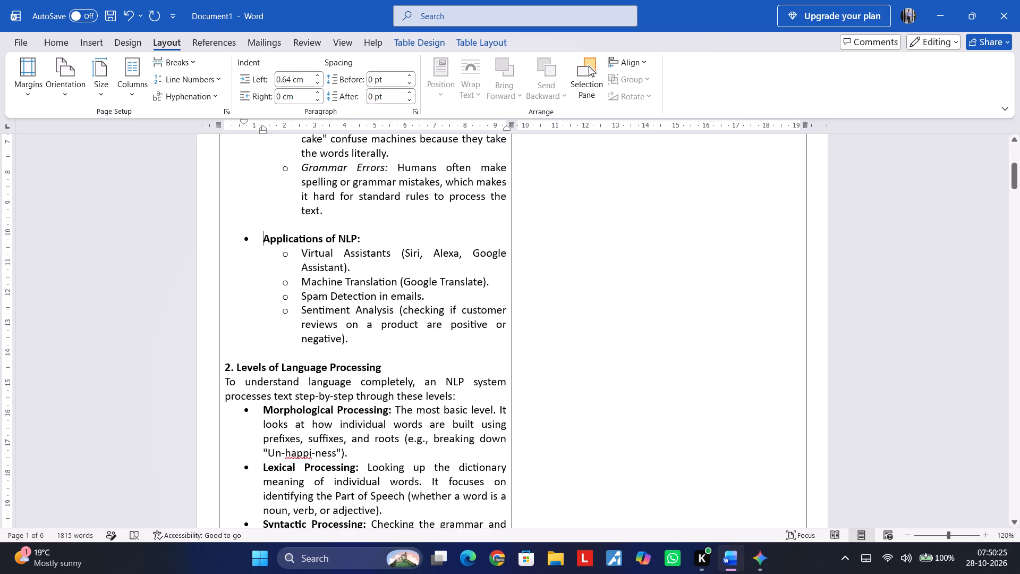
pyautogui.hotkey('ctrl', 'BackSpace')
pyautogui.press('BackSpace')
pyautogui.press('BackSpace')
pyautogui.hotkey('ctrl', 'v')
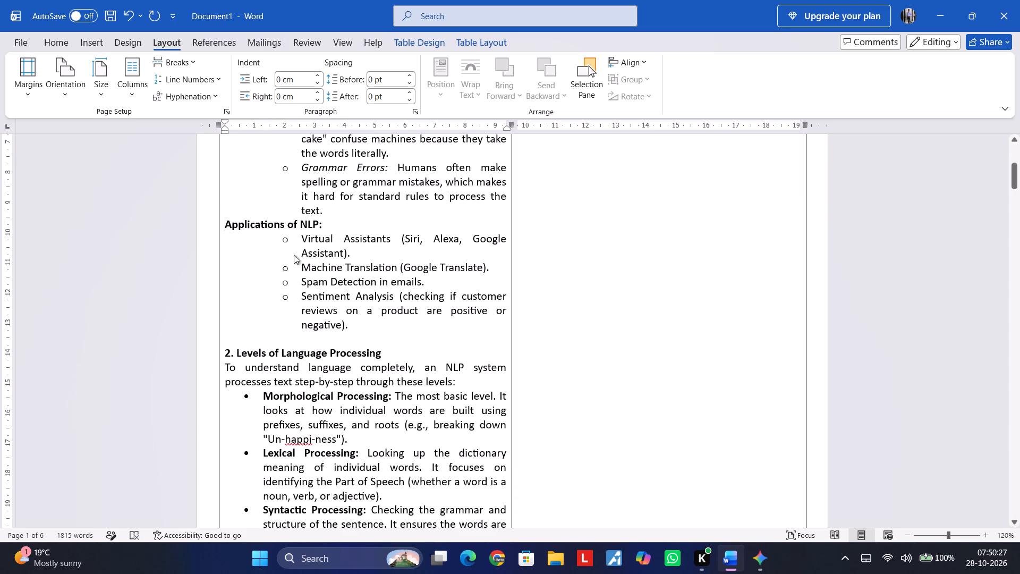
# Replace the automatic bullet and indent of the "Morphological Processing:" paragraph in section 2 with the copied inline bullet.
pyautogui.press('Down')
pyautogui.press('Down')
pyautogui.press('Down')
pyautogui.press('Down')
pyautogui.press('Down')
pyautogui.press('Down')
pyautogui.press('Down')
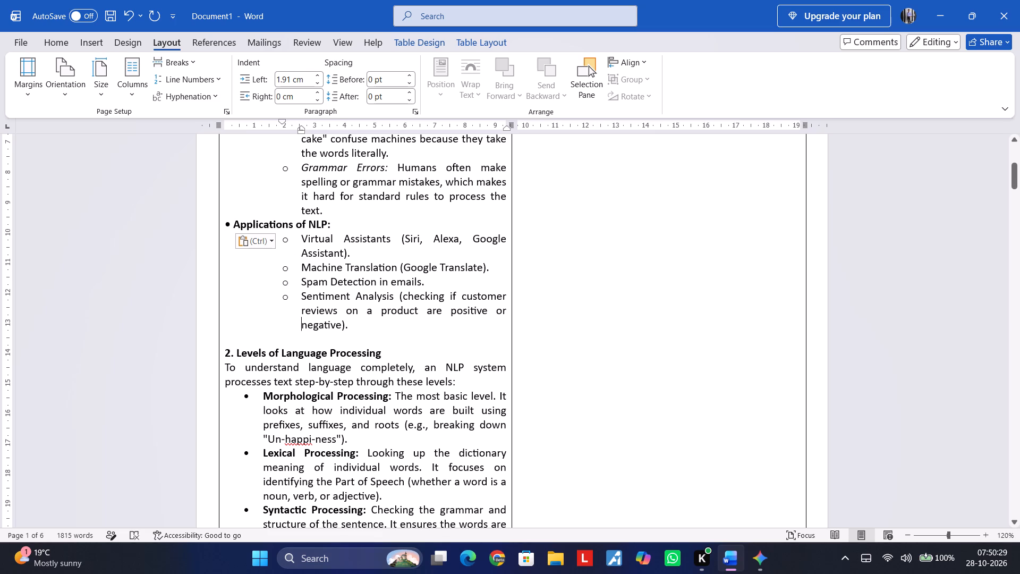
pyautogui.press('Down')
pyautogui.press('Down')
pyautogui.press('Down')
pyautogui.press('Down')
pyautogui.press('Down')
pyautogui.press('BackSpace')
pyautogui.press('BackSpace')
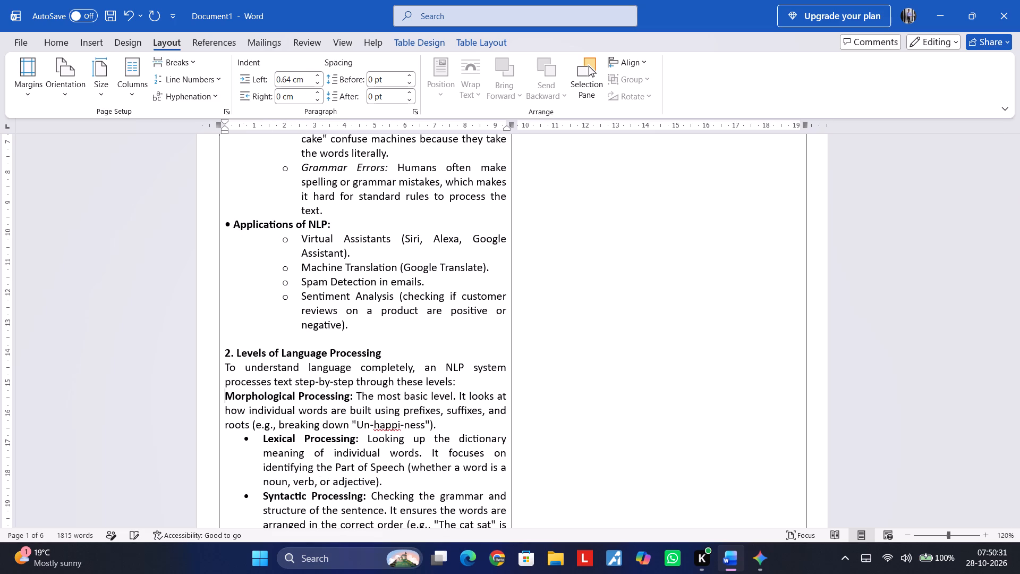
pyautogui.hotkey('ctrl', 'v')
# Replace the automatic bullet and indent of the "Lexical Processing:" paragraph with the copied inline bullet.
pyautogui.press('Down')
pyautogui.press('Down')
pyautogui.press('Down')
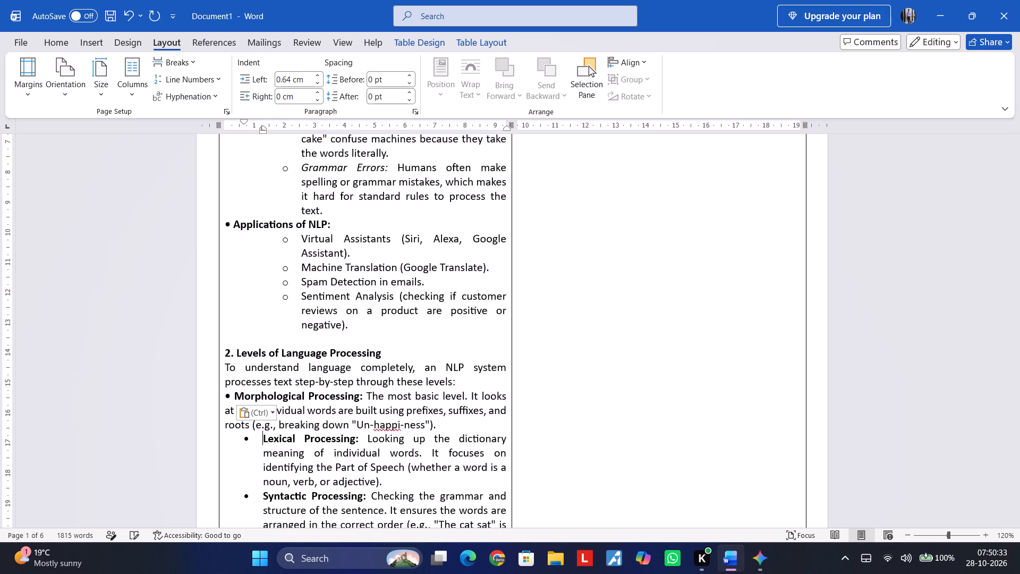
pyautogui.press('BackSpace')
pyautogui.press('BackSpace')
pyautogui.hotkey('ctrl', 'v')
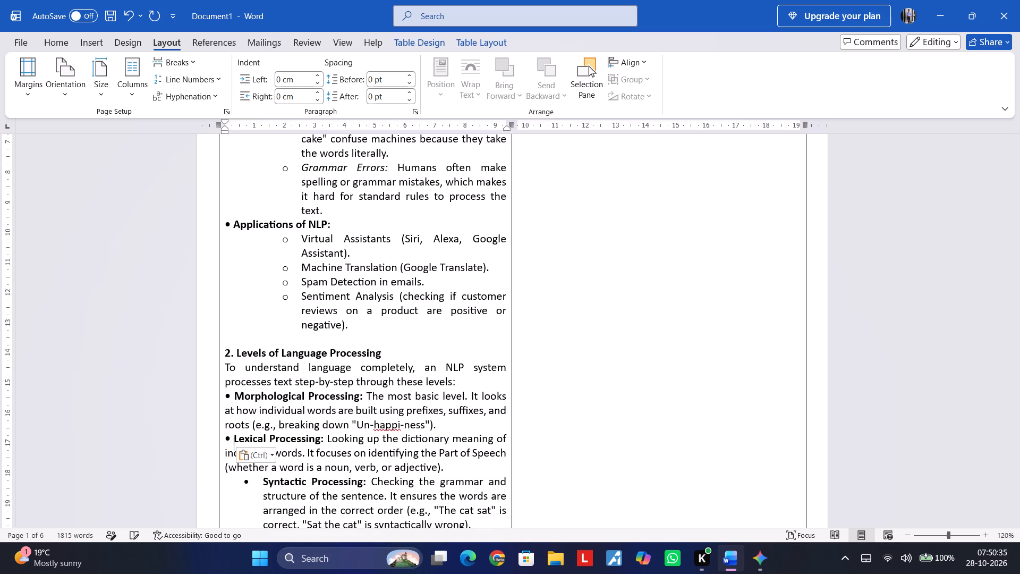
# Replace the automatic bullet and indent of the "Syntactic Processing:" paragraph with the copied inline bullet.
pyautogui.press('Down')
pyautogui.press('Down')
pyautogui.press('Down')
pyautogui.press('BackSpace')
pyautogui.press('BackSpace')
pyautogui.hotkey('ctrl', 'v')
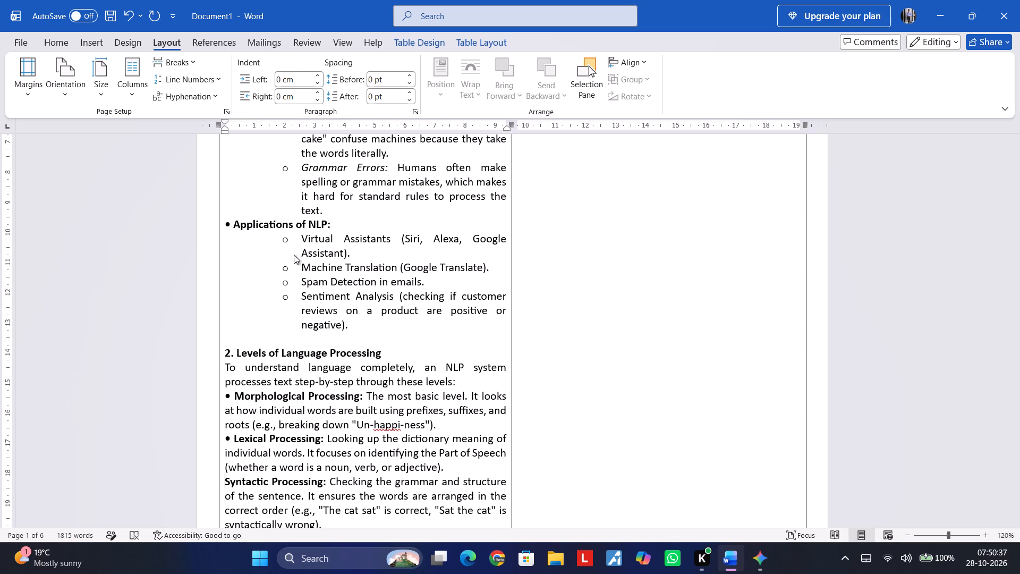
# Replace the automatic bullet and indent of the "Semantic Processing:" paragraph with the copied inline bullet.
pyautogui.press('Down')
pyautogui.press('Down')
pyautogui.press('Down')
pyautogui.press('Down')
pyautogui.press('Down')
pyautogui.press('Down')
pyautogui.press('Up')
pyautogui.press('Up')
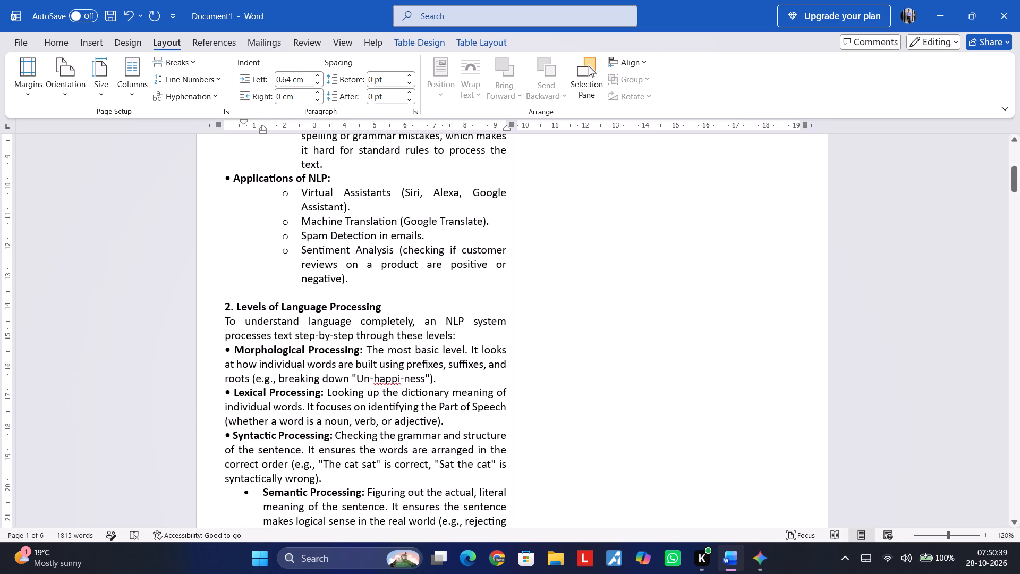
pyautogui.press('BackSpace')
pyautogui.press('BackSpace')
pyautogui.hotkey('ctrl', 'v')
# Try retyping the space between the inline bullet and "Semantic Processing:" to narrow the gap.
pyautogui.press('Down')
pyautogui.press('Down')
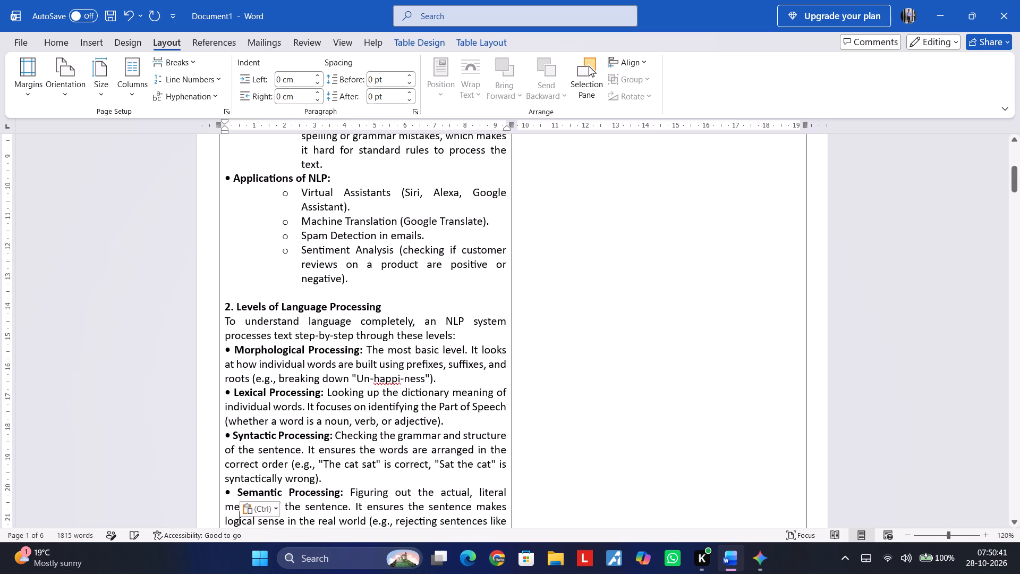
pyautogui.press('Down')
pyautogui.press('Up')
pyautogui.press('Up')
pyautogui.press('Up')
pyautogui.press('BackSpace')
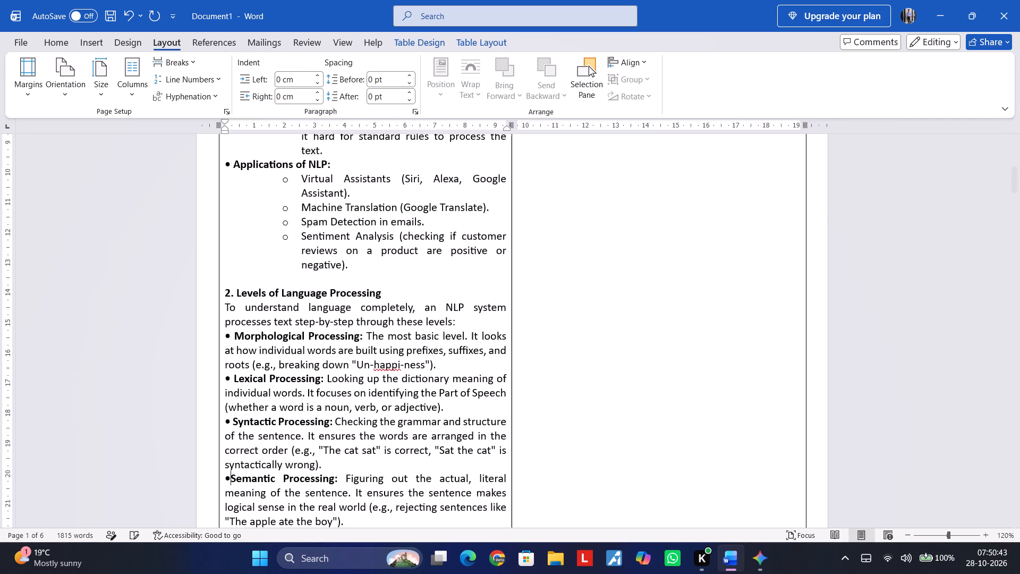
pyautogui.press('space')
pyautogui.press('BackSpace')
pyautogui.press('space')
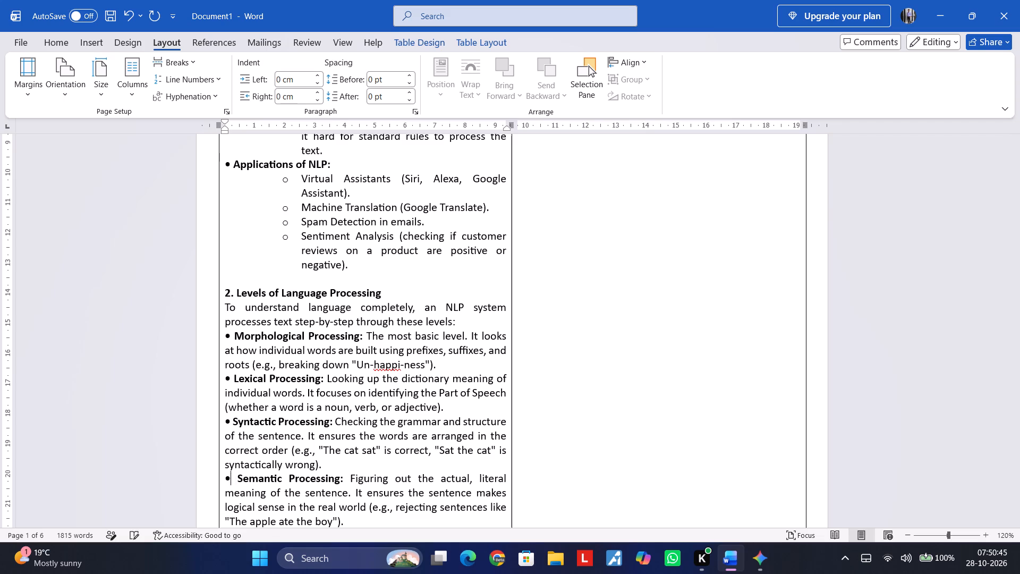
# Delete the pasted bullet before "Semantic Processing:" and insert a new • symbol followed by a space.
pyautogui.press('BackSpace')
pyautogui.press('BackSpace')
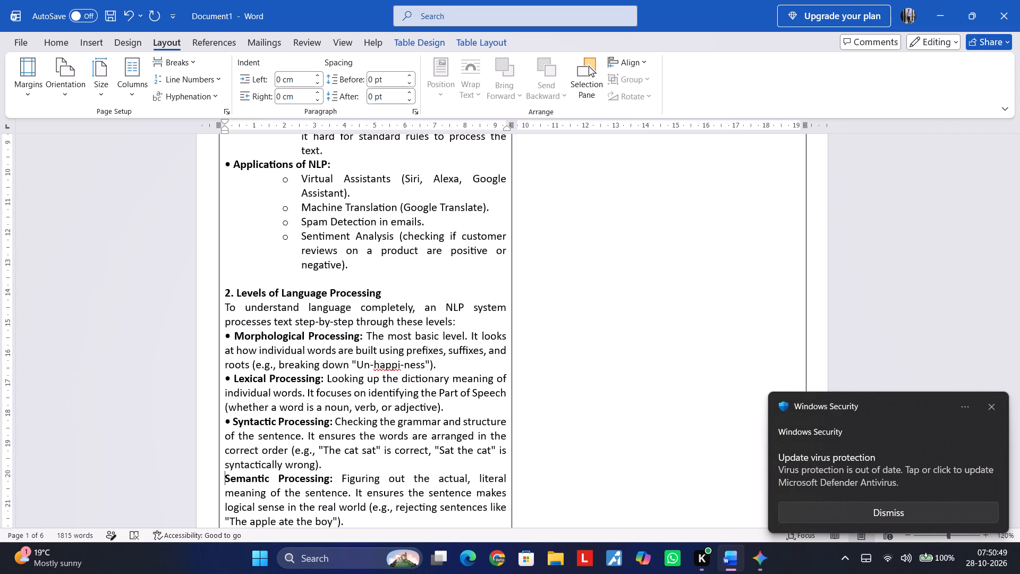
pyautogui.press('super+period')
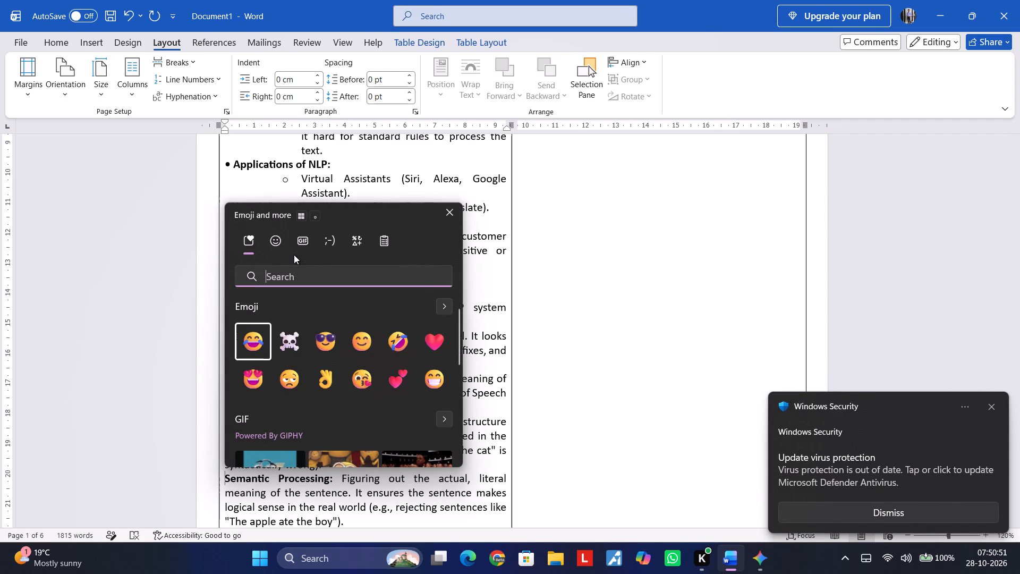
pyautogui.scroll(-3, 294, 255)
pyautogui.scroll(-3, 293, 361)
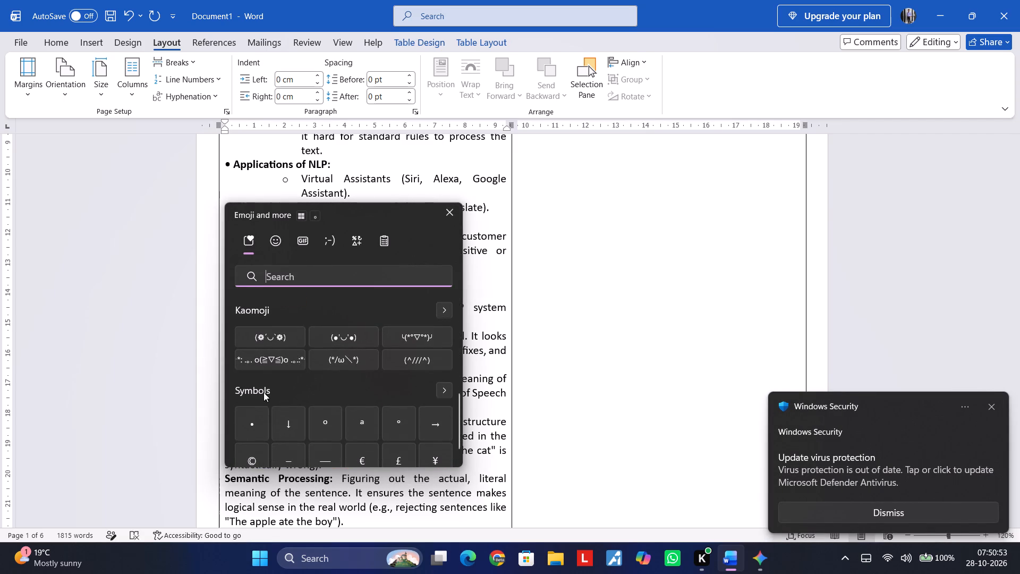
pyautogui.click(248, 417)
pyautogui.click(458, 206)
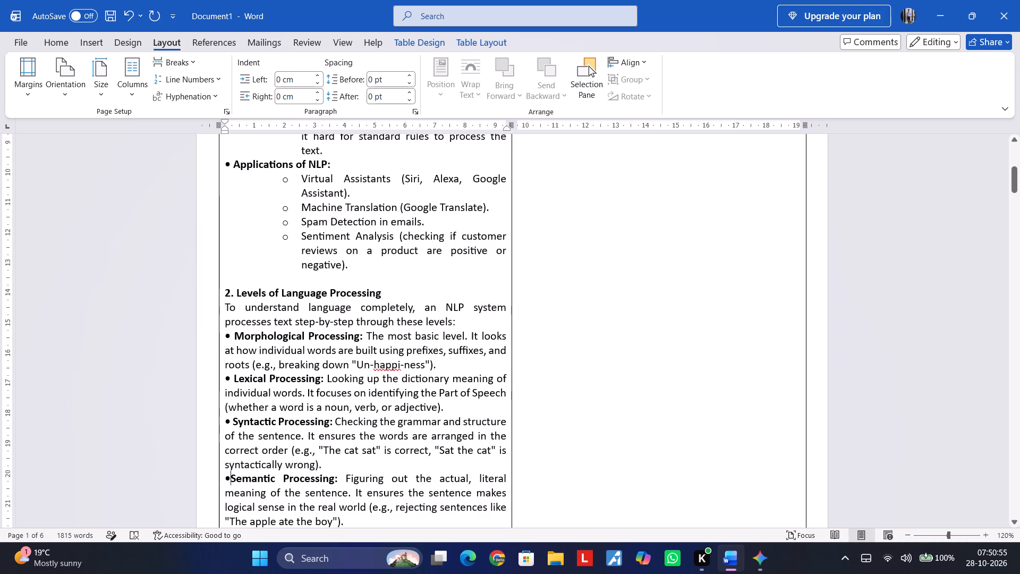
pyautogui.press('space')
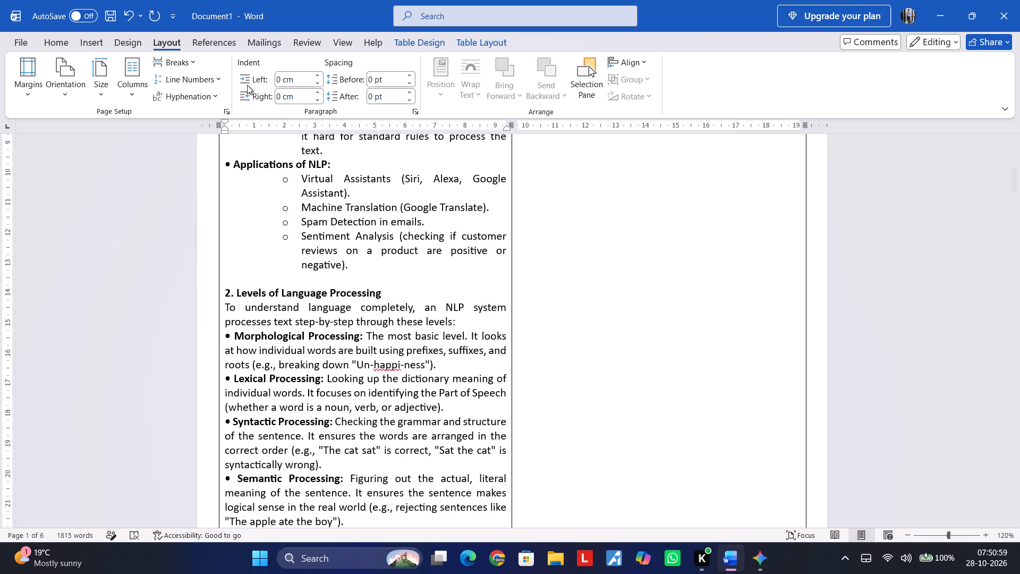
# Left-align the "Semantic Processing:" paragraph.
pyautogui.click(64, 48)
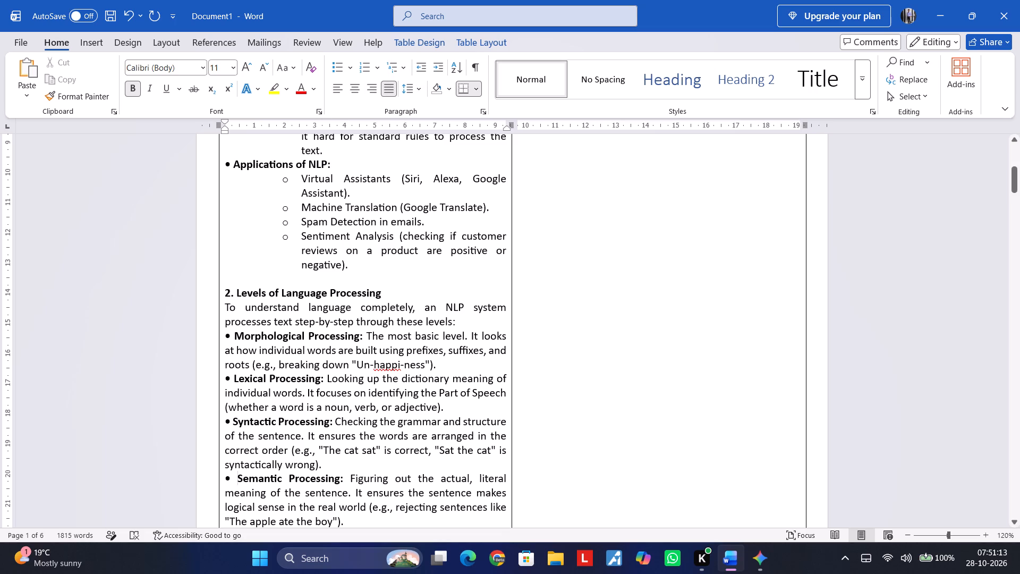
pyautogui.moveTo(225, 480); pyautogui.dragTo(343, 485)
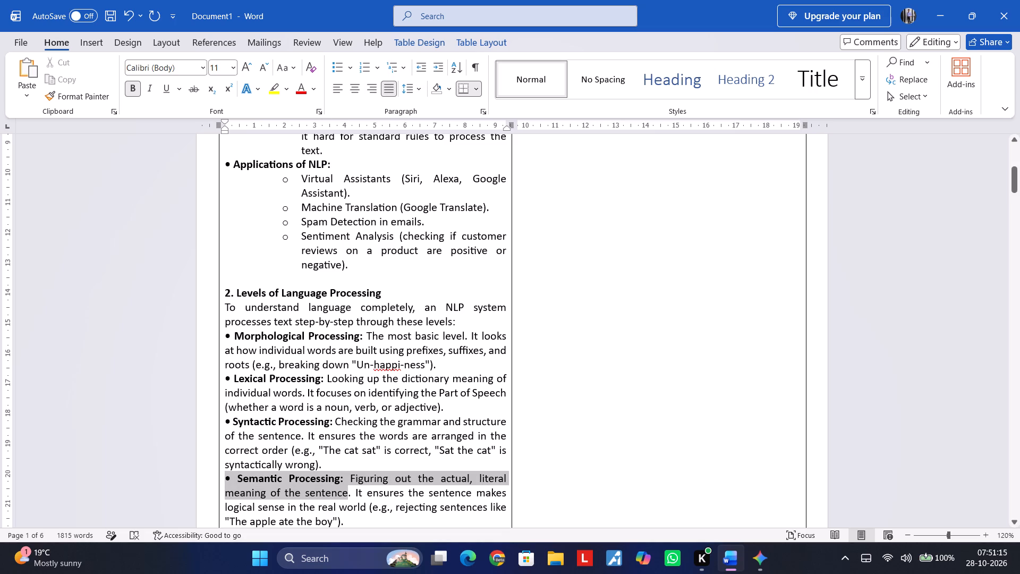
pyautogui.moveTo(343, 485); pyautogui.dragTo(336, 482)
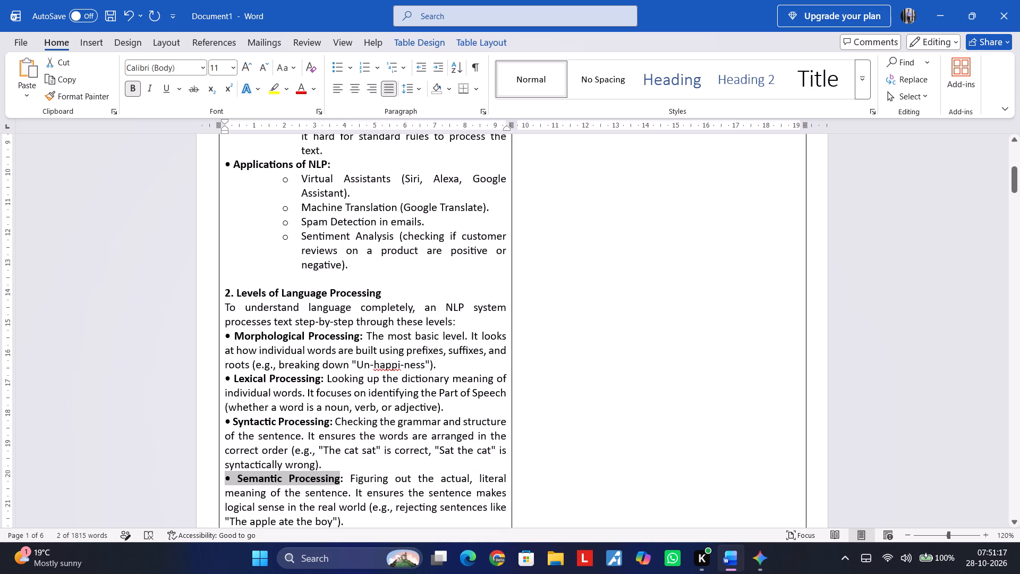
pyautogui.click(339, 92)
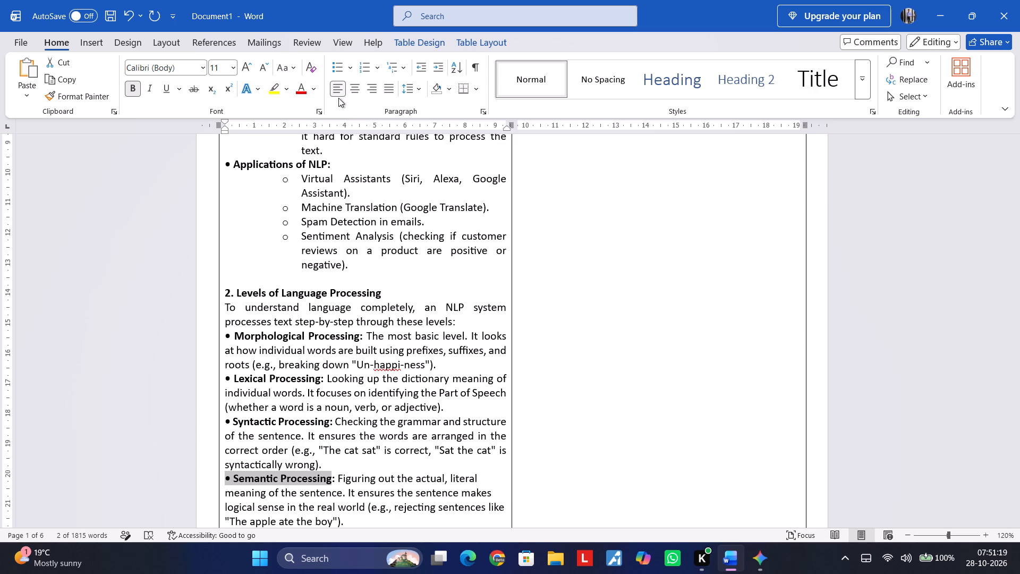
pyautogui.click(335, 438)
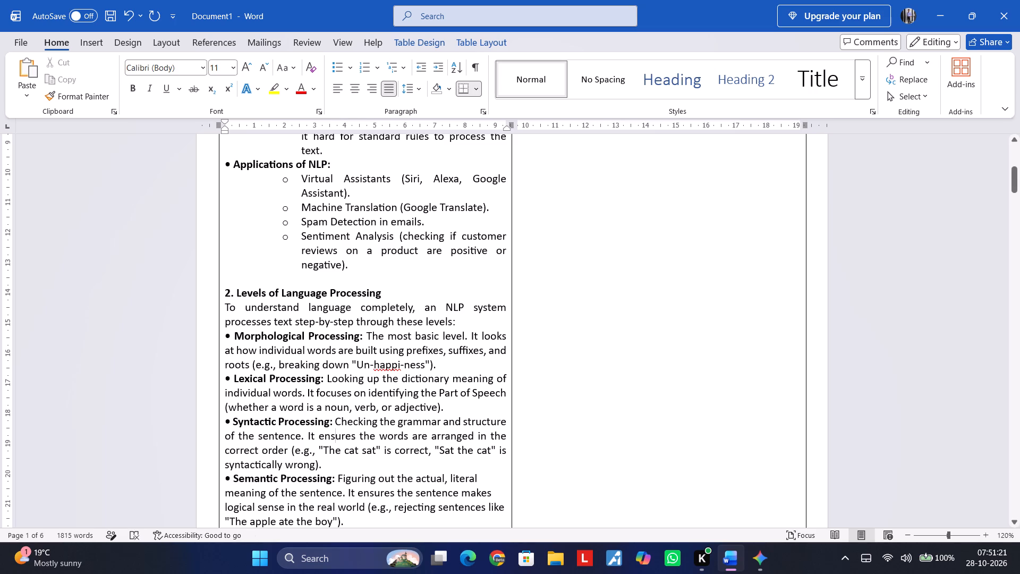
# Left-align the text from the "2. Levels of Language Processing" heading through the "Syntactic Processing:" paragraph.
pyautogui.moveTo(240, 293); pyautogui.dragTo(443, 453)
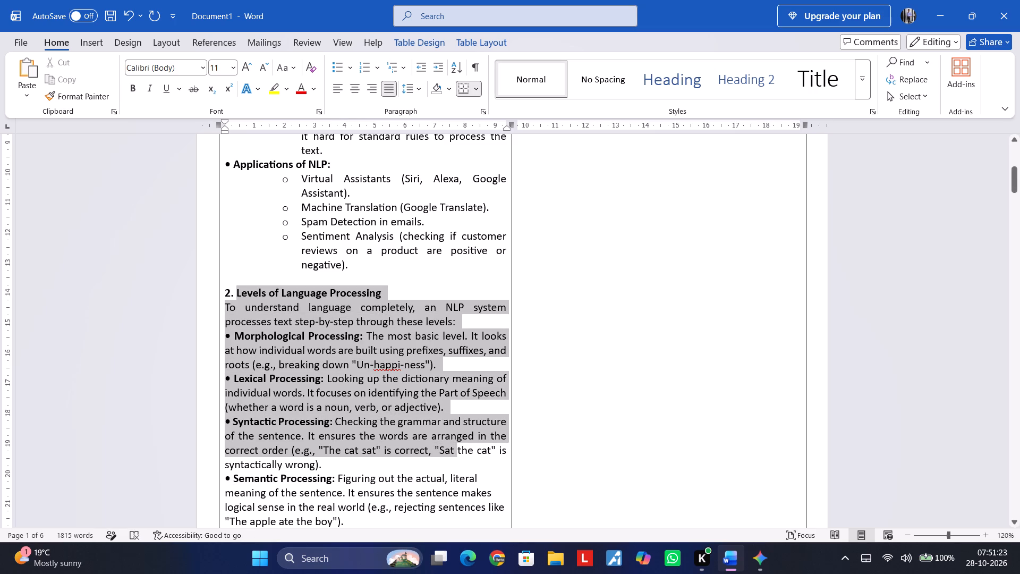
pyautogui.moveTo(443, 453); pyautogui.dragTo(445, 461)
pyautogui.click(339, 93)
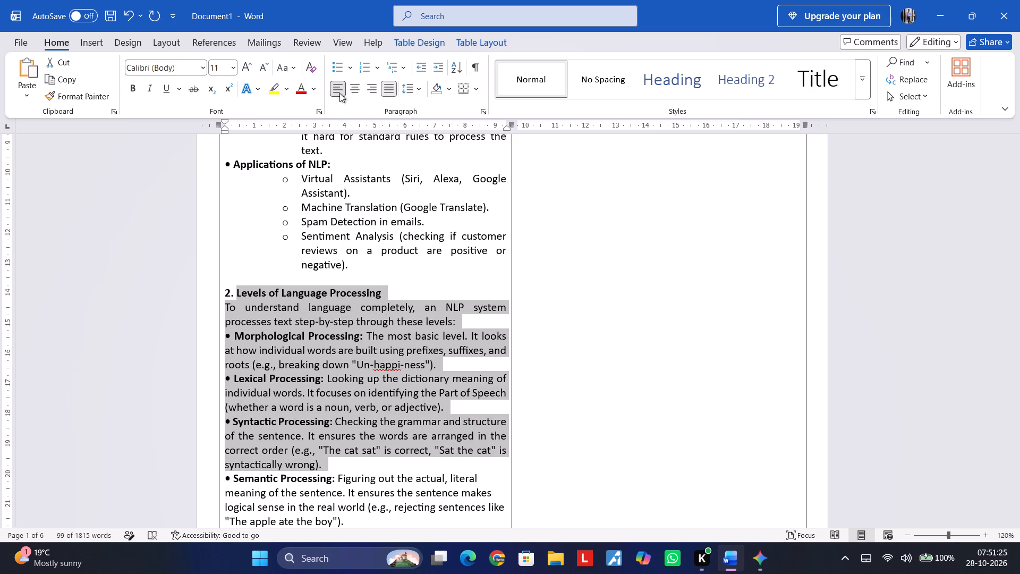
pyautogui.click(386, 429)
# Replace the automatic bullet and indent of the "Discourse Processing:" paragraph with the copied inline bullet.
pyautogui.scroll(-1, 388, 438)
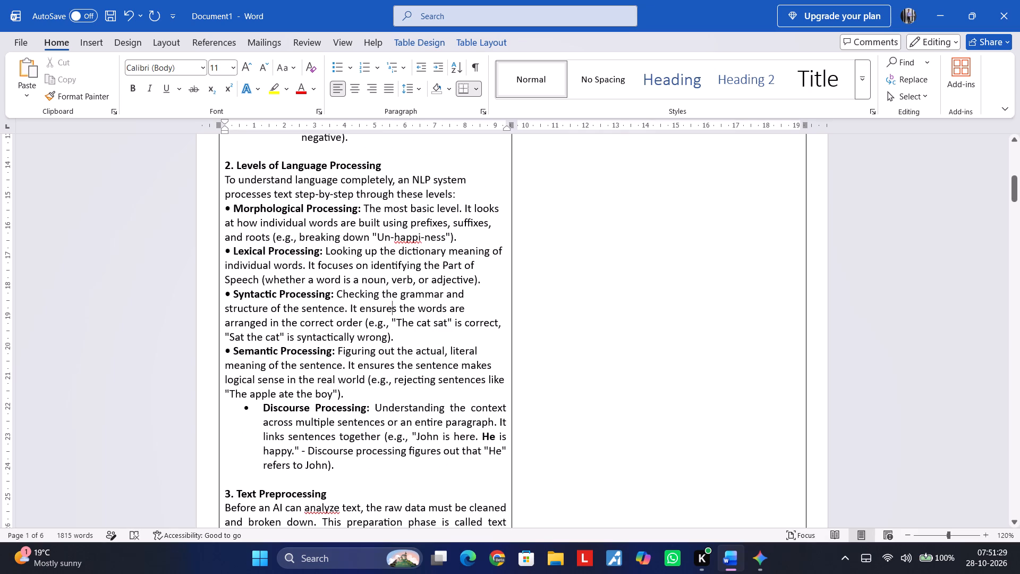
pyautogui.click(267, 405)
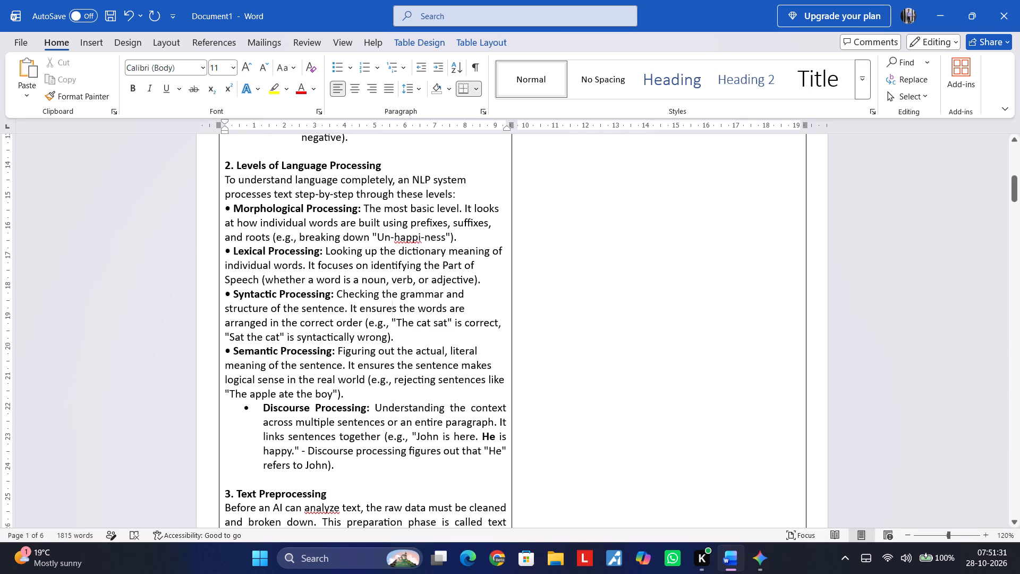
pyautogui.click(266, 408)
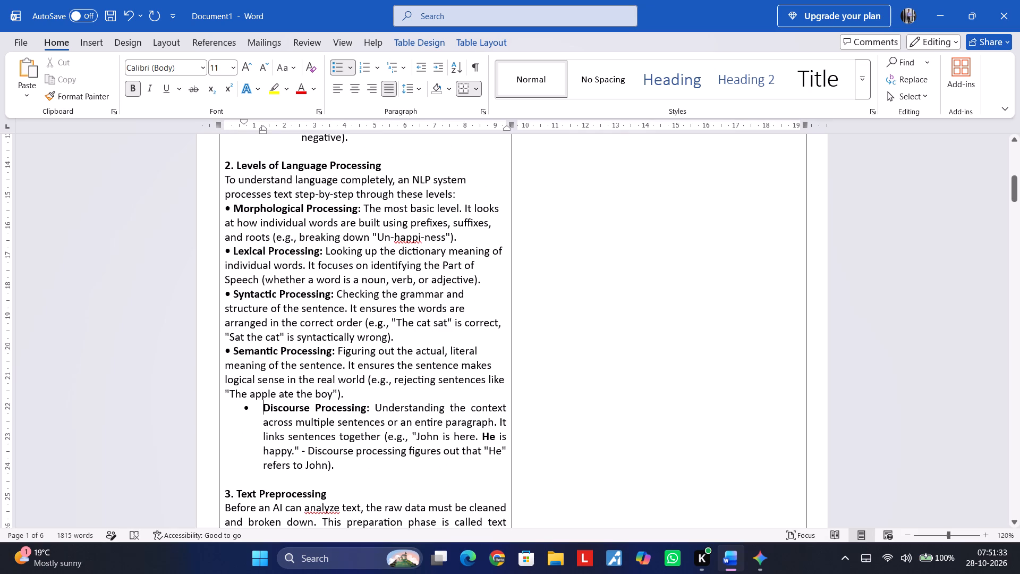
pyautogui.press('BackSpace')
pyautogui.press('BackSpace')
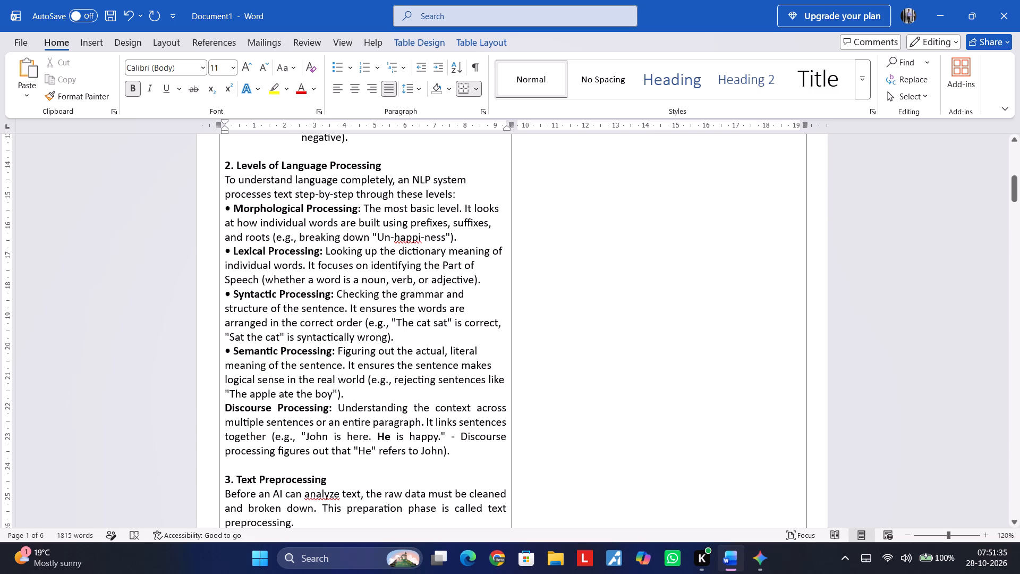
pyautogui.hotkey('ctrl', 'v')
# Replace the automatic bullet and indent of the "Tokenization:" paragraph in section 3 with the copied inline bullet.
pyautogui.press('Down')
pyautogui.press('Down')
pyautogui.press('Down')
pyautogui.press('Down')
pyautogui.press('Down')
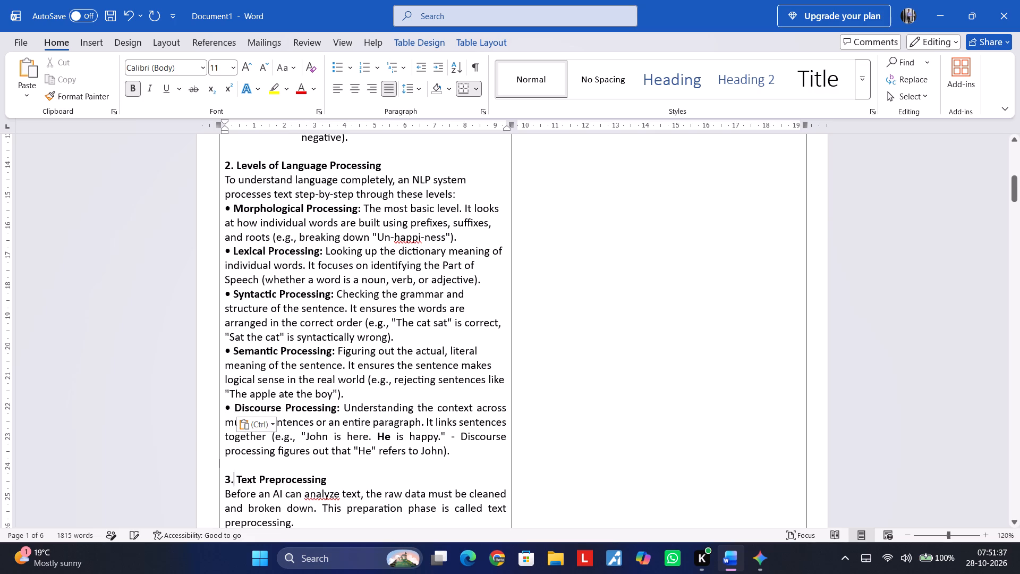
pyautogui.press('Down')
pyautogui.press('Down')
pyautogui.press('Down')
pyautogui.press('Down')
pyautogui.press('Down')
pyautogui.press('Down')
pyautogui.press('Up')
pyautogui.press('Up')
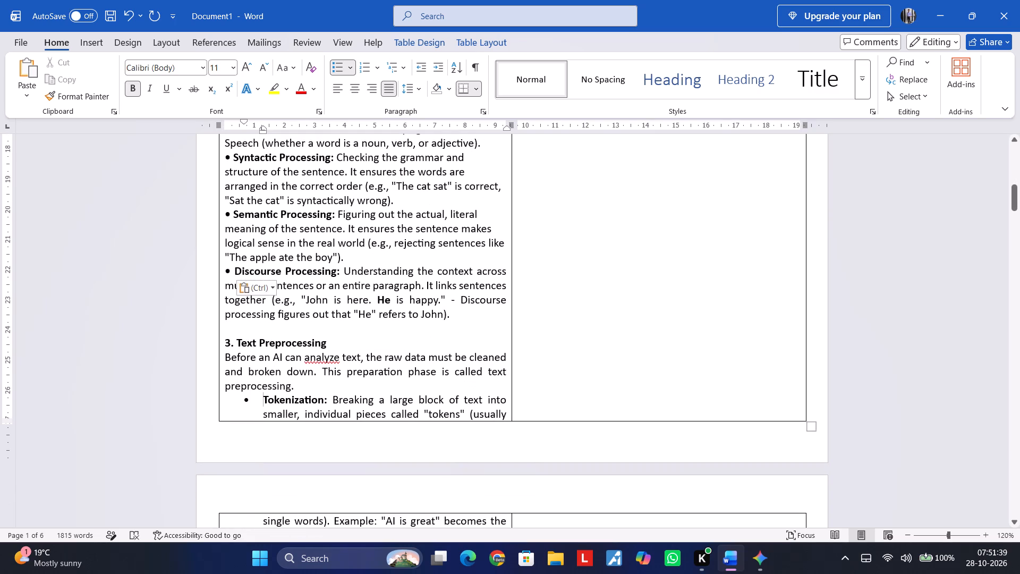
pyautogui.press('BackSpace')
pyautogui.press('BackSpace')
pyautogui.hotkey('ctrl', 'v')
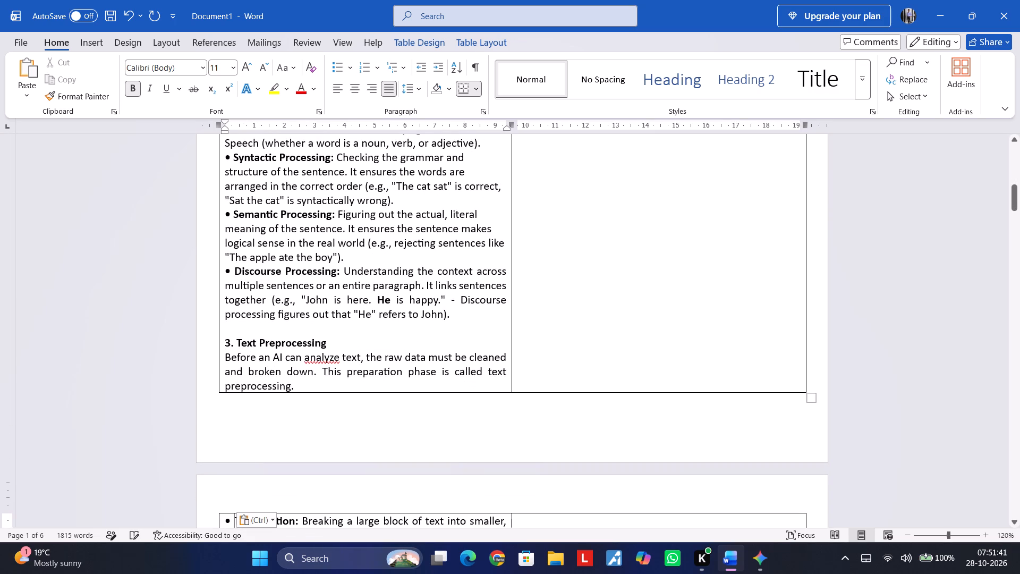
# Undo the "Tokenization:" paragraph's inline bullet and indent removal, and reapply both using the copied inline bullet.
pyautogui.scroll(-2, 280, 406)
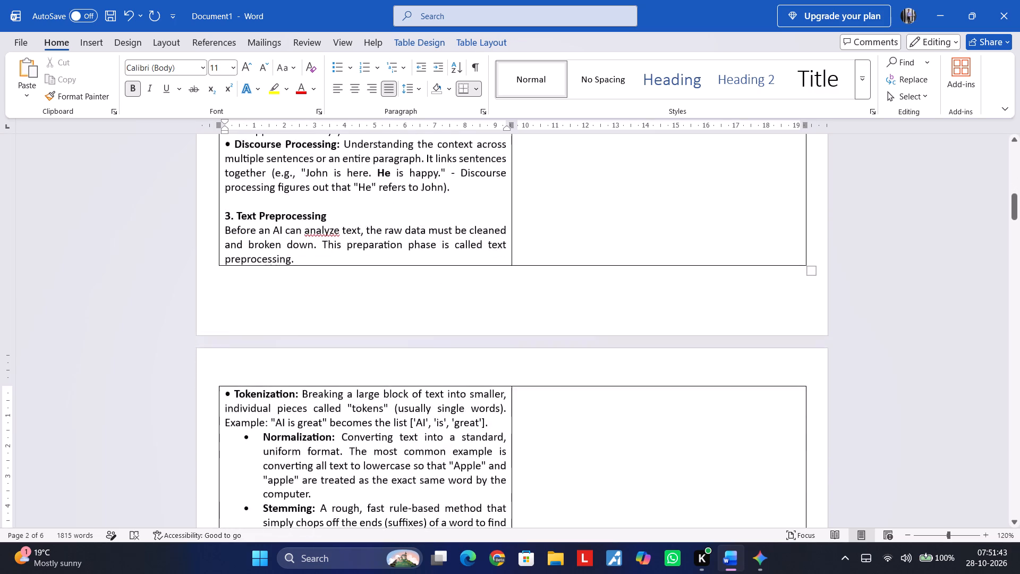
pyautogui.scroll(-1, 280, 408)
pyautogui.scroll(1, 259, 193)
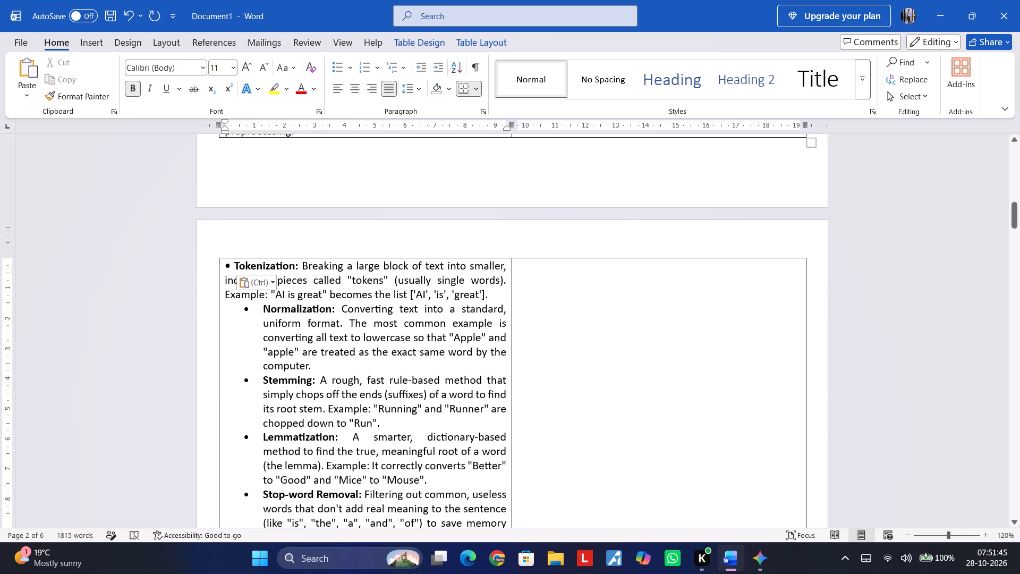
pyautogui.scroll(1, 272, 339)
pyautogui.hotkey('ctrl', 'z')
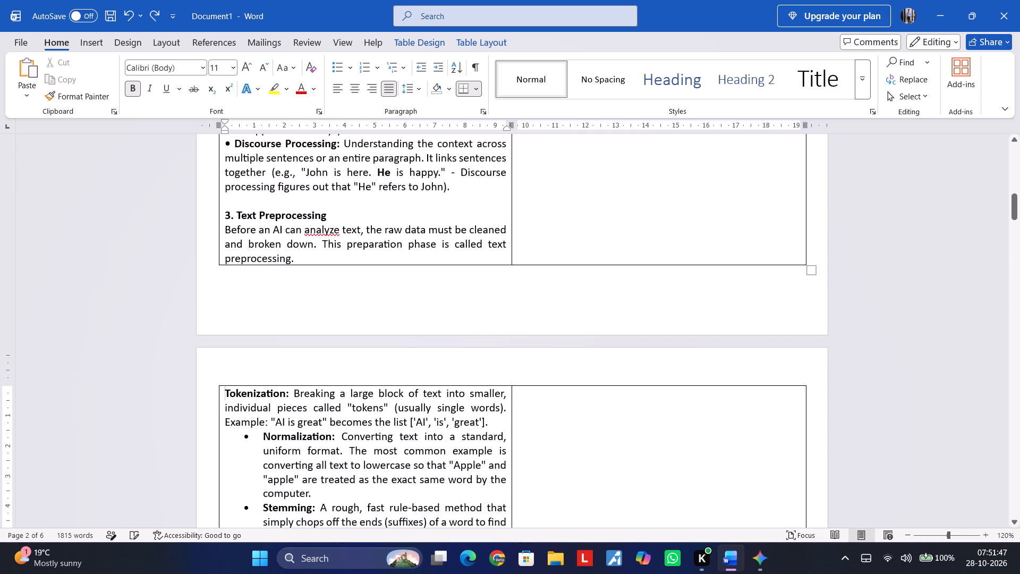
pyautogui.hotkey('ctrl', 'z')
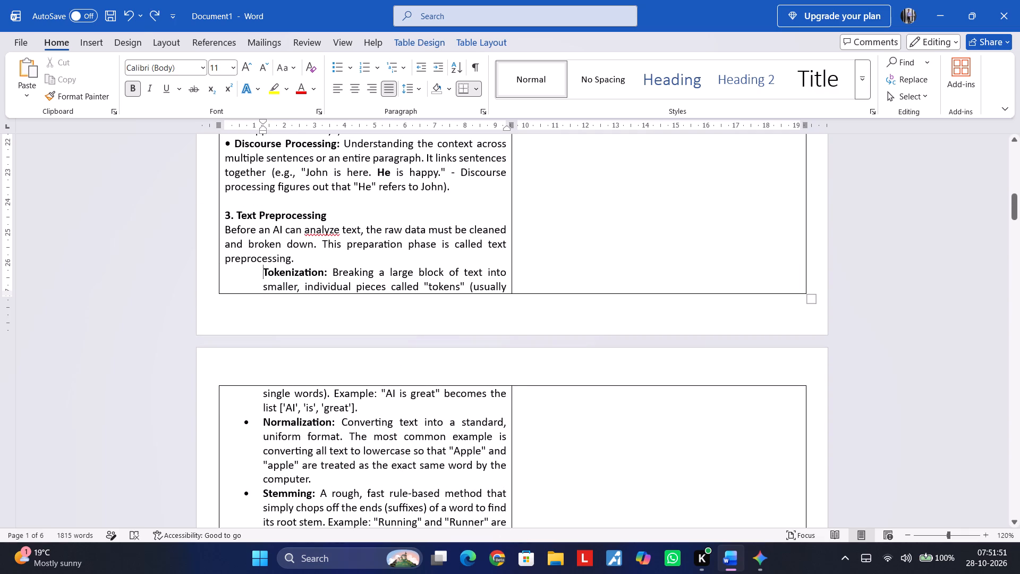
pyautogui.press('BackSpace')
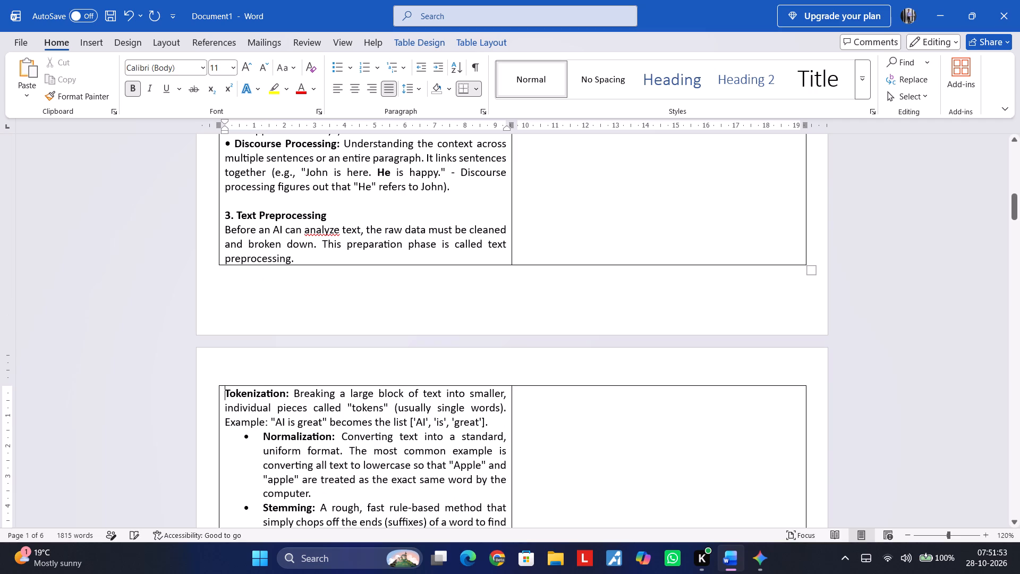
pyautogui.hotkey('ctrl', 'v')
# Replace the automatic bullet and indent of the "Normalization:" paragraph with the copied inline bullet.
pyautogui.press('Down')
pyautogui.press('Down')
pyautogui.press('Down')
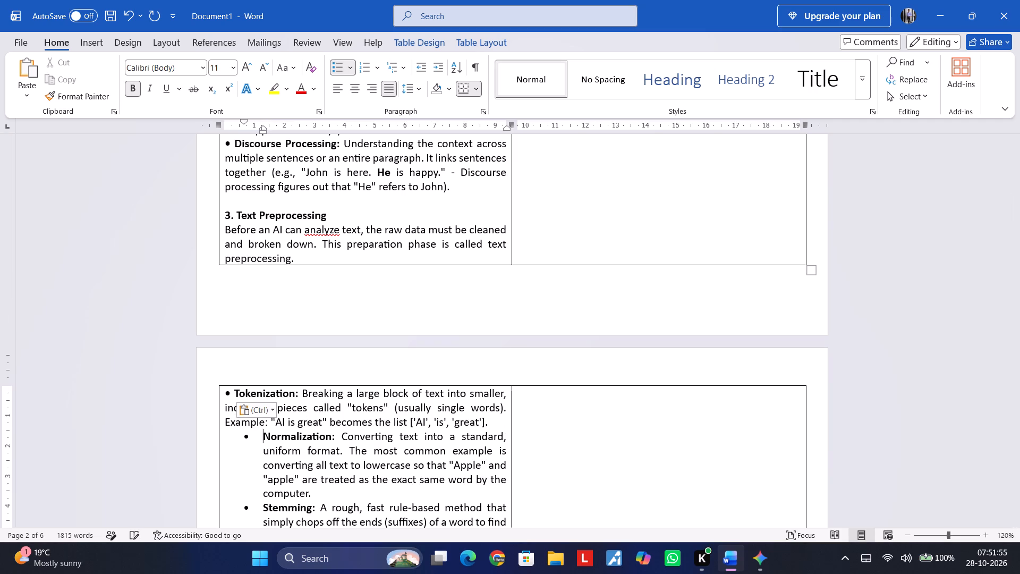
pyautogui.press('BackSpace')
pyautogui.press('BackSpace')
pyautogui.hotkey('ctrl', 'v')
# Replace the automatic bullet and indent of the "Stemming:" paragraph with the copied inline bullet.
pyautogui.press('Down')
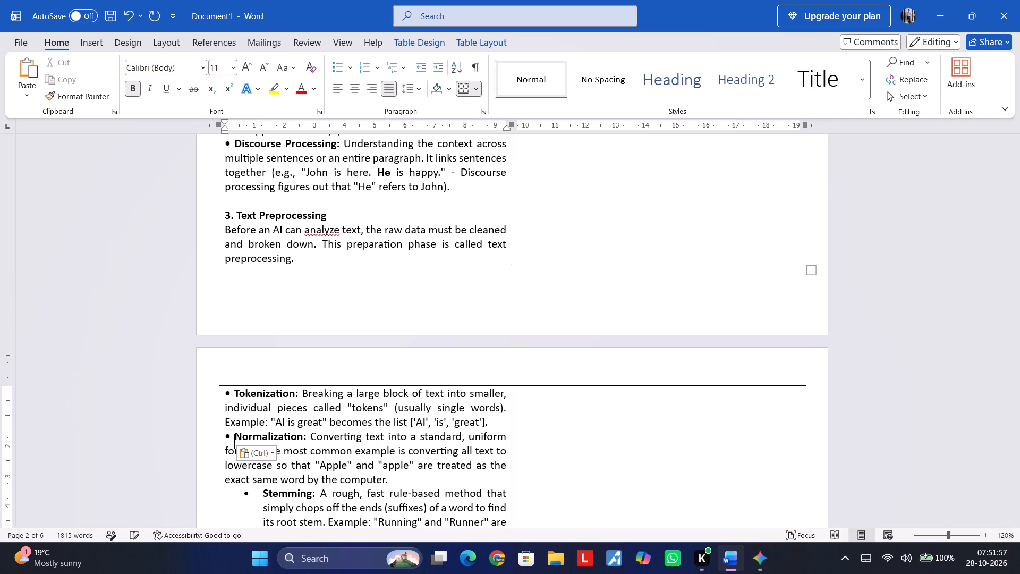
pyautogui.press('Down')
pyautogui.press('Down')
pyautogui.press('Down')
pyautogui.press('BackSpace')
pyautogui.press('BackSpace')
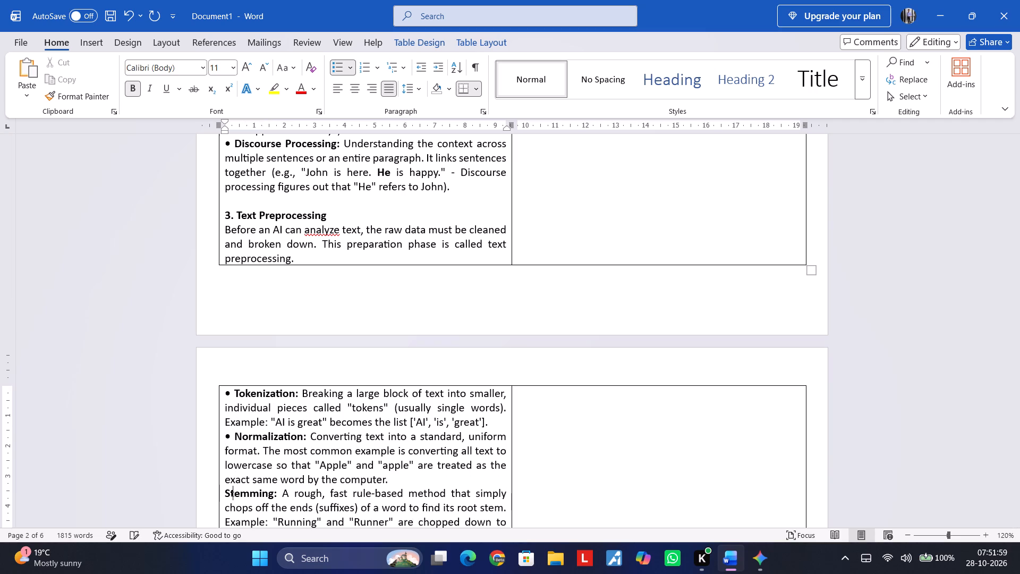
pyautogui.hotkey('ctrl', 'v')
# Replace the automatic bullet and indent of the "Lemmatization:" paragraph with the copied inline bullet.
pyautogui.press('Down')
pyautogui.press('Down')
pyautogui.press('Down')
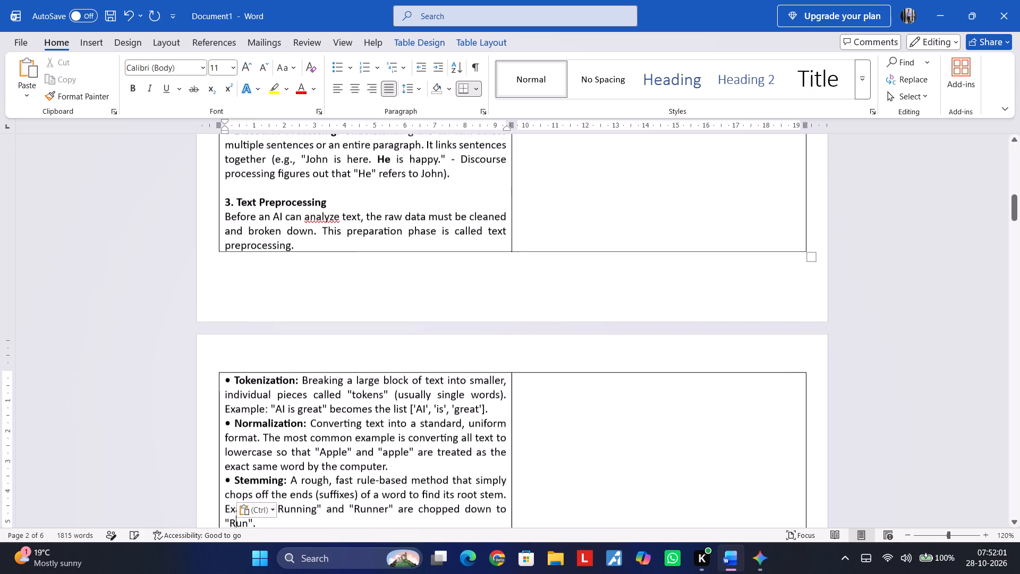
pyautogui.press('Down')
pyautogui.press('Down')
pyautogui.press('Up')
pyautogui.press('BackSpace')
pyautogui.press('BackSpace')
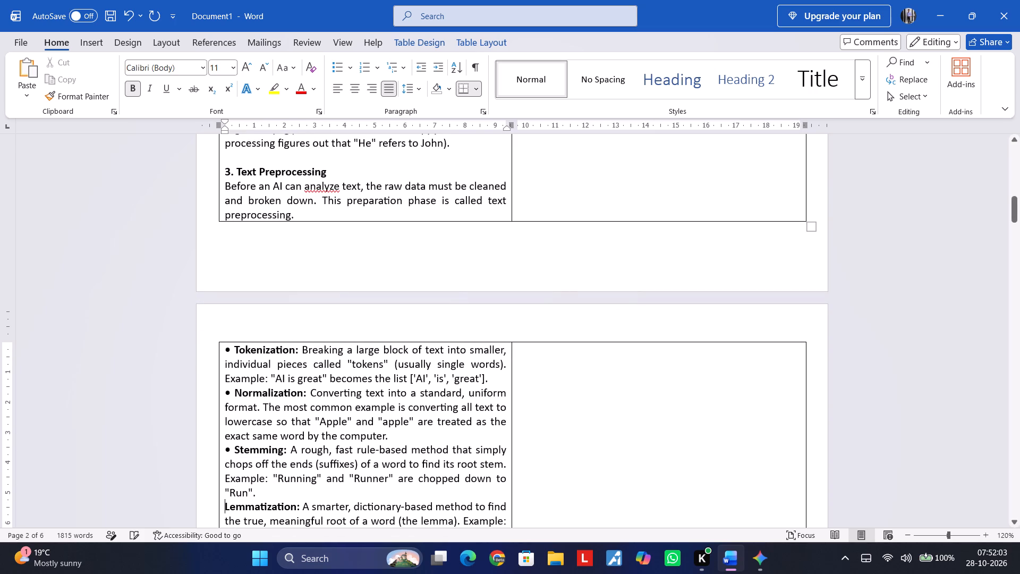
pyautogui.hotkey('ctrl', 'v')
# Replace the automatic bullet and indent of the "Stop-word Removal:" paragraph with the copied inline bullet.
pyautogui.press('Down')
pyautogui.press('Down')
pyautogui.press('Down')
pyautogui.press('Down')
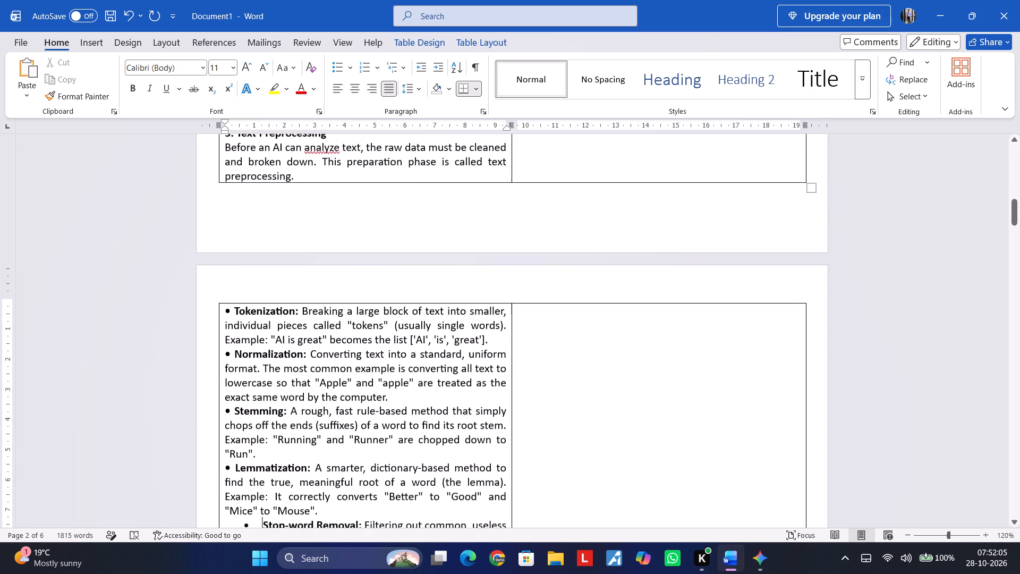
pyautogui.press('Down')
pyautogui.press('Down')
pyautogui.press('Up')
pyautogui.press('Up')
pyautogui.press('BackSpace')
pyautogui.press('BackSpace')
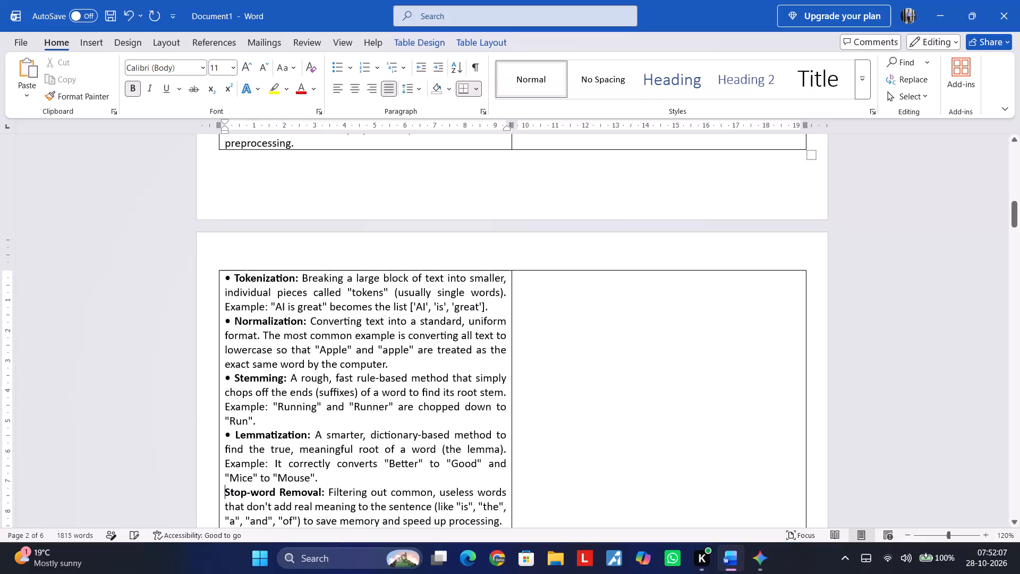
pyautogui.hotkey('ctrl', 'v')
# Replace the automatic bullet and indent of the "What is it?" paragraph under "4. Regular Expressions (Regex)" with the copied inline bullet.
pyautogui.press('Down')
pyautogui.press('Down')
pyautogui.press('Down')
pyautogui.press('Down')
pyautogui.press('Down')
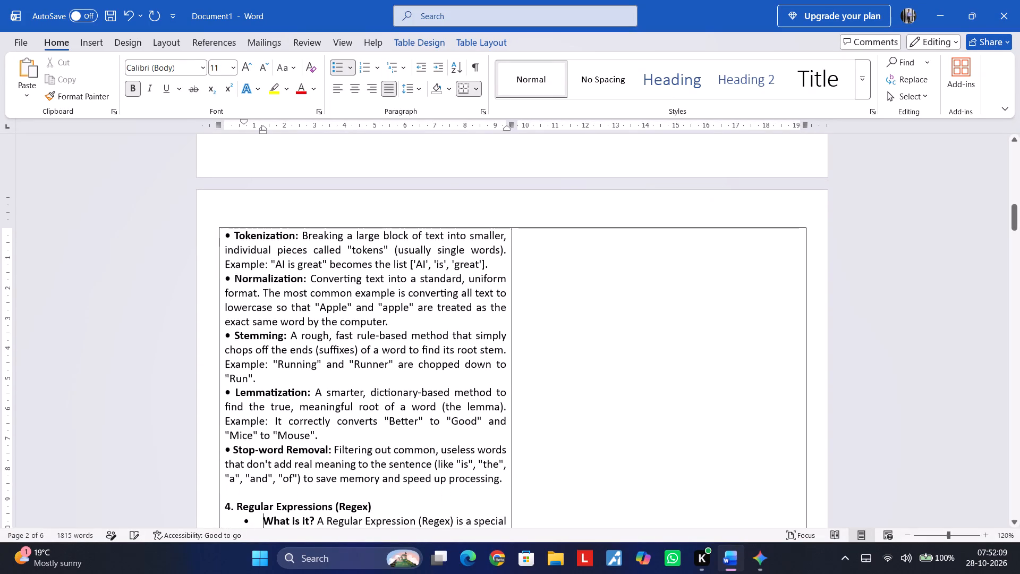
pyautogui.press('Down')
pyautogui.press('Down')
pyautogui.press('Down')
pyautogui.press('Down')
pyautogui.press('Down')
pyautogui.press('Down')
pyautogui.press('Down')
pyautogui.press('Down')
pyautogui.press('Down')
pyautogui.press('Down')
pyautogui.press('Down')
pyautogui.press('Down')
pyautogui.press('Down')
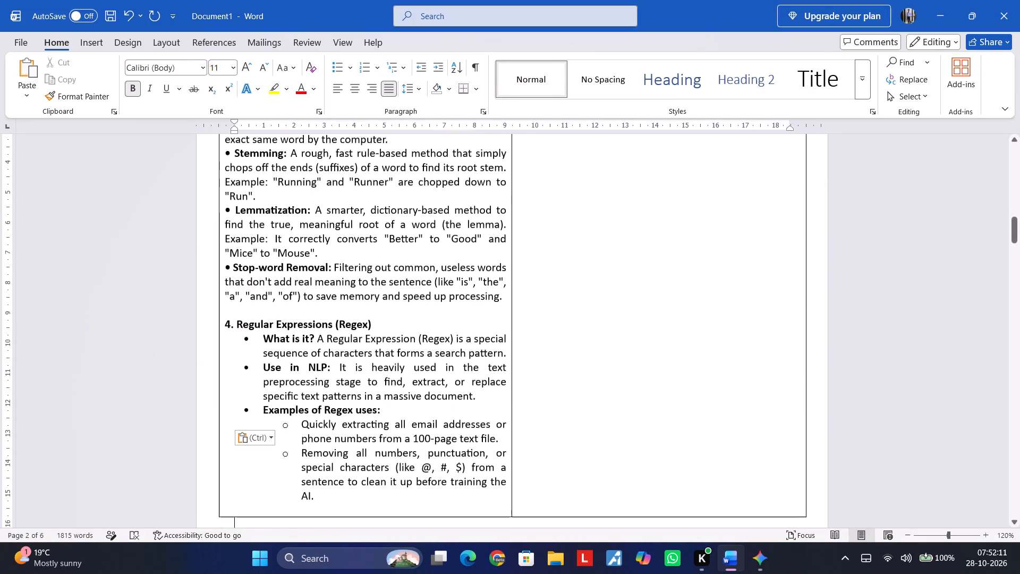
pyautogui.press('Up')
pyautogui.press('Up')
pyautogui.press('Up')
pyautogui.press('Up')
pyautogui.press('Up')
pyautogui.press('Up')
pyautogui.press('Up')
pyautogui.press('Up')
pyautogui.press('Up')
pyautogui.press('Up')
pyautogui.press('Up')
pyautogui.press('Up')
pyautogui.press('Up')
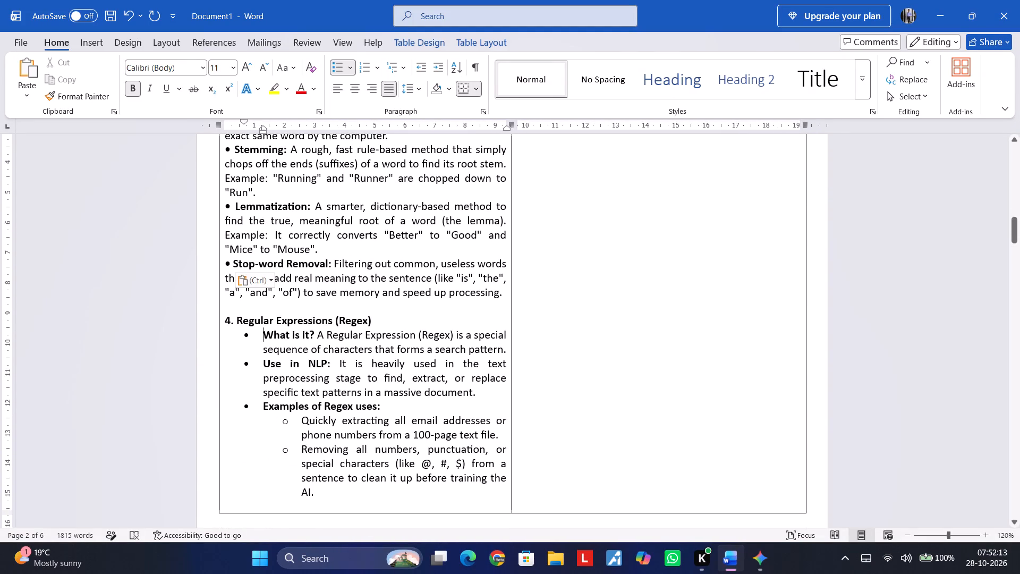
pyautogui.press('BackSpace')
pyautogui.press('BackSpace')
pyautogui.hotkey('ctrl', 'v')
# Replace the automatic bullet and indent of the "Use in NLP:" paragraph with the copied inline bullet.
pyautogui.press('Down')
pyautogui.press('Down')
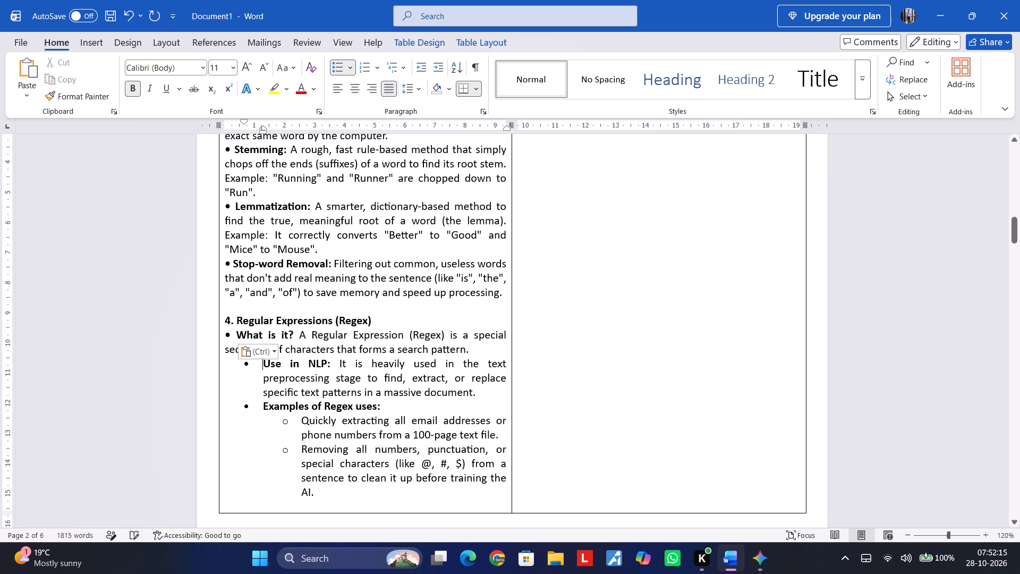
pyautogui.press('BackSpace')
pyautogui.press('BackSpace')
pyautogui.hotkey('ctrl', 'v')
# Replace the automatic bullet and indent of the "Examples of Regex uses:" line with the copied inline bullet.
pyautogui.hotkey('ctrl', 'Down')
pyautogui.press('Down')
pyautogui.press('Down')
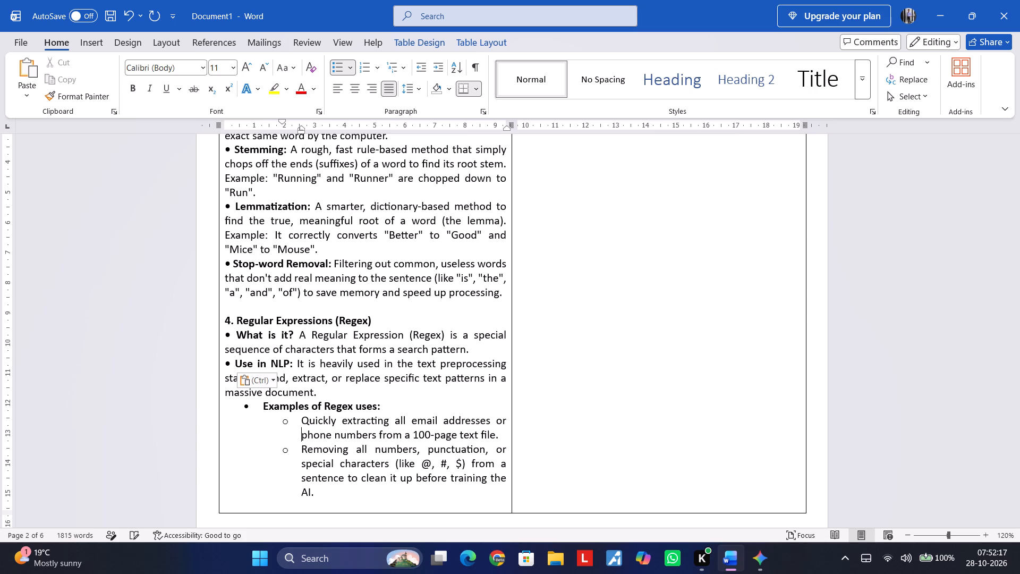
pyautogui.press('Up')
pyautogui.press('Up')
pyautogui.press('BackSpace')
pyautogui.press('BackSpace')
pyautogui.hotkey('ctrl', 'v')
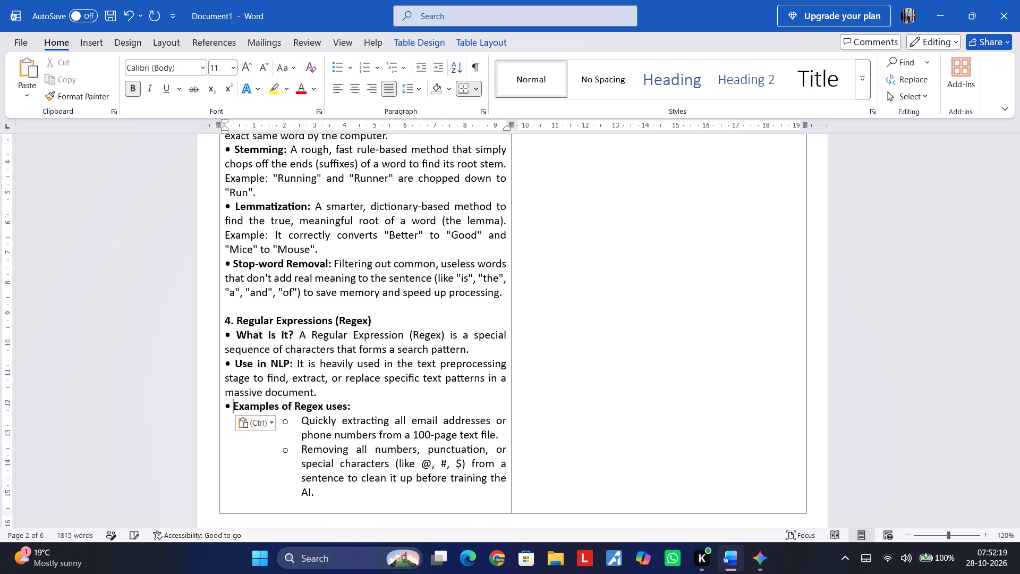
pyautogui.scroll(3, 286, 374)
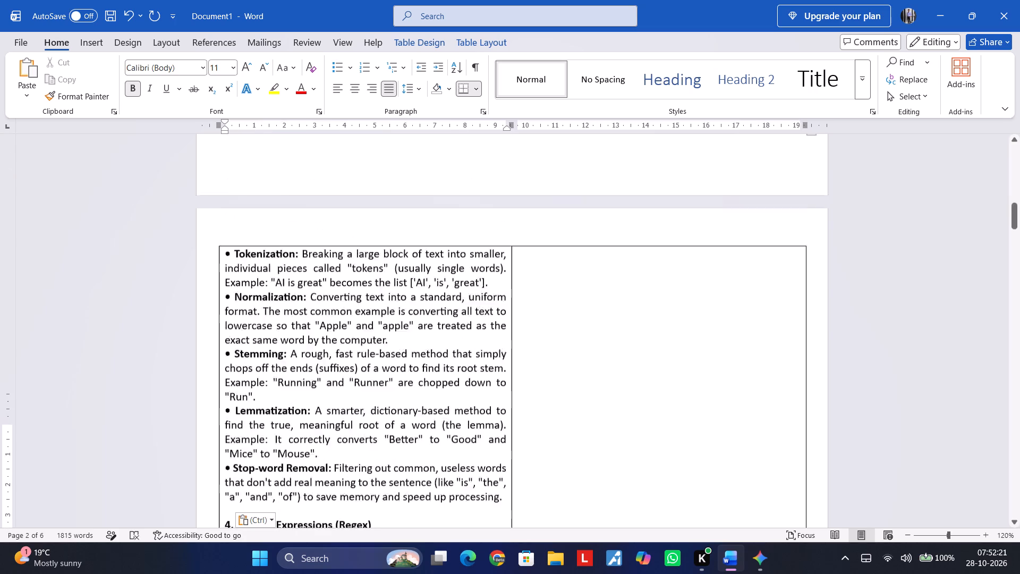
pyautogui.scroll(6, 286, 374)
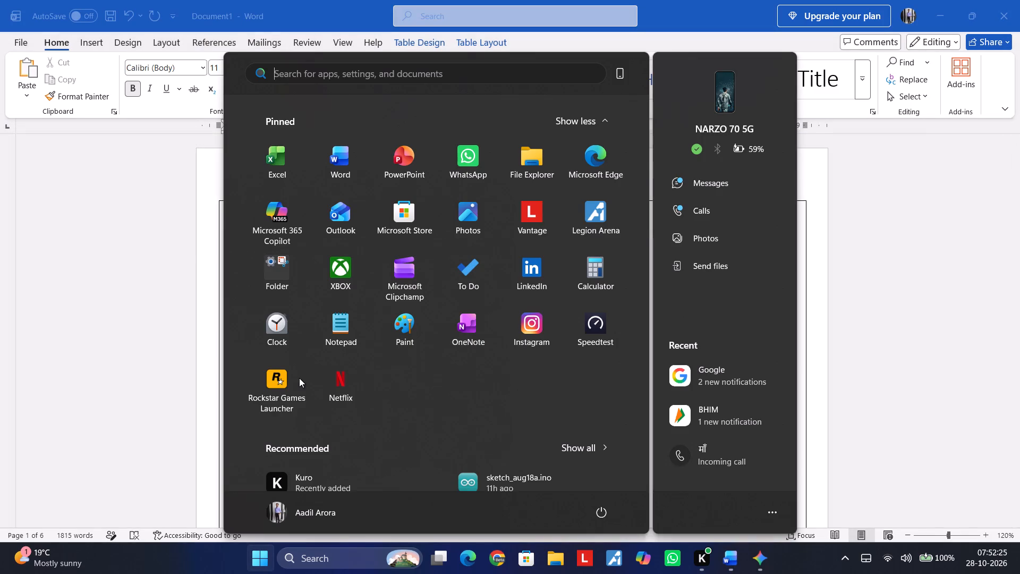
# Open Google Chrome using the profile with the plain letter A avatar.
pyautogui.write('chrome')
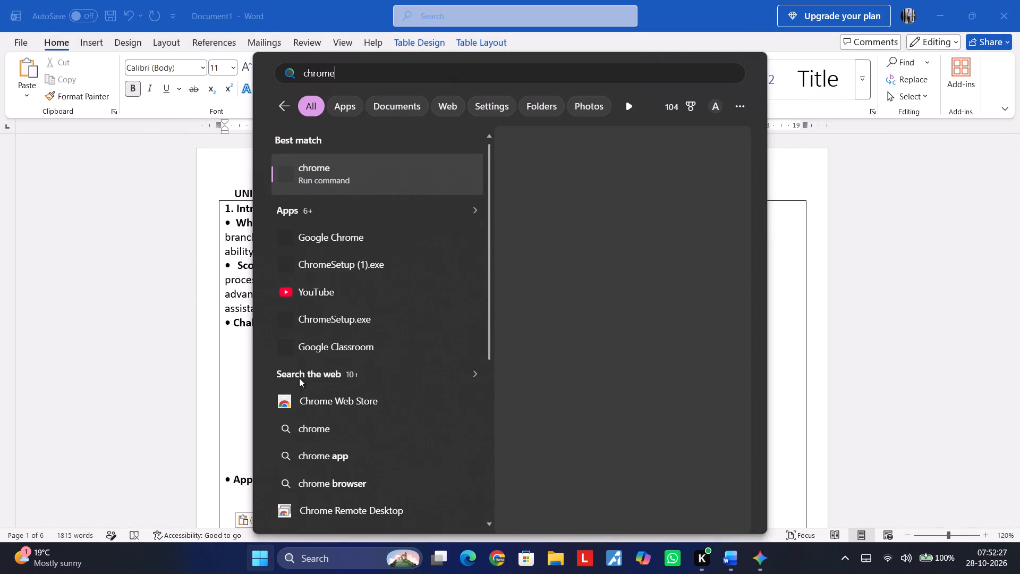
pyautogui.press('Return')
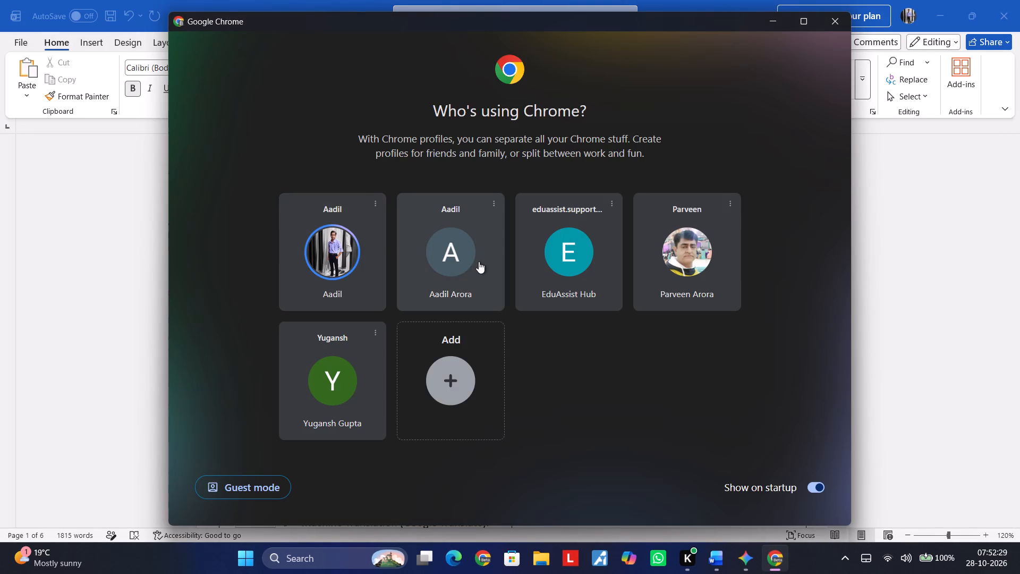
pyautogui.click(470, 262)
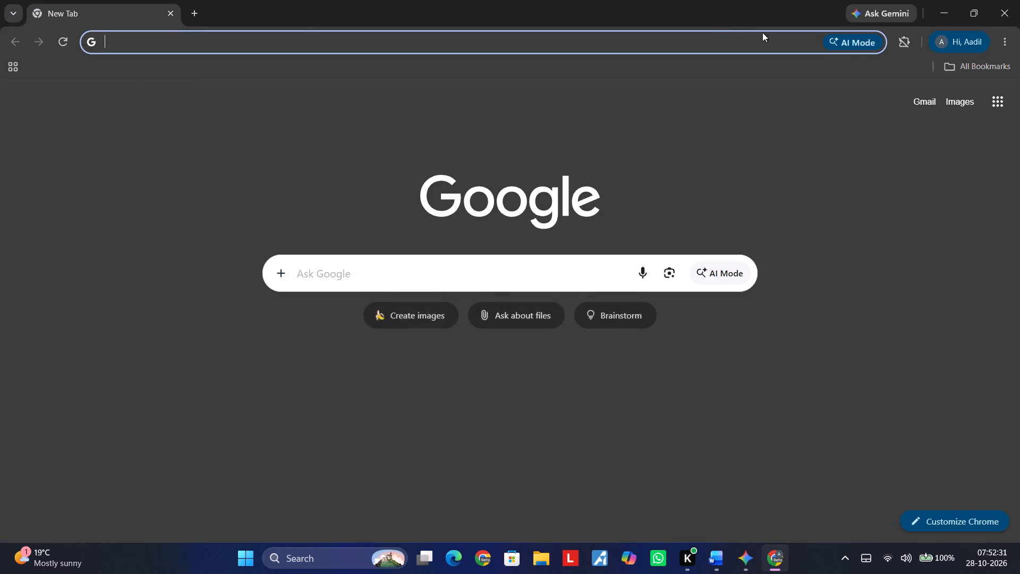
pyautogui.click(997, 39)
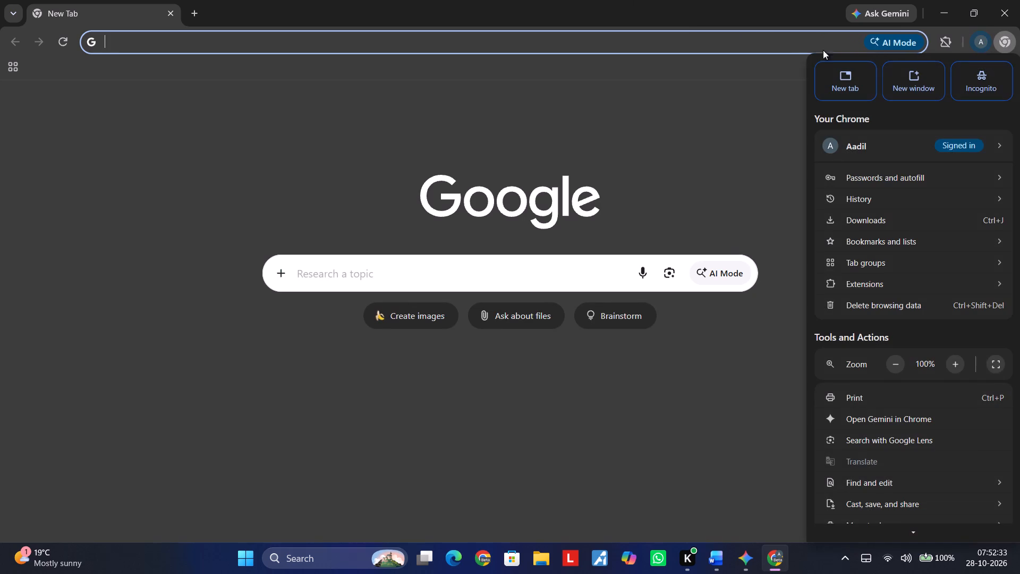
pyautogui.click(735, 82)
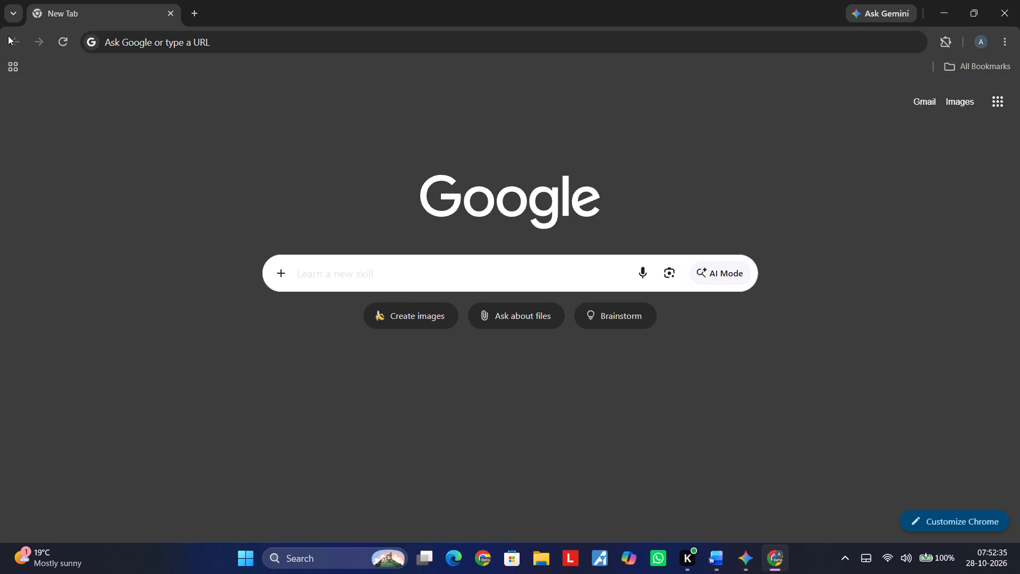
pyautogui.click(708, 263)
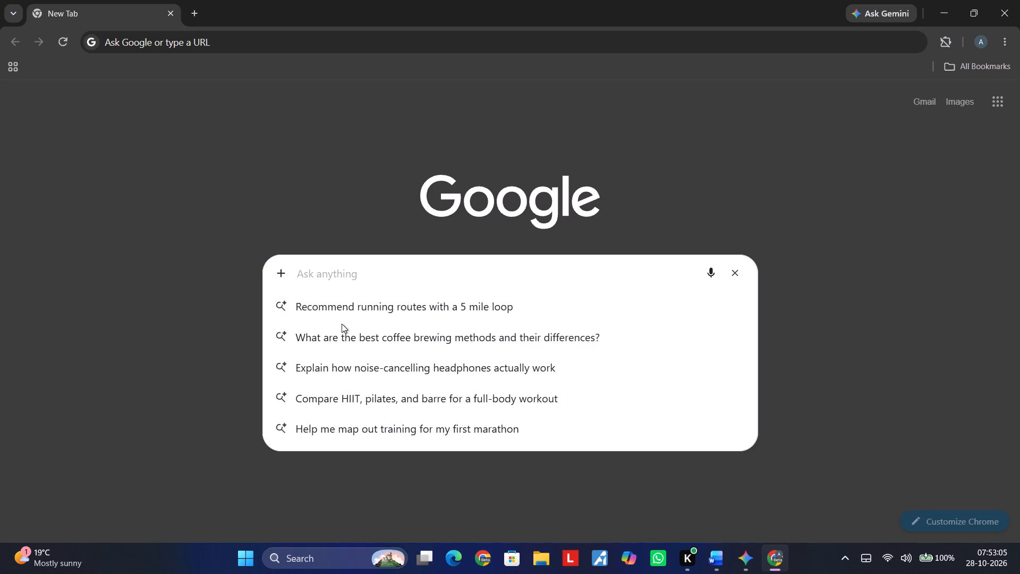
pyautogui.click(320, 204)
# Search Google for "how to type bullet point in keyboard in word document" and show the answer in AI Mode.
pyautogui.click(247, 45)
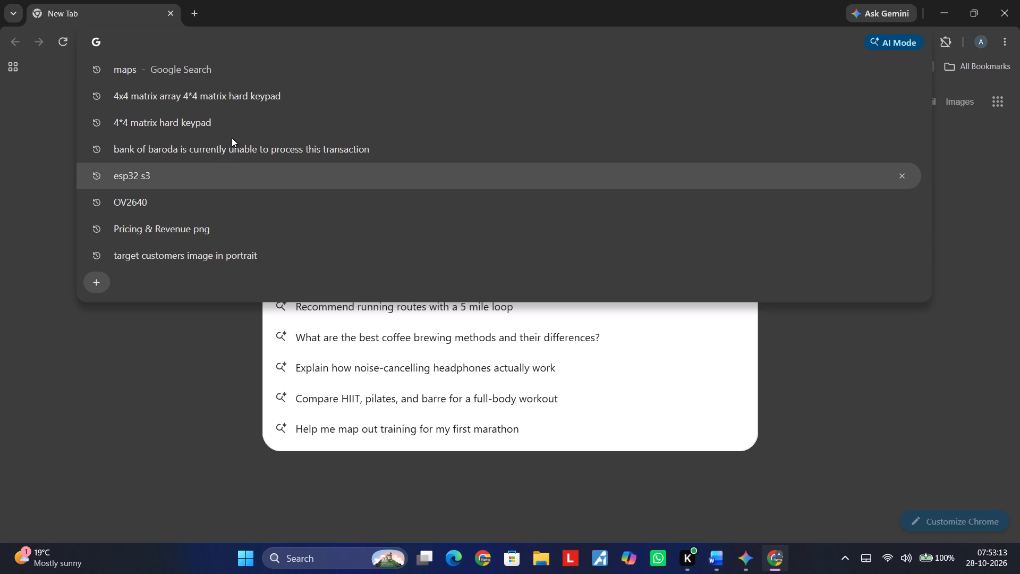
pyautogui.write('how')
pyautogui.press('space')
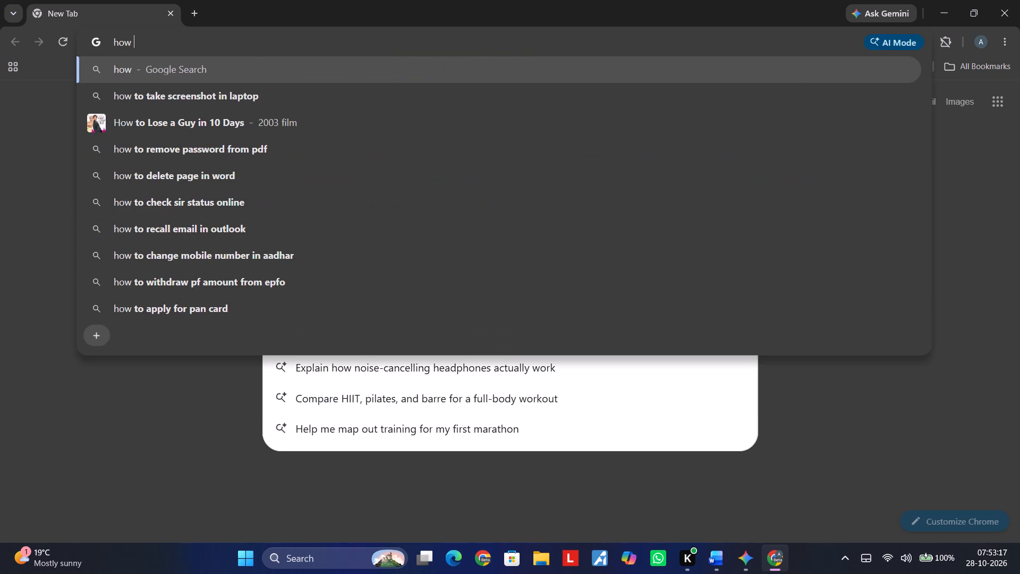
pyautogui.write('to type')
pyautogui.press('space')
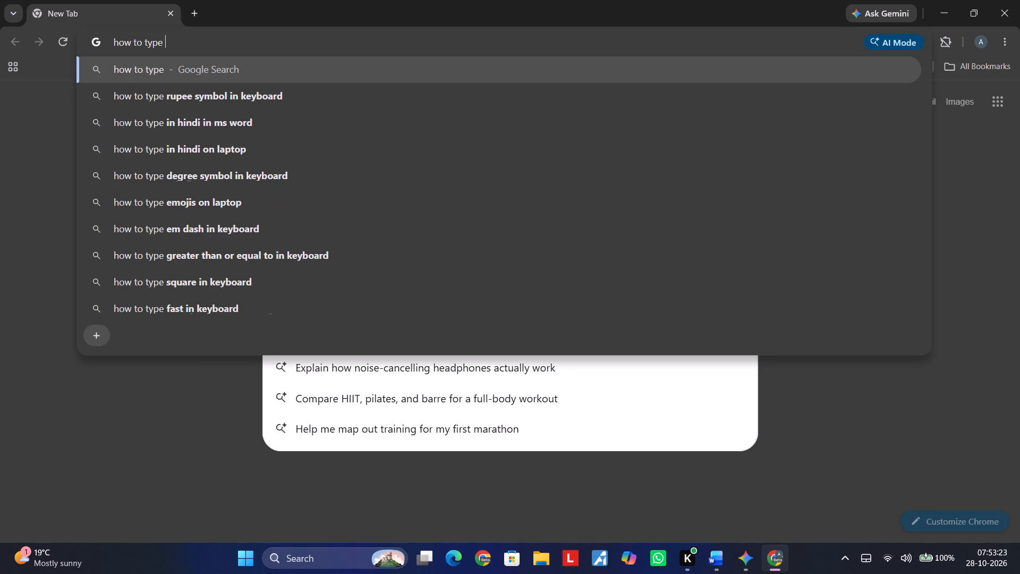
pyautogui.write('bulle')
pyautogui.hotkey('ctrl', 'Right')
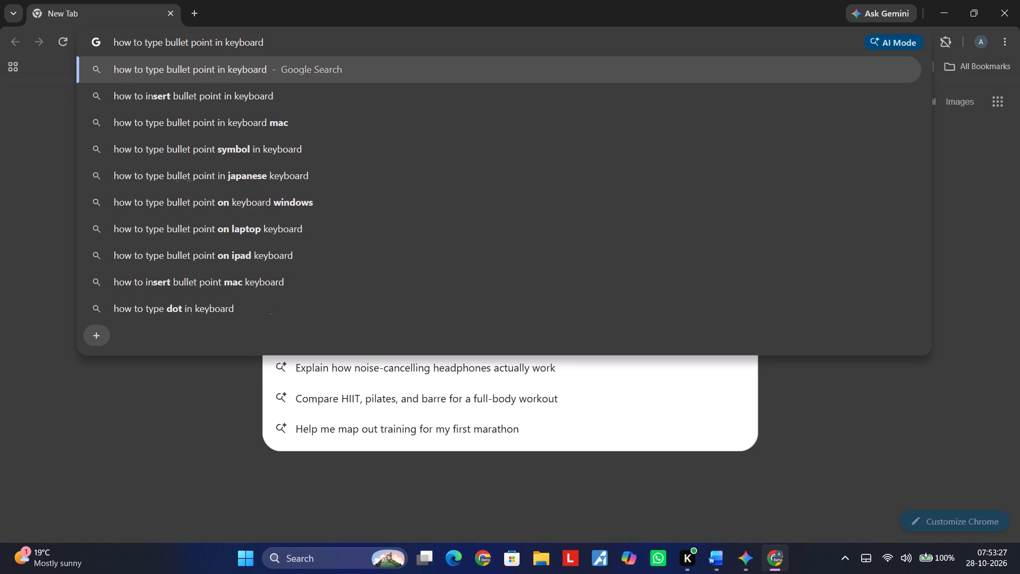
pyautogui.press('space')
pyautogui.write('inw')
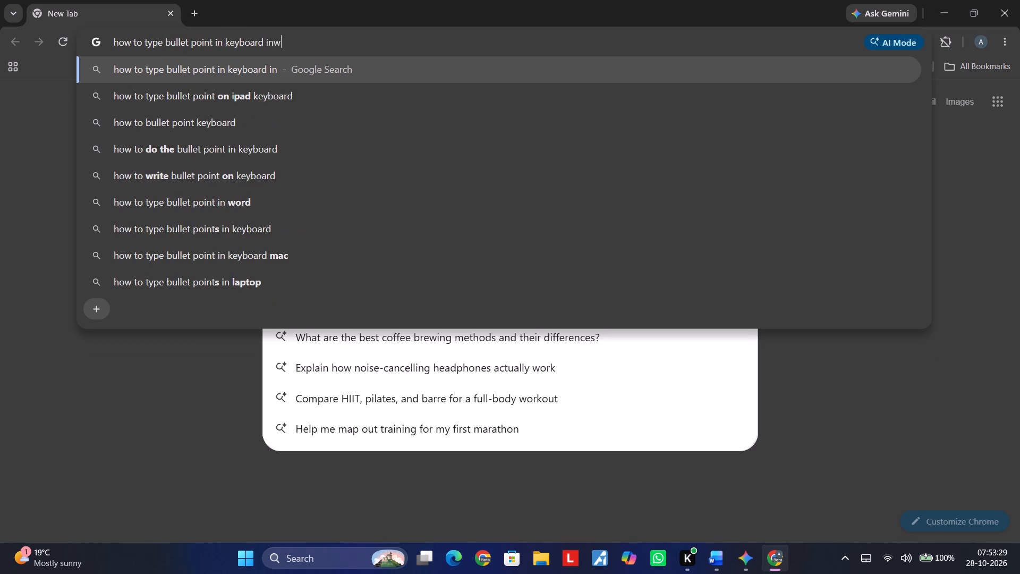
pyautogui.press('BackSpace')
pyautogui.press('space')
pyautogui.write('wo')
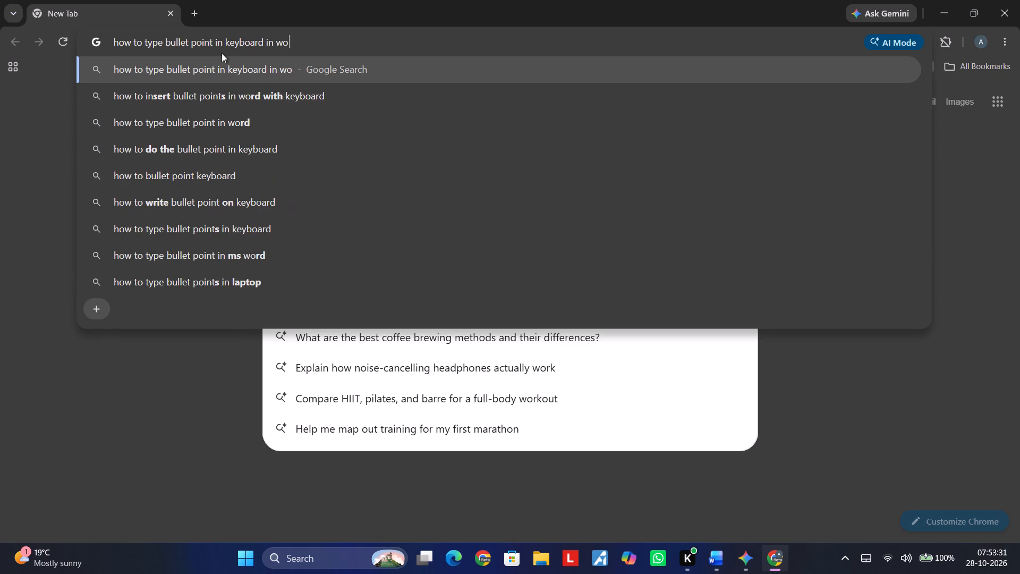
pyautogui.write('rd')
pyautogui.press('space')
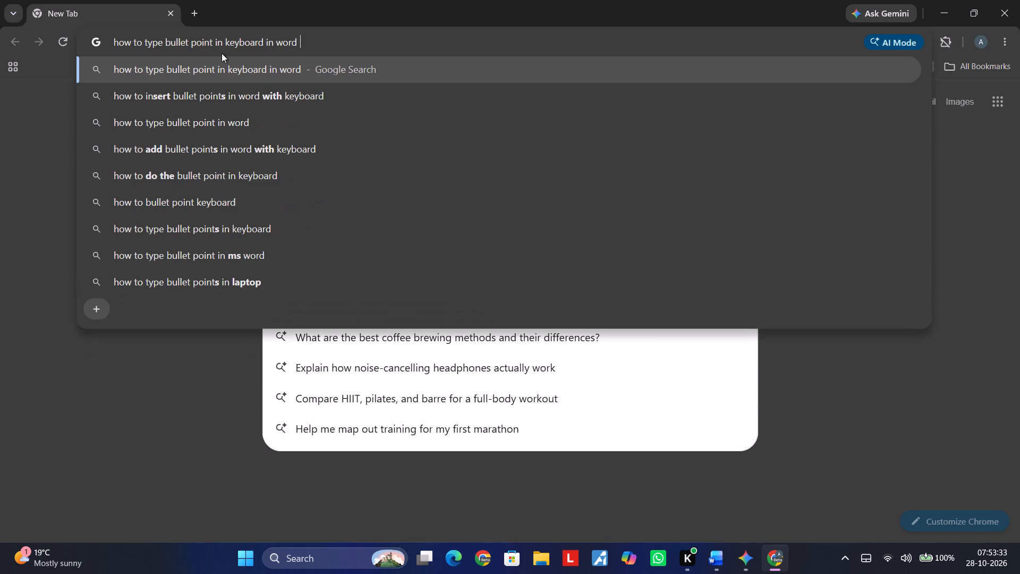
pyautogui.write('docu')
pyautogui.press('Down')
pyautogui.press('Return')
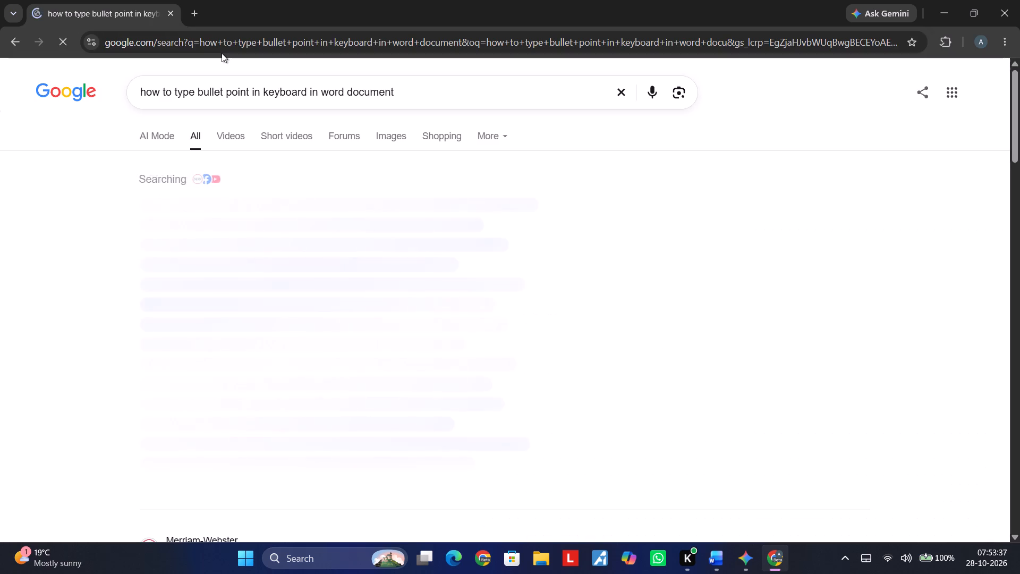
pyautogui.click(171, 138)
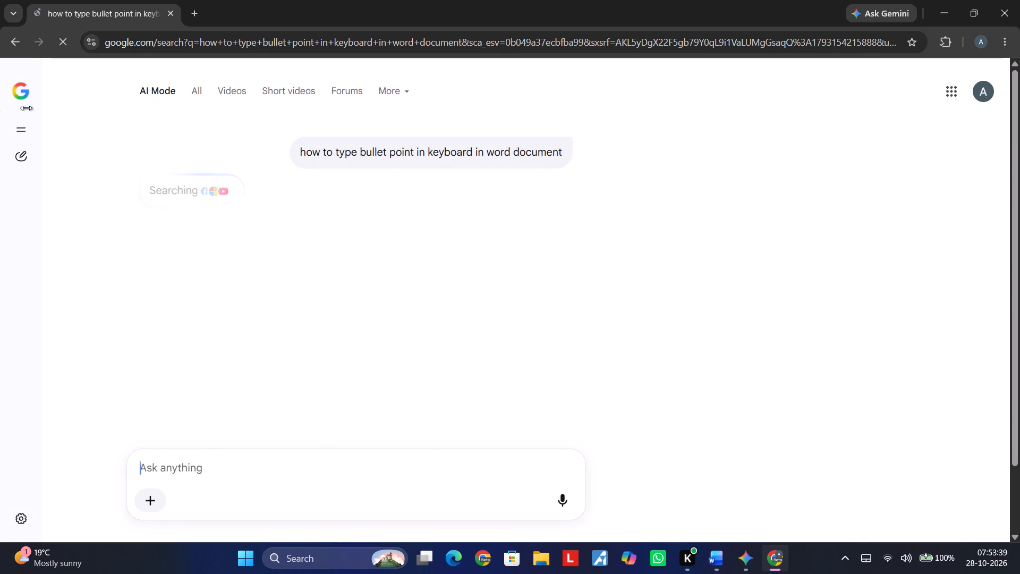
# Go through the Personal Intelligence offer and choose not to connect the Google apps to Search services.
pyautogui.click(25, 124)
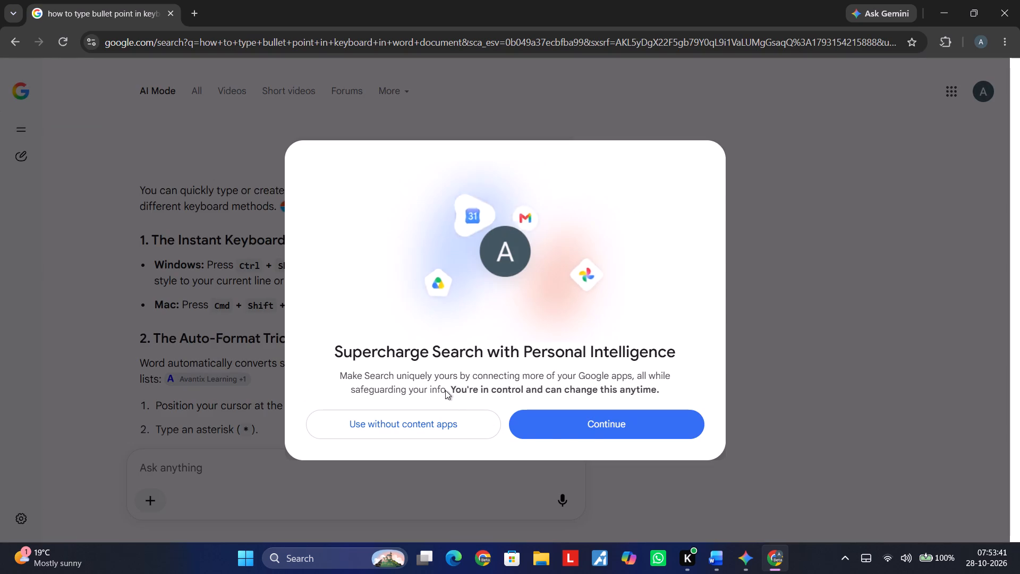
pyautogui.click(587, 435)
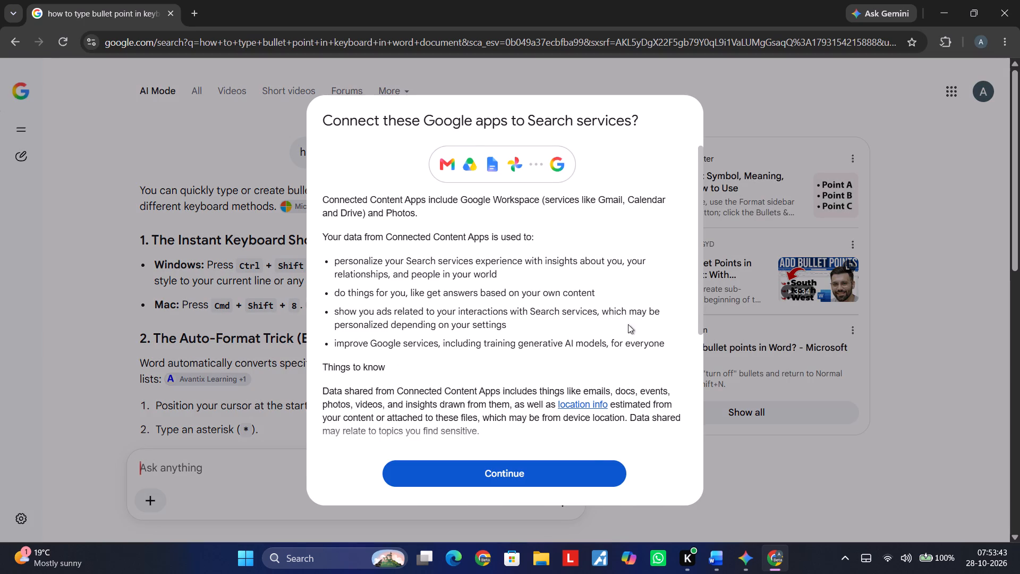
pyautogui.click(586, 475)
pyautogui.click(554, 454)
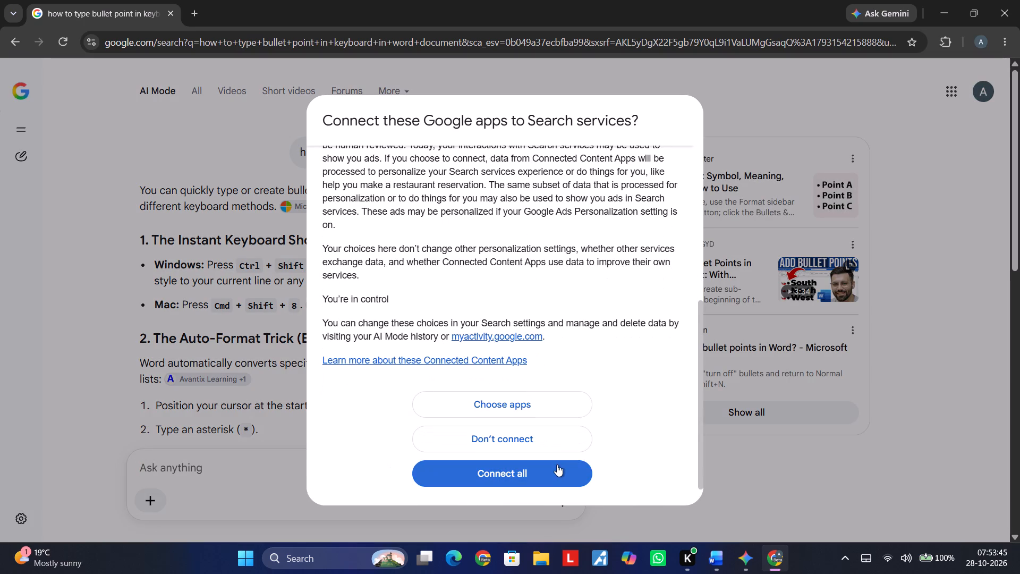
pyautogui.scroll(-2, 576, 443)
pyautogui.scroll(12, 573, 438)
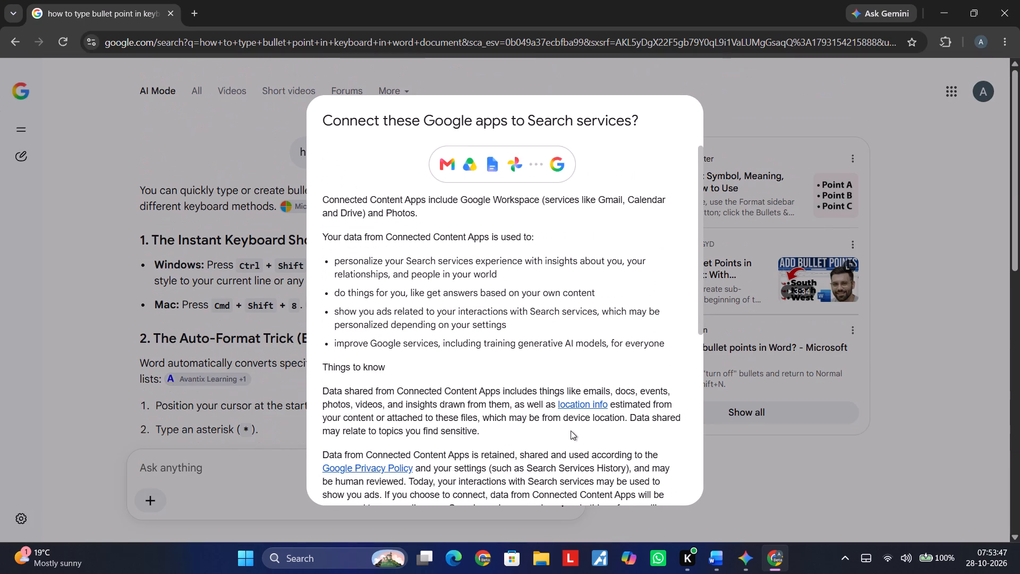
pyautogui.scroll(1, 571, 430)
pyautogui.scroll(-3, 573, 429)
pyautogui.click(563, 444)
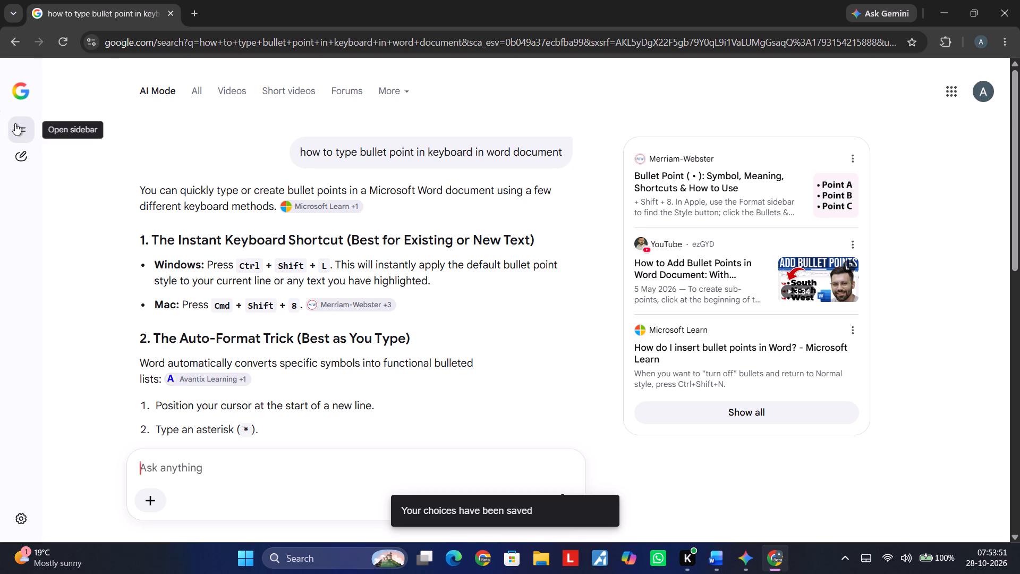
# Check the AI Mode thread history of this profile and close the Chrome window.
pyautogui.click(15, 123)
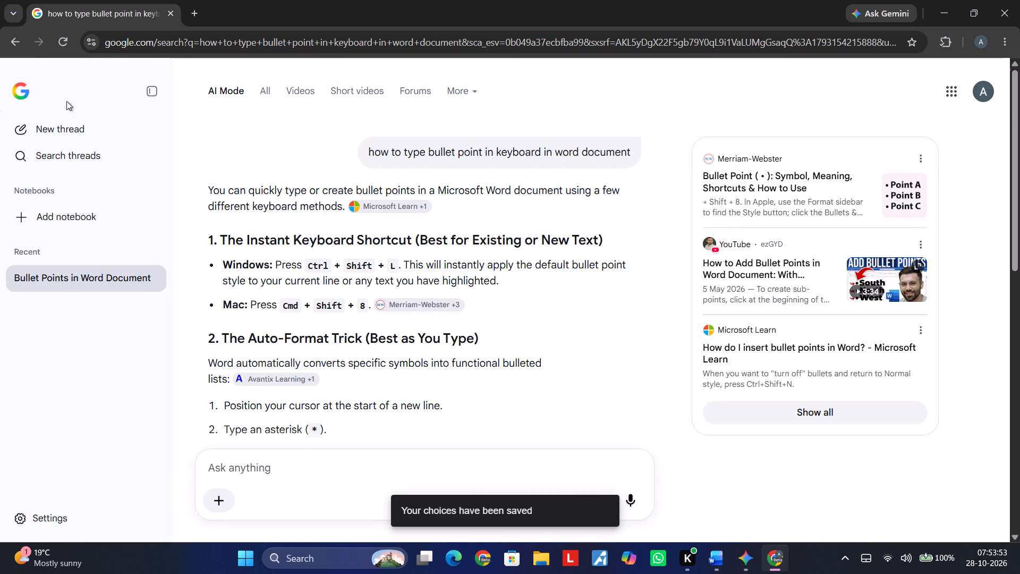
pyautogui.click(146, 93)
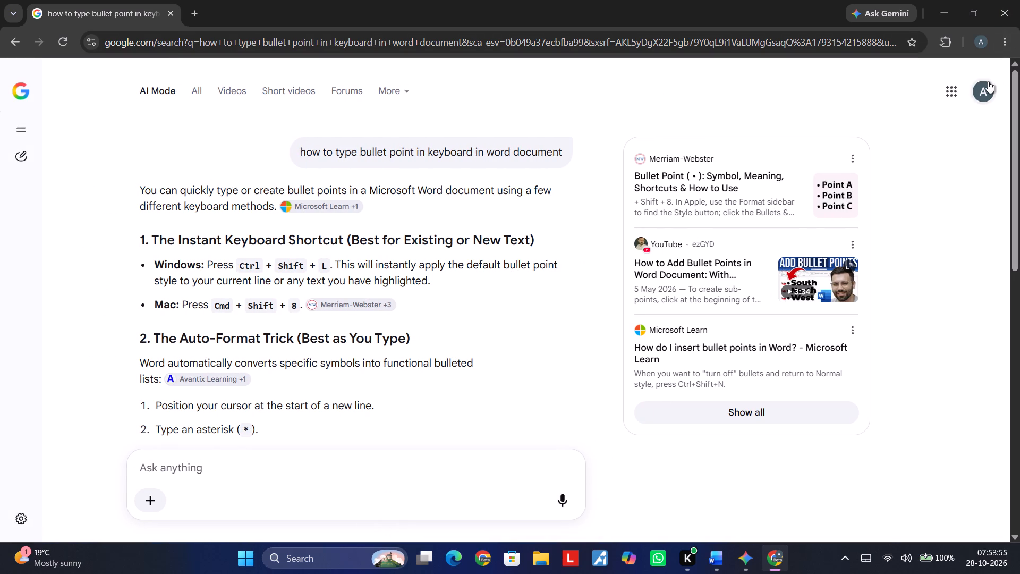
pyautogui.click(1019, 0)
# Reopen Google Chrome using the profile with the photo avatar and dismiss the sign-in notice.
pyautogui.write('chrome')
pyautogui.press('Return')
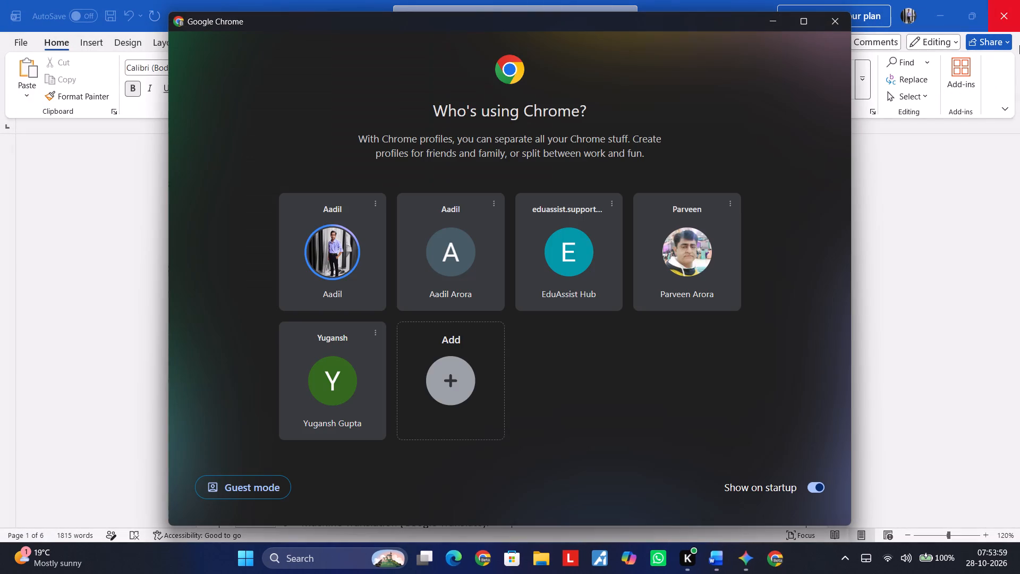
pyautogui.click(341, 241)
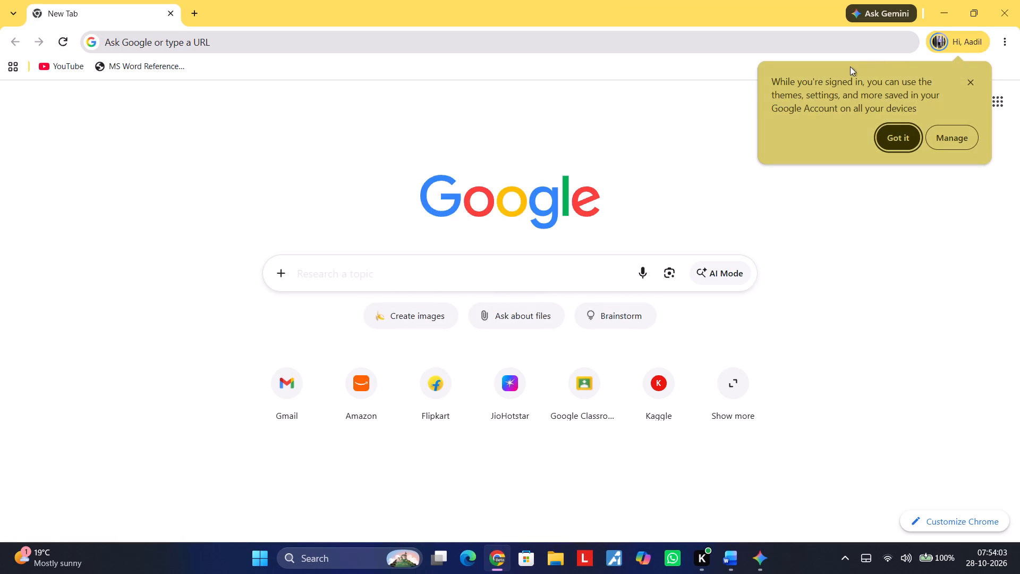
pyautogui.click(912, 128)
# Run the earlier search "how to type circle text in word" again and show its answer in AI Mode.
pyautogui.click(726, 49)
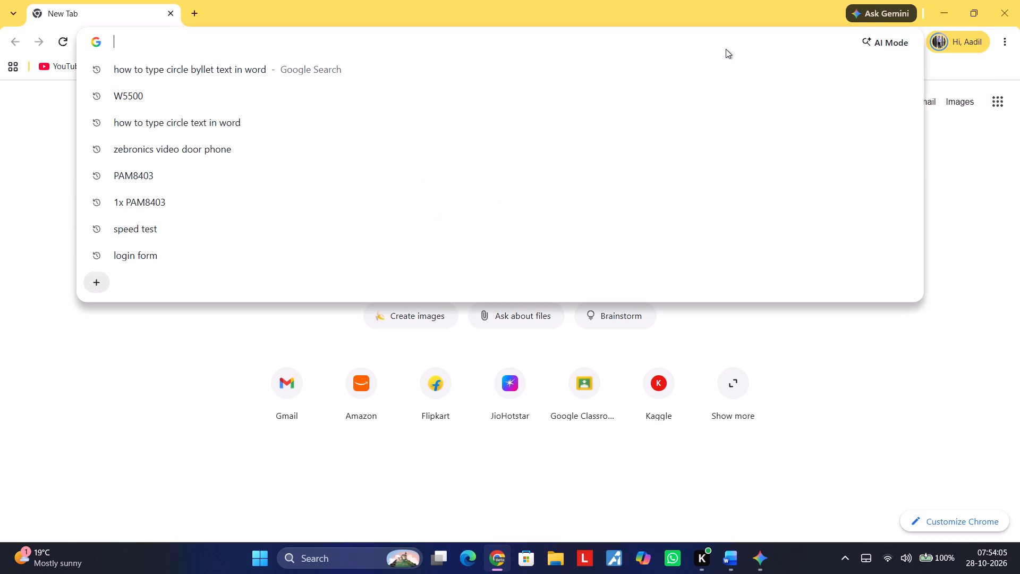
pyautogui.click(656, 113)
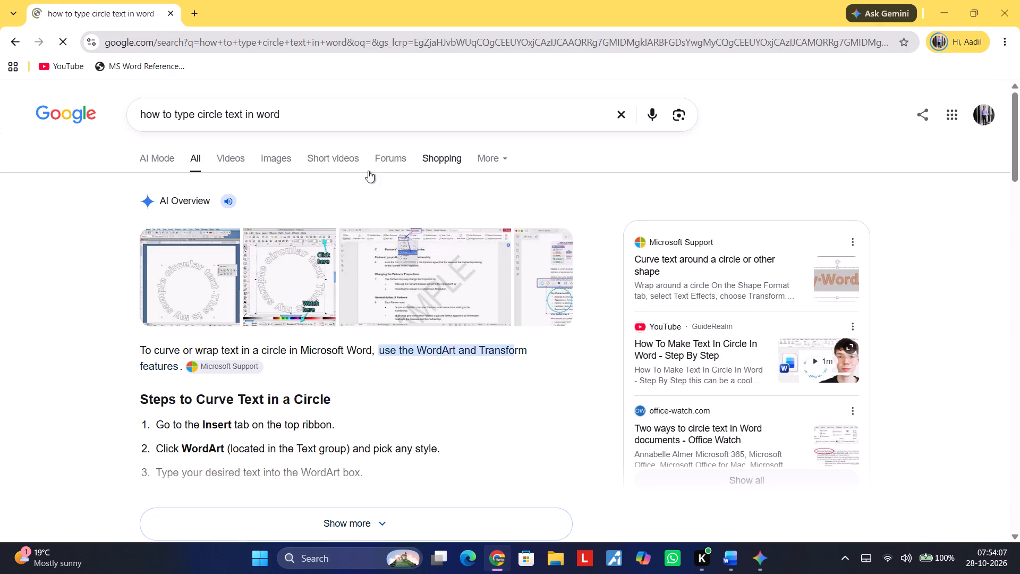
pyautogui.click(144, 157)
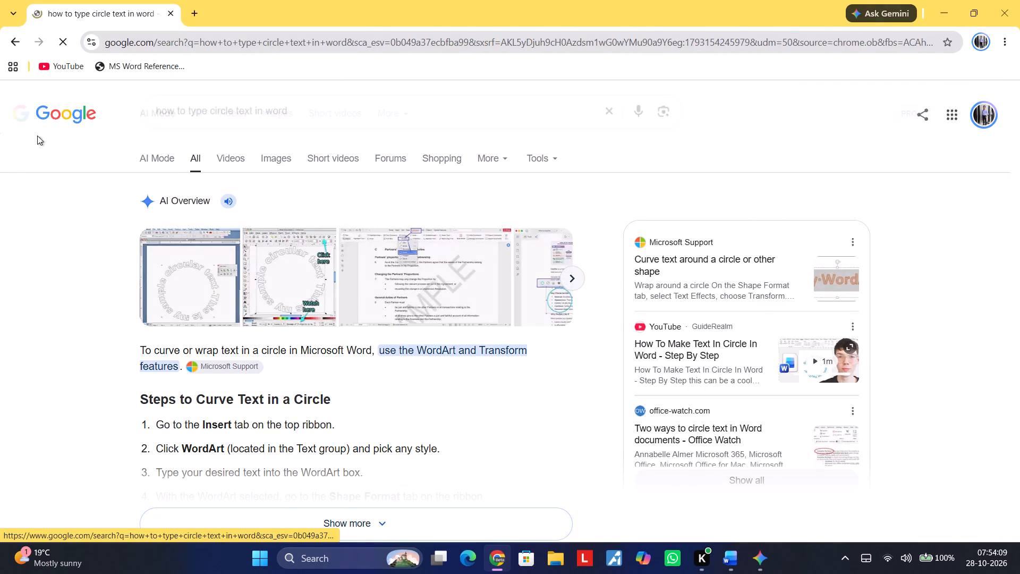
# Open the recent thread "Circle Bullet Text Word" and examine its keyboard codes for typing bullet symbols.
pyautogui.click(17, 160)
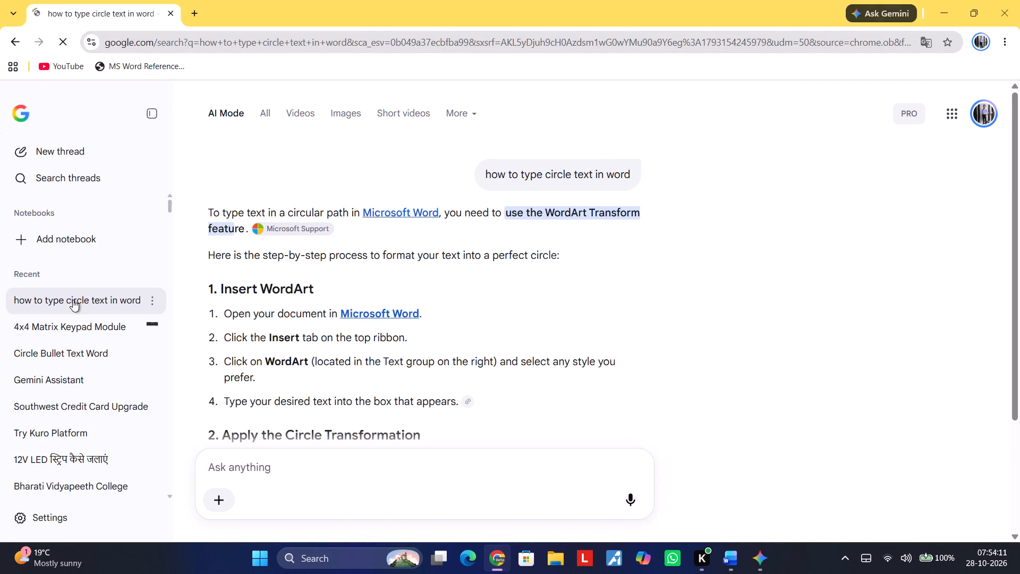
pyautogui.click(81, 353)
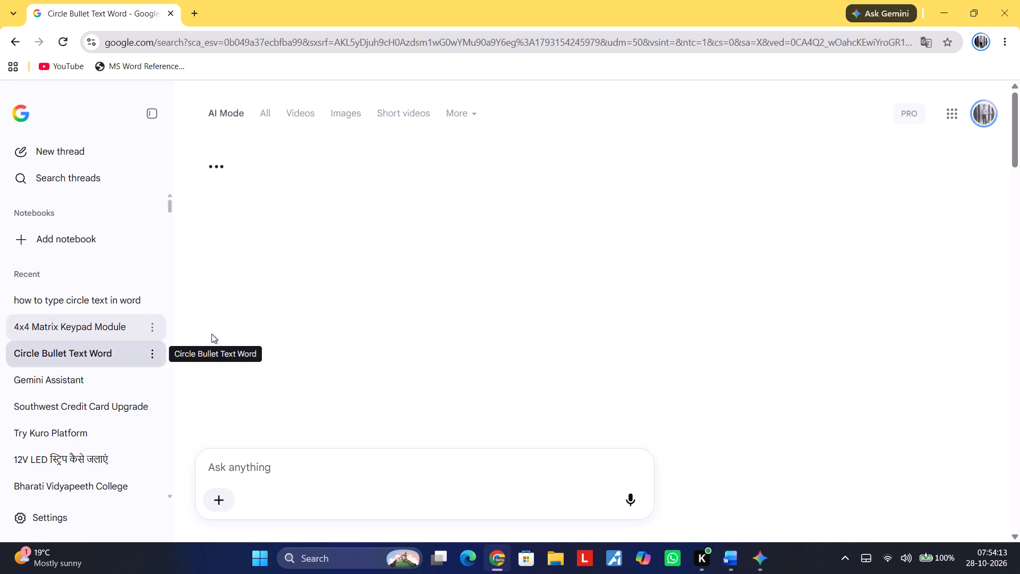
pyautogui.scroll(-3, 479, 352)
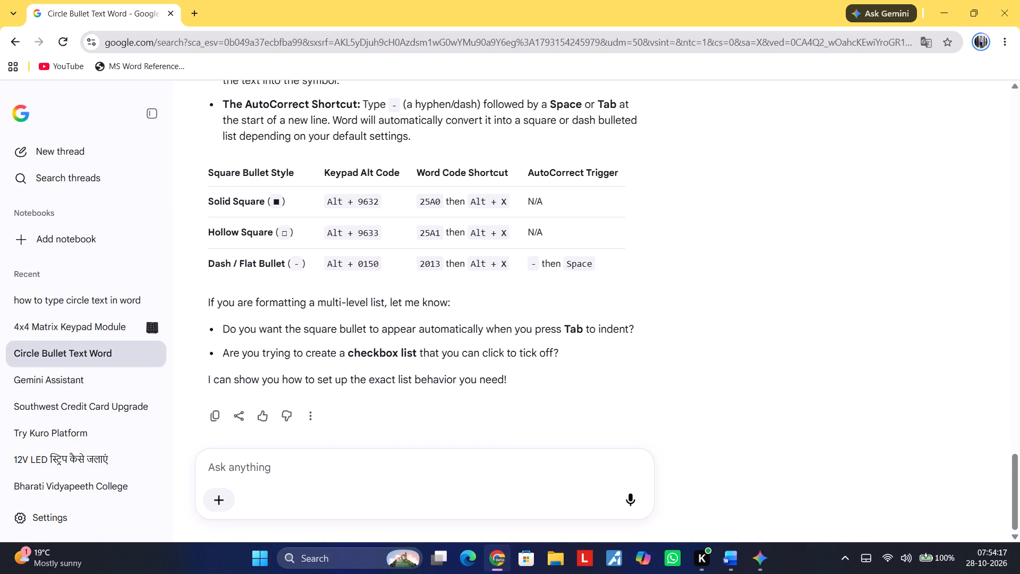
pyautogui.scroll(1, 479, 352)
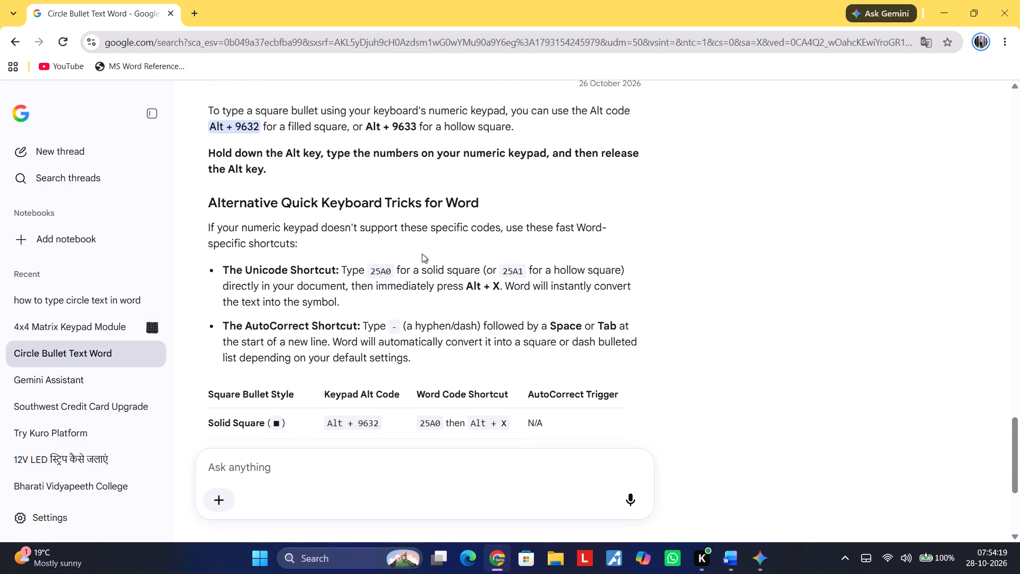
pyautogui.scroll(1, 433, 164)
pyautogui.scroll(2, 457, 269)
pyautogui.scroll(-1, 457, 269)
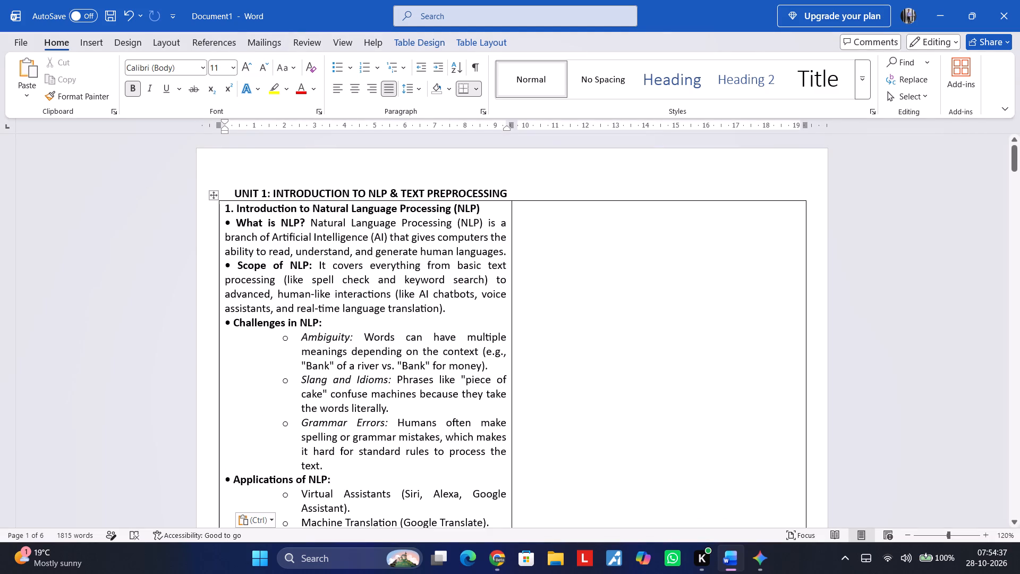
# In the Word notes, remove the automatic bullet and indent of the "Ambiguity:" paragraph under "Challenges in NLP:".
pyautogui.click(299, 339)
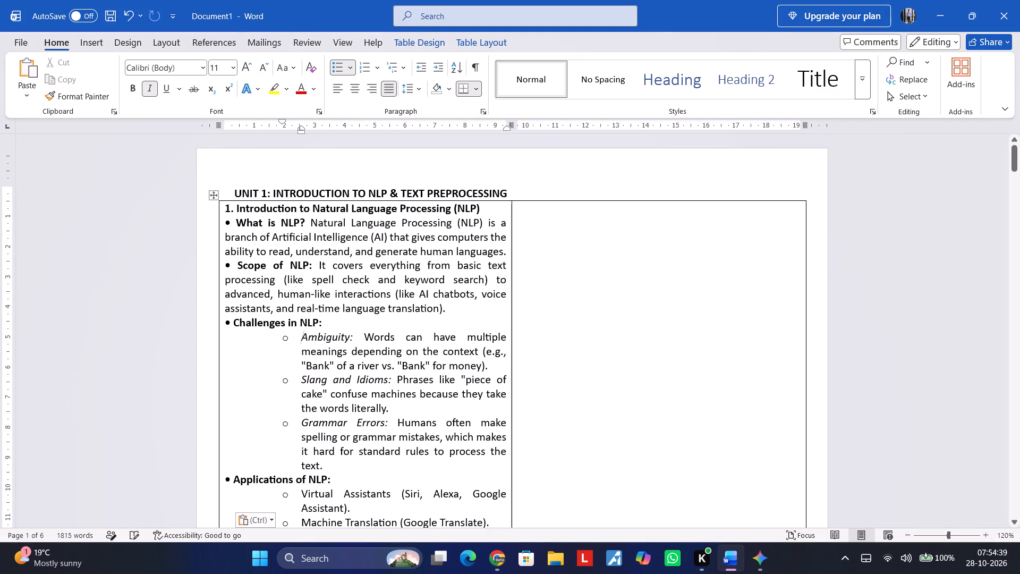
pyautogui.press('BackSpace')
pyautogui.press('BackSpace')
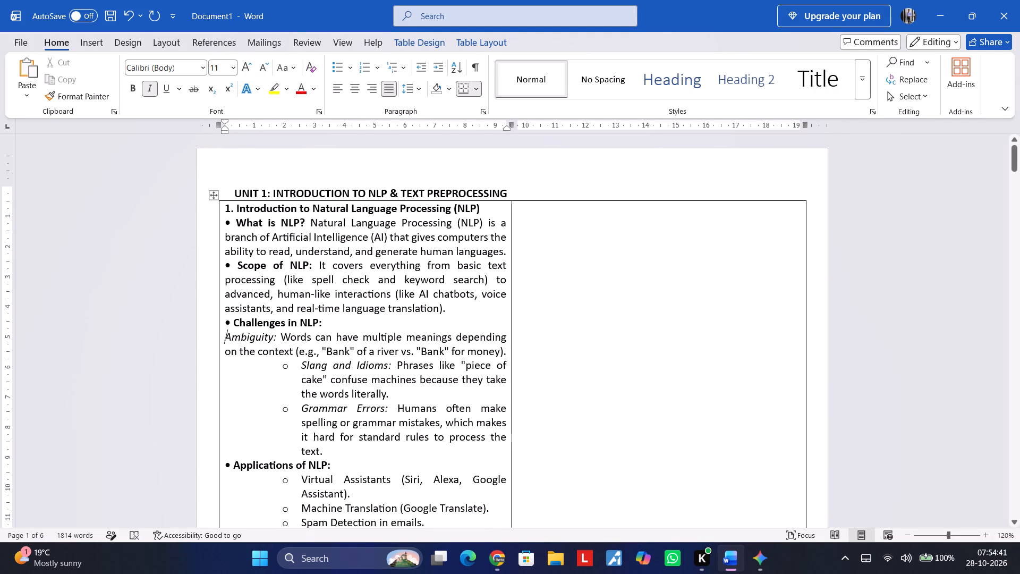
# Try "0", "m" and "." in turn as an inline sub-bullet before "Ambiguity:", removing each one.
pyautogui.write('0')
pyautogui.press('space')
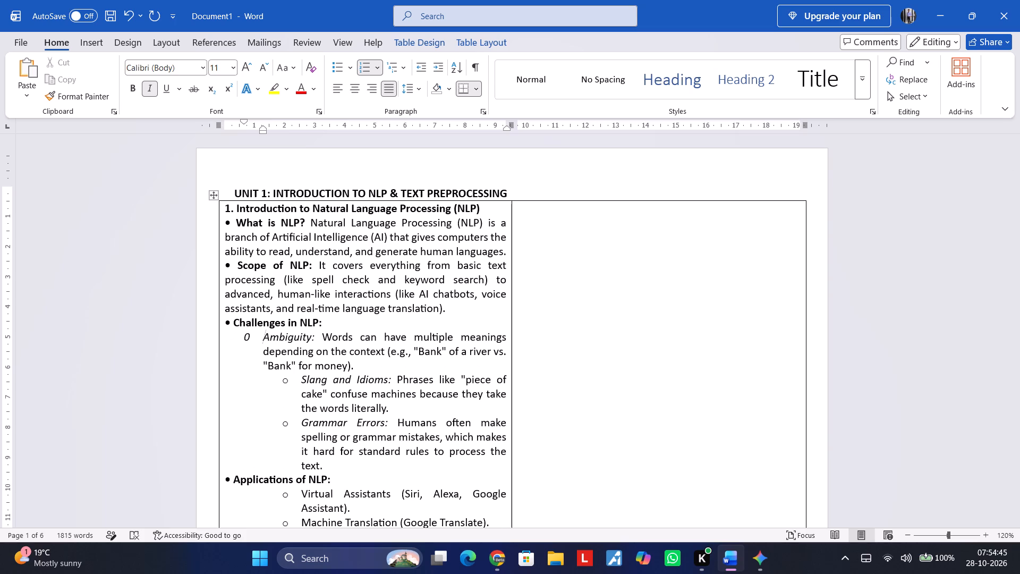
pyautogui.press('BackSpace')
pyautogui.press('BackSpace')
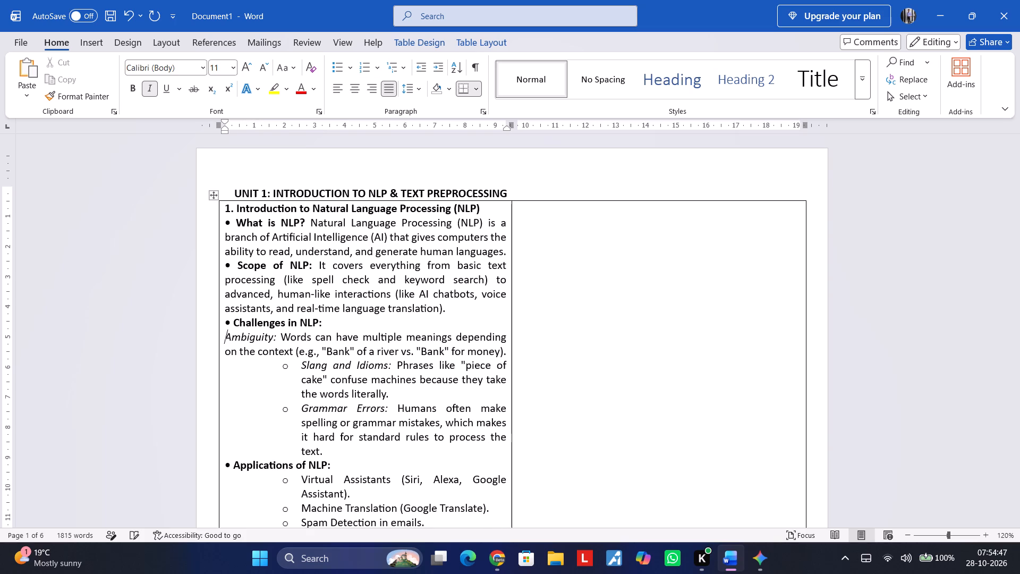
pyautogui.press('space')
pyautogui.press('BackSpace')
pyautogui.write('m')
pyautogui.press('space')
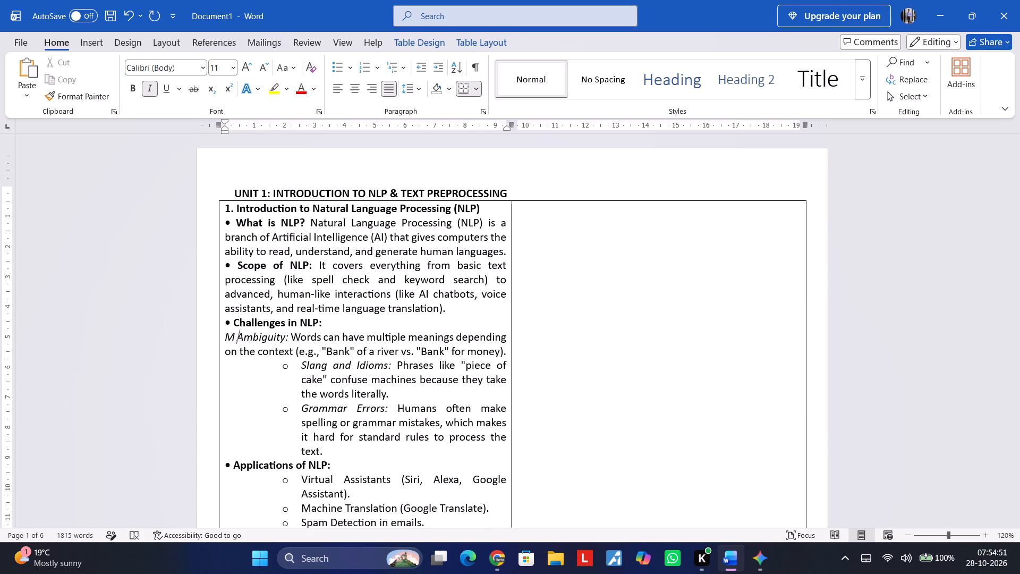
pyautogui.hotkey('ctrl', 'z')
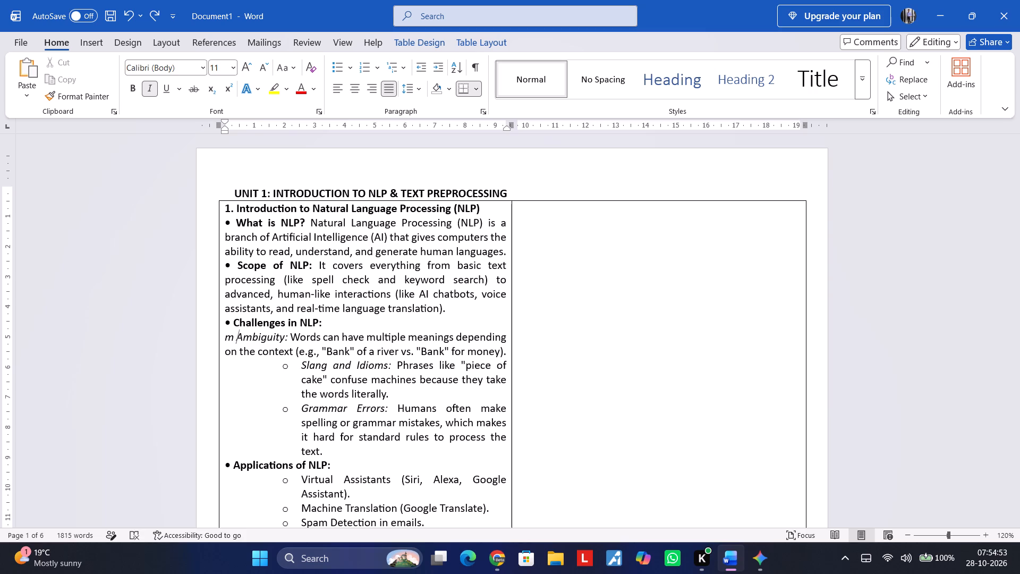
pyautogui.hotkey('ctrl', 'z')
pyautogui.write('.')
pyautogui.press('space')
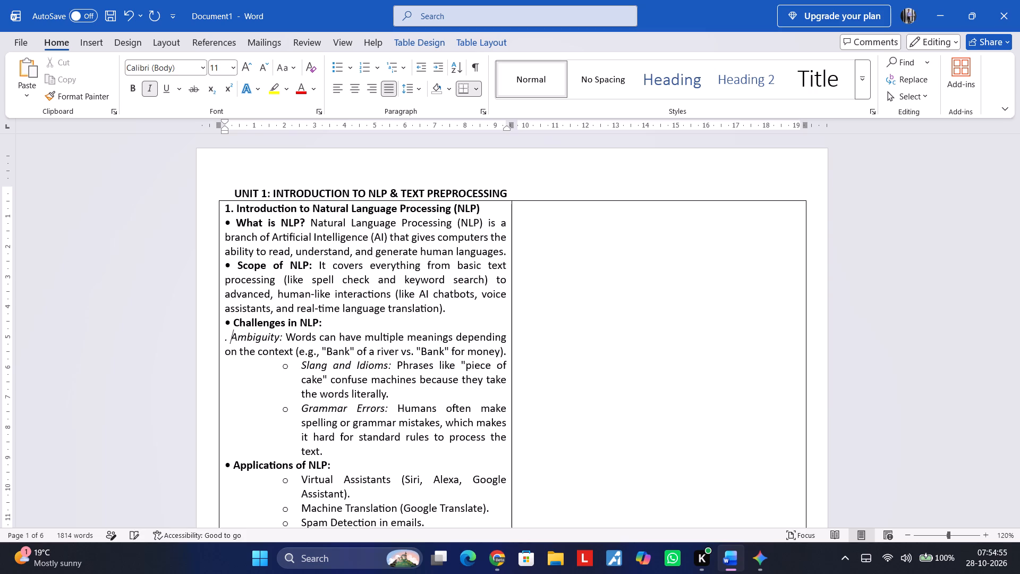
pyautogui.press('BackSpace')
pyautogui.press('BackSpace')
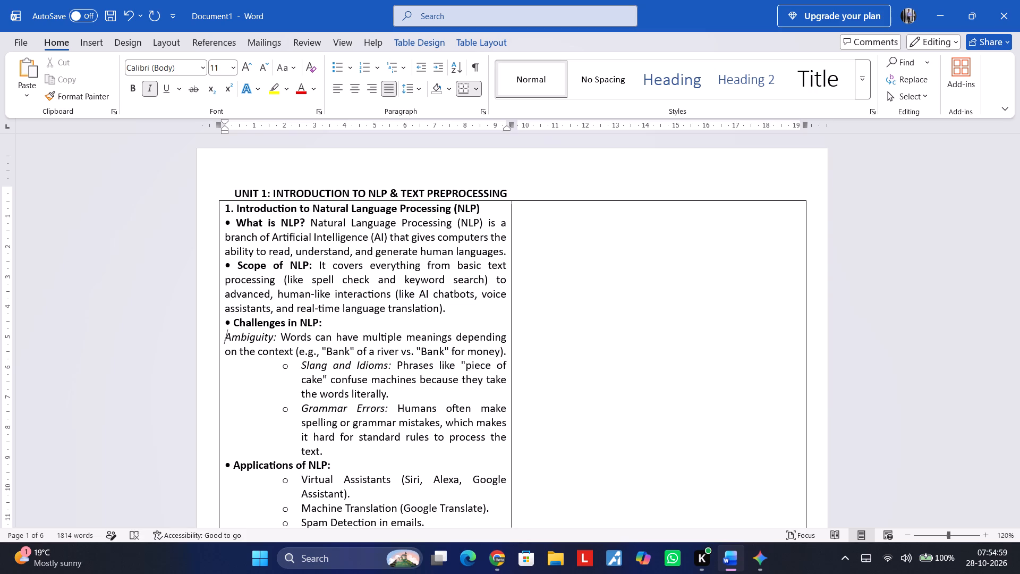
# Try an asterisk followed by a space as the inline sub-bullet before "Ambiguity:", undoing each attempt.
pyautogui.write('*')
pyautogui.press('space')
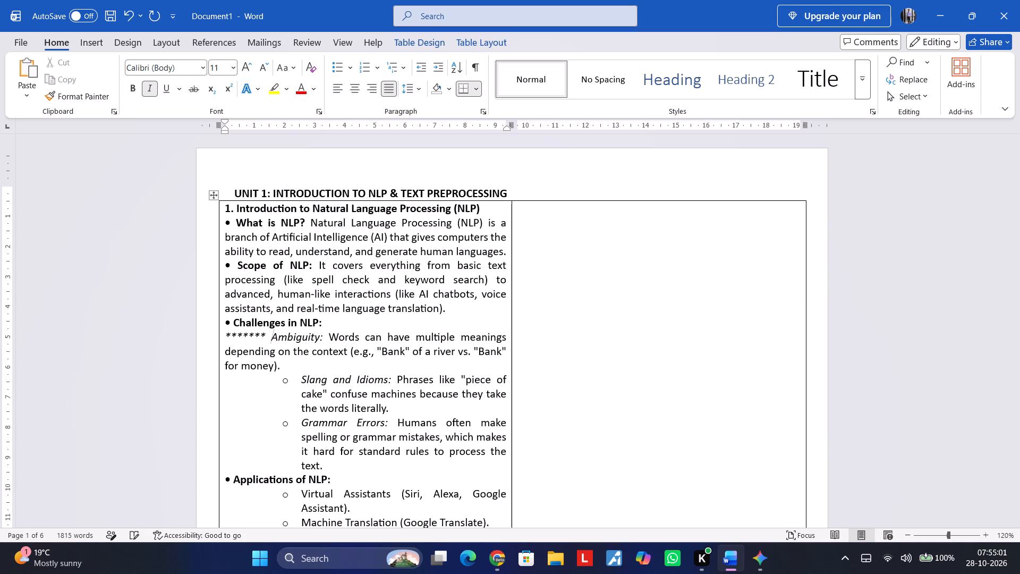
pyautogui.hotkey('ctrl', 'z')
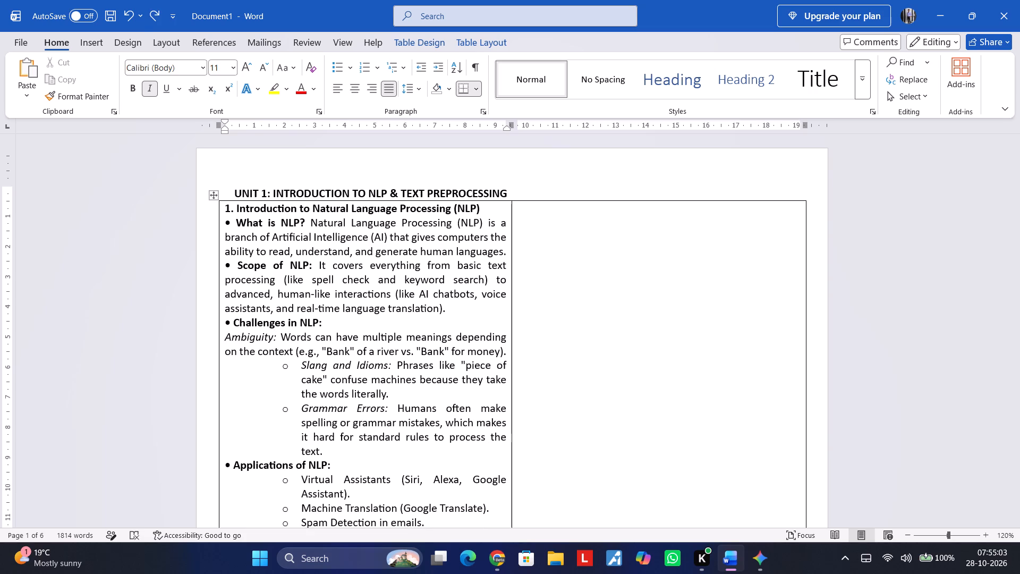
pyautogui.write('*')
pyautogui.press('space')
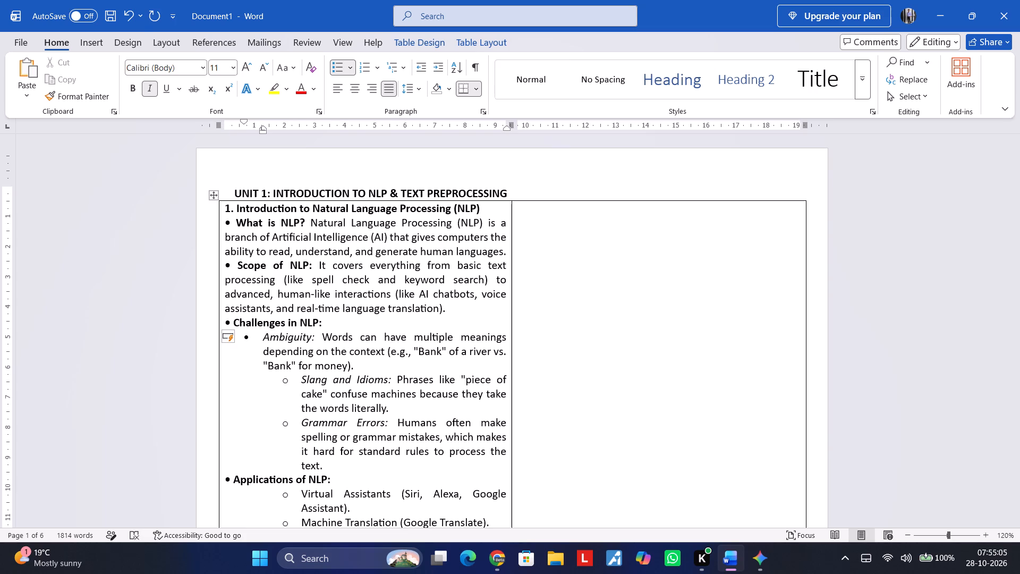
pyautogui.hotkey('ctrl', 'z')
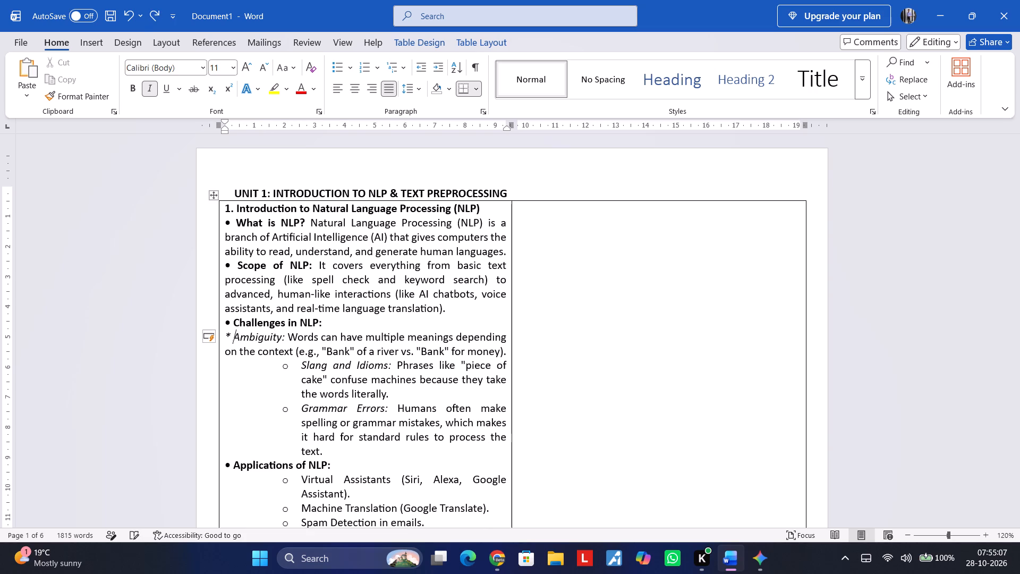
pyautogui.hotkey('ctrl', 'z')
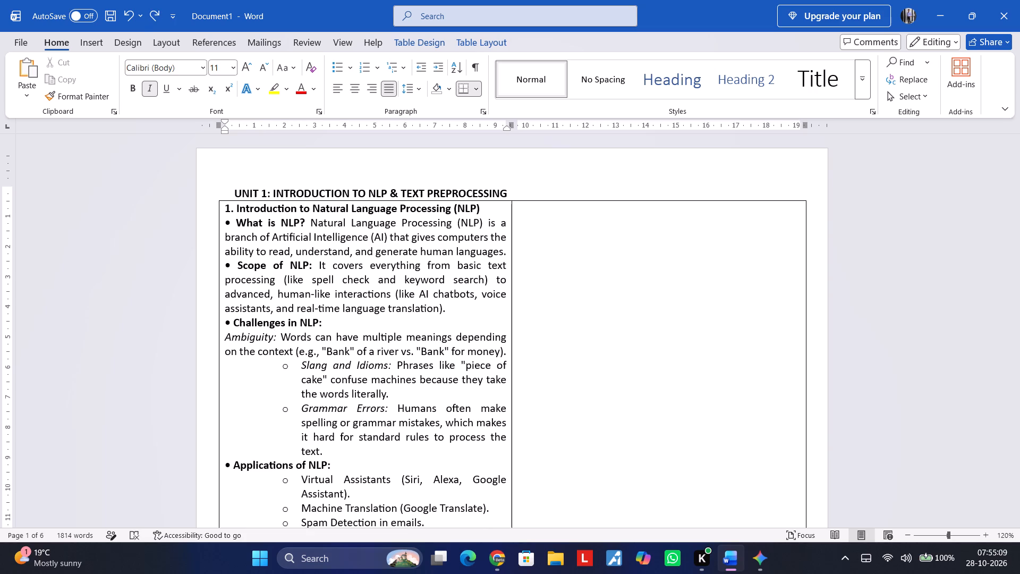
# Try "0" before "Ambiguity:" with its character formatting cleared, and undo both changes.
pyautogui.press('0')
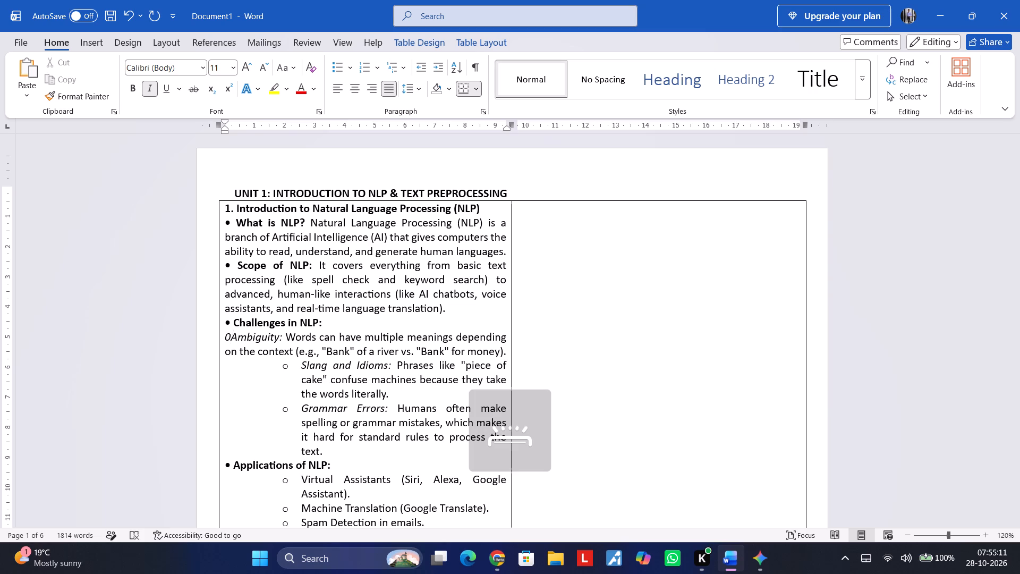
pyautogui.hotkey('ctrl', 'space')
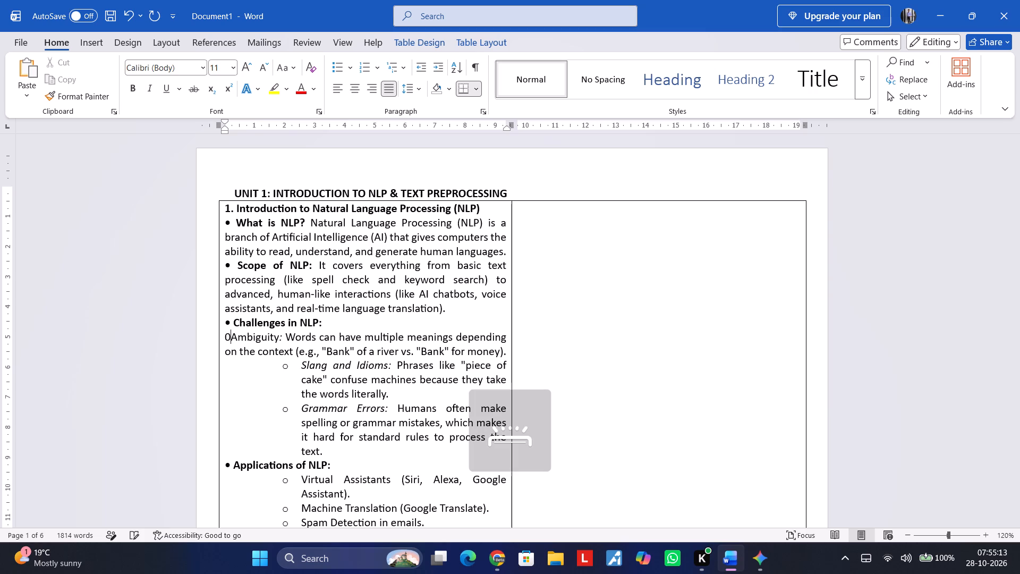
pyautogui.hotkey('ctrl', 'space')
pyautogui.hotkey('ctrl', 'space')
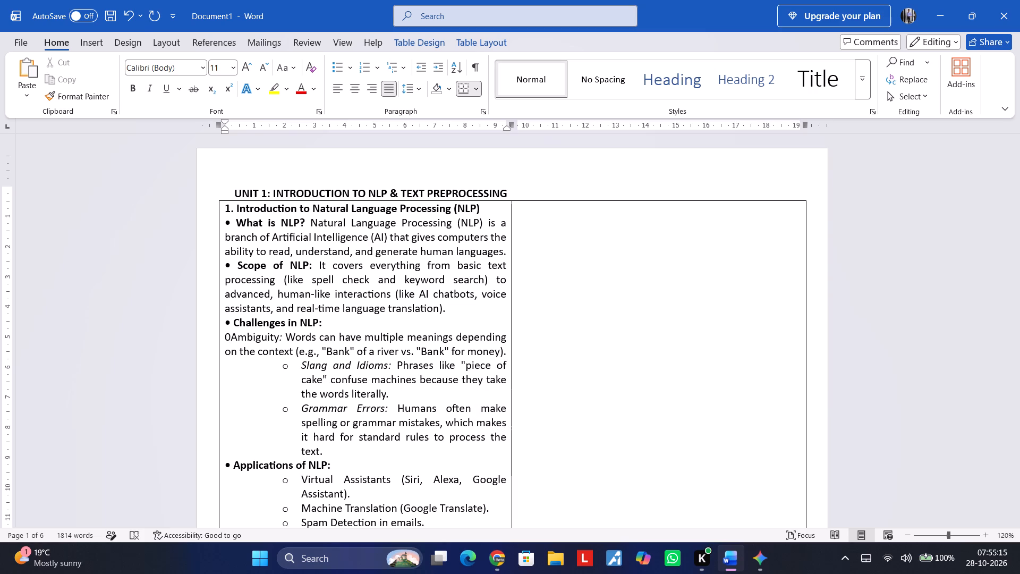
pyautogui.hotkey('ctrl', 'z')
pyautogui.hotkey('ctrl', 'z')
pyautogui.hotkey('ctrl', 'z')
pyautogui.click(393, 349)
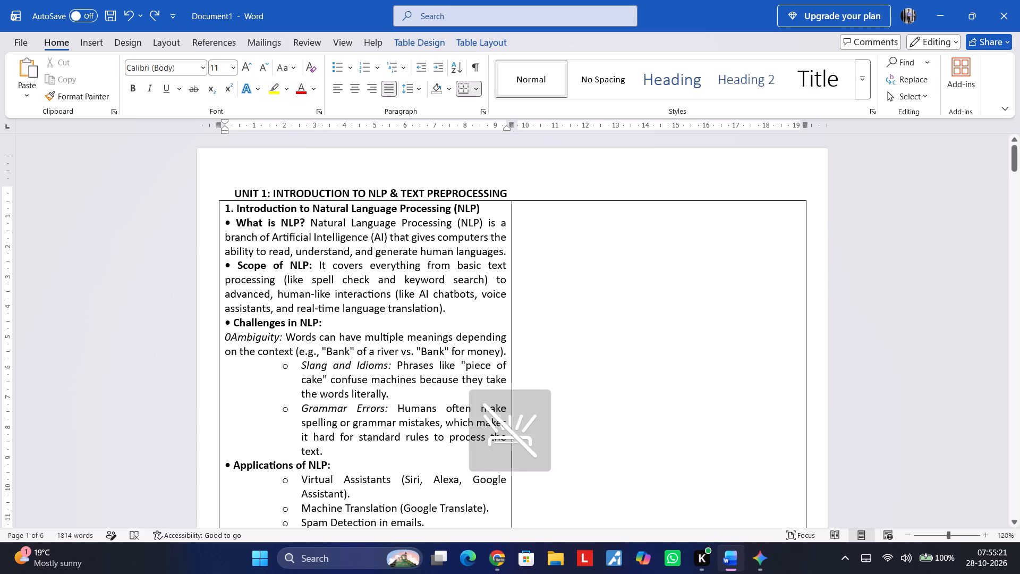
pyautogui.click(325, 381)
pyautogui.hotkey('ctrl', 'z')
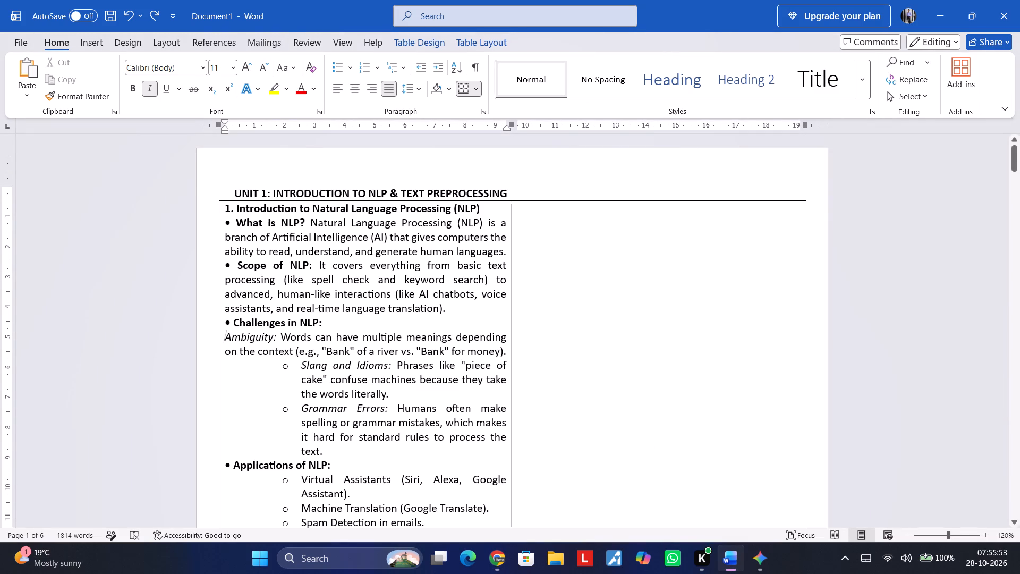
# Insert a hollow circle before "Ambiguity:" by converting the character code 25cb, followed by a space.
pyautogui.press('2')
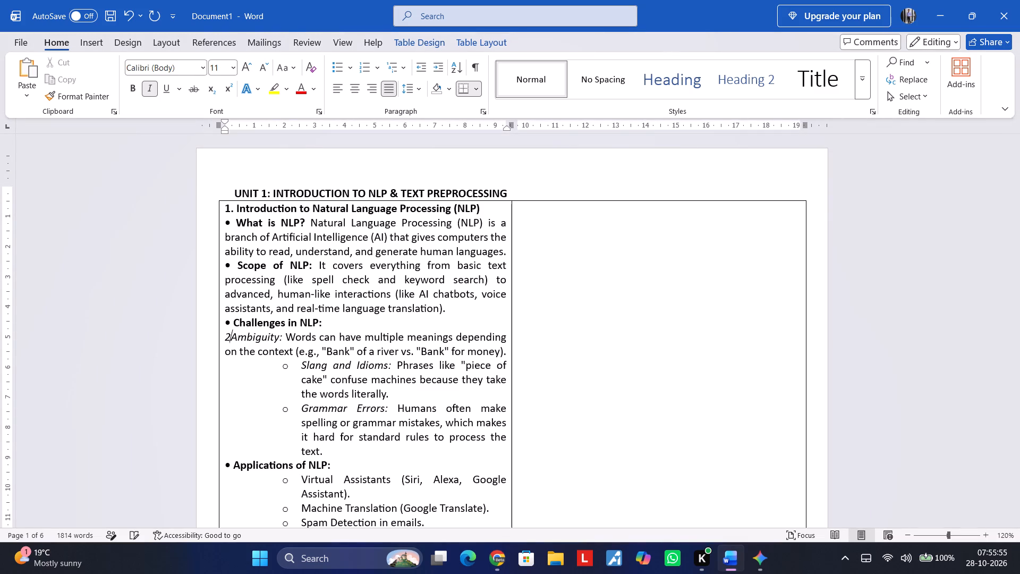
pyautogui.press('5')
pyautogui.write('cb')
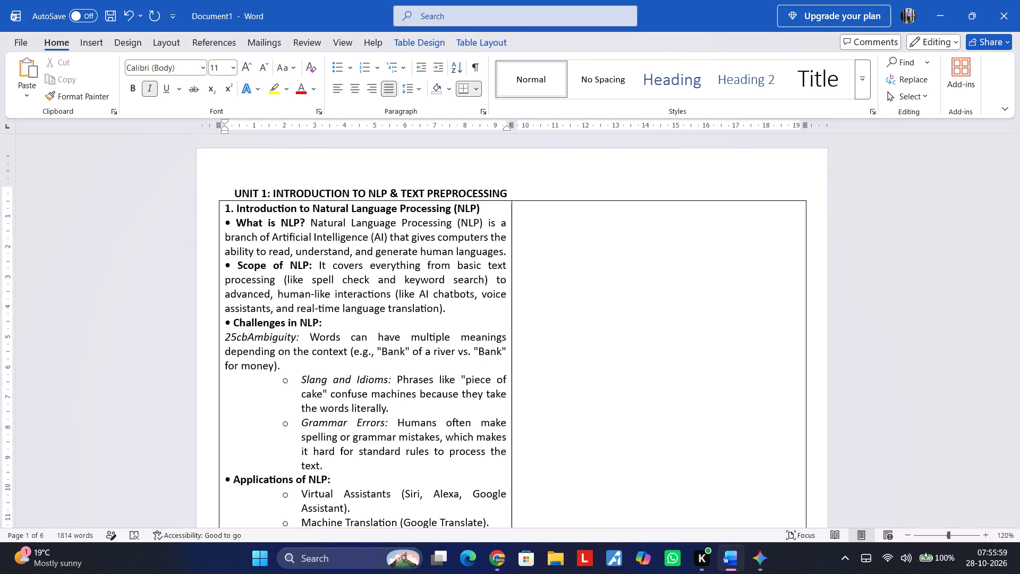
pyautogui.hotkey('alt', 'x')
pyautogui.press('space')
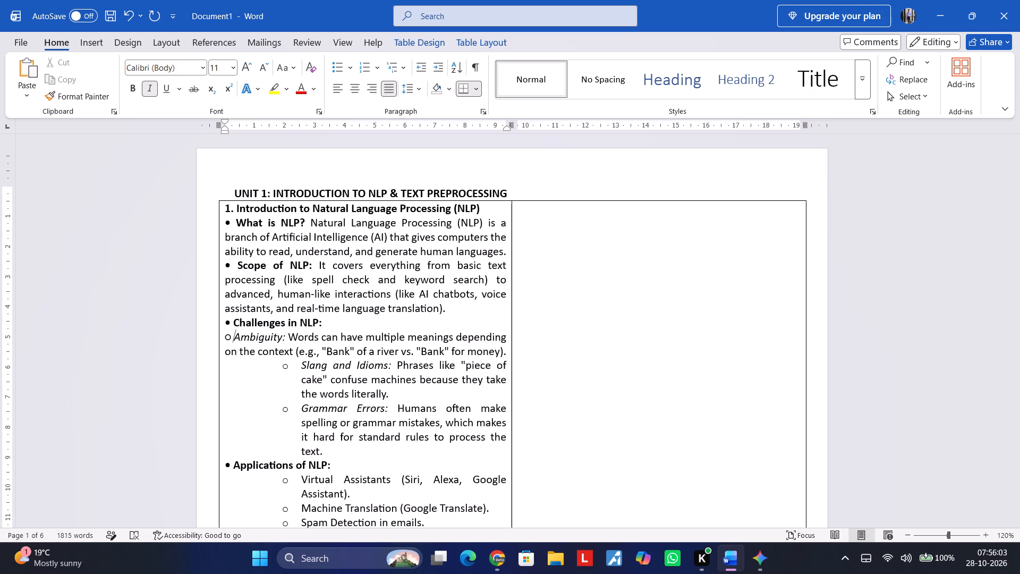
# Copy the inline circle with its space and substitute it for the automatic bullet and indent of "Slang and Idioms:".
pyautogui.hotkey('ctrl', 'shift', 'Left')
pyautogui.hotkey('ctrl', 'c')
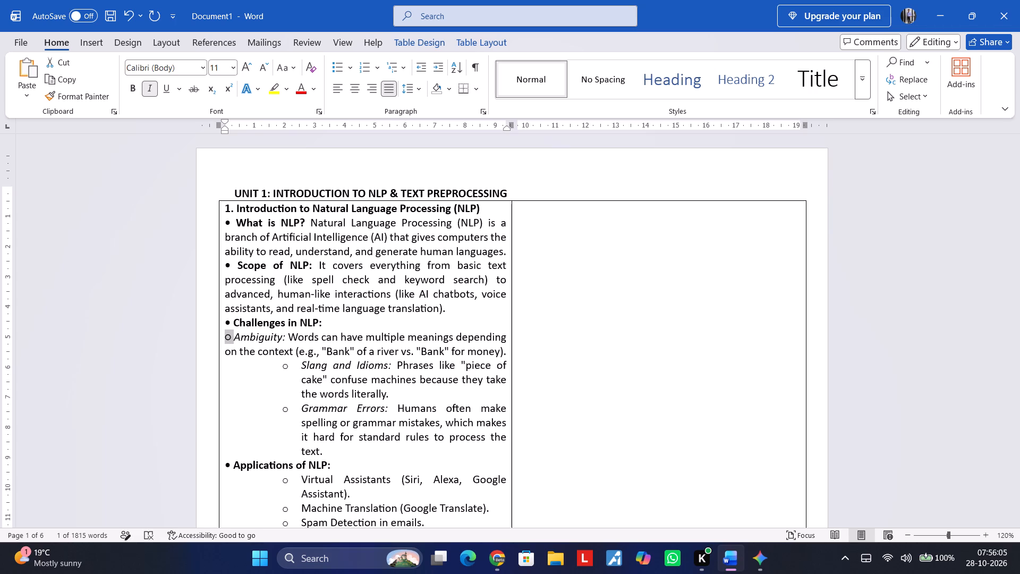
pyautogui.press('Down')
pyautogui.press('Up')
pyautogui.press('Left')
pyautogui.press('Left')
pyautogui.press('Down')
pyautogui.press('Down')
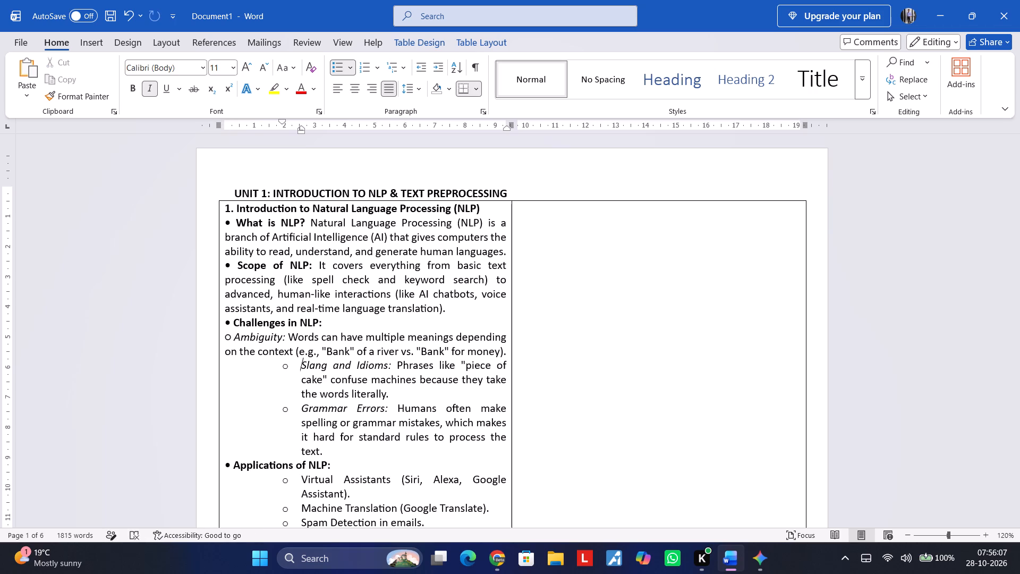
pyautogui.press('BackSpace')
pyautogui.press('BackSpace')
pyautogui.hotkey('ctrl', 'v')
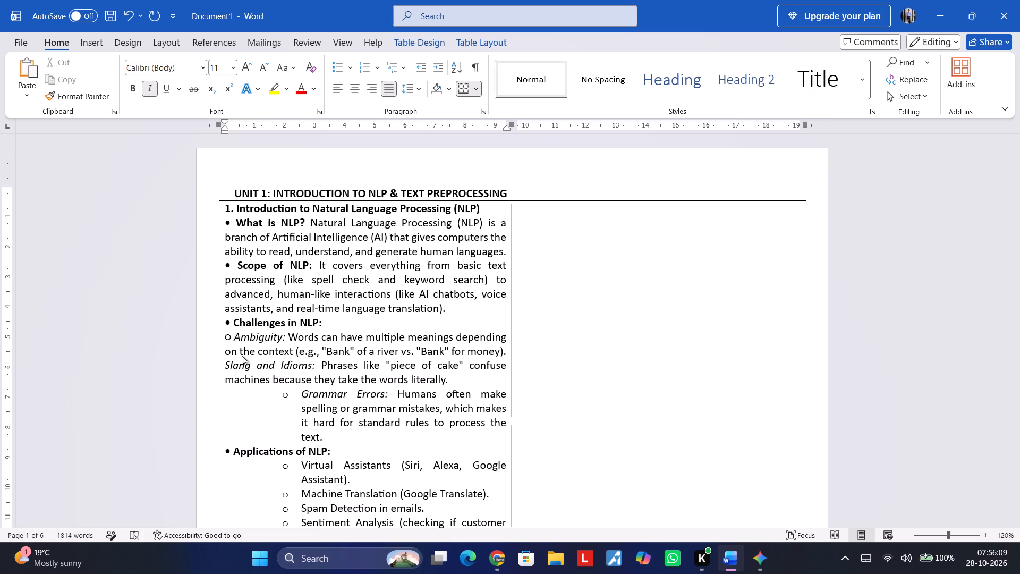
# Replace the automatic bullet and indent of "Grammar Errors:" with the copied inline circle.
pyautogui.click(242, 356)
pyautogui.press('Down')
pyautogui.press('Down')
pyautogui.press('Down')
pyautogui.press('Down')
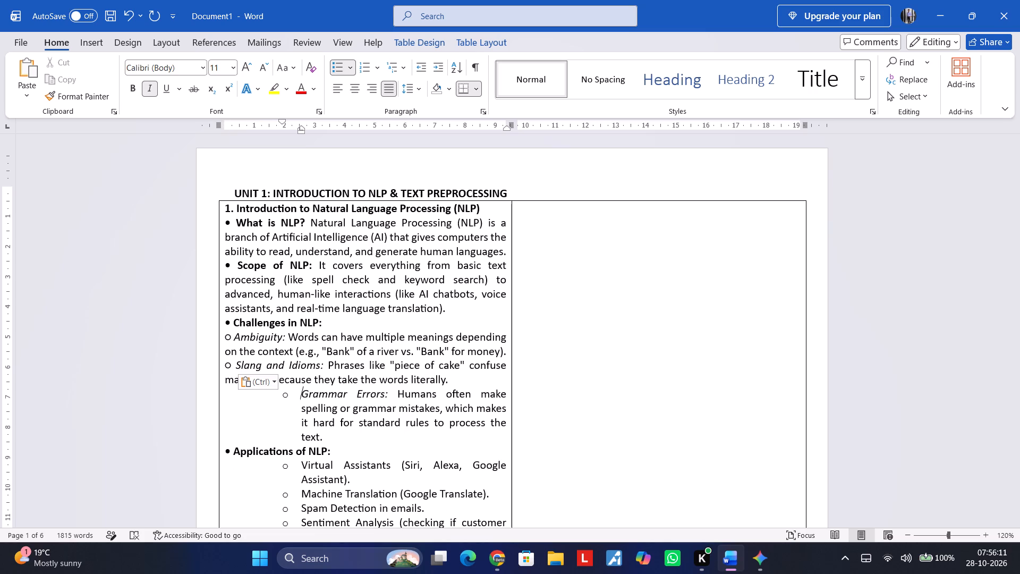
pyautogui.press('BackSpace')
pyautogui.press('BackSpace')
pyautogui.hotkey('ctrl', 'v')
# Indent the circle sub-bullet of "Ambiguity:" with three leading spaces.
pyautogui.press('Up')
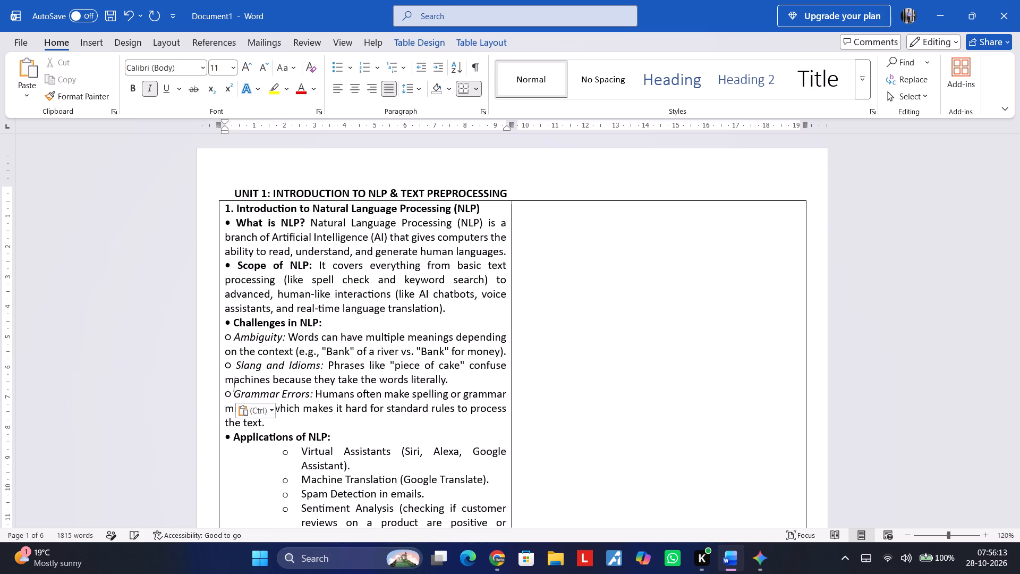
pyautogui.press('Left')
pyautogui.press('Left')
pyautogui.press('Up')
pyautogui.press('Down')
pyautogui.press('Down')
pyautogui.press('Left')
pyautogui.hotkey('ctrl', 'Left')
pyautogui.hotkey('ctrl', 'Left')
pyautogui.hotkey('ctrl', 'Left')
pyautogui.hotkey('ctrl', 'Left')
pyautogui.hotkey('ctrl', 'Left')
pyautogui.hotkey('ctrl', 'Left')
pyautogui.hotkey('ctrl', 'Left')
pyautogui.hotkey('ctrl', 'Left')
pyautogui.hotkey('ctrl', 'Left')
pyautogui.hotkey('ctrl', 'Left')
pyautogui.hotkey('ctrl', 'Left')
pyautogui.hotkey('ctrl', 'Left')
pyautogui.hotkey('ctrl', 'Up')
pyautogui.press('Up')
pyautogui.press('Up')
pyautogui.press('space')
pyautogui.press('space')
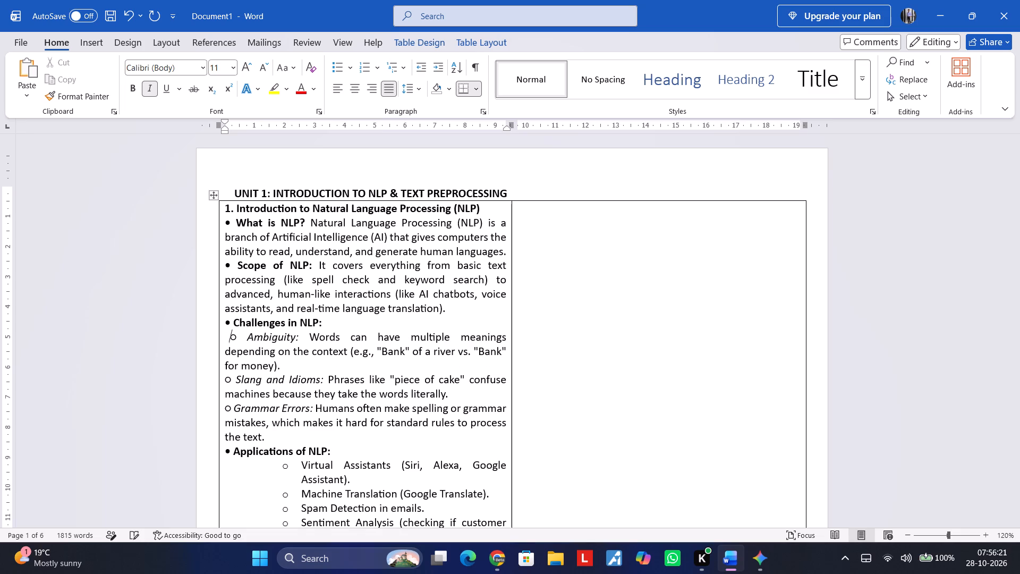
pyautogui.press('space')
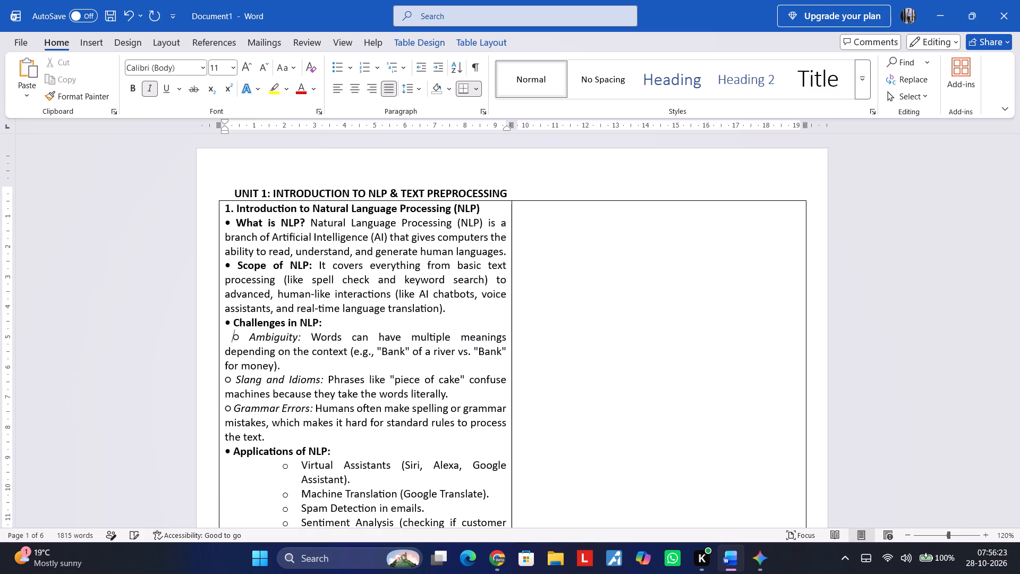
# Indent the circle sub-bullet of "Slang and Idioms:" with three leading spaces.
pyautogui.press('Right')
pyautogui.press('Right')
pyautogui.press('Right')
pyautogui.press('Left')
pyautogui.press('Left')
pyautogui.press('Down')
pyautogui.press('Down')
pyautogui.press('Left')
pyautogui.press('Left')
pyautogui.press('Down')
pyautogui.press('space')
pyautogui.press('space')
pyautogui.press('space')
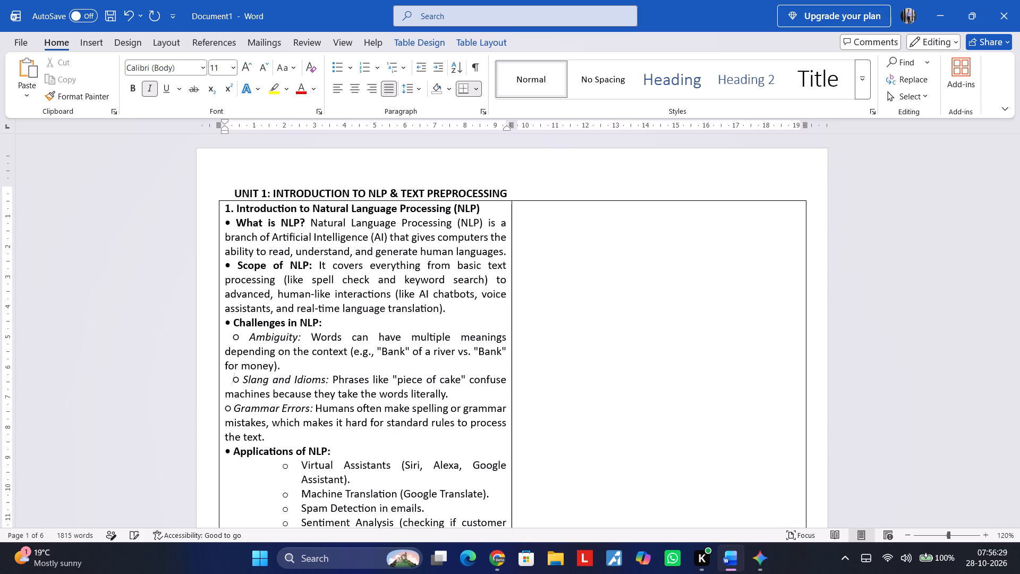
# Indent the circle sub-bullet of "Grammar Errors:" with five leading spaces.
pyautogui.press('Down')
pyautogui.press('Down')
pyautogui.press('Left')
pyautogui.press('space')
pyautogui.press('space')
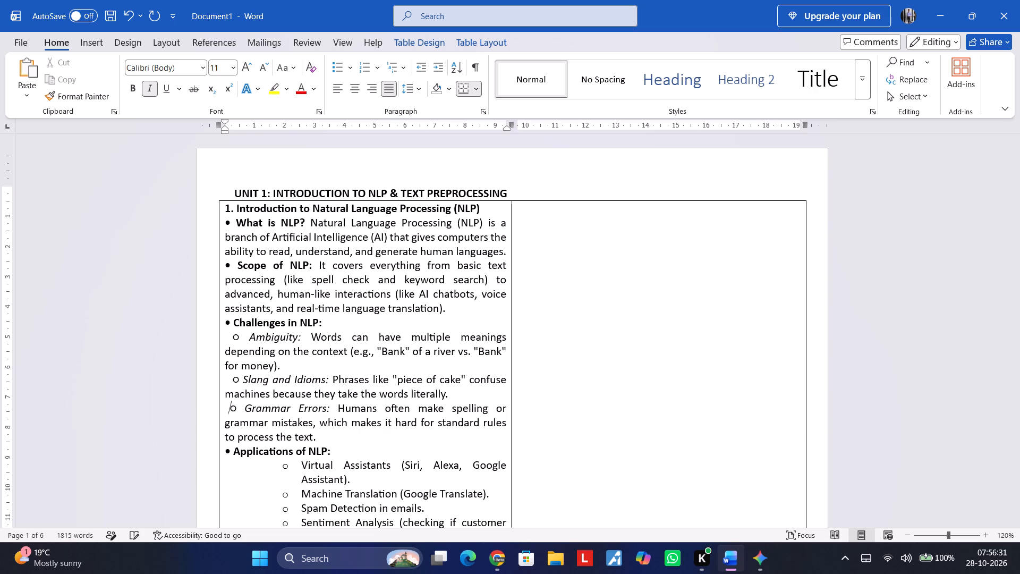
pyautogui.press('space')
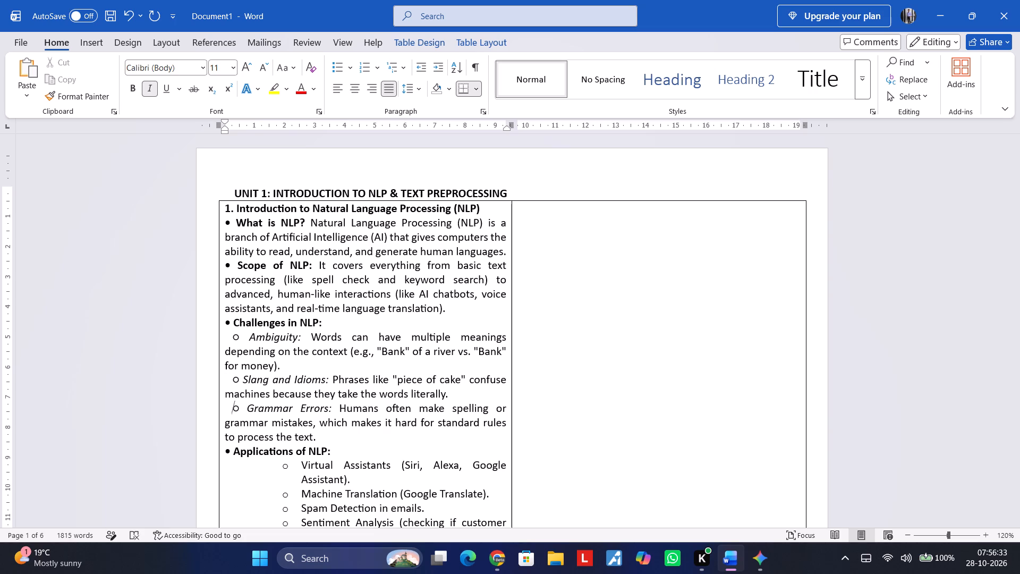
pyautogui.press('Down')
pyautogui.press('Down')
pyautogui.press('Up')
pyautogui.press('Up')
pyautogui.press('space')
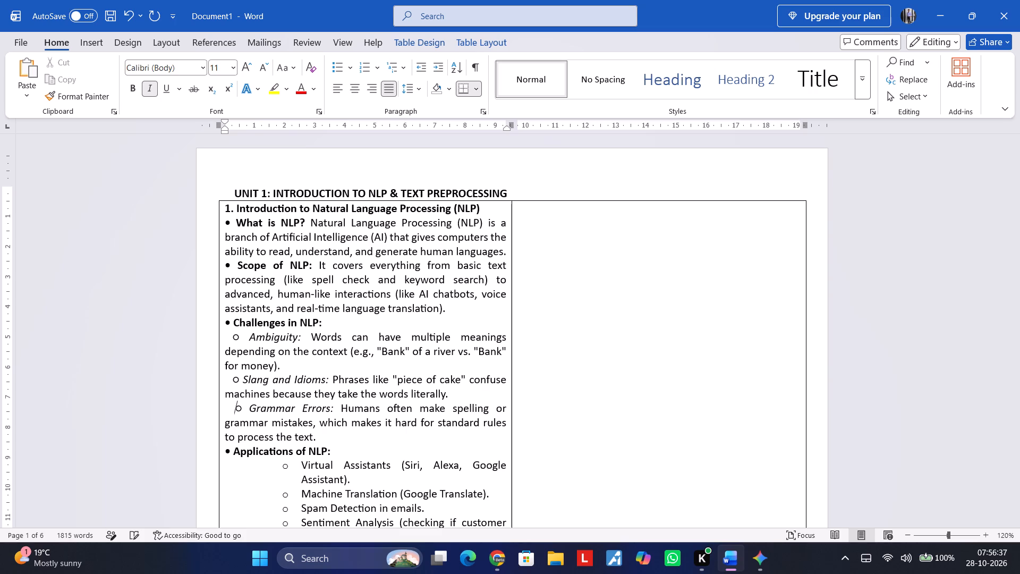
pyautogui.press('space')
# Extend the indent before the "Slang and Idioms:" circle by one space, making four leading spaces.
pyautogui.press('Up')
pyautogui.press('Left')
pyautogui.press('Left')
pyautogui.press('Up')
pyautogui.press('Right')
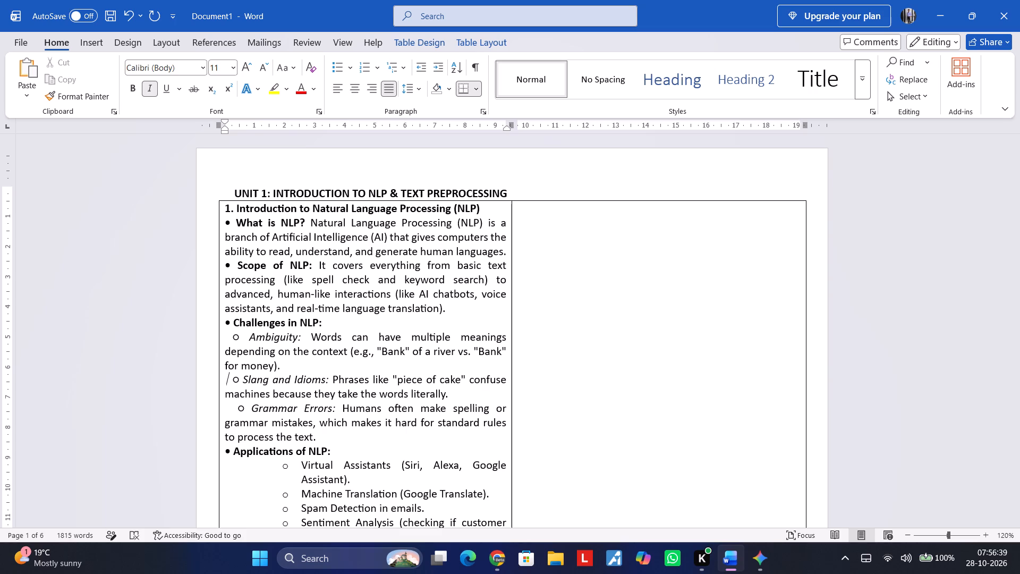
pyautogui.press('Right')
pyautogui.press('Right')
pyautogui.press('space')
pyautogui.press('space')
pyautogui.press('BackSpace')
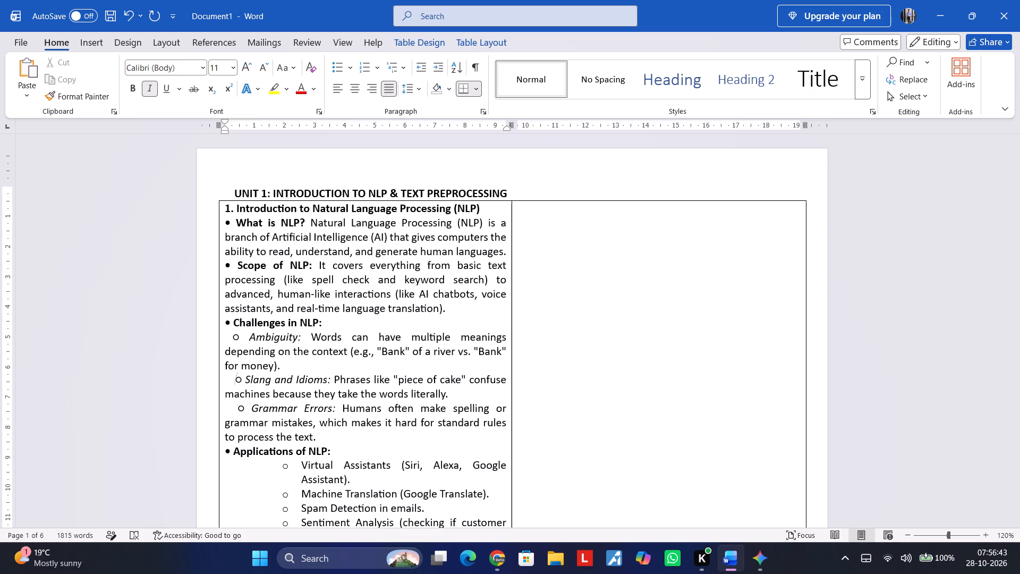
# Extend the indent before the "Ambiguity:" circle by one space, making four leading spaces.
pyautogui.press('Up')
pyautogui.press('Up')
pyautogui.press('Up')
pyautogui.press('space')
pyautogui.press('space')
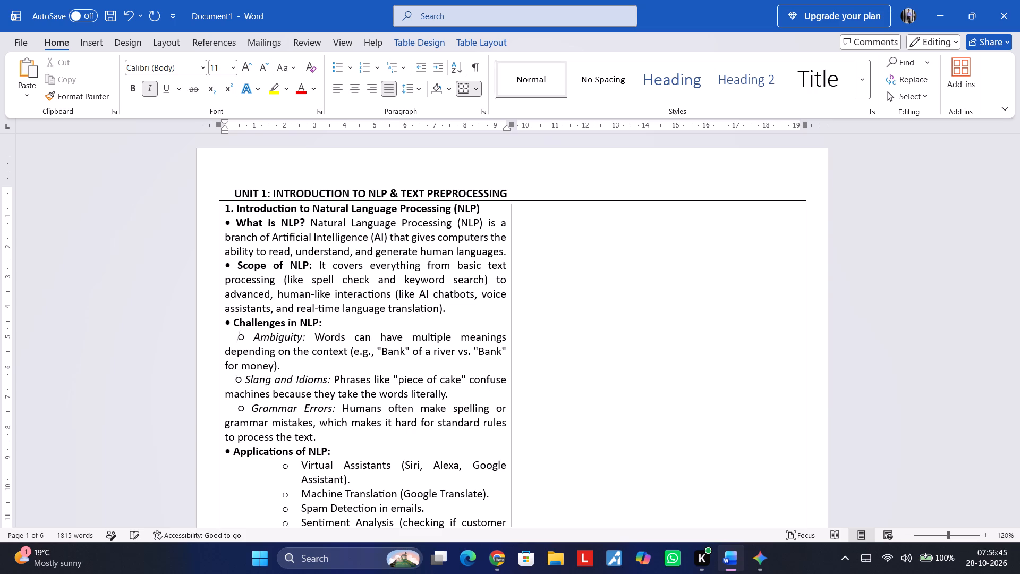
pyautogui.press('BackSpace')
pyautogui.press('Down')
pyautogui.press('Down')
pyautogui.press('Down')
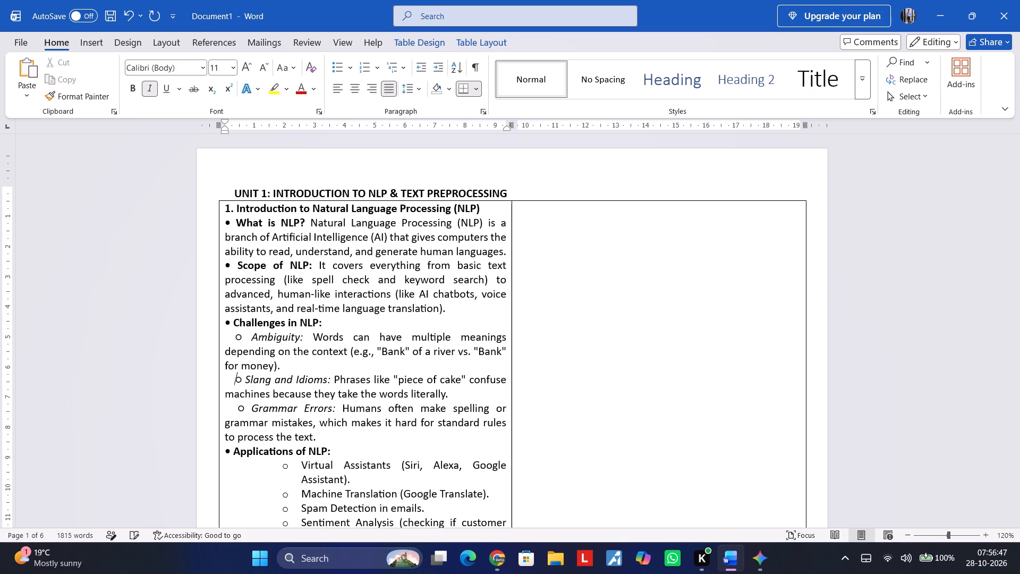
# Replace the automatic bullets of "Virtual Assistants" and "Machine Translation" under "Applications of NLP:" with the copied inline circle.
pyautogui.press('Down')
pyautogui.press('Down')
pyautogui.press('Down')
pyautogui.press('Down')
pyautogui.press('Down')
pyautogui.press('Down')
pyautogui.press('BackSpace')
pyautogui.press('BackSpace')
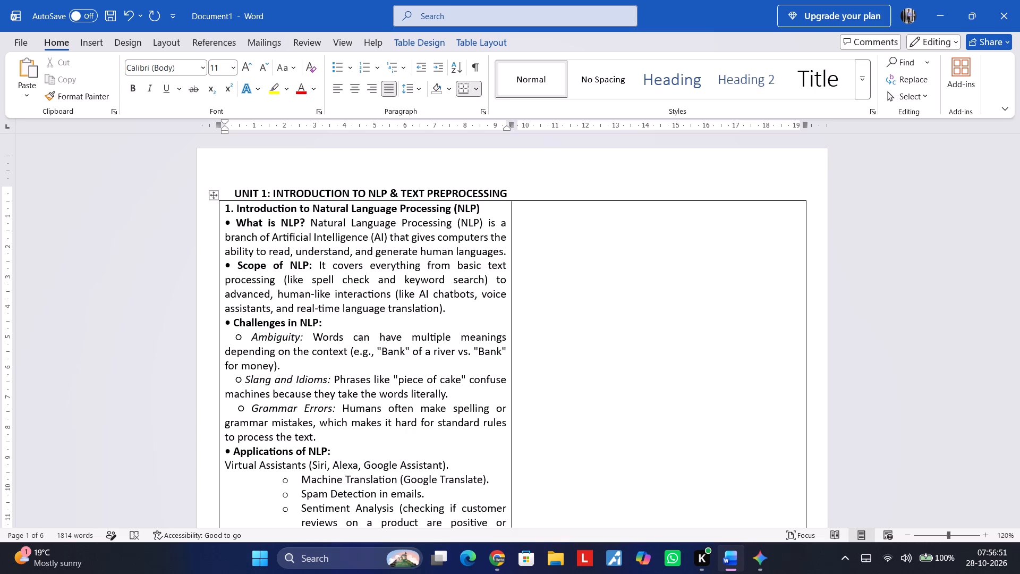
pyautogui.hotkey('ctrl', 'v')
pyautogui.press('Down')
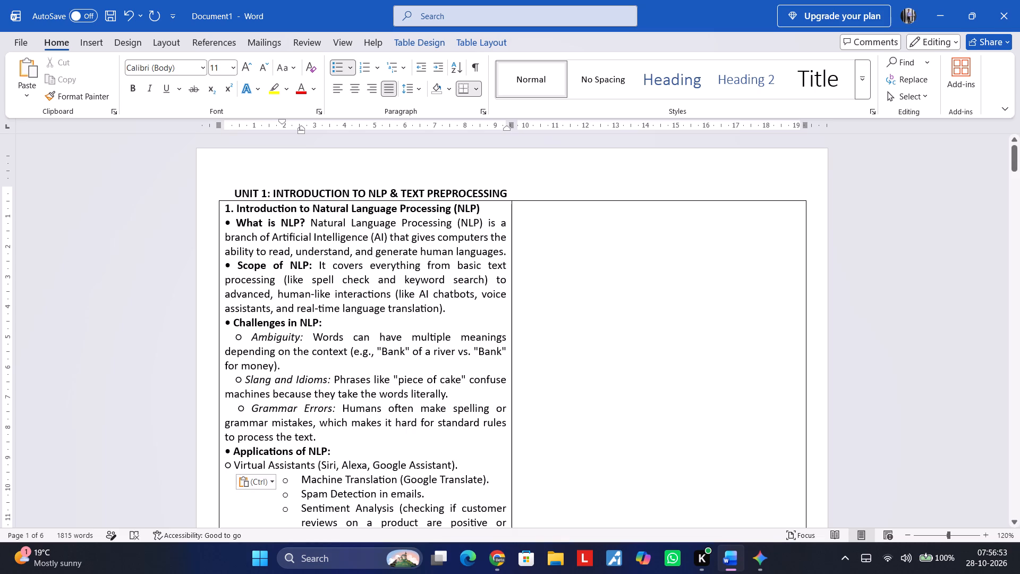
pyautogui.press('BackSpace')
pyautogui.press('BackSpace')
pyautogui.hotkey('ctrl', 'v')
# Replace the automatic bullets of "Spam Detection in emails." and "Sentiment Analysis" with the copied inline circle.
pyautogui.press('Down')
pyautogui.press('Down')
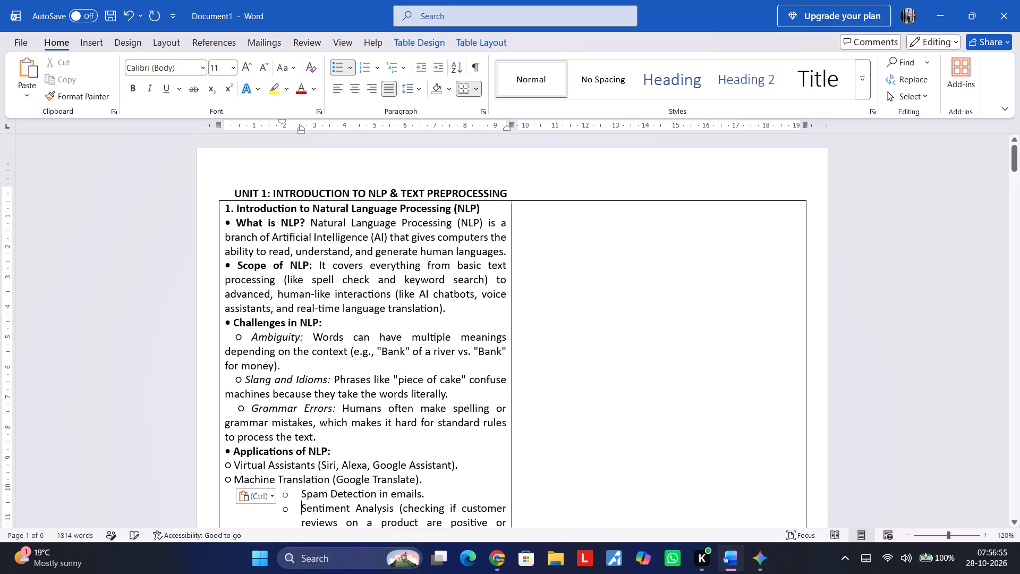
pyautogui.press('Up')
pyautogui.press('BackSpace')
pyautogui.press('BackSpace')
pyautogui.hotkey('ctrl', 'v')
pyautogui.press('Down')
pyautogui.press('Down')
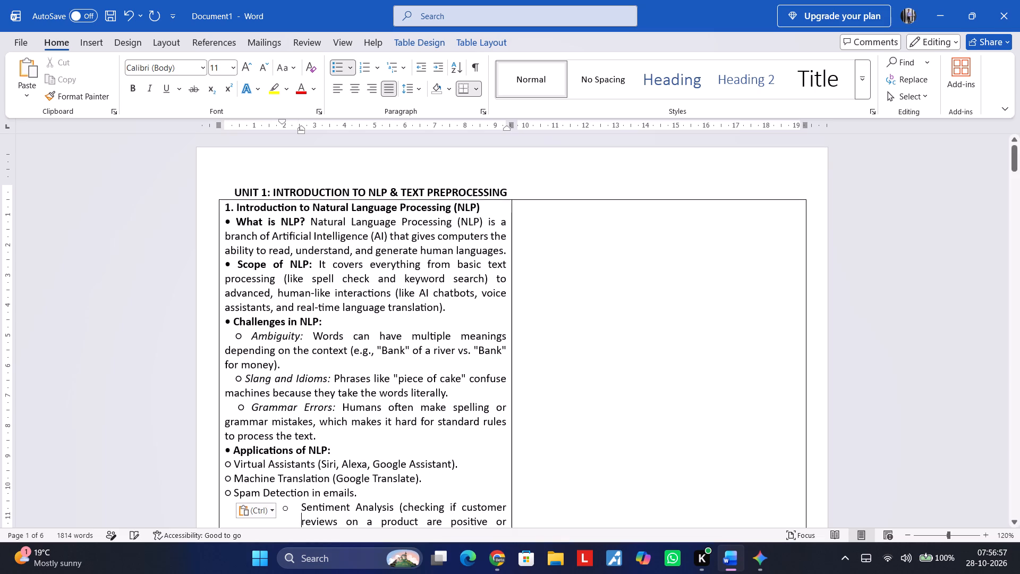
pyautogui.press('Up')
pyautogui.press('BackSpace')
pyautogui.press('BackSpace')
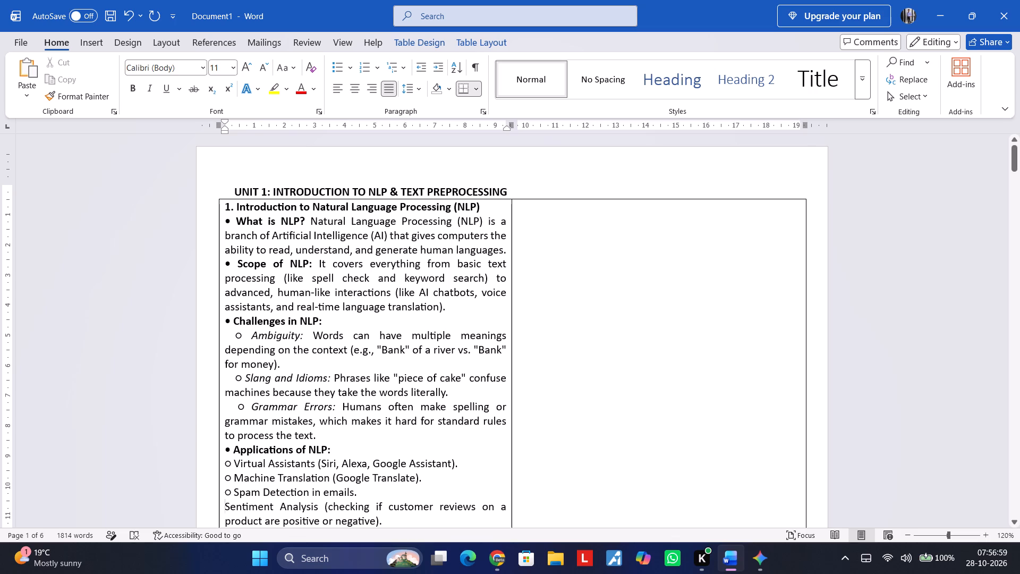
pyautogui.hotkey('ctrl', 'v')
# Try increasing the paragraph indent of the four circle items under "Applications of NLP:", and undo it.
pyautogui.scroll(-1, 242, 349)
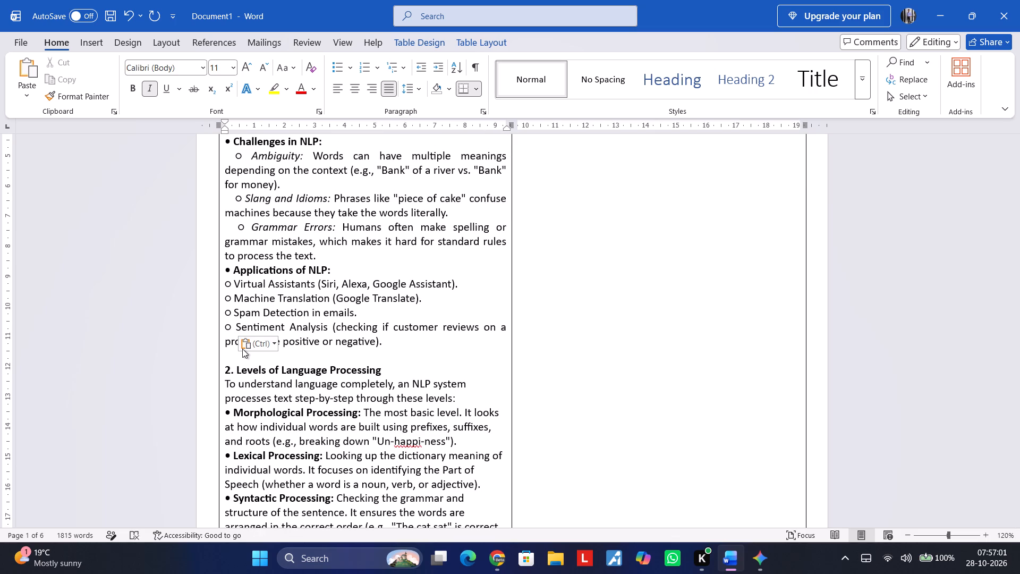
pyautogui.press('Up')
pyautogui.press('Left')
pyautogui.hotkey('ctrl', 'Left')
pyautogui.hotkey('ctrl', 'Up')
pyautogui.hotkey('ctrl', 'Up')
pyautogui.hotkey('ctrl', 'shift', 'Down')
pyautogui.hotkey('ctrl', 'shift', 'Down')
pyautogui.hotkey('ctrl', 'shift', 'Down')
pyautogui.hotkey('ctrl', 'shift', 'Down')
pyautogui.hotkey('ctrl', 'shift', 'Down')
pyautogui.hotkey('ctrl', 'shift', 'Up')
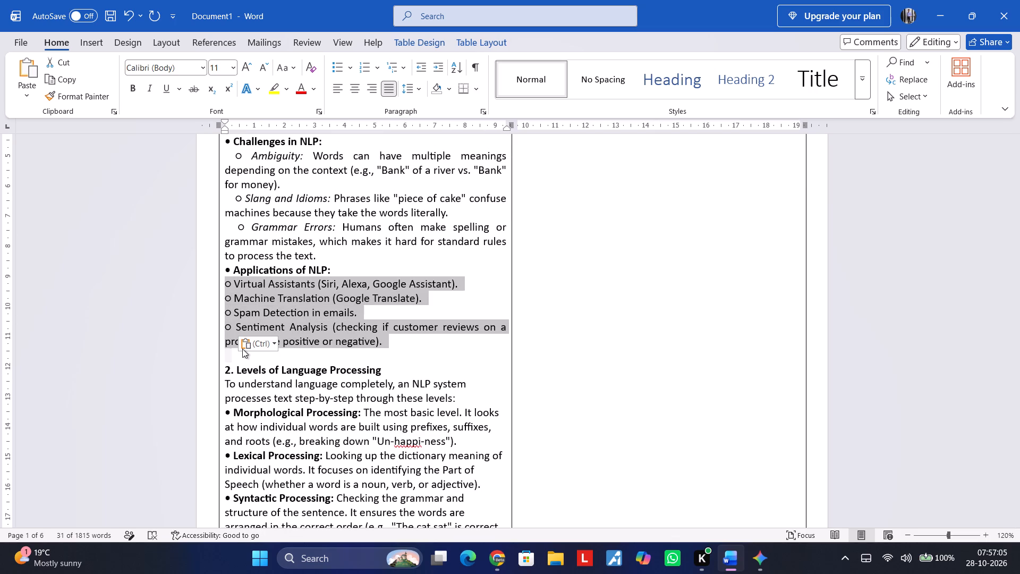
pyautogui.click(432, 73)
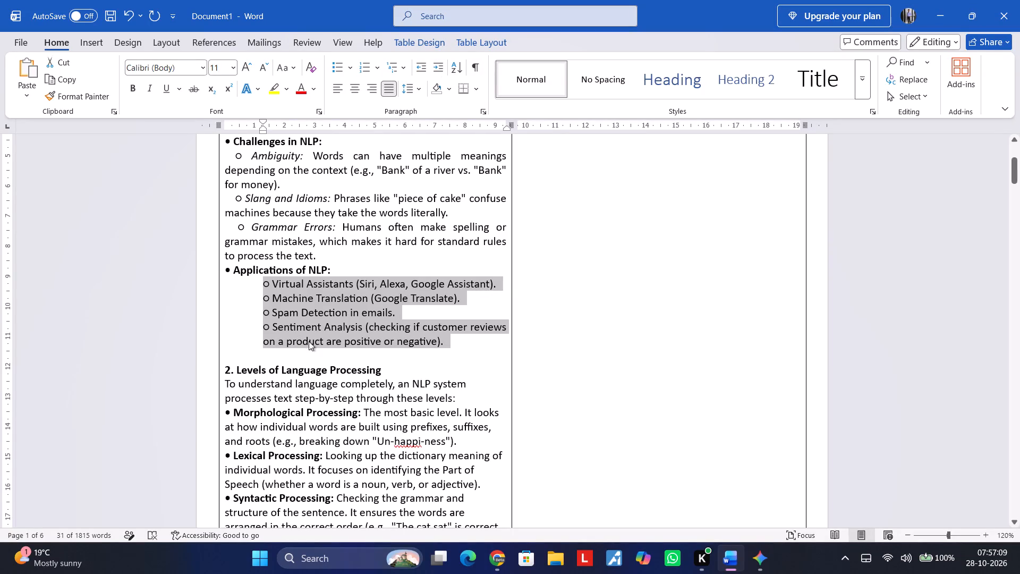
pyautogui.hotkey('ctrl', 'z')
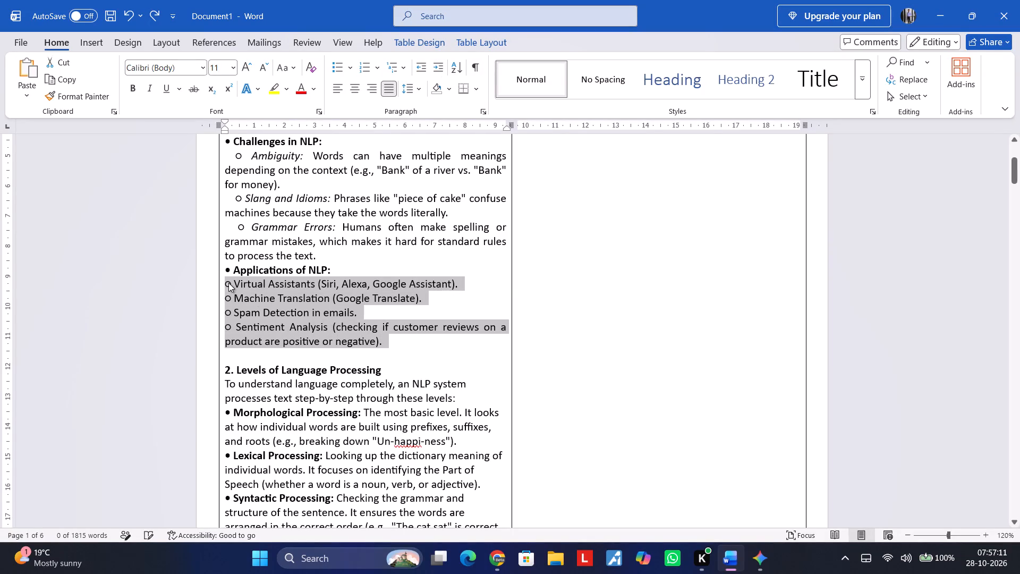
# Indent the circle sub-bullet of "Virtual Assistants" with five leading spaces.
pyautogui.click(228, 283)
pyautogui.press('space')
pyautogui.press('space')
pyautogui.press('space')
pyautogui.press('space')
pyautogui.press('space')
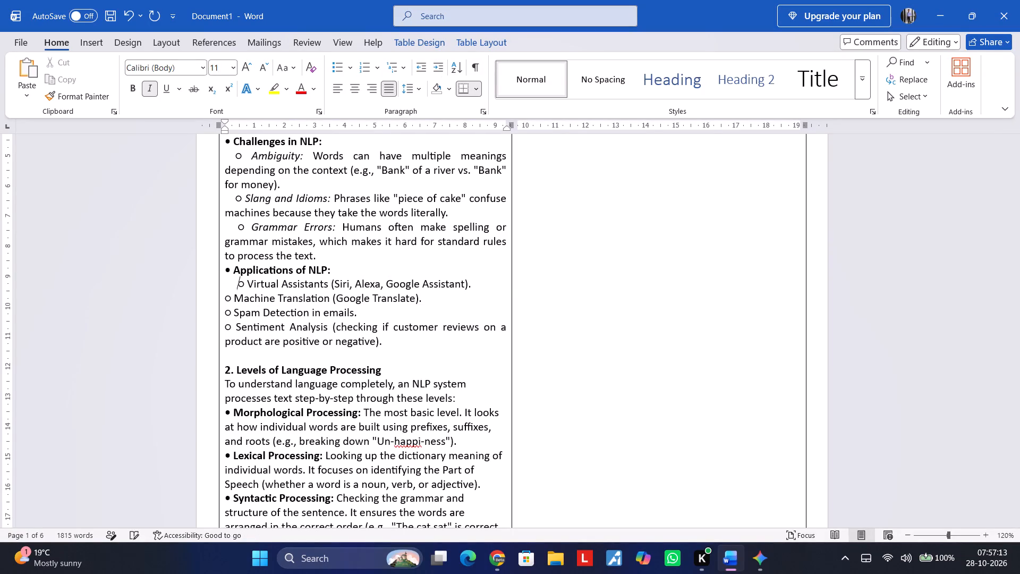
# Indent the circle sub-bullet of "Machine Translation" with five leading spaces.
pyautogui.press('Down')
pyautogui.press('Left')
pyautogui.press('Left')
pyautogui.press('space')
pyautogui.press('space')
pyautogui.press('space')
pyautogui.press('space')
pyautogui.press('space')
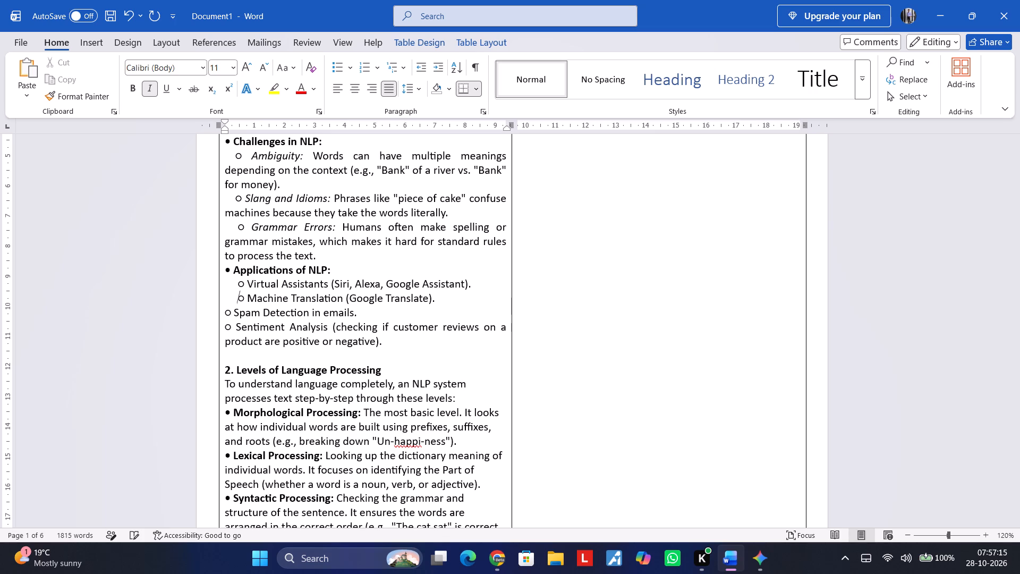
pyautogui.press('BackSpace')
pyautogui.press('space')
# Indent the circle sub-bullet of "Spam Detection in emails." with five leading spaces.
pyautogui.press('Down')
pyautogui.press('Left')
pyautogui.press('Left')
pyautogui.press('Left')
pyautogui.press('space')
pyautogui.press('space')
pyautogui.press('space')
pyautogui.press('space')
pyautogui.press('space')
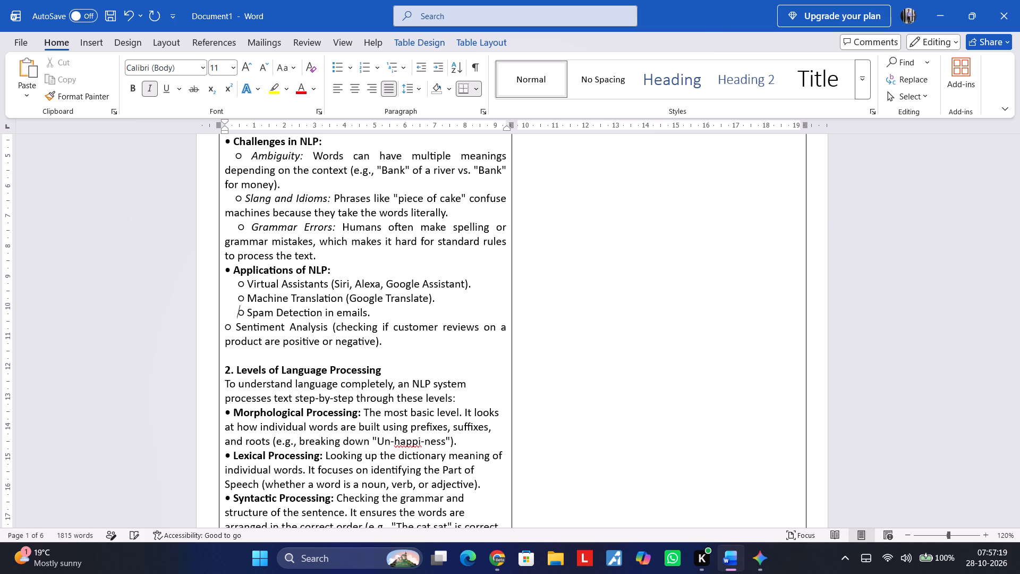
# Indent the circle sub-bullet of "Sentiment Analysis" with five leading spaces.
pyautogui.press('Down')
pyautogui.press('Left')
pyautogui.press('Left')
pyautogui.press('space')
pyautogui.press('space')
pyautogui.press('space')
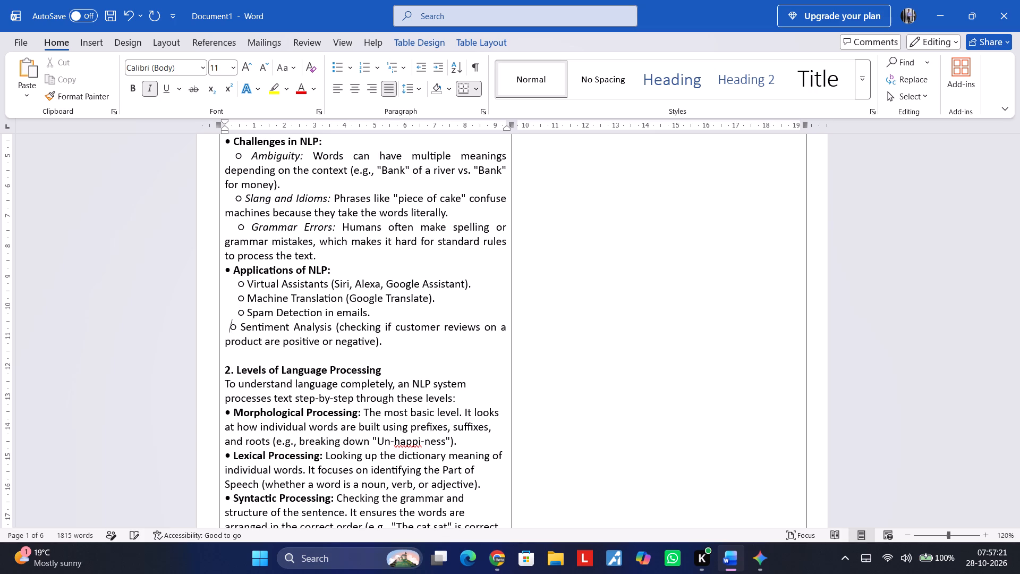
pyautogui.press('space')
pyautogui.press('space')
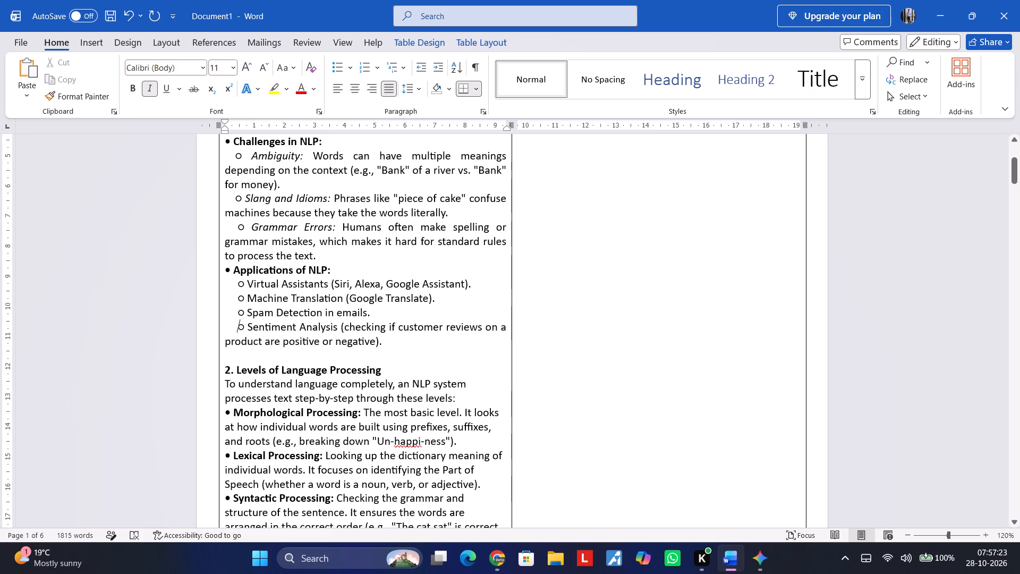
# Review the reformatted Unit 1 notes in the table and the raw Unit 2 notes that follow.
pyautogui.scroll(-1, 280, 368)
pyautogui.scroll(3, 280, 368)
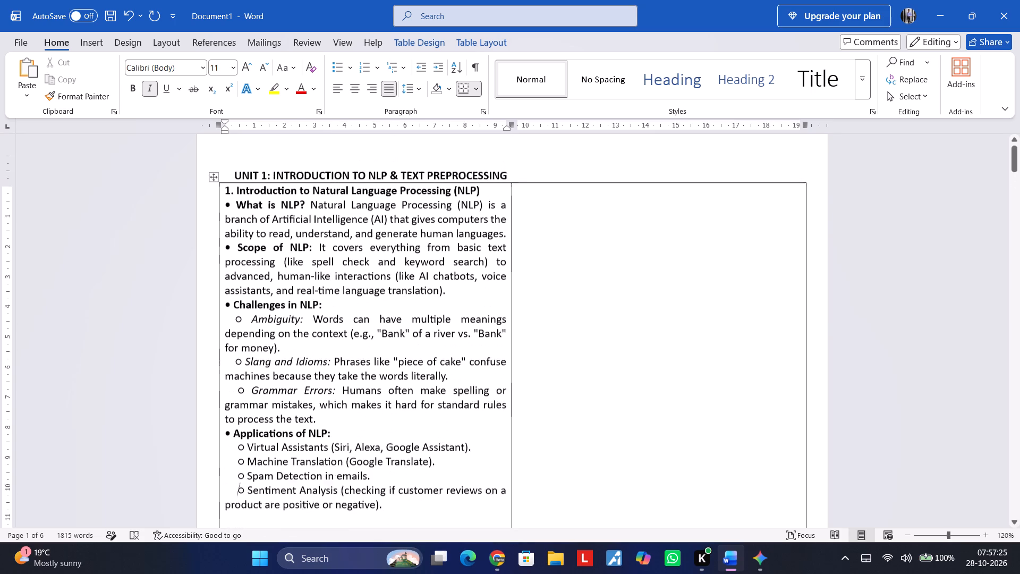
pyautogui.scroll(-2, 280, 368)
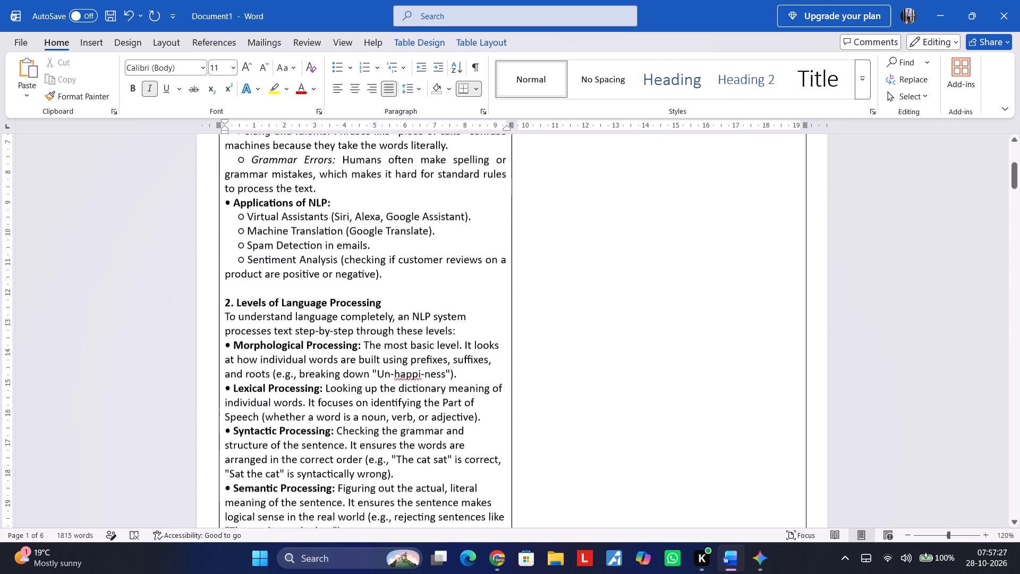
pyautogui.scroll(2, 251, 292)
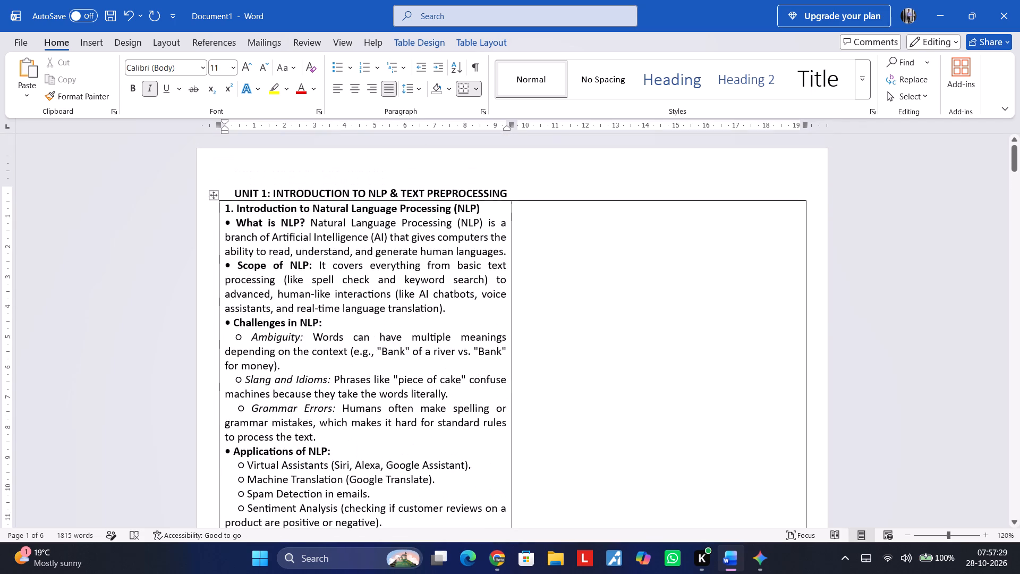
pyautogui.scroll(-3, 269, 318)
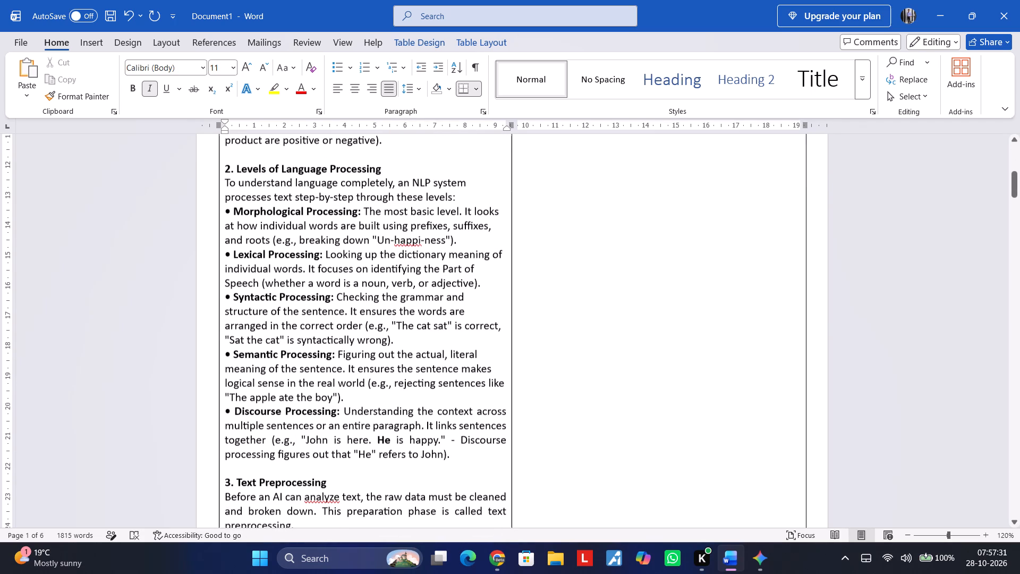
pyautogui.scroll(-1, 274, 309)
pyautogui.scroll(-1, 282, 396)
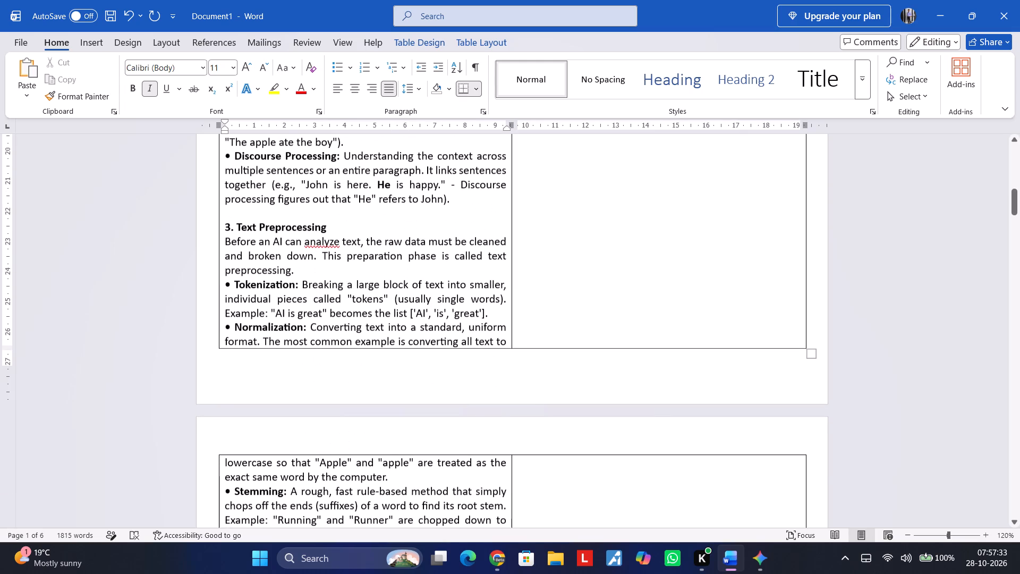
pyautogui.scroll(-6, 275, 342)
pyautogui.scroll(2, 275, 343)
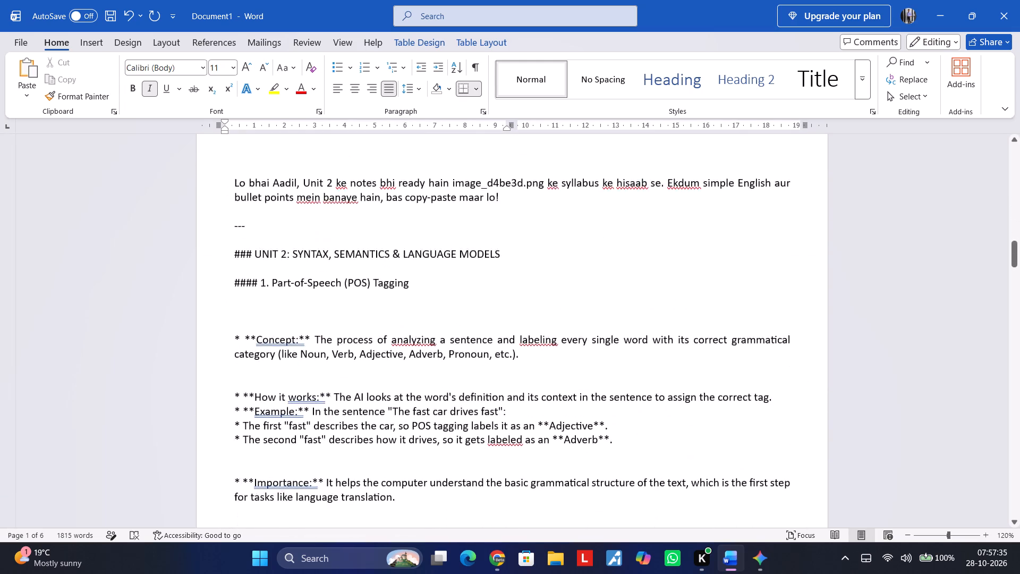
pyautogui.scroll(8, 275, 343)
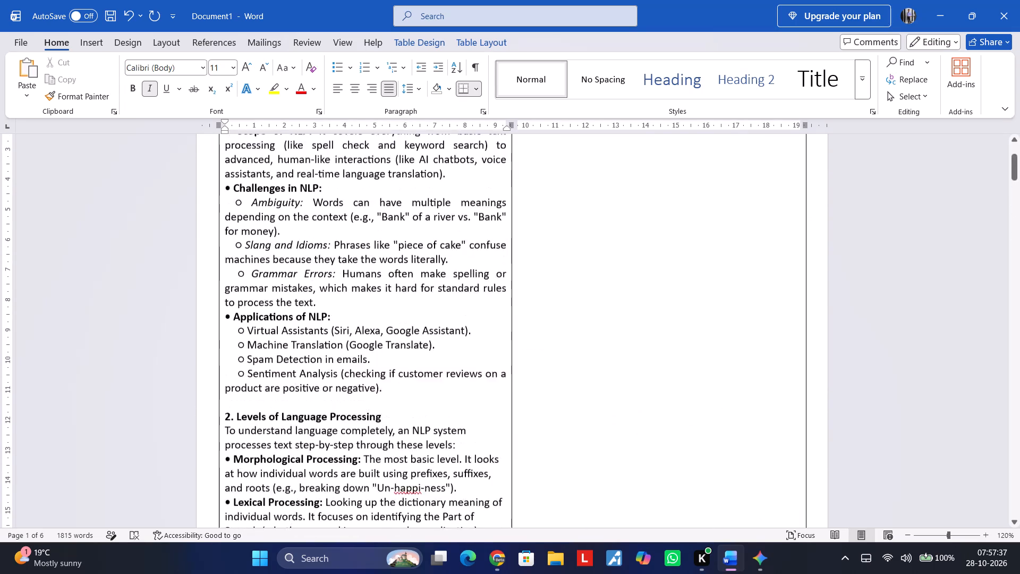
pyautogui.scroll(4, 275, 343)
# Delete the blank line above the heading "2. Levels of Language Processing".
pyautogui.scroll(-2, 275, 343)
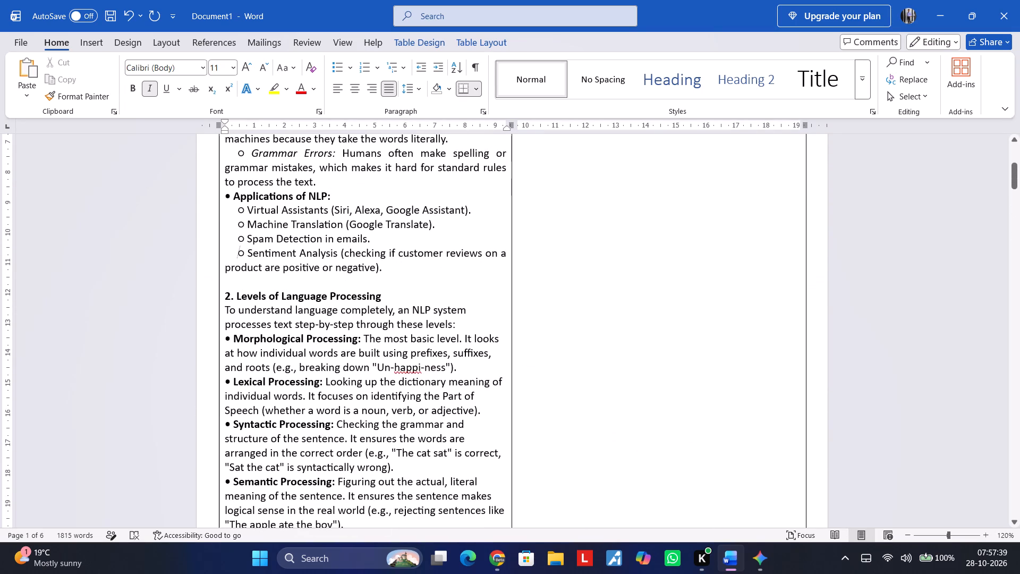
pyautogui.click(244, 282)
pyautogui.press('BackSpace')
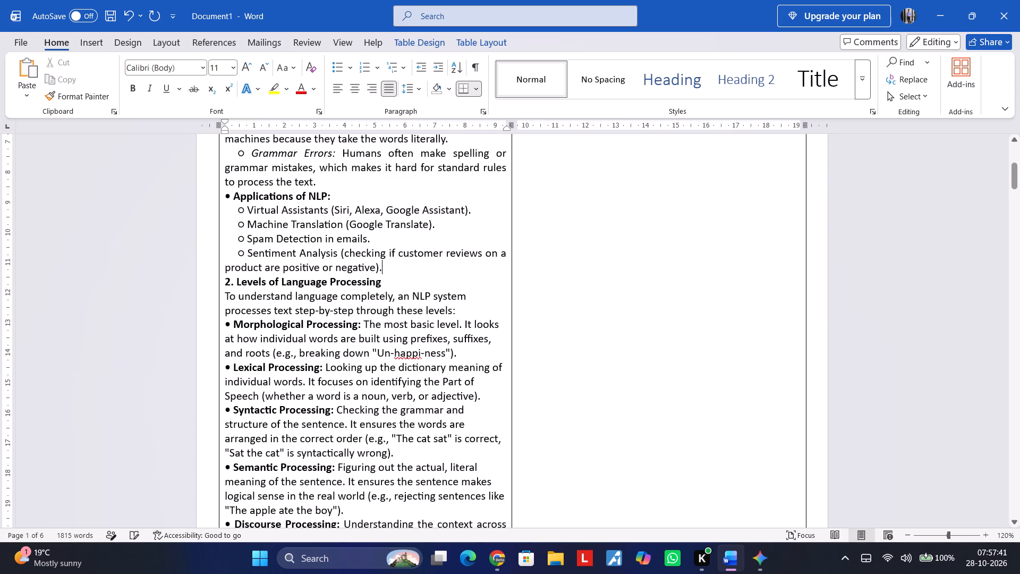
# Delete the blank line above the heading "3. Text Preprocessing".
pyautogui.scroll(1, 344, 215)
pyautogui.scroll(2, 285, 215)
pyautogui.scroll(-1, 274, 269)
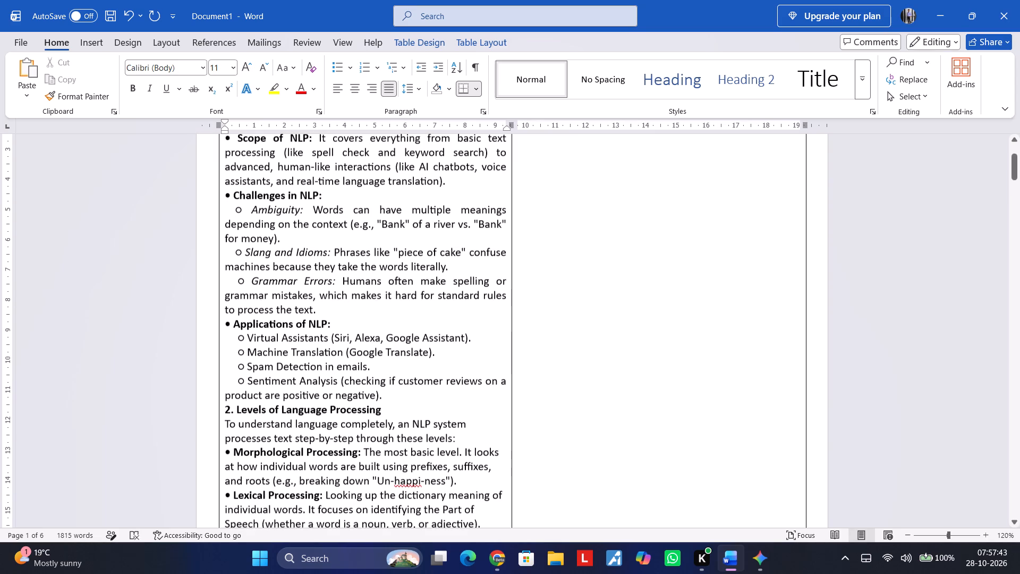
pyautogui.scroll(-4, 401, 573)
pyautogui.scroll(-1, 325, 569)
pyautogui.scroll(-3, 326, 452)
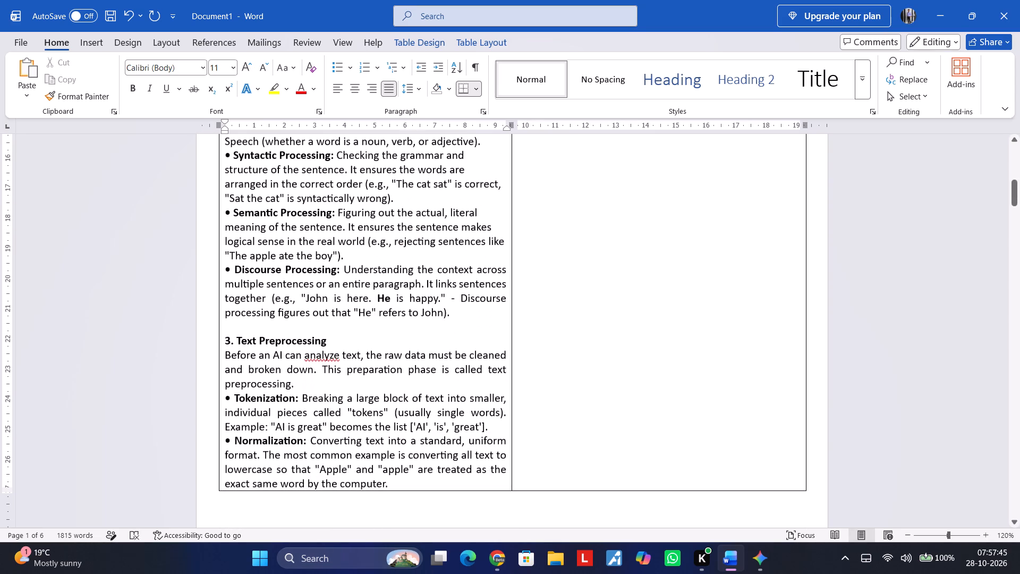
pyautogui.click(309, 333)
pyautogui.click(307, 333)
pyautogui.click(304, 332)
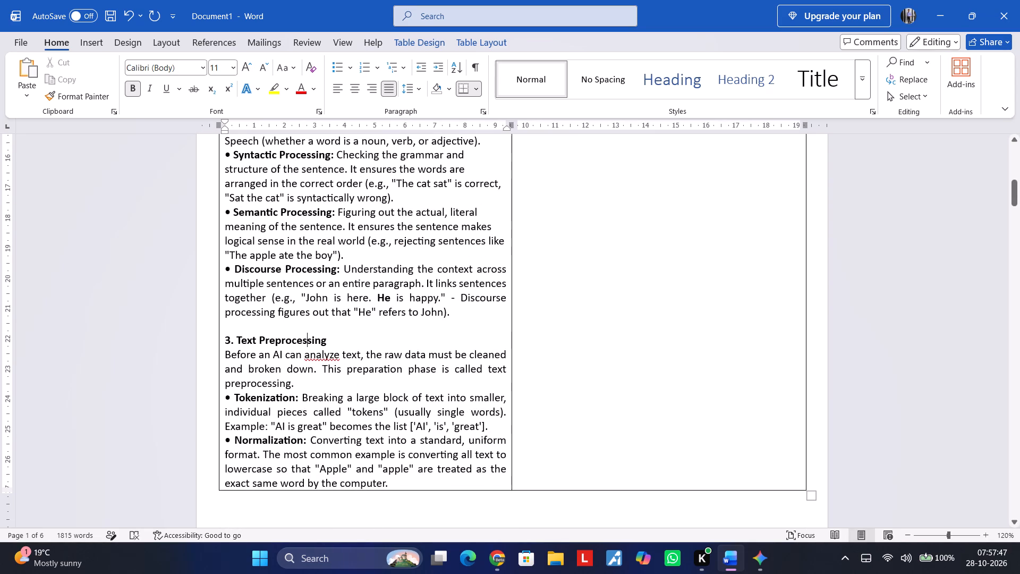
pyautogui.press('BackSpace')
# Enlarge the heading "3. Text Preprocessing" to font size 12.
pyautogui.scroll(-2, 323, 298)
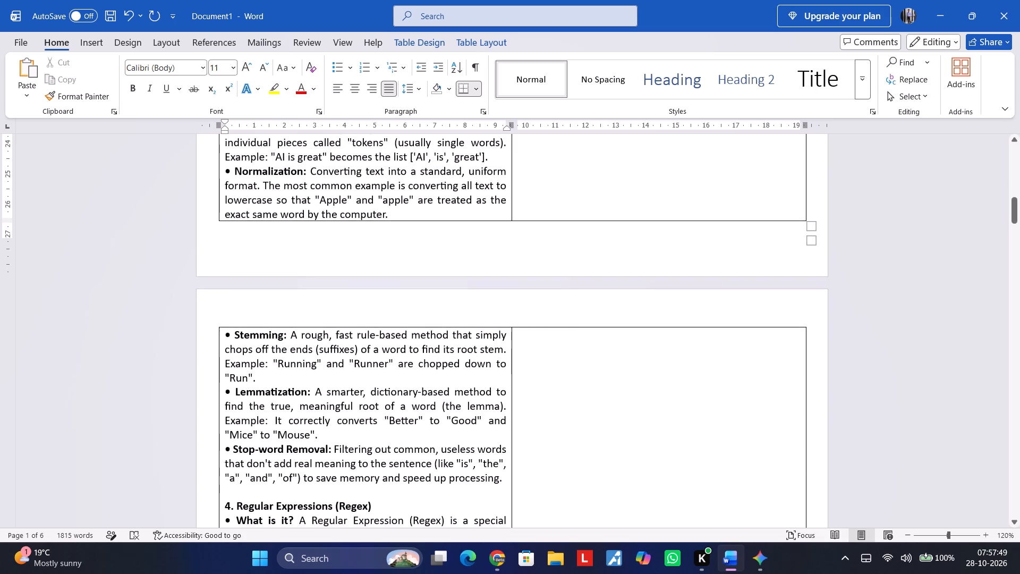
pyautogui.scroll(1, 319, 296)
pyautogui.click(325, 196)
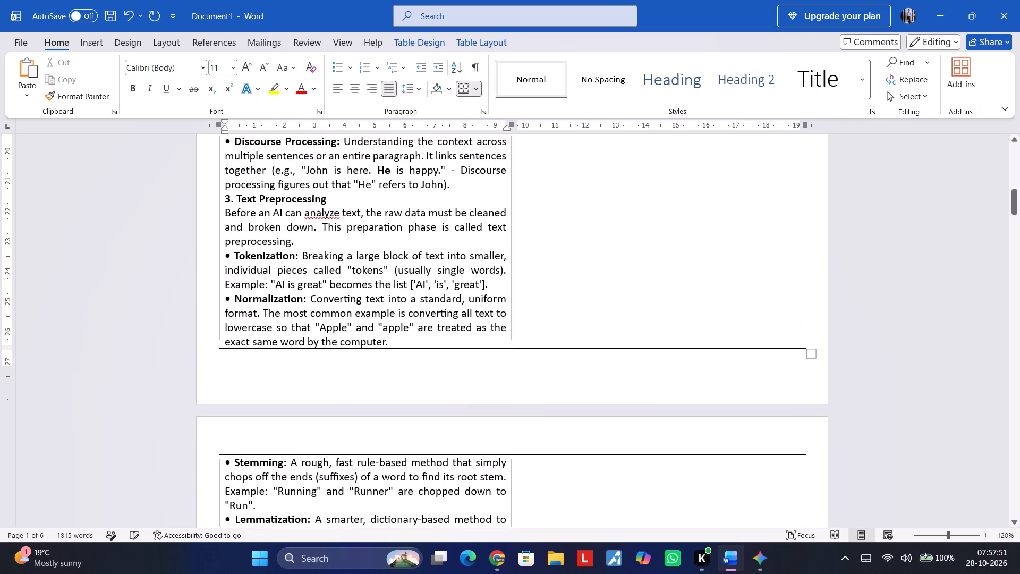
pyautogui.hotkey('ctrl', 'shift', 'Left')
pyautogui.hotkey('ctrl', 'shift', 'Left')
pyautogui.hotkey('ctrl', 'shift', 'Left')
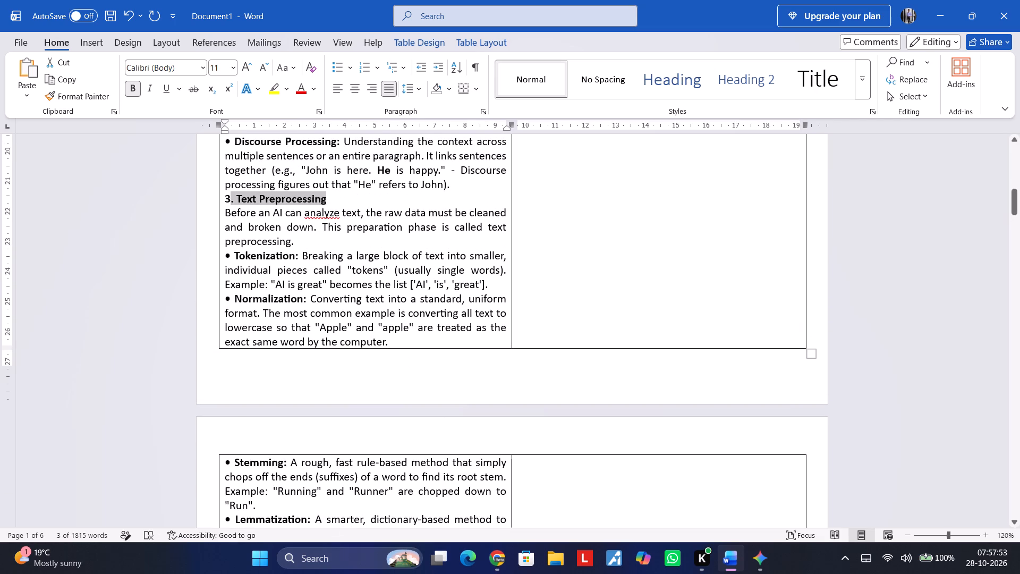
pyautogui.hotkey('ctrl', 'shift', 'Left')
pyautogui.hotkey('ctrl', 'shift', '.')
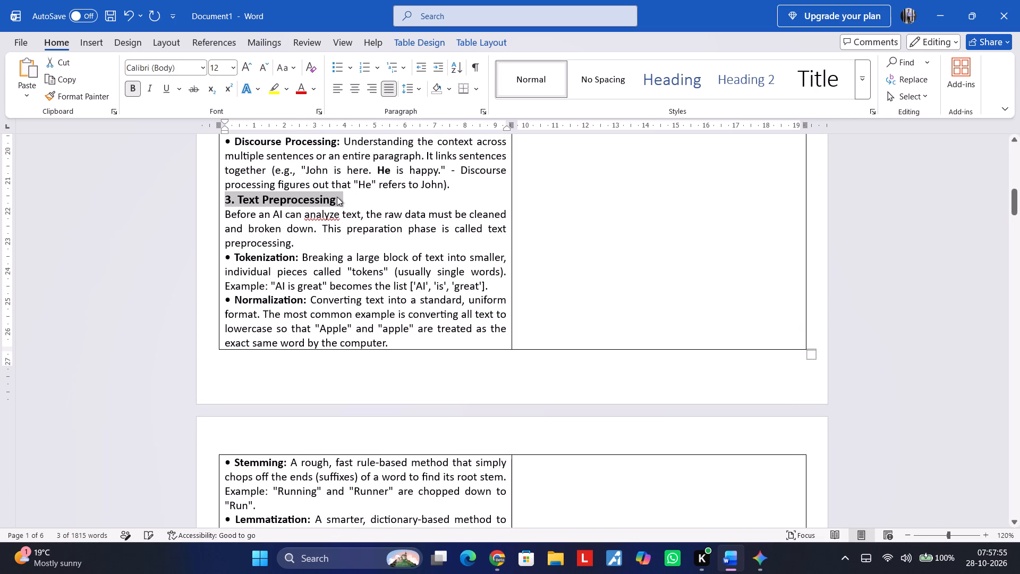
# Enlarge the heading "2. Levels of Language Processing" to font size 12.
pyautogui.scroll(3, 337, 197)
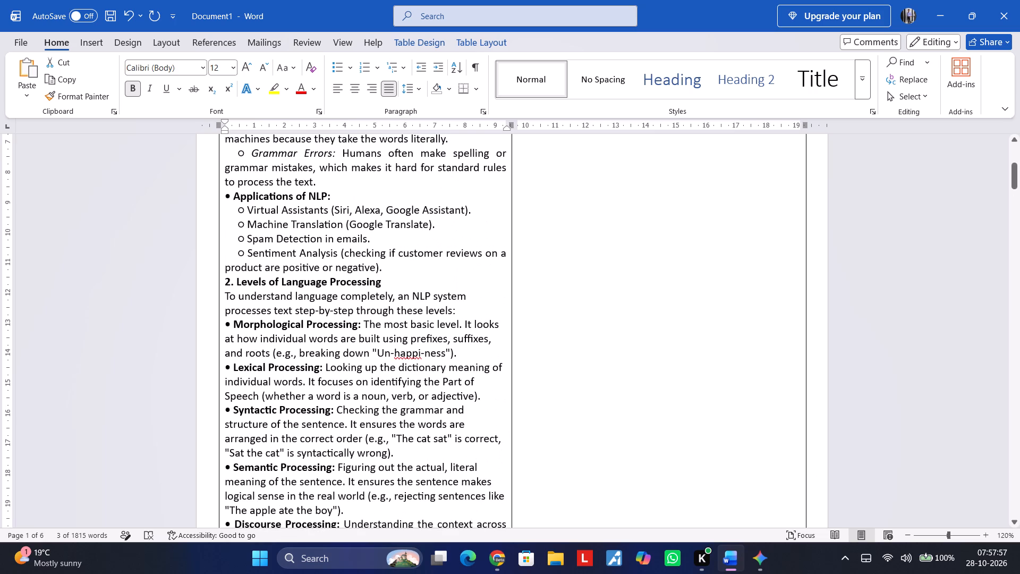
pyautogui.click(329, 195)
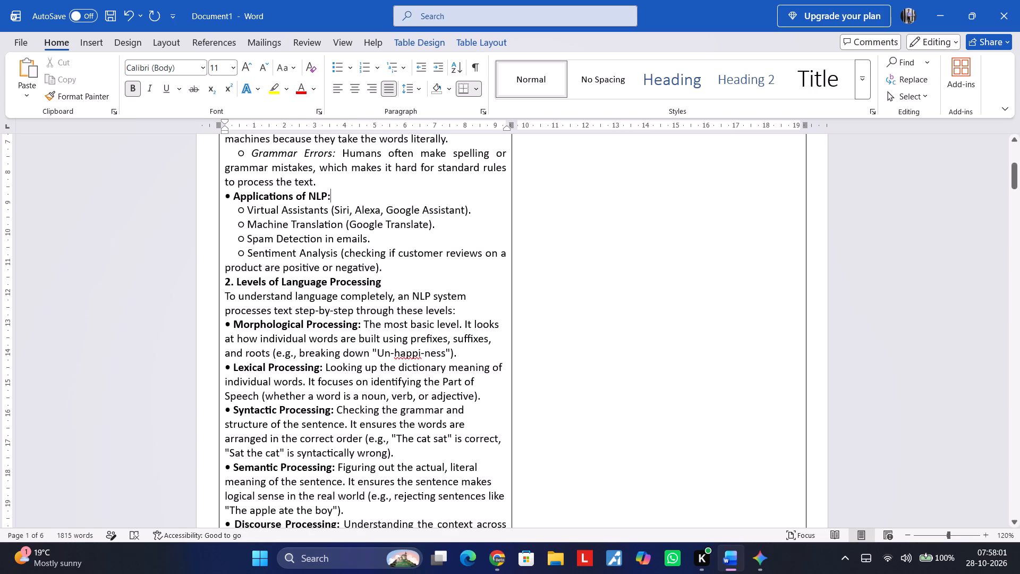
pyautogui.press('Down')
pyautogui.press('Down')
pyautogui.press('Down')
pyautogui.press('Down')
pyautogui.press('Down')
pyautogui.press('Down')
pyautogui.hotkey('ctrl', 'Right')
pyautogui.hotkey('ctrl', 'shift', 'Right')
pyautogui.press('Right')
pyautogui.hotkey('ctrl', 'shift', 'Left')
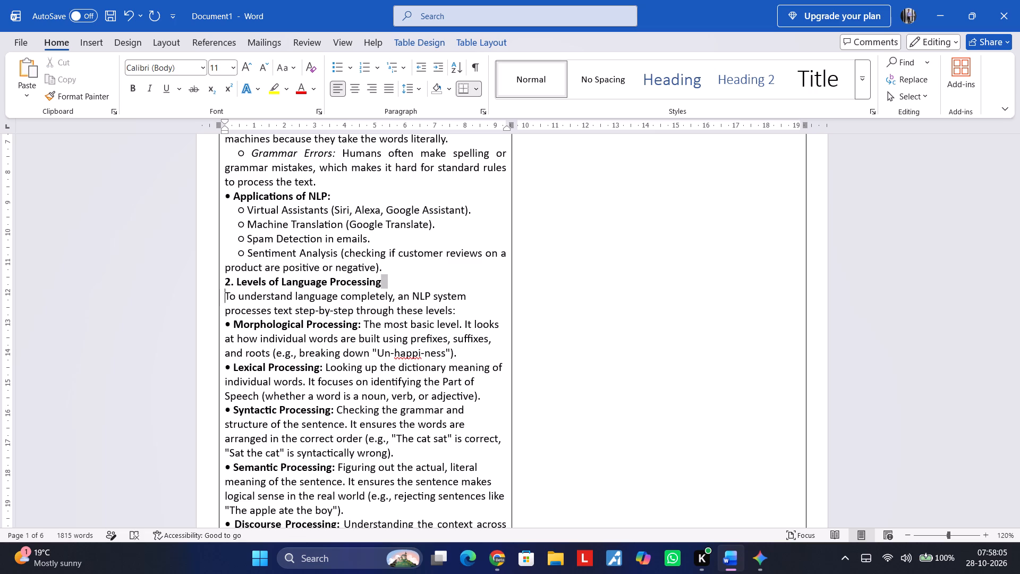
pyautogui.press('Up')
pyautogui.press('Down')
pyautogui.hotkey('ctrl', 'shift', 'Left')
pyautogui.hotkey('ctrl', 'shift', 'Left')
pyautogui.hotkey('ctrl', 'shift', 'Left')
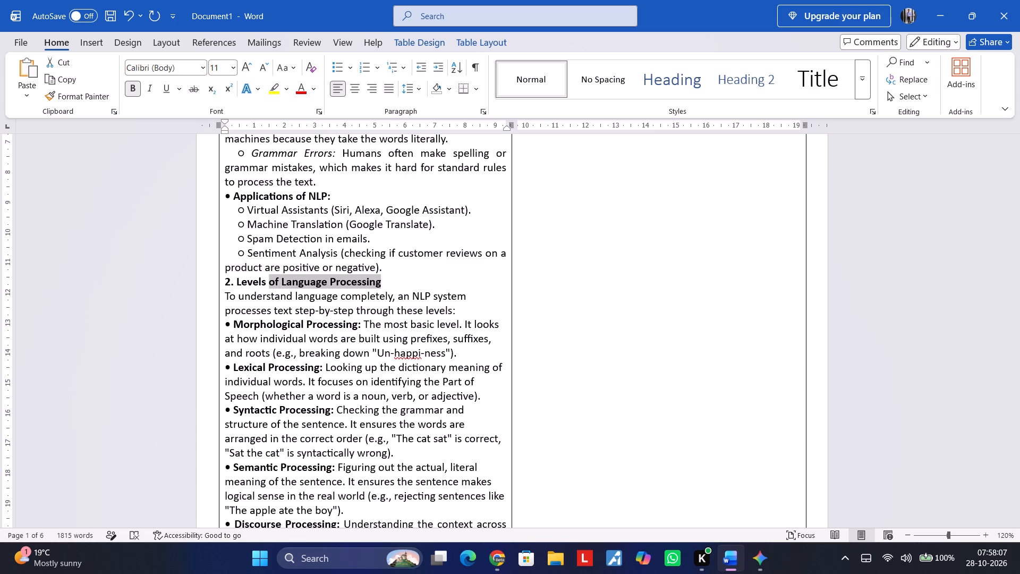
pyautogui.hotkey('ctrl', 'shift', 'Left')
pyautogui.hotkey('ctrl', 'shift', 'Left')
pyautogui.hotkey('ctrl', 'shift', 'Left')
pyautogui.hotkey('ctrl', 'shift', '.')
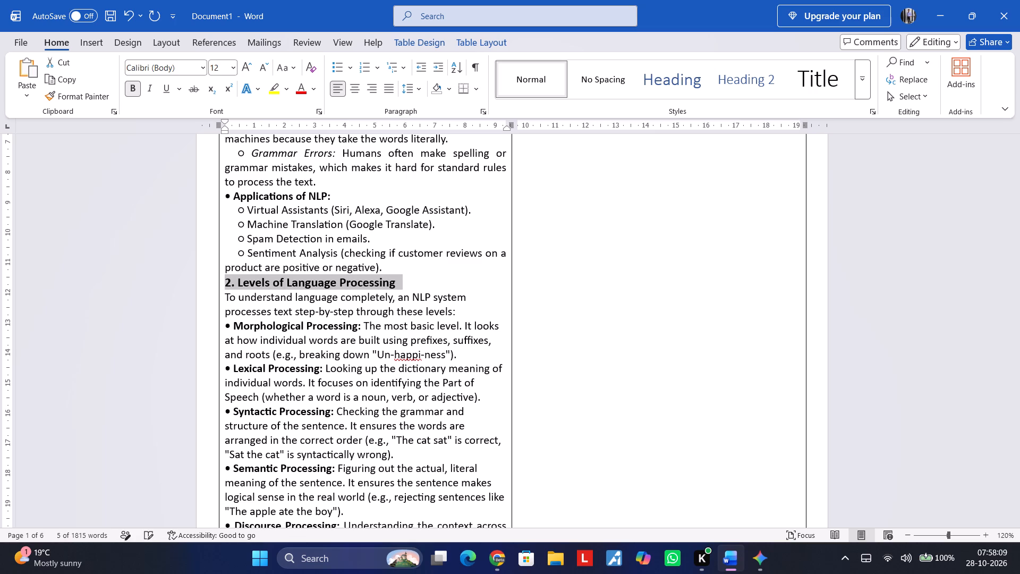
# Enlarge the heading "1. Introduction to Natural Language Processing (NLP)" to font size 12, matching the other section headings.
pyautogui.scroll(4, 354, 240)
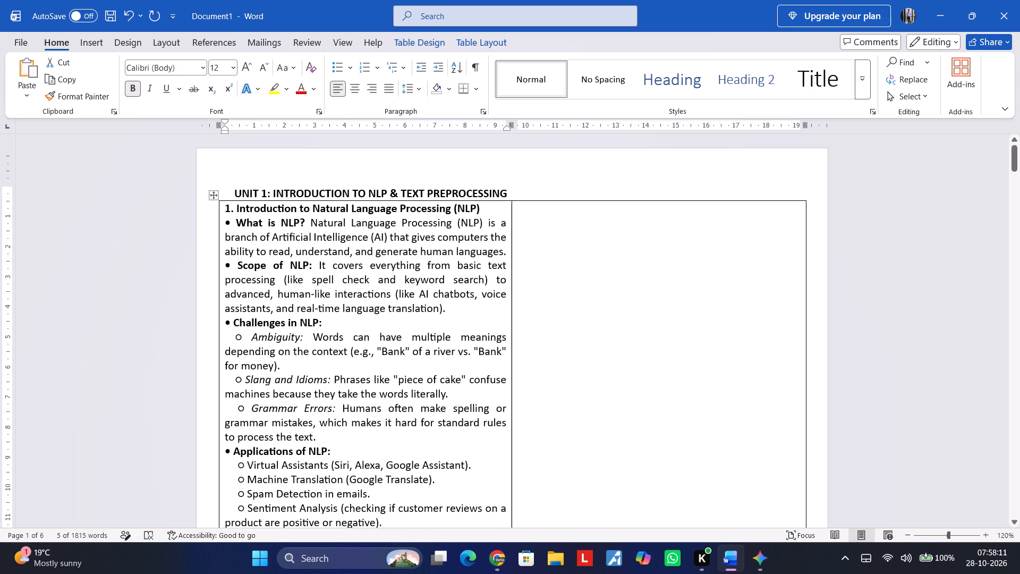
pyautogui.click(482, 207)
pyautogui.hotkey('ctrl', 'shift', 'Left')
pyautogui.hotkey('ctrl', 'shift', 'Left')
pyautogui.hotkey('ctrl', 'shift', 'Left')
pyautogui.hotkey('ctrl', 'shift', 'Left')
pyautogui.hotkey('ctrl', 'shift', 'Left')
pyautogui.hotkey('ctrl', 'shift', 'Left')
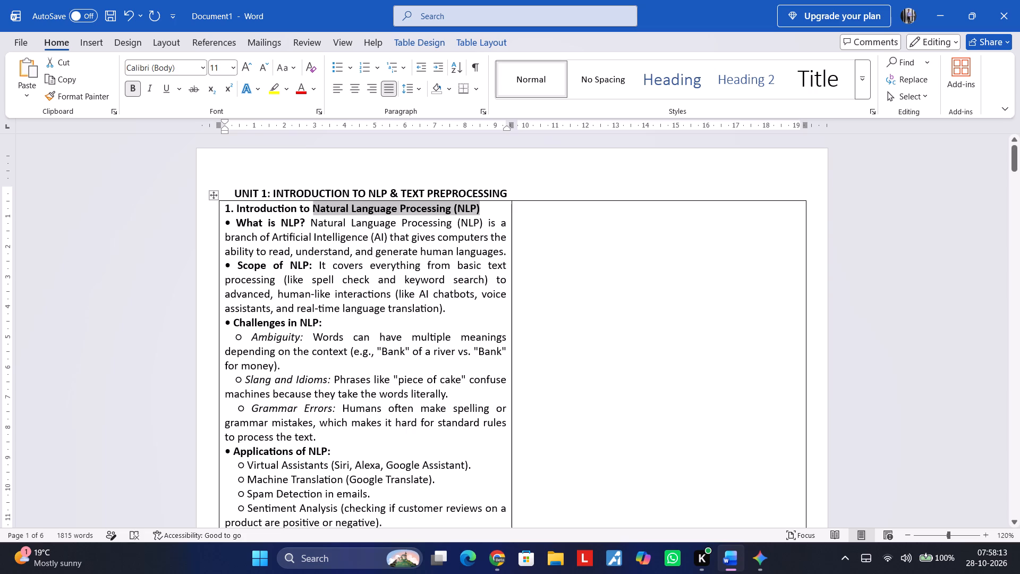
pyautogui.hotkey('ctrl', 'shift', 'Left')
pyautogui.hotkey('ctrl', 'shift', 'Left')
pyautogui.hotkey('ctrl', 'shift', 'Left')
pyautogui.hotkey('ctrl', 'shift', 'Left')
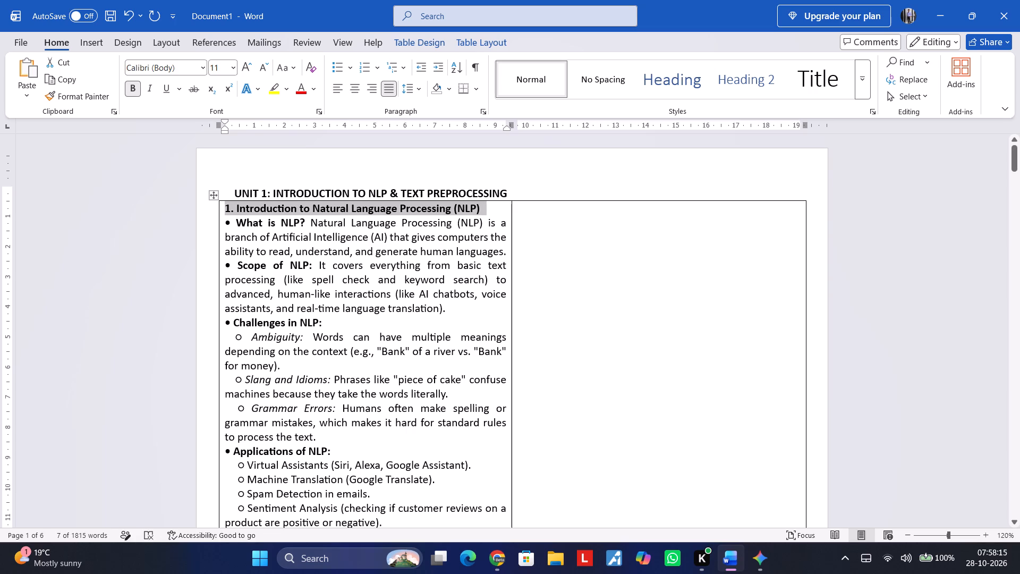
pyautogui.hotkey('ctrl', 'shift', '.')
pyautogui.click(432, 387)
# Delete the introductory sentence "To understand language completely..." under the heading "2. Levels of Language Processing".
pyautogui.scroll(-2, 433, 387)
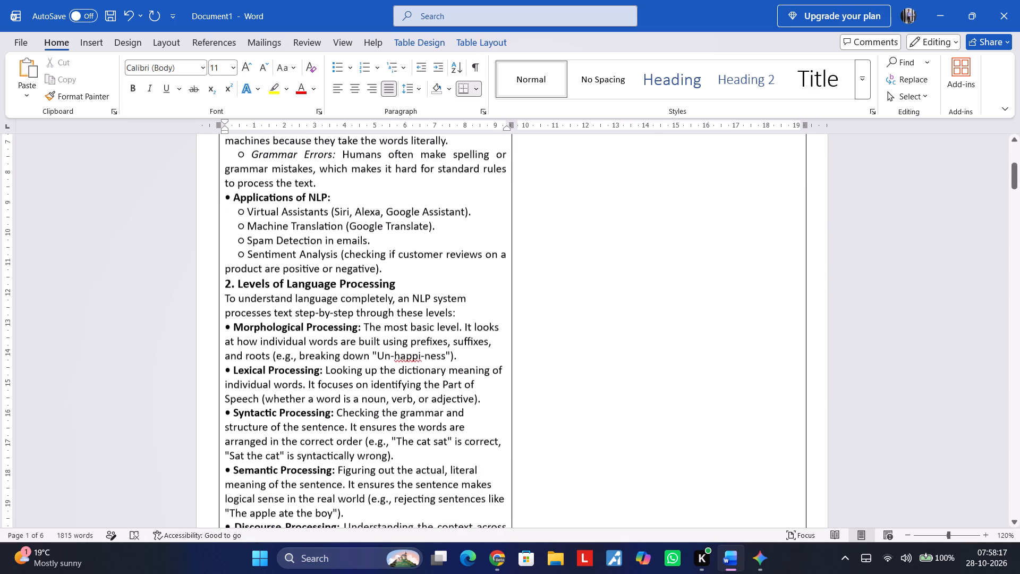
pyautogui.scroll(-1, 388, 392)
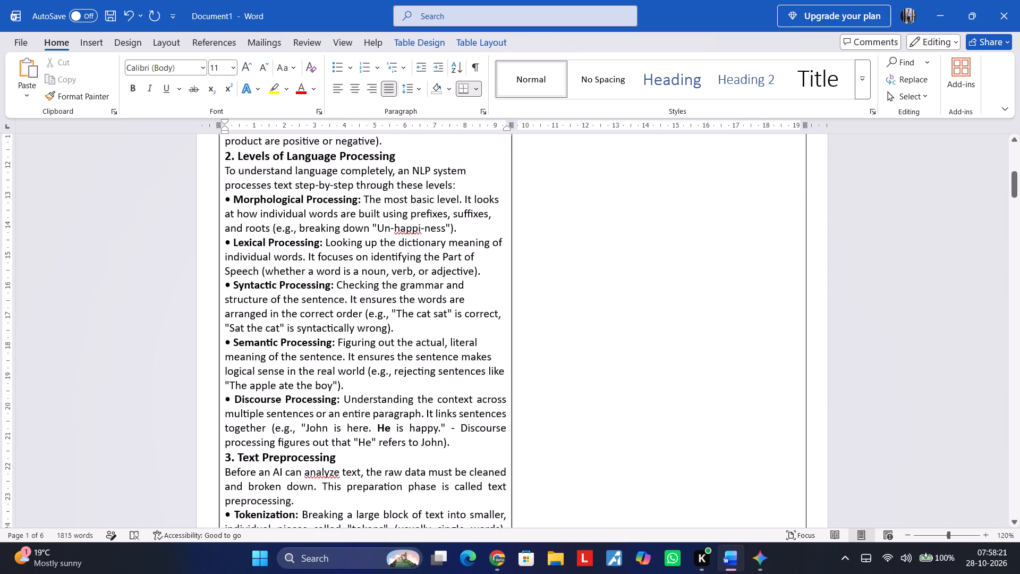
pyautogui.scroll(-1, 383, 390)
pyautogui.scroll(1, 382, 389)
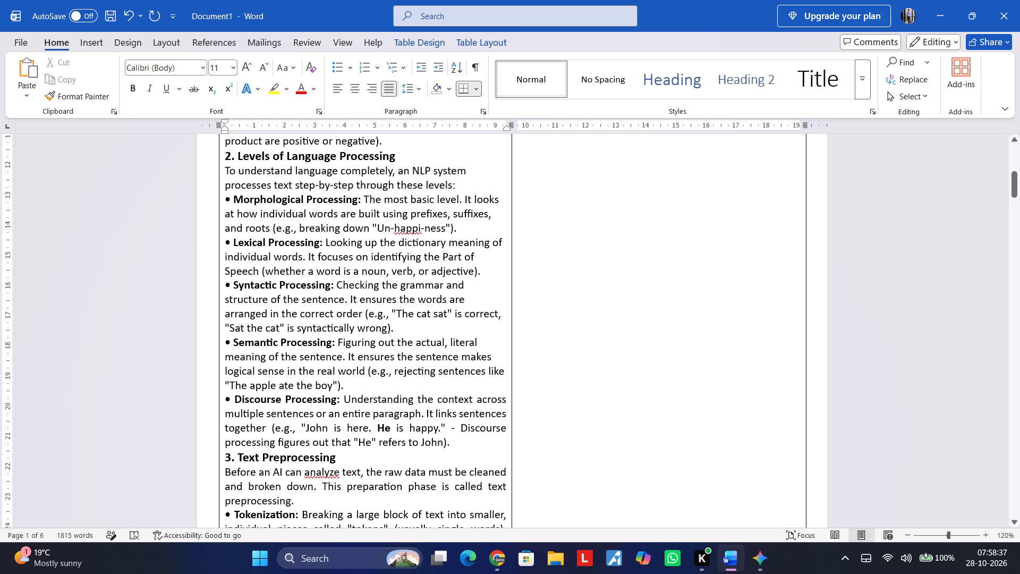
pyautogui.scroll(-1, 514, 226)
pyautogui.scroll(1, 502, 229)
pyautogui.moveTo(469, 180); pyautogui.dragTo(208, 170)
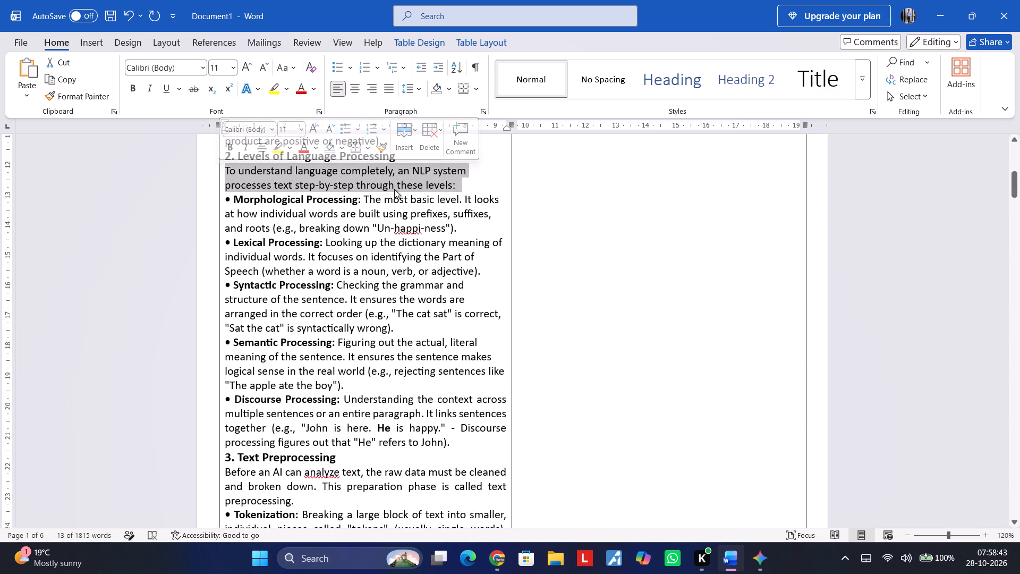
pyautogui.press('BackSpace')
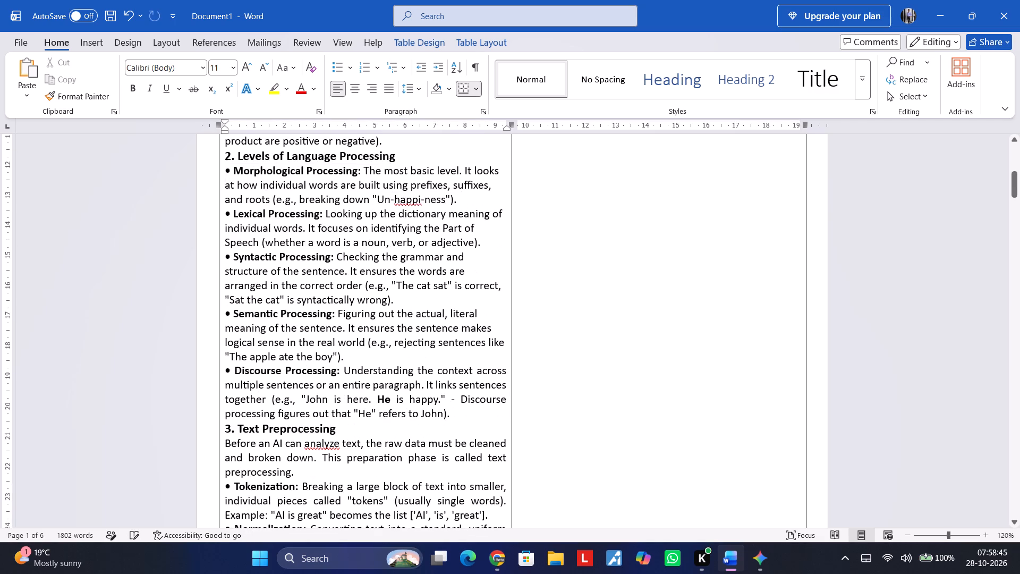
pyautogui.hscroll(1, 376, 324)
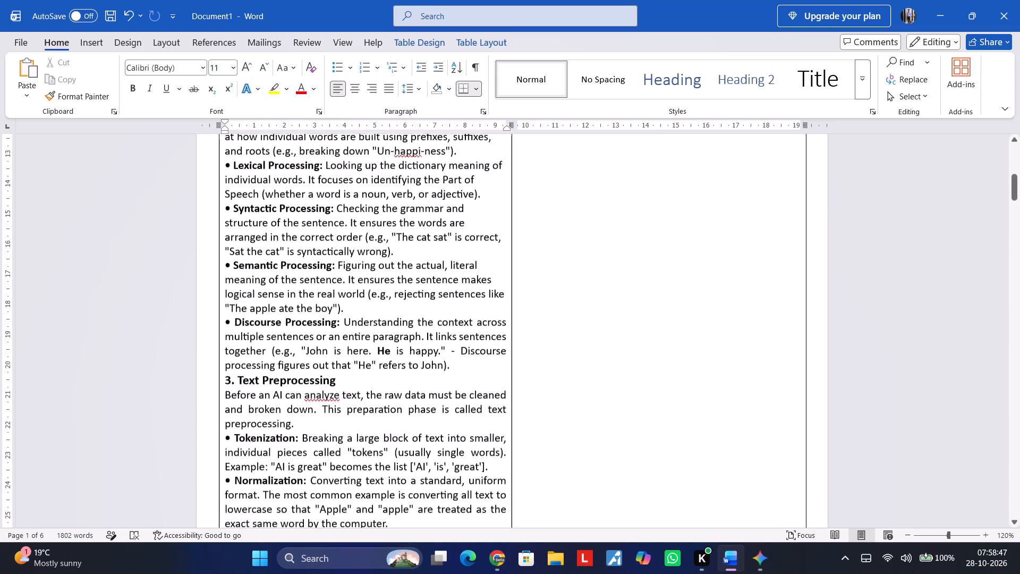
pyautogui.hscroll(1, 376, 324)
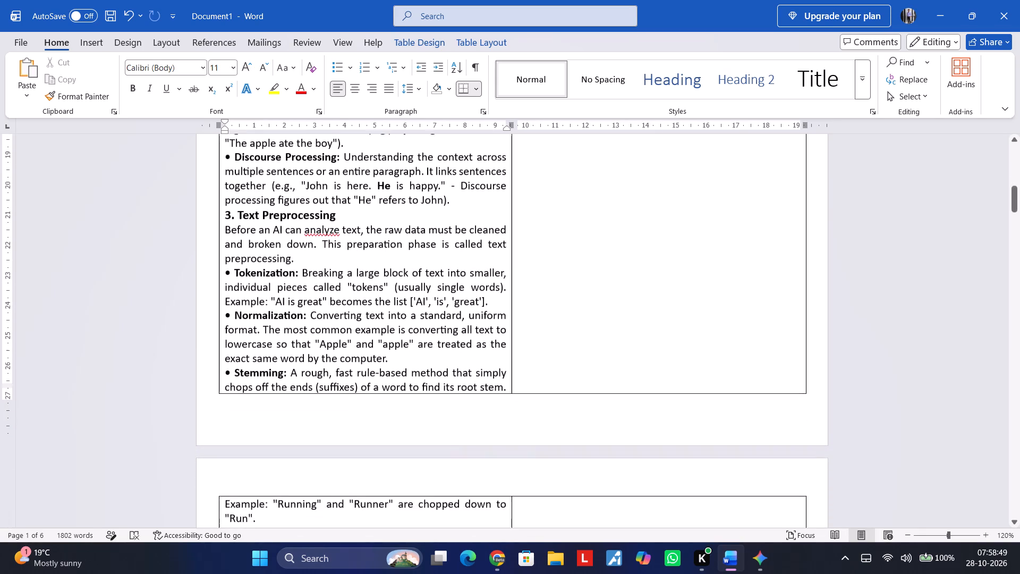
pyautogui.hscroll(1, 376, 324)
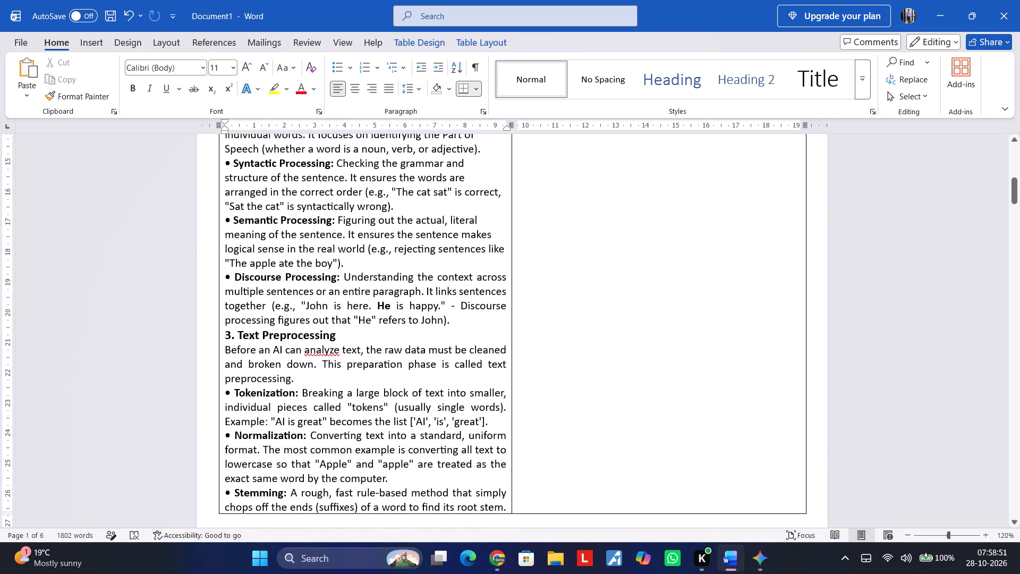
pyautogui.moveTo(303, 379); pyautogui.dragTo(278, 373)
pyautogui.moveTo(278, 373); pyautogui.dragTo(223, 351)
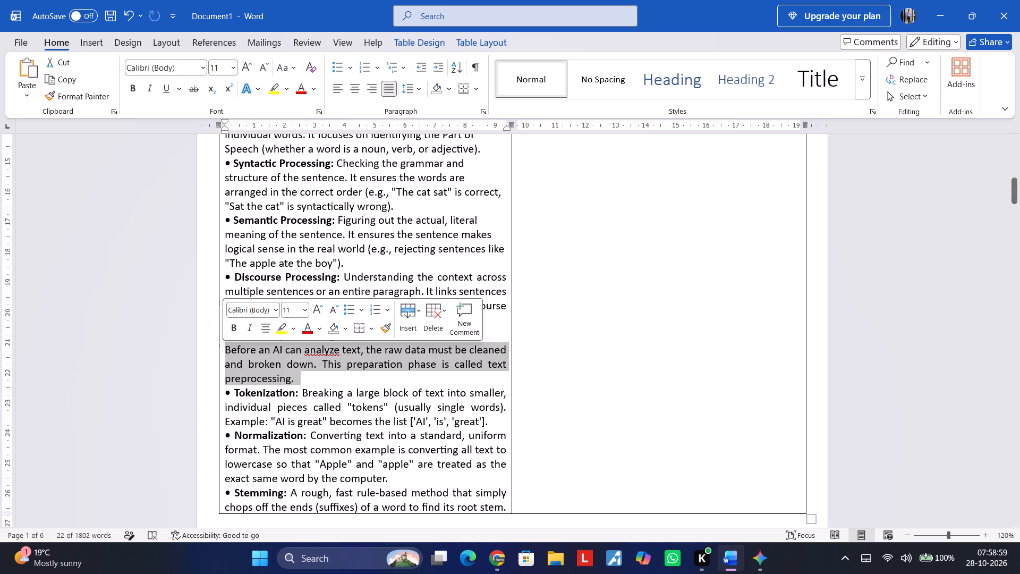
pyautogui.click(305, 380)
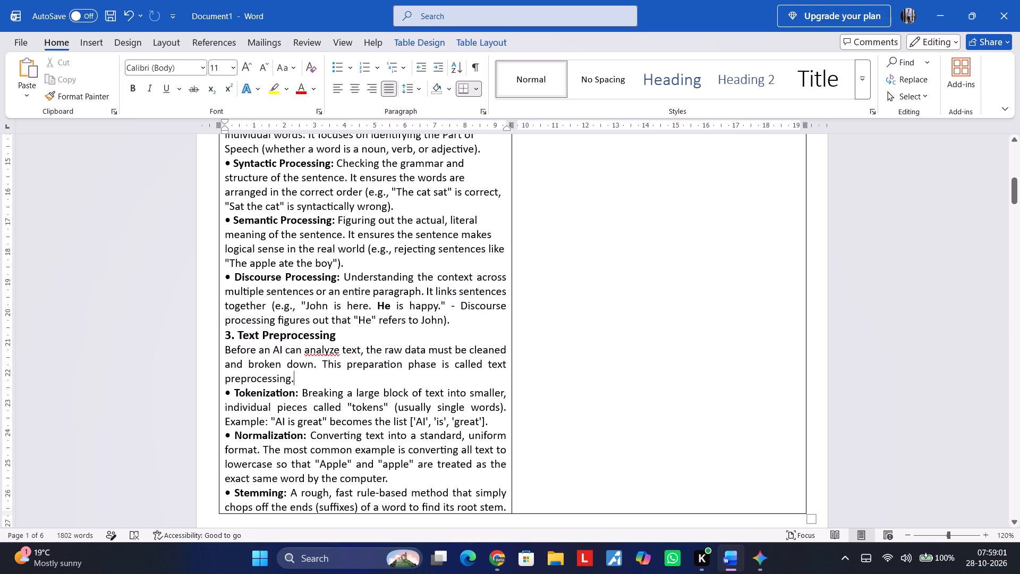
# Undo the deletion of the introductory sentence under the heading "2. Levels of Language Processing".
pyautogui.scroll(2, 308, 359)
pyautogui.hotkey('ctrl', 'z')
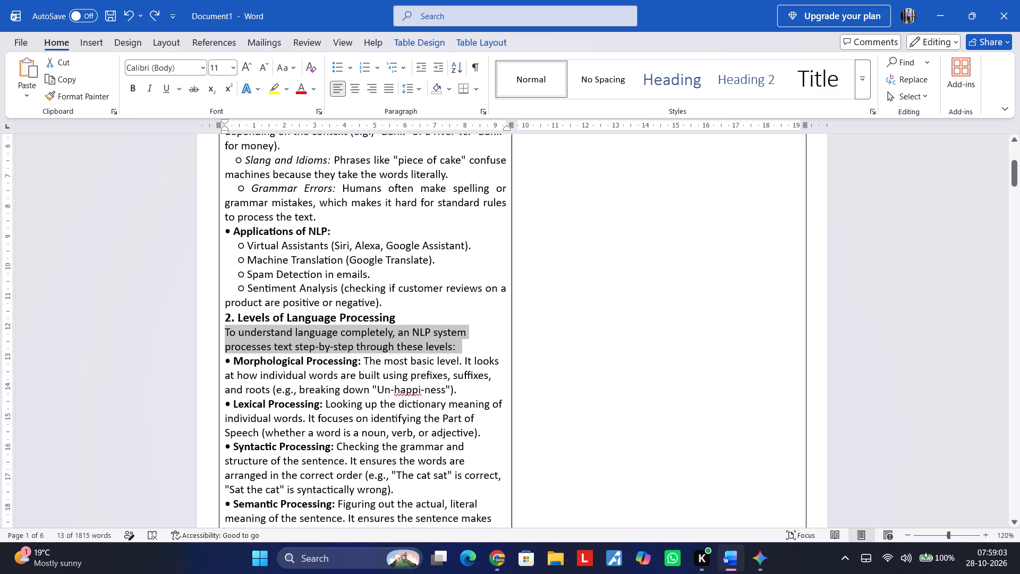
# Join the introductory sentence to the heading "2. Levels of Language Processing" on one line, separated by a colon and a space.
pyautogui.click(245, 339)
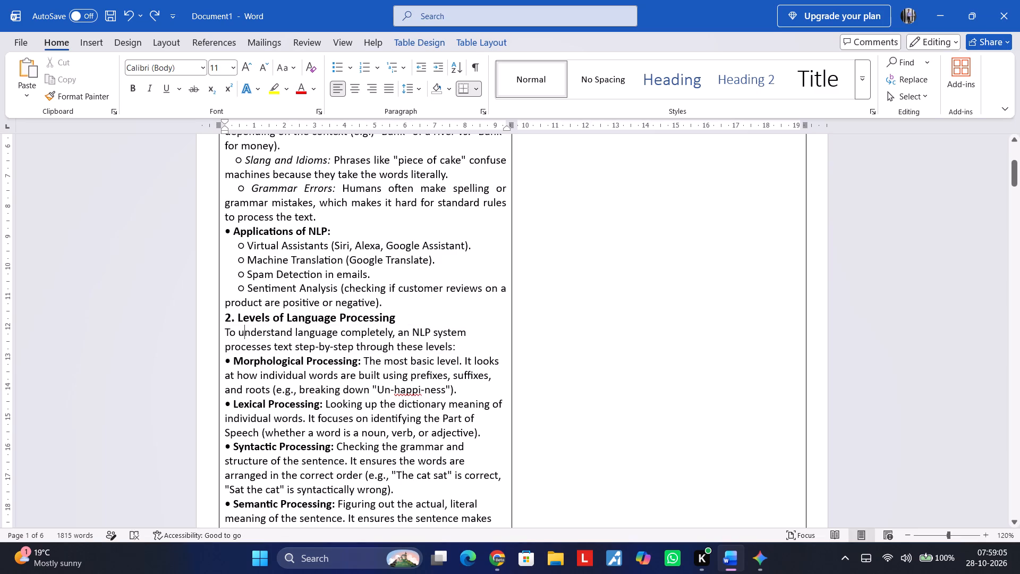
pyautogui.click(226, 334)
pyautogui.press('BackSpace')
pyautogui.write(':')
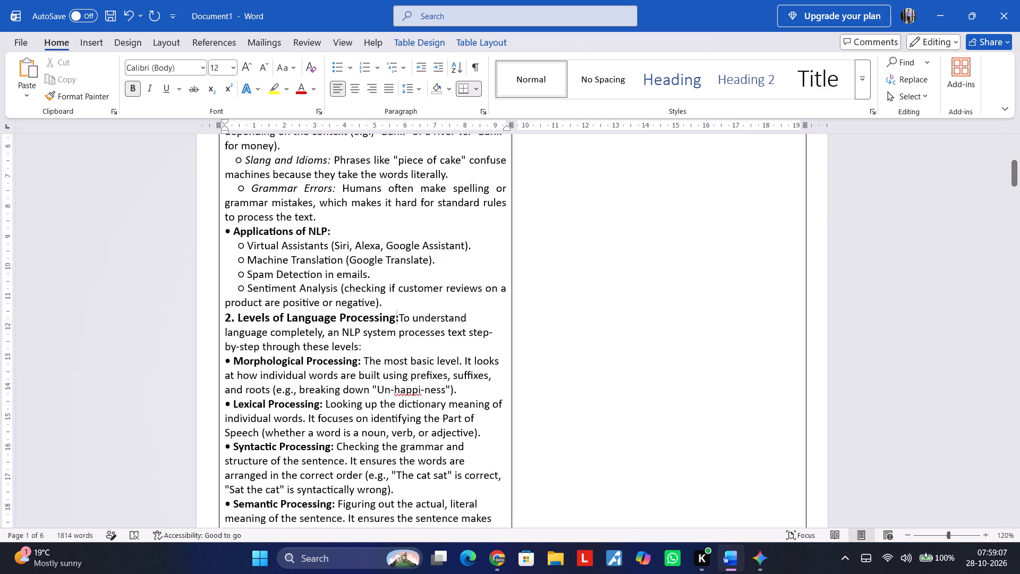
pyautogui.press('space')
pyautogui.press('Down')
pyautogui.press('Down')
pyautogui.press('Down')
pyautogui.press('Down')
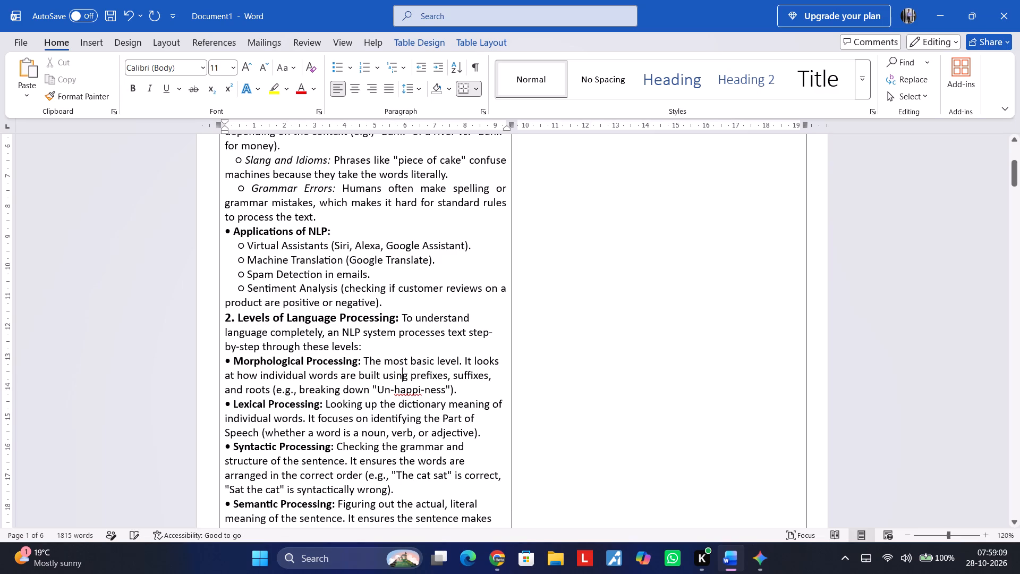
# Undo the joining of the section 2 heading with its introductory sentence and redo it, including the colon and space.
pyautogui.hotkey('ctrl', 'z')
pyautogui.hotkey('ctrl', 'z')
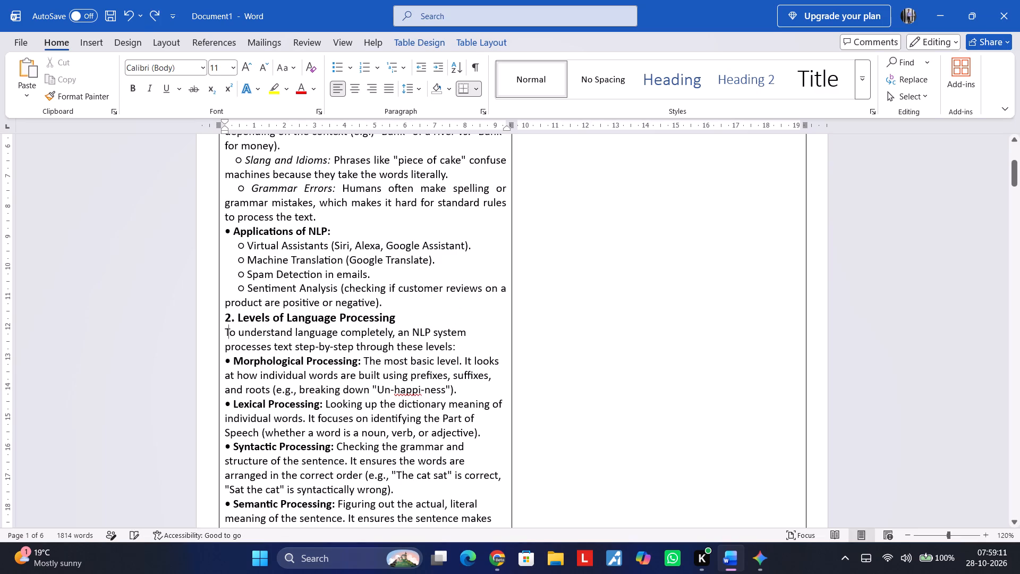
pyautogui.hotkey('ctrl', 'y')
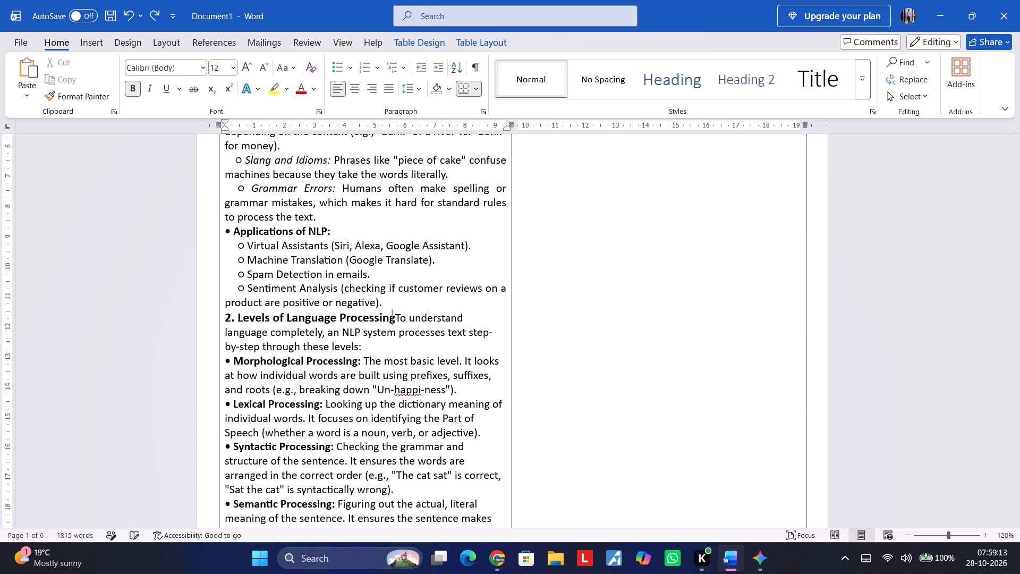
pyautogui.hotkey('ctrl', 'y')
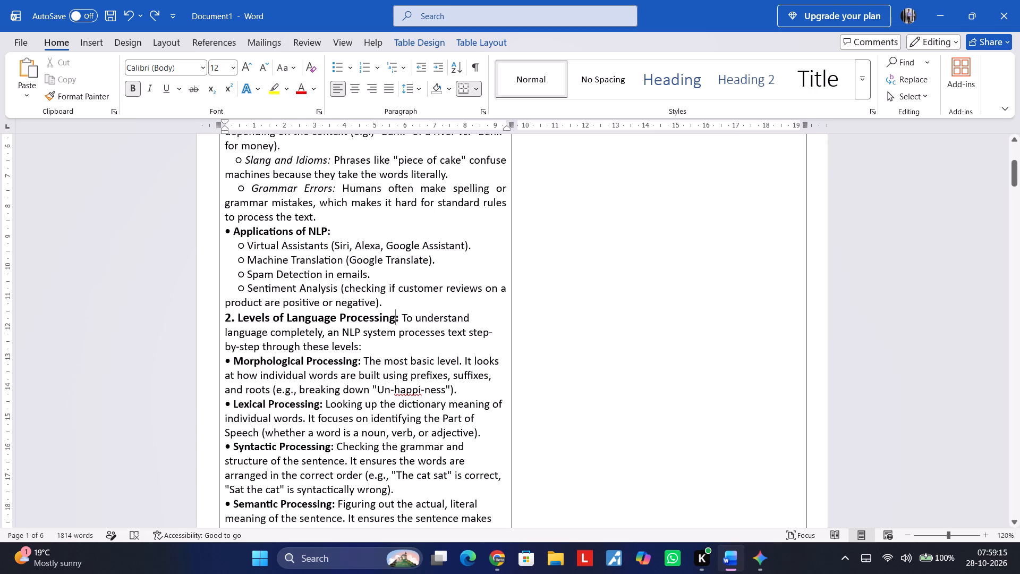
# Join the introductory paragraph to the heading "3. Text Preprocessing" on one line, separated by a colon and a space.
pyautogui.scroll(-2, 280, 318)
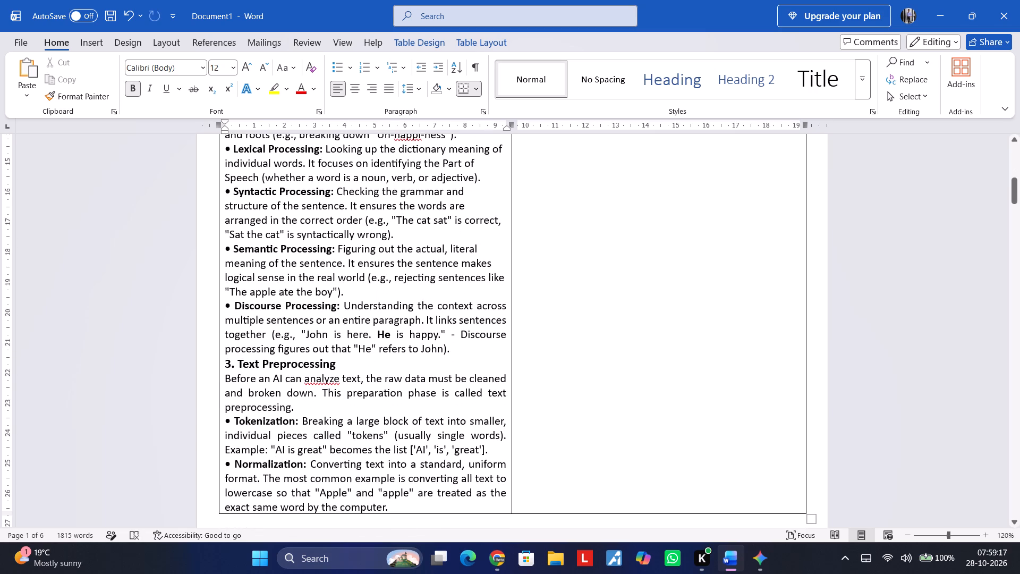
pyautogui.scroll(-2, 251, 453)
pyautogui.scroll(1, 250, 454)
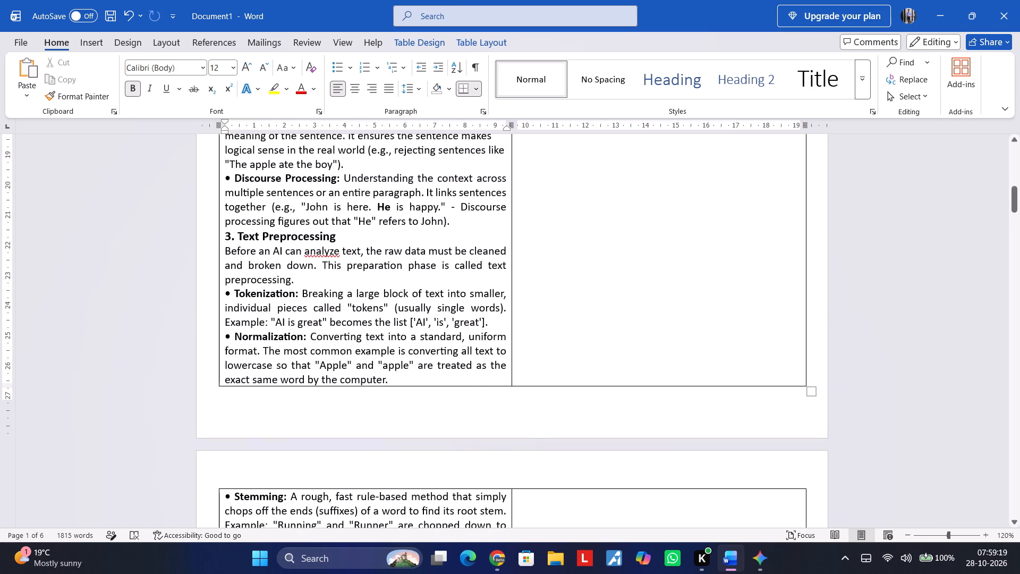
pyautogui.click(226, 250)
pyautogui.press('BackSpace')
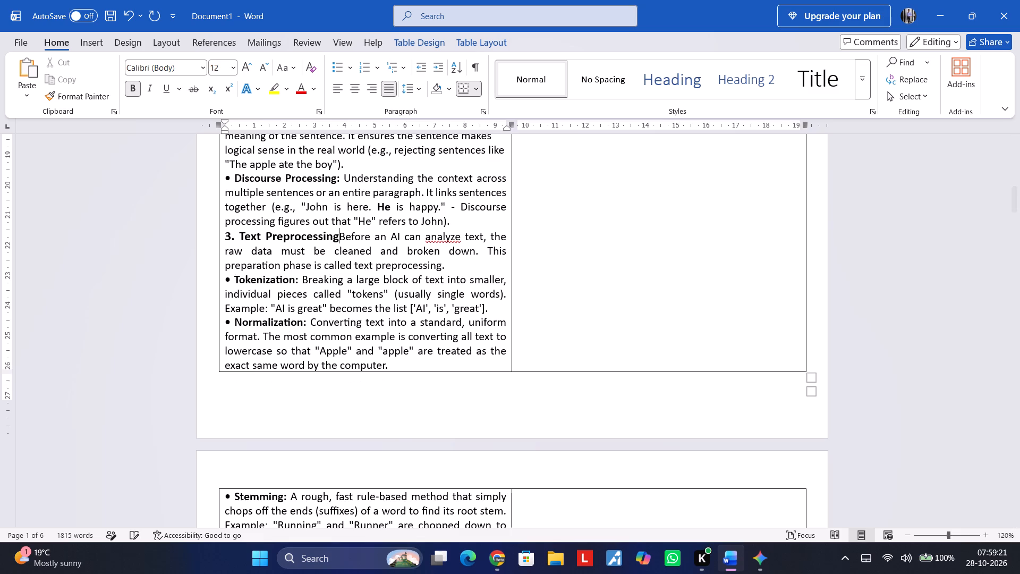
pyautogui.write(':')
pyautogui.press('space')
# Remove the "What is it?" bullet label in section 4 and join its definition to the heading "4. Regular Expressions (Regex)" with a colon and space.
pyautogui.press('Down')
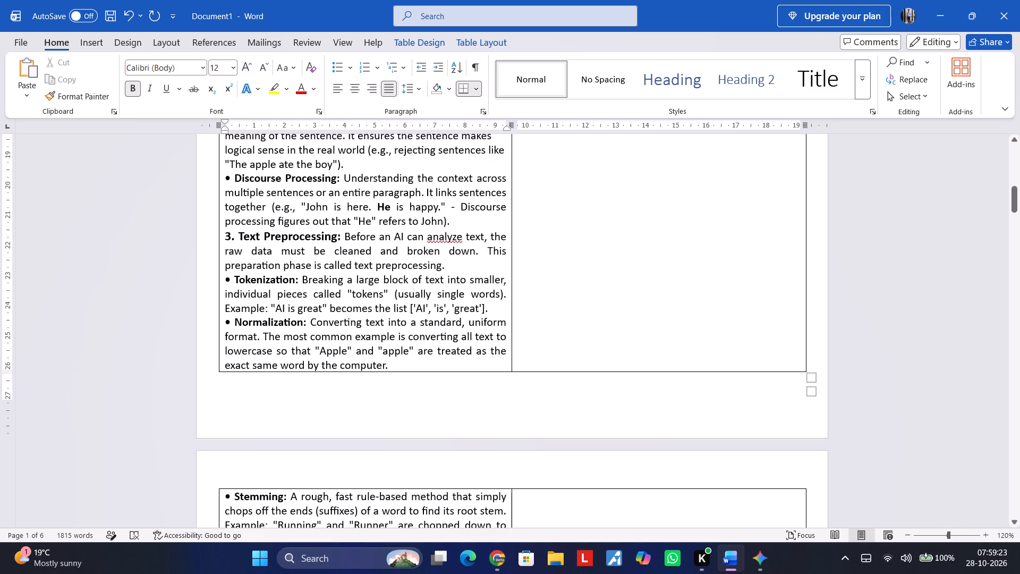
pyautogui.press('Down')
pyautogui.press('Down')
pyautogui.press('Down')
pyautogui.press('Down')
pyautogui.press('Down')
pyautogui.press('Down')
pyautogui.press('Down')
pyautogui.press('Down')
pyautogui.press('Down')
pyautogui.press('Down')
pyautogui.press('Down')
pyautogui.press('Down')
pyautogui.press('Down')
pyautogui.press('Down')
pyautogui.press('Down')
pyautogui.press('Down')
pyautogui.press('Down')
pyautogui.press('Down')
pyautogui.press('Up')
pyautogui.press('Down')
pyautogui.press('Down')
pyautogui.press('Down')
pyautogui.press('Down')
pyautogui.press('Down')
pyautogui.press('Down')
pyautogui.press('Down')
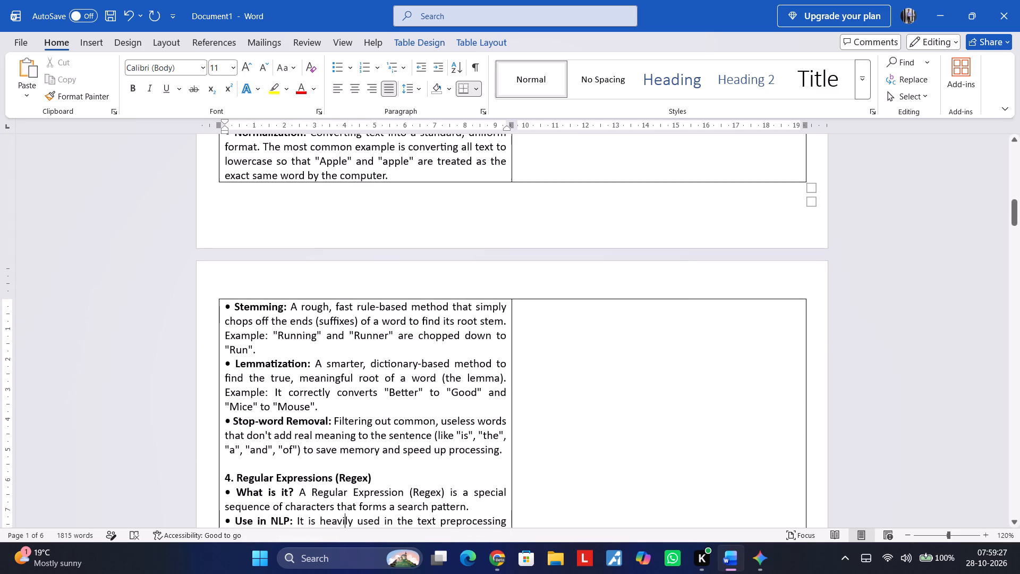
pyautogui.press('Down')
pyautogui.press('Up')
pyautogui.press('Up')
pyautogui.press('Up')
pyautogui.press('Left')
pyautogui.press('Left')
pyautogui.press('Left')
pyautogui.press('Left')
pyautogui.press('Left')
pyautogui.press('Left')
pyautogui.press('Left')
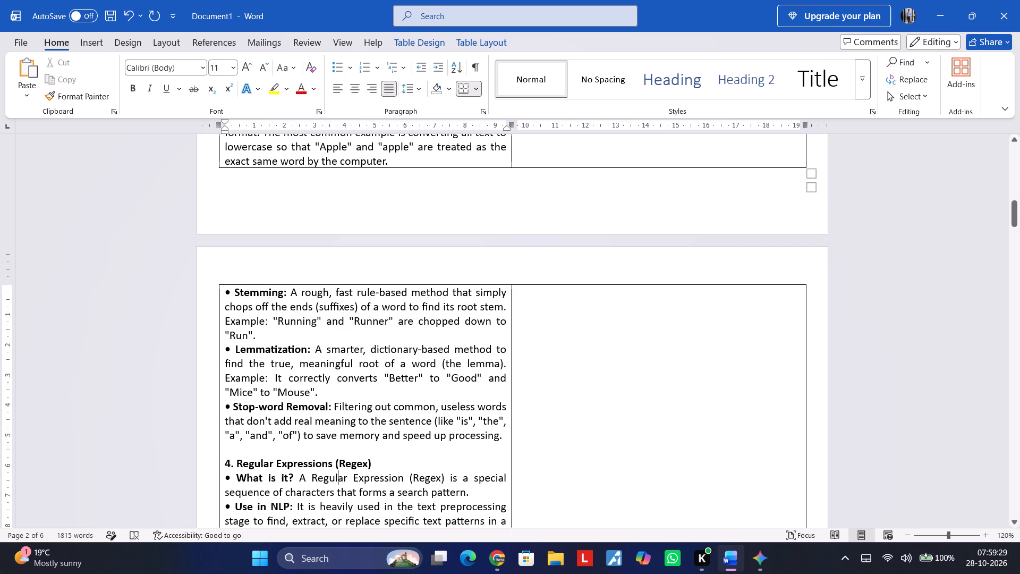
pyautogui.press('Left')
pyautogui.press('Down')
pyautogui.press('Up')
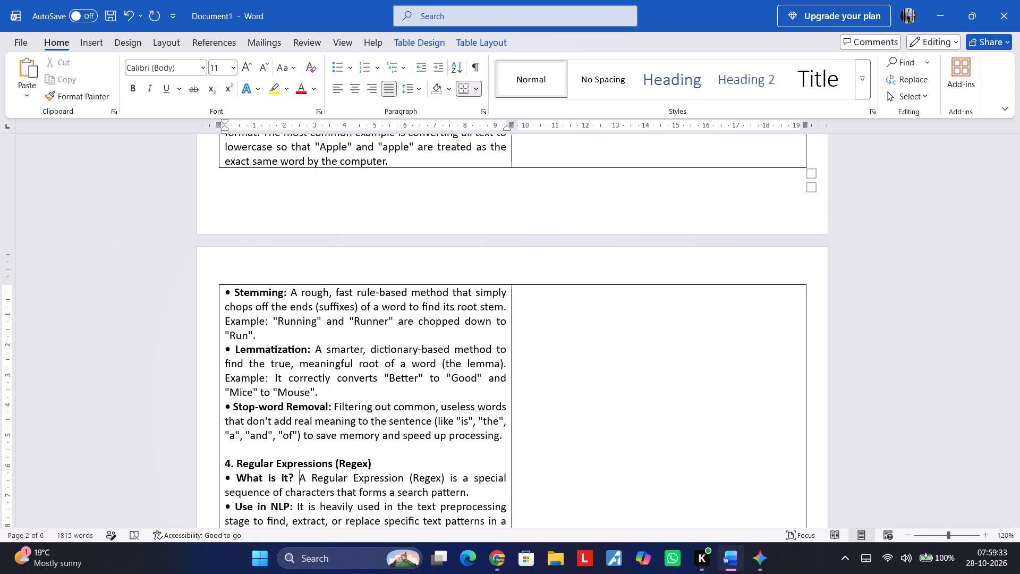
pyautogui.scroll(-1, 265, 238)
pyautogui.scroll(-2, 315, 402)
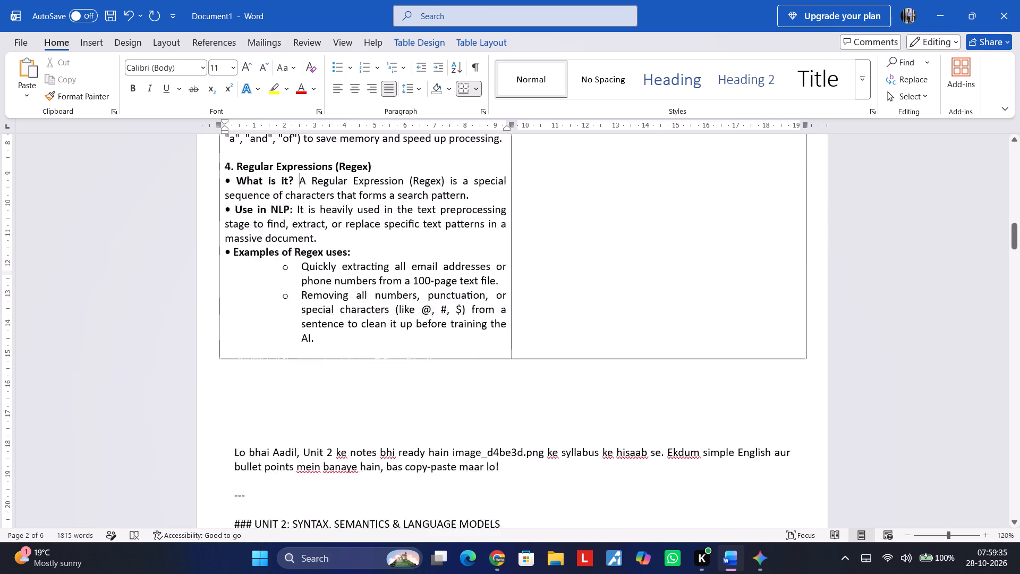
pyautogui.scroll(3, 315, 402)
pyautogui.scroll(-1, 328, 366)
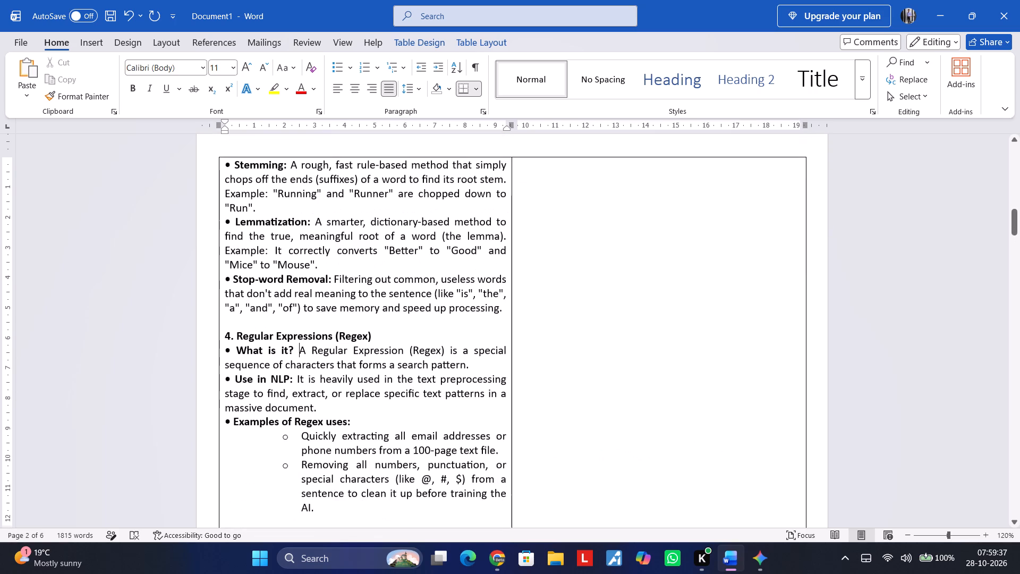
pyautogui.hotkey('ctrl', 'shift', 'Left')
pyautogui.hotkey('ctrl', 'shift', 'Left')
pyautogui.hotkey('ctrl', 'shift', 'Left')
pyautogui.hotkey('ctrl', 'shift', 'Left')
pyautogui.hotkey('ctrl', 'shift', 'Left')
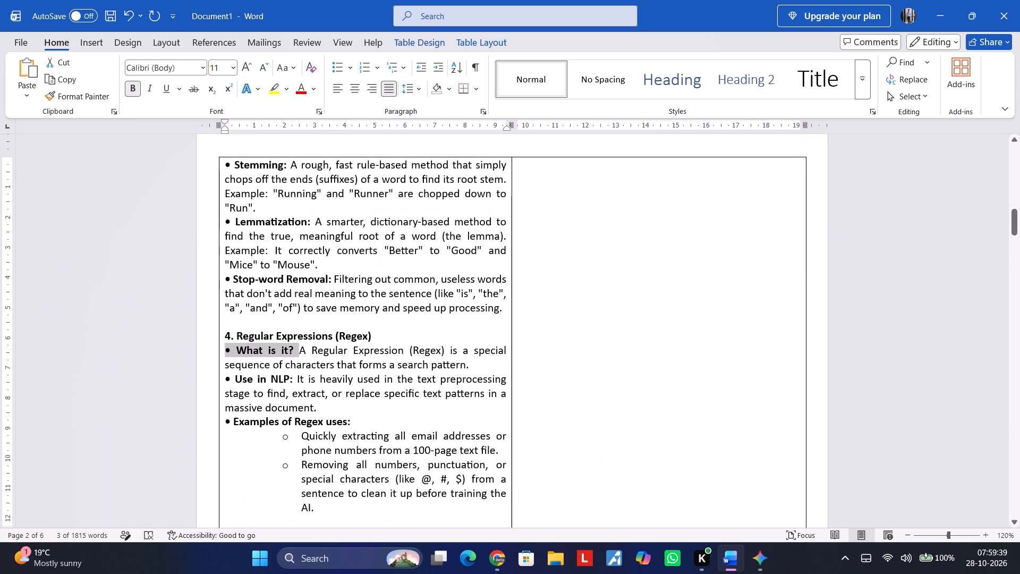
pyautogui.press('BackSpace')
pyautogui.press('BackSpace')
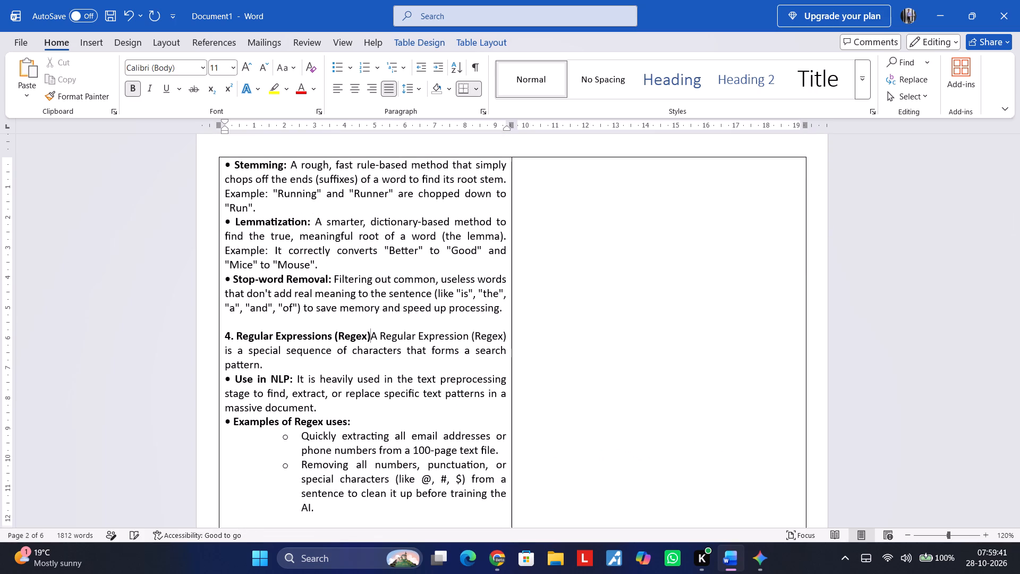
pyautogui.hotkey('shift', ':')
pyautogui.press('space')
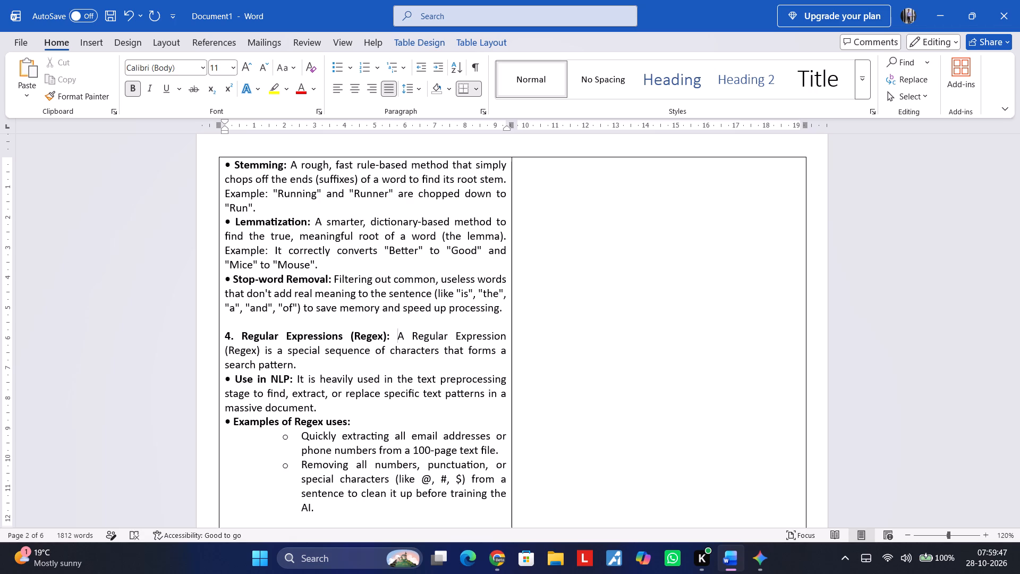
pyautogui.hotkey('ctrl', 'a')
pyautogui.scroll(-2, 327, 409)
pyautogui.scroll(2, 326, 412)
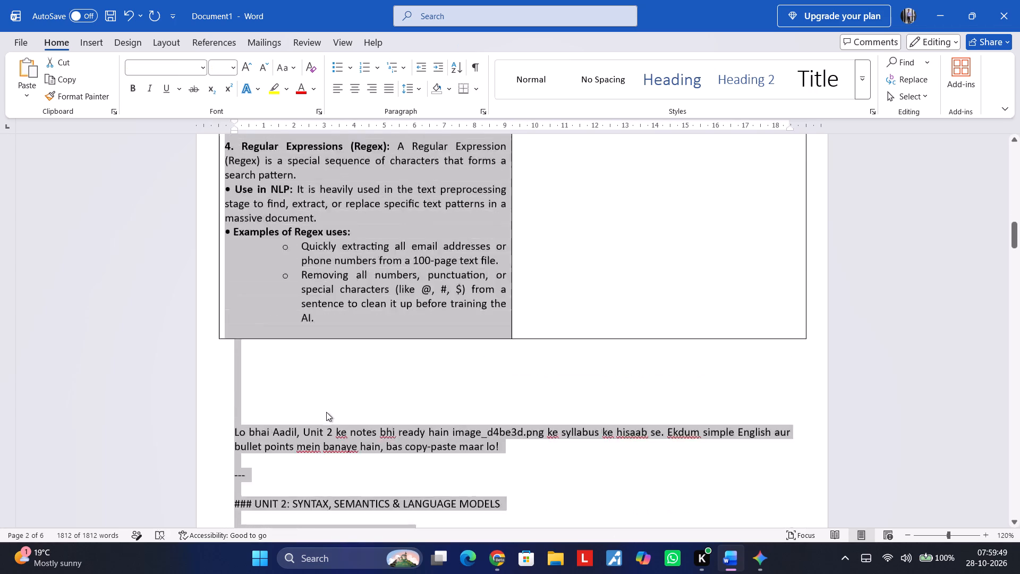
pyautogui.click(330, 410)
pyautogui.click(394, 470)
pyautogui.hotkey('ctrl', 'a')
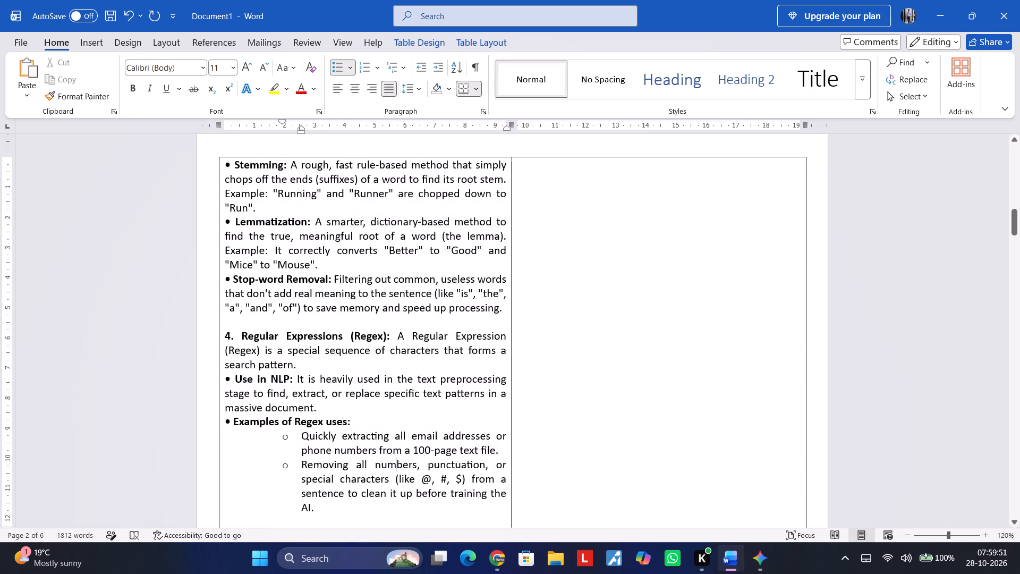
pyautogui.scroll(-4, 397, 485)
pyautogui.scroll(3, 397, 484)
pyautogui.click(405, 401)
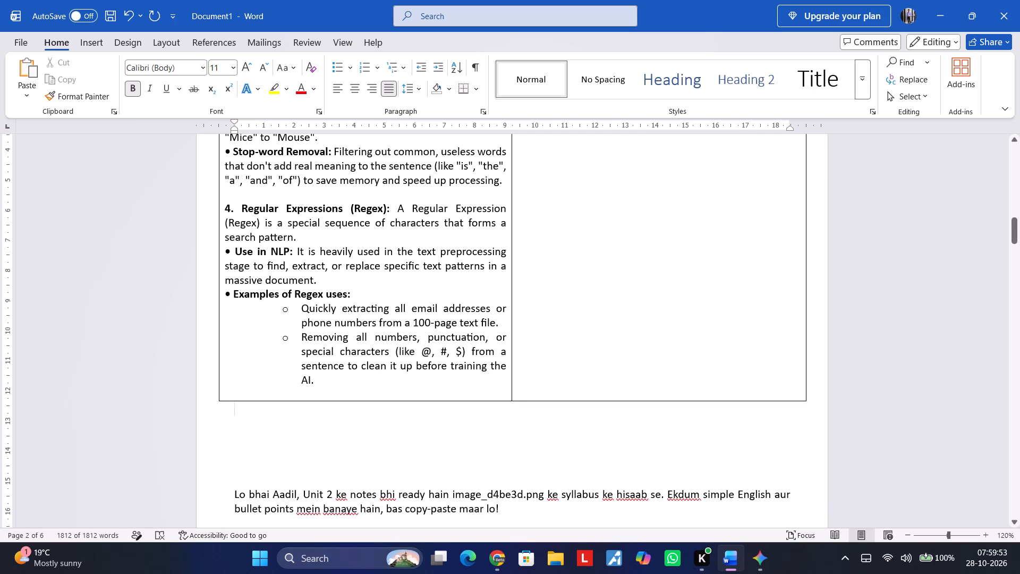
# Left-align all the Unit 1 notes in the table's first column, from the section 1 heading through the Regex examples.
pyautogui.moveTo(399, 385); pyautogui.dragTo(227, 261)
pyautogui.scroll(3, 356, 379)
pyautogui.scroll(1, 310, 360)
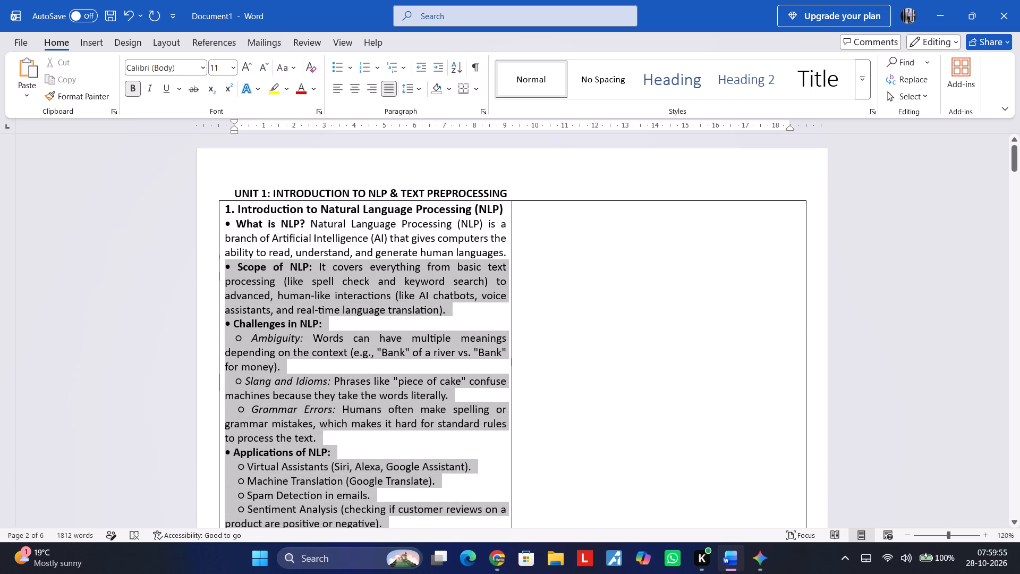
pyautogui.moveTo(227, 261); pyautogui.dragTo(219, 210)
pyautogui.click(338, 89)
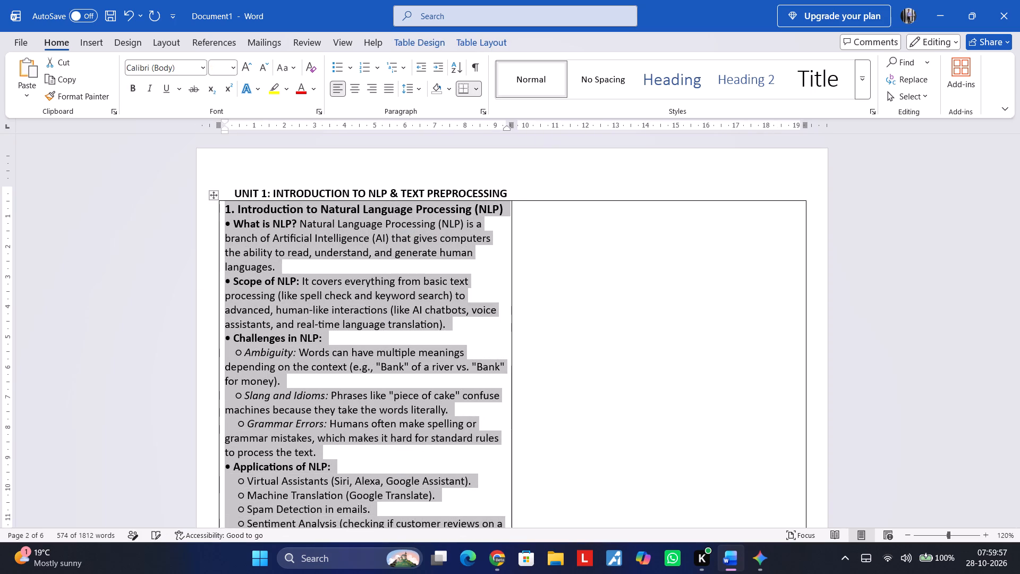
# Replace the automatic list bullet on "Quickly extracting all email addresses" with the copied inline circle bullet, indented by three spaces.
pyautogui.click(319, 325)
pyautogui.scroll(-4, 319, 325)
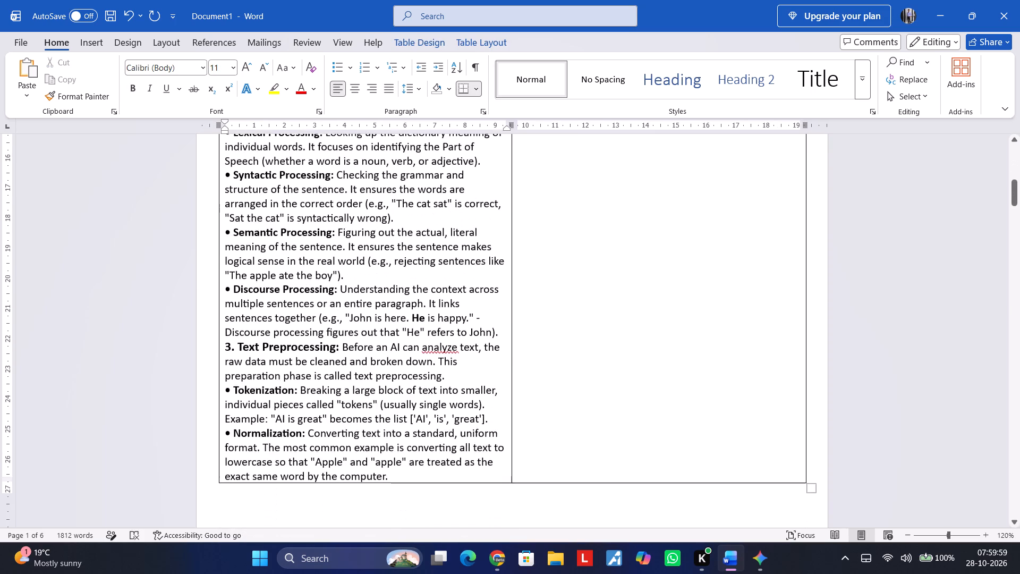
pyautogui.scroll(-3, 320, 339)
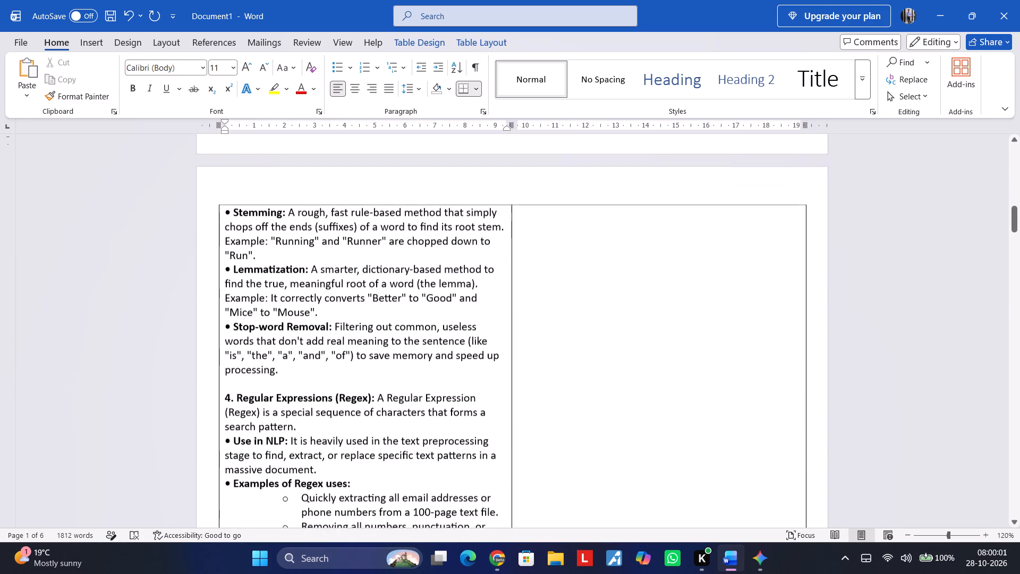
pyautogui.scroll(-2, 341, 368)
pyautogui.scroll(1, 339, 354)
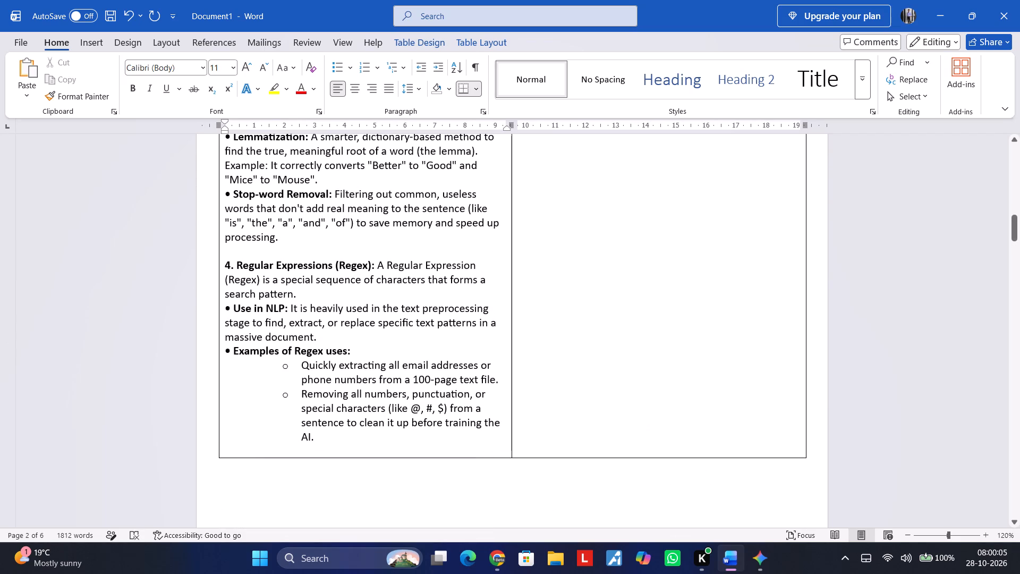
pyautogui.click(300, 372)
pyautogui.press('BackSpace')
pyautogui.press('BackSpace')
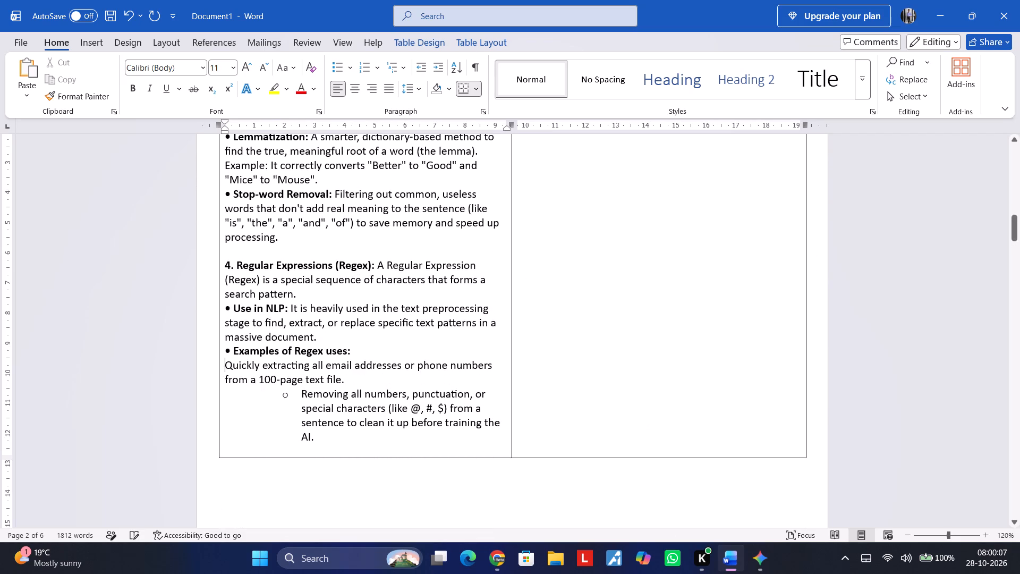
pyautogui.hotkey('ctrl', 'v')
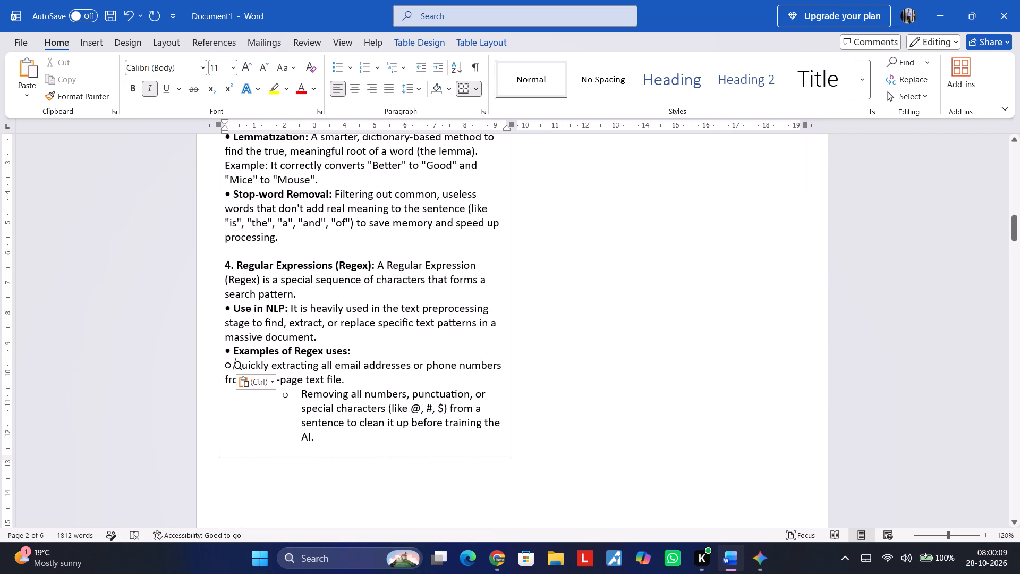
pyautogui.press('Left')
pyautogui.press('Left')
pyautogui.press('space')
pyautogui.press('space')
pyautogui.press('space')
# Break the first Regex example before "numbers from a 100-page text file." and indent the new line by seven spaces.
pyautogui.press('Down')
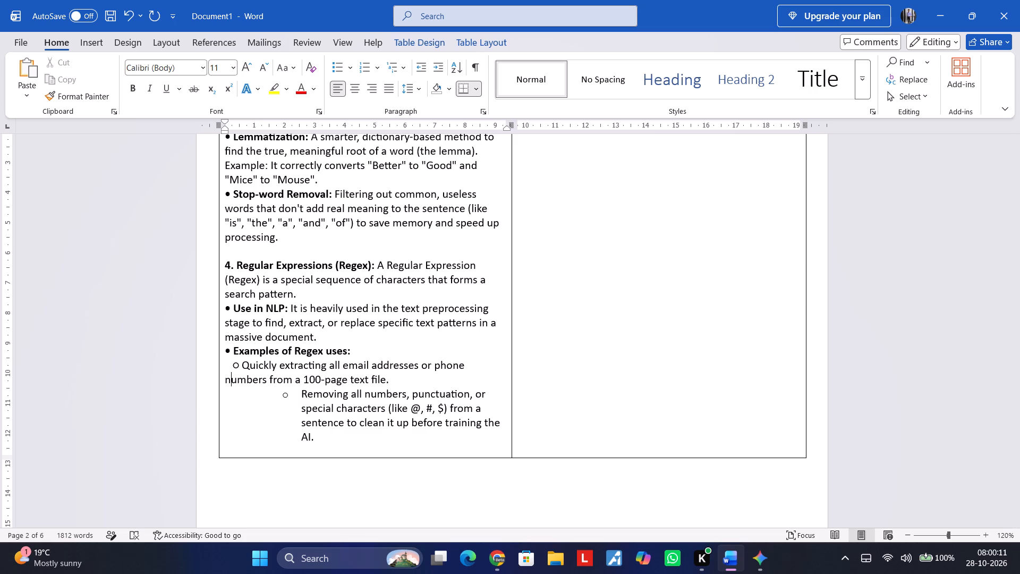
pyautogui.press('Left')
pyautogui.press('Return')
pyautogui.press('space')
pyautogui.press('space')
pyautogui.press('space')
pyautogui.press('space')
pyautogui.press('space')
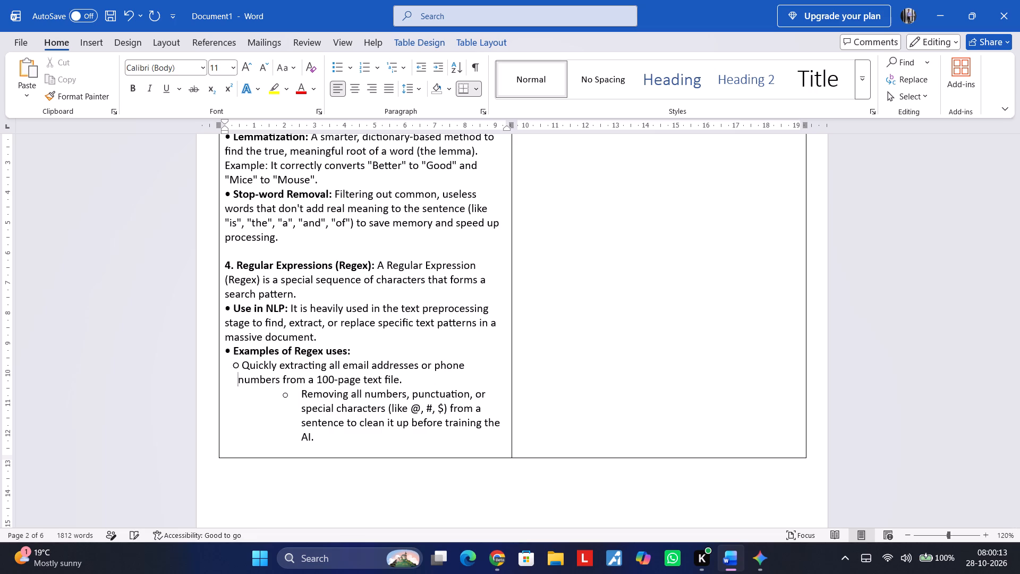
pyautogui.press('space')
pyautogui.press('space')
# Replace the automatic list bullet on "Removing all numbers, punctuation" with the copied inline circle bullet, indented by three spaces.
pyautogui.press('Down')
pyautogui.press('BackSpace')
pyautogui.press('BackSpace')
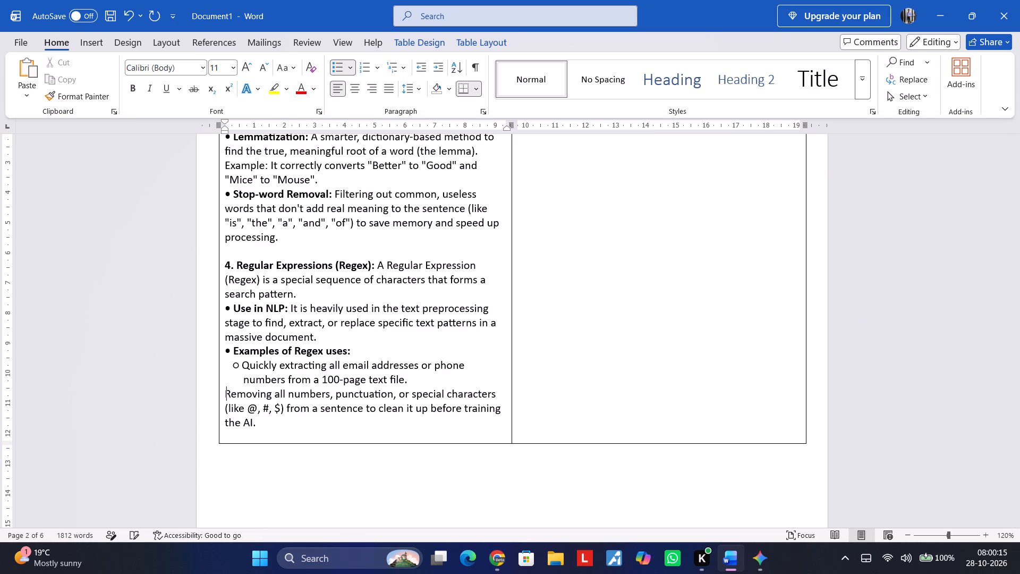
pyautogui.hotkey('ctrl', 'v')
pyautogui.press('space')
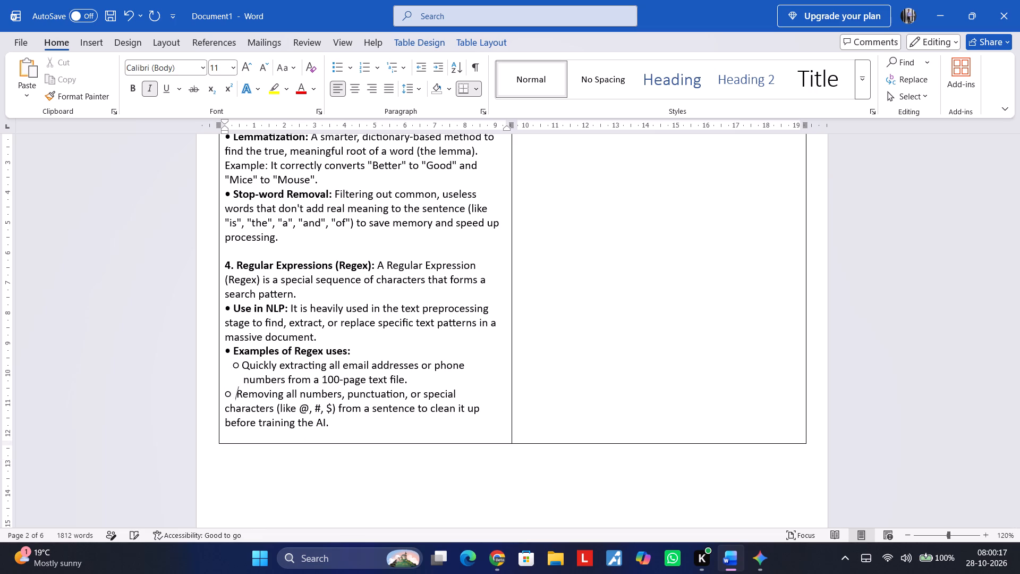
pyautogui.press('Left')
pyautogui.hotkey('ctrl', 'z')
pyautogui.press('Left')
pyautogui.hotkey('ctrl', 'Left')
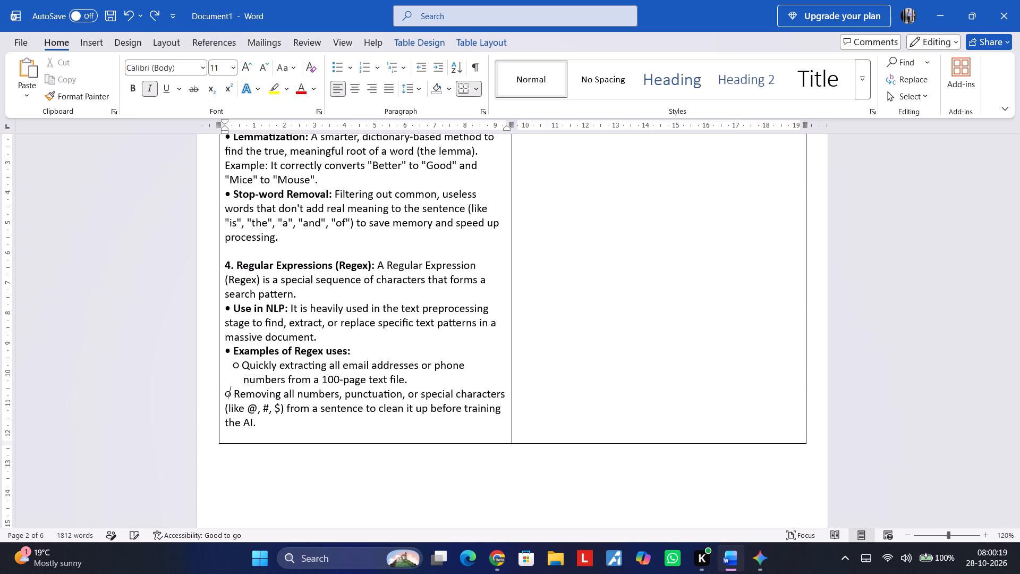
pyautogui.press('space')
pyautogui.press('space')
pyautogui.press('space')
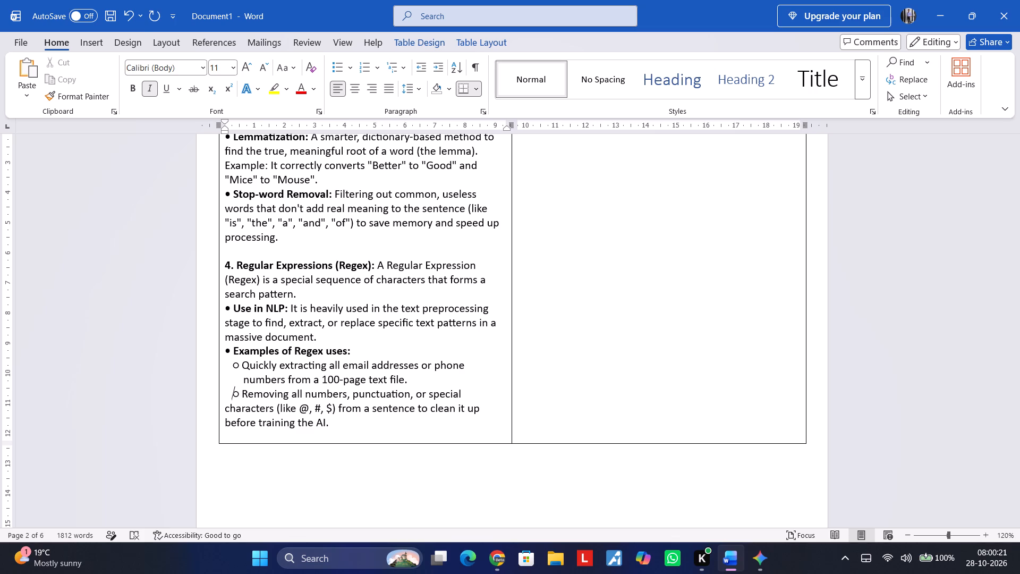
# Break the second Regex example before "characters (like @, #, $)" and indent the new line by seven spaces.
pyautogui.press('Left')
pyautogui.press('Down')
pyautogui.press('Left')
pyautogui.press('Return')
pyautogui.press('space')
pyautogui.press('space')
pyautogui.press('space')
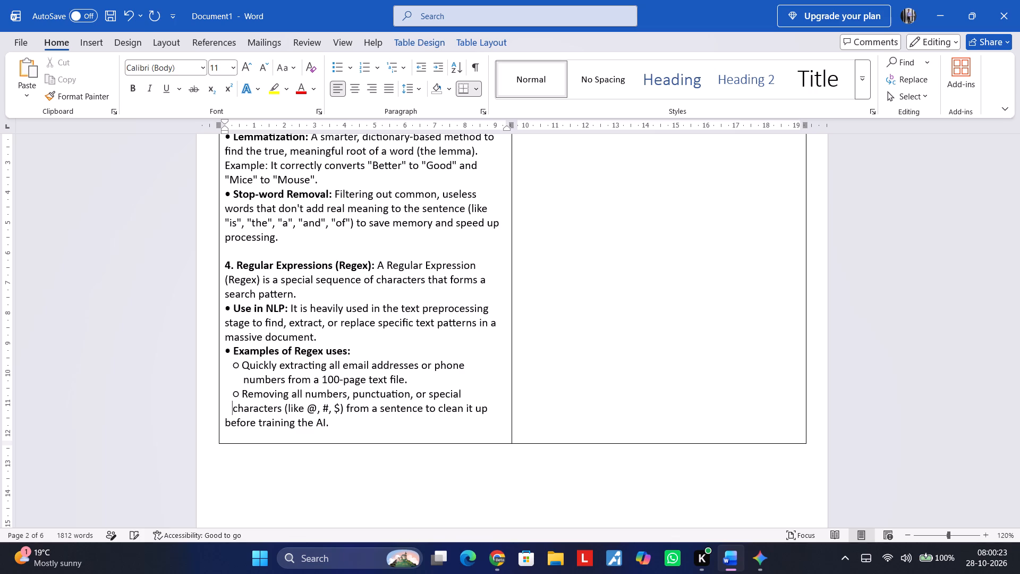
pyautogui.press('space')
pyautogui.press('space')
pyautogui.press('space')
pyautogui.press('space')
# Break the second Regex example again before "before training the AI." and indent that line by seven spaces.
pyautogui.press('Down')
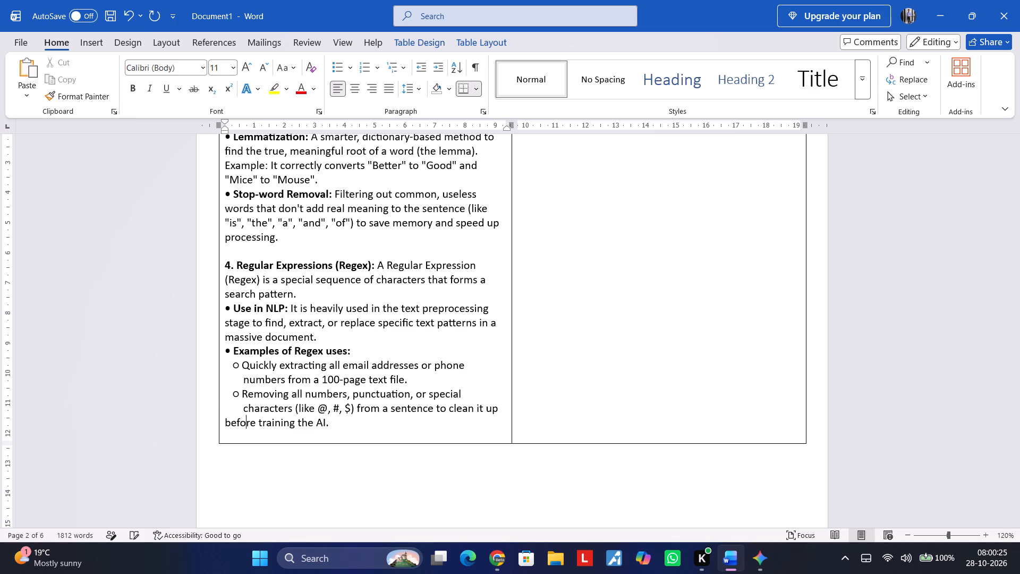
pyautogui.press('Left')
pyautogui.hotkey('ctrl', 'Left')
pyautogui.press('Return')
pyautogui.press('space')
pyautogui.press('space')
pyautogui.press('space')
pyautogui.press('space')
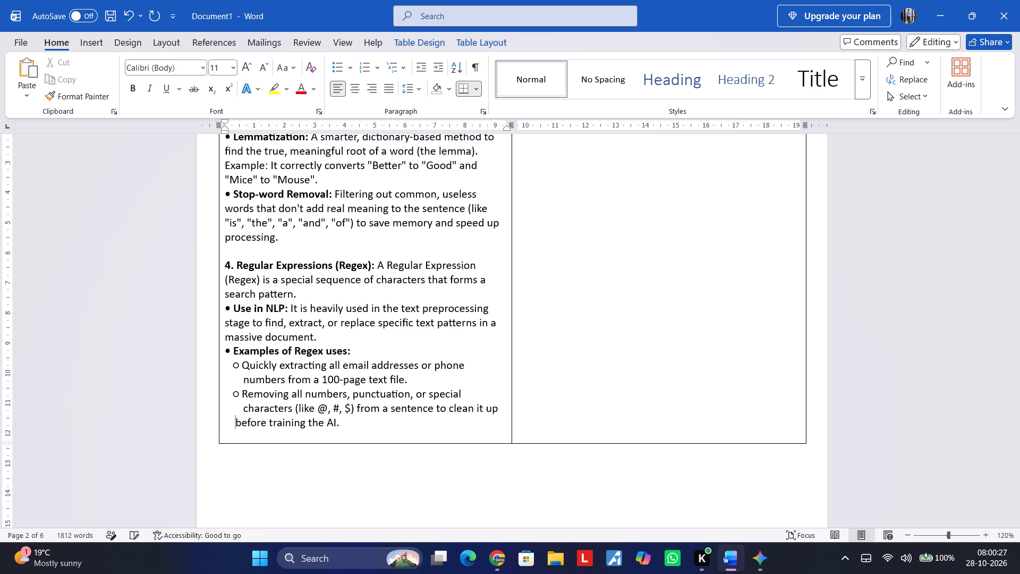
pyautogui.press('space')
pyautogui.press('space')
pyautogui.press('space')
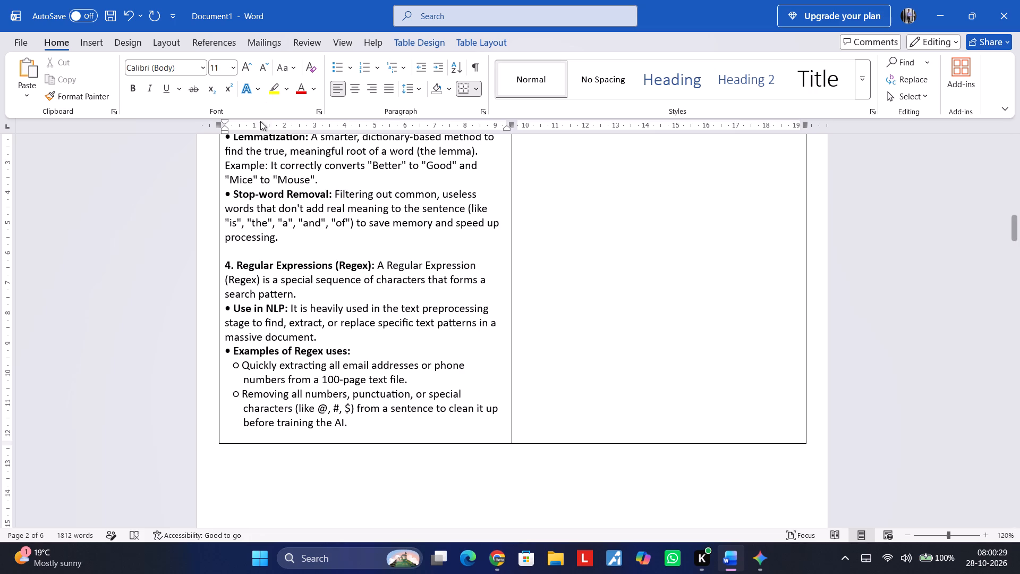
pyautogui.press('BackSpace')
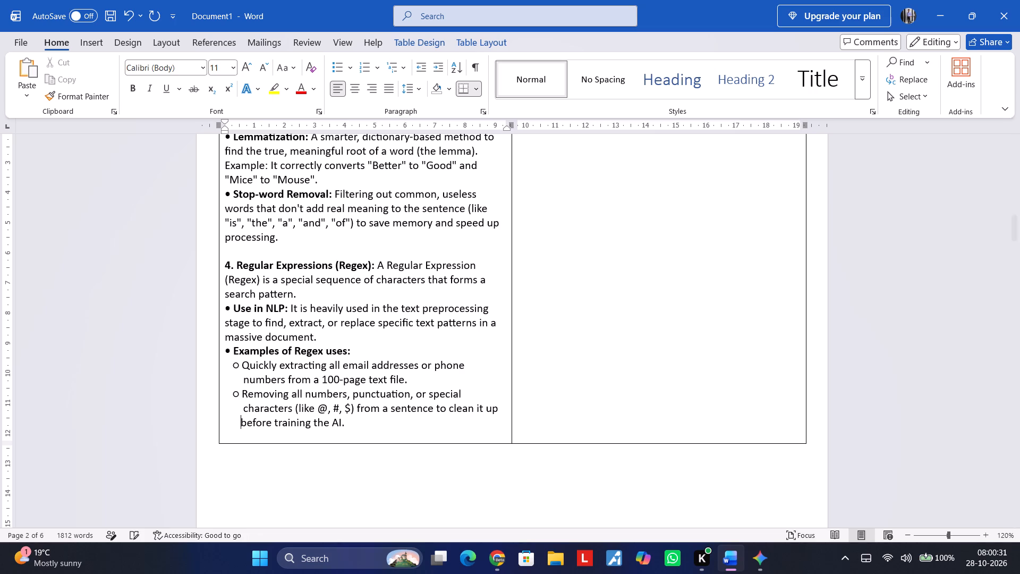
pyautogui.hotkey('ctrl', 'z')
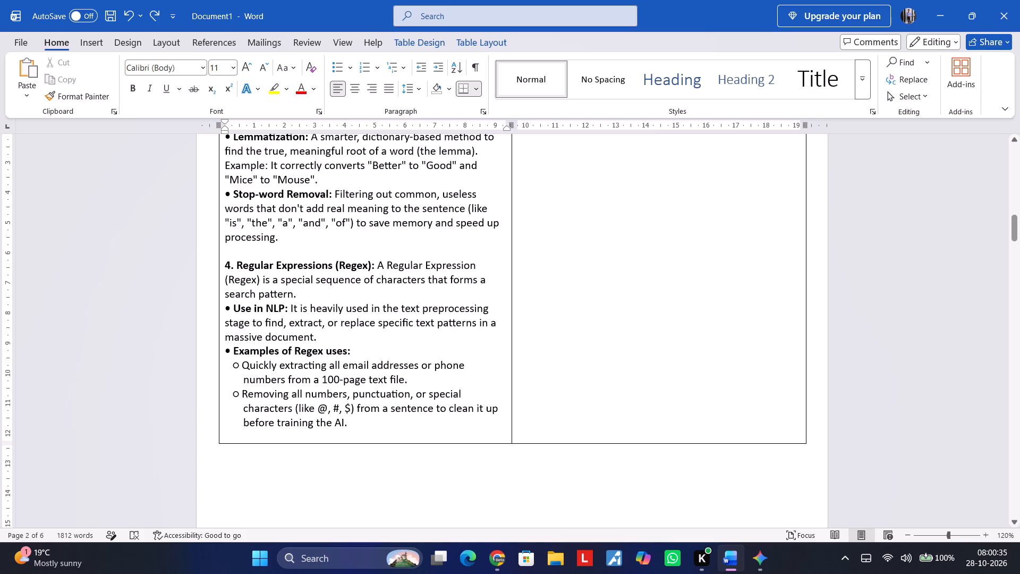
# Delete the blank line after "before training the AI." at the end of the Unit 1 table cell.
pyautogui.click(414, 433)
pyautogui.scroll(2, 414, 433)
pyautogui.scroll(-1, 414, 434)
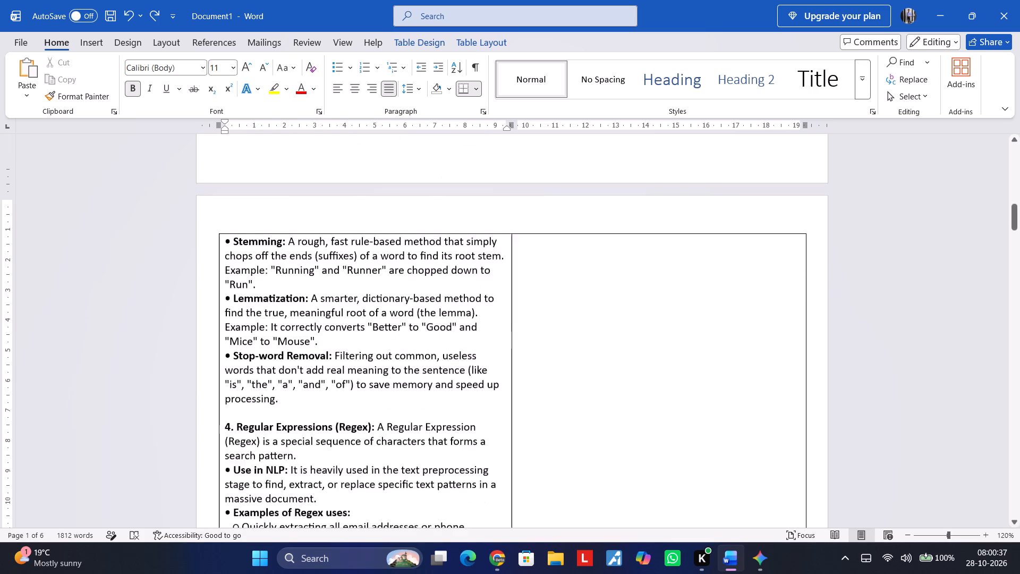
pyautogui.scroll(-1, 414, 434)
pyautogui.press('BackSpace')
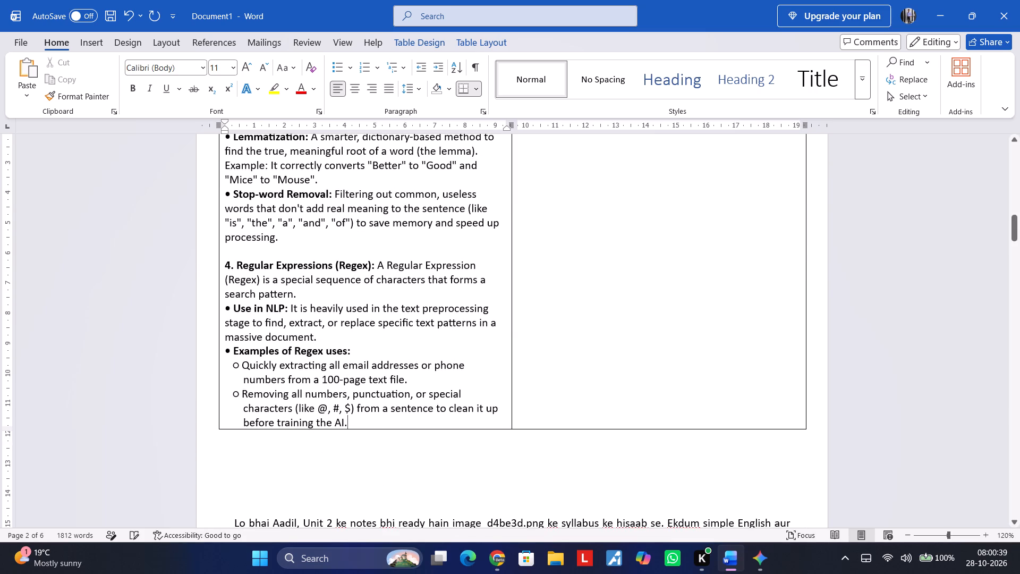
# Delete the blank line above the "4. Regular Expressions (Regex):" heading in the Unit 1 table cell.
pyautogui.scroll(1, 416, 433)
pyautogui.click(377, 375)
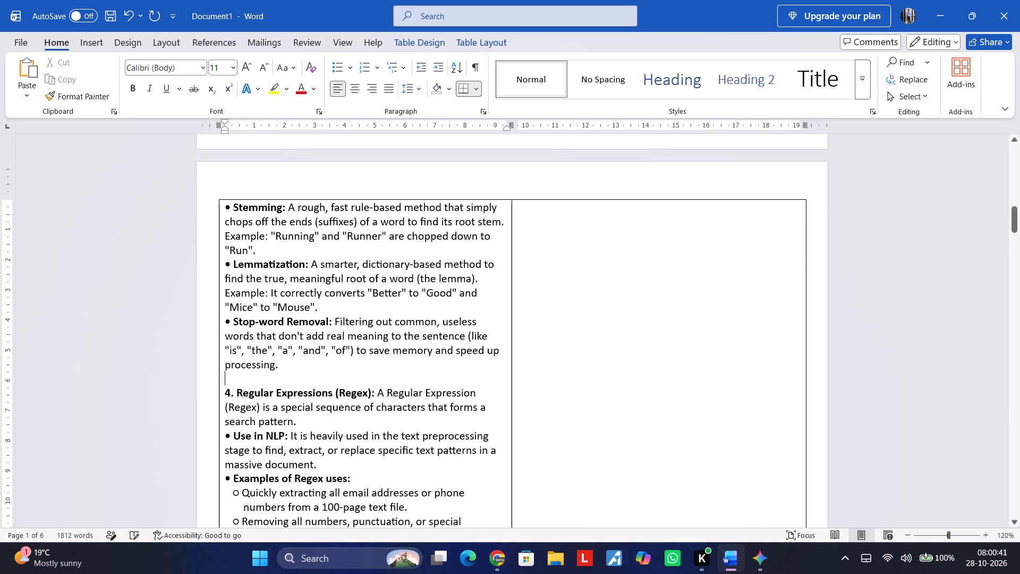
pyautogui.press('BackSpace')
# Increase the font size of the run-in heading "4. Regular Expressions (Regex):" to 12.
pyautogui.scroll(1, 379, 383)
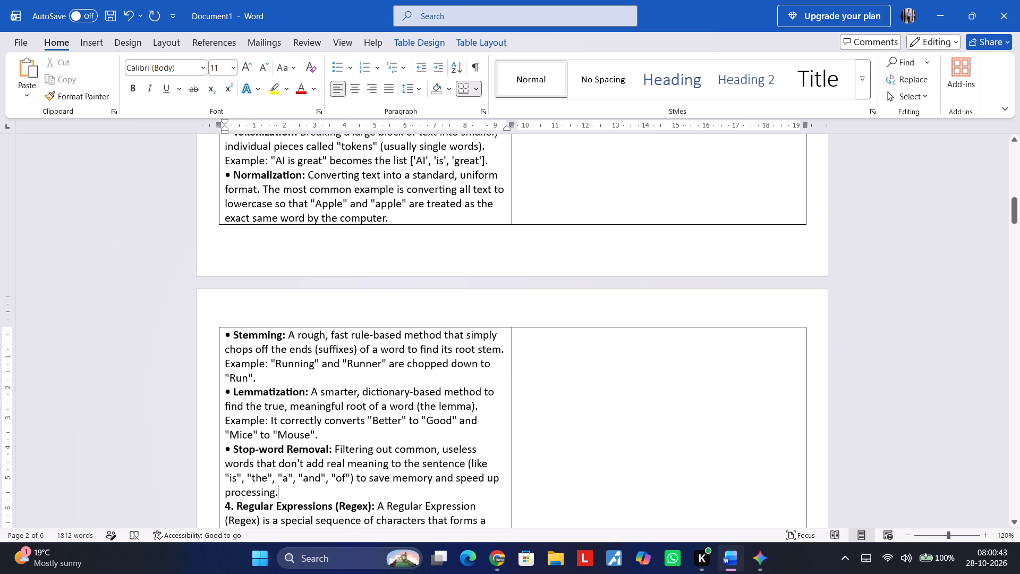
pyautogui.click(375, 503)
pyautogui.hotkey('ctrl', 'shift', 'Left')
pyautogui.hotkey('ctrl', 'shift', 'Left')
pyautogui.hotkey('ctrl', 'shift', 'Left')
pyautogui.hotkey('ctrl', 'shift', 'Left')
pyautogui.hotkey('ctrl', 'shift', 'Left')
pyautogui.hotkey('ctrl', 'shift', 'Left')
pyautogui.hotkey('ctrl', 'shift', 'Left')
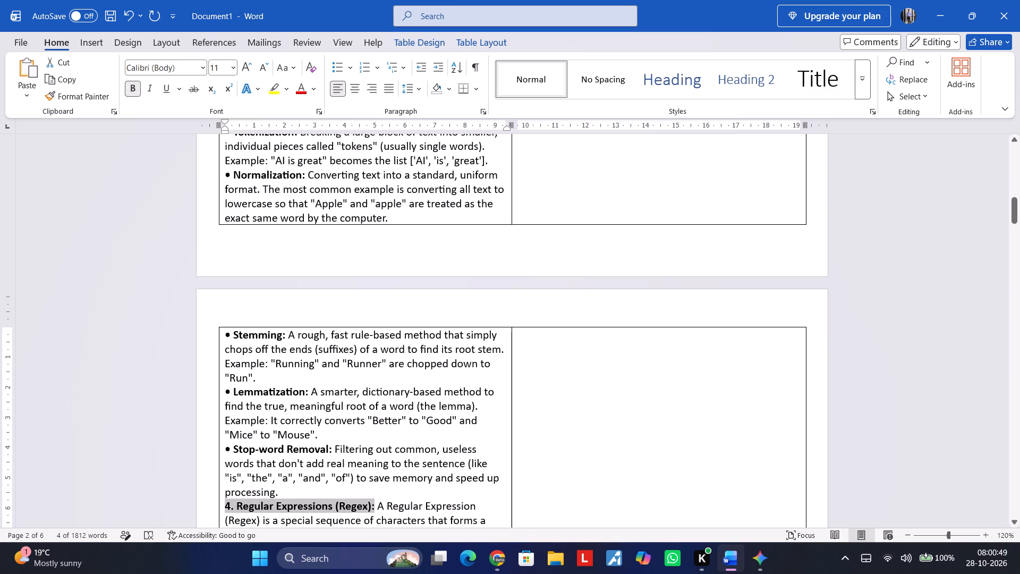
pyautogui.hotkey('ctrl', 'shift', '.')
pyautogui.click(379, 502)
pyautogui.scroll(-1, 380, 502)
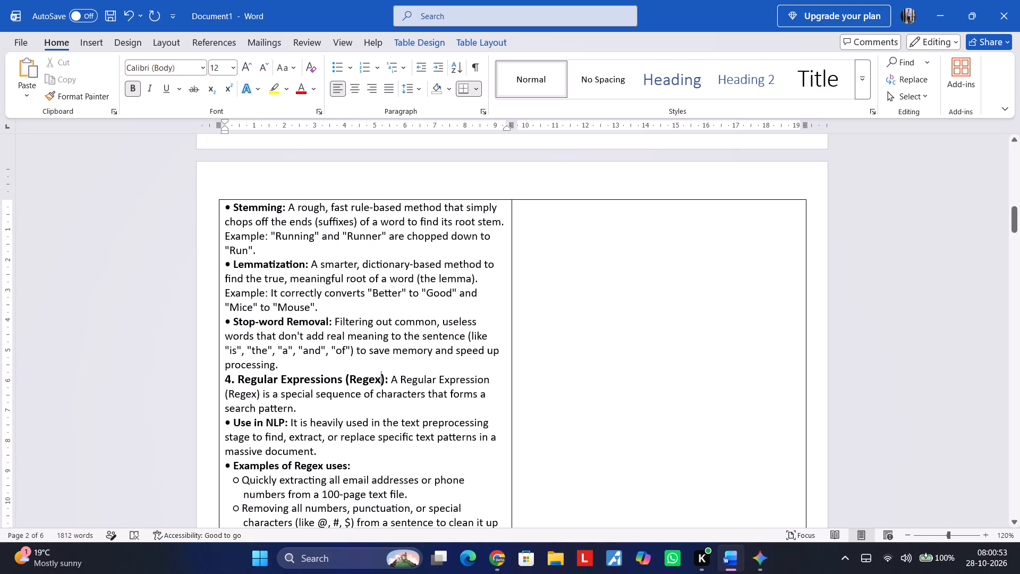
# Break the Ambiguity item under Challenges in NLP before "depending on the context" and indent the new line by seven spaces.
pyautogui.scroll(3, 432, 410)
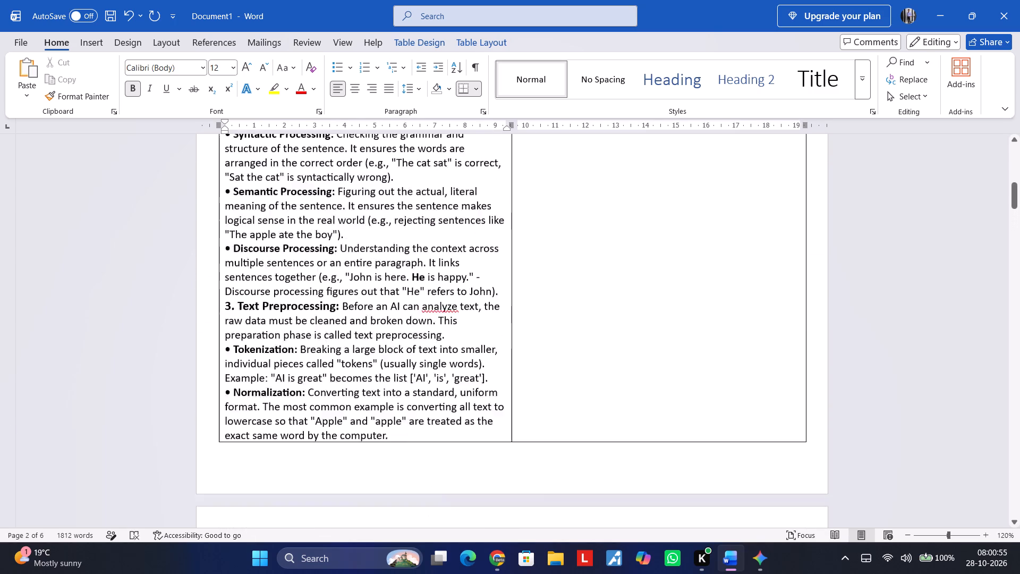
pyautogui.scroll(4, 431, 410)
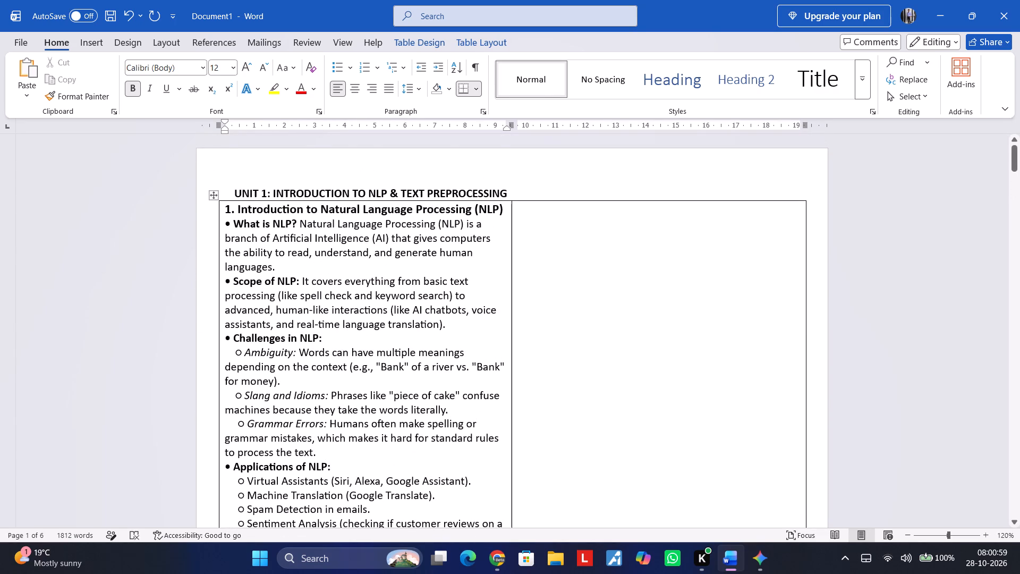
pyautogui.scroll(-1, 299, 340)
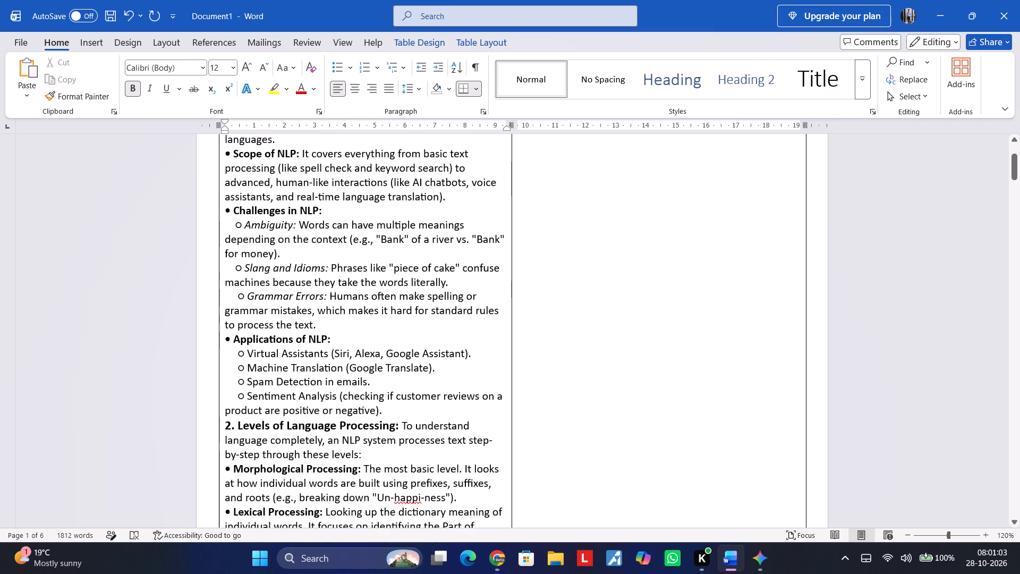
pyautogui.click(225, 243)
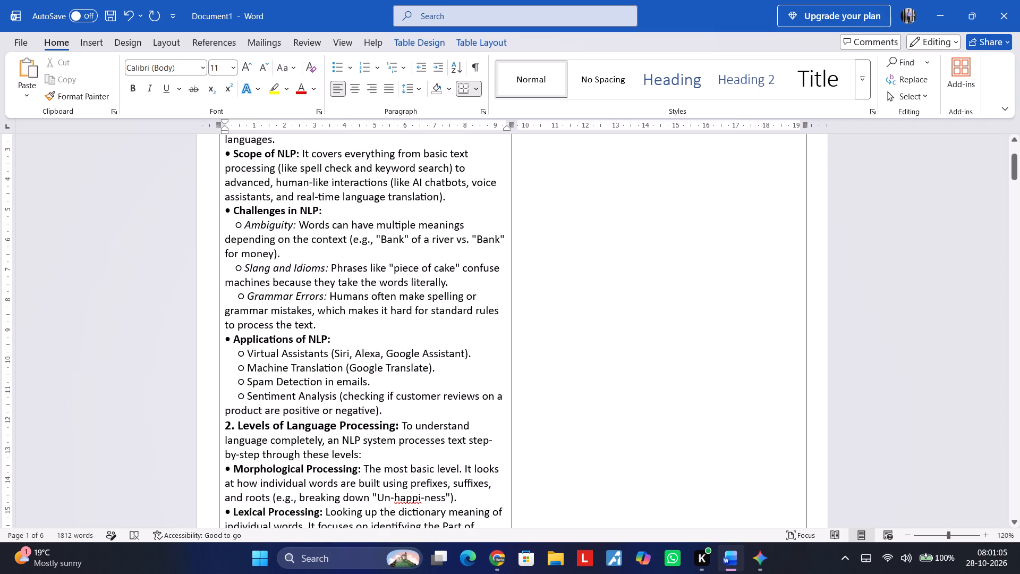
pyautogui.press('Return')
pyautogui.press('space')
pyautogui.press('space')
pyautogui.press('space')
pyautogui.press('space')
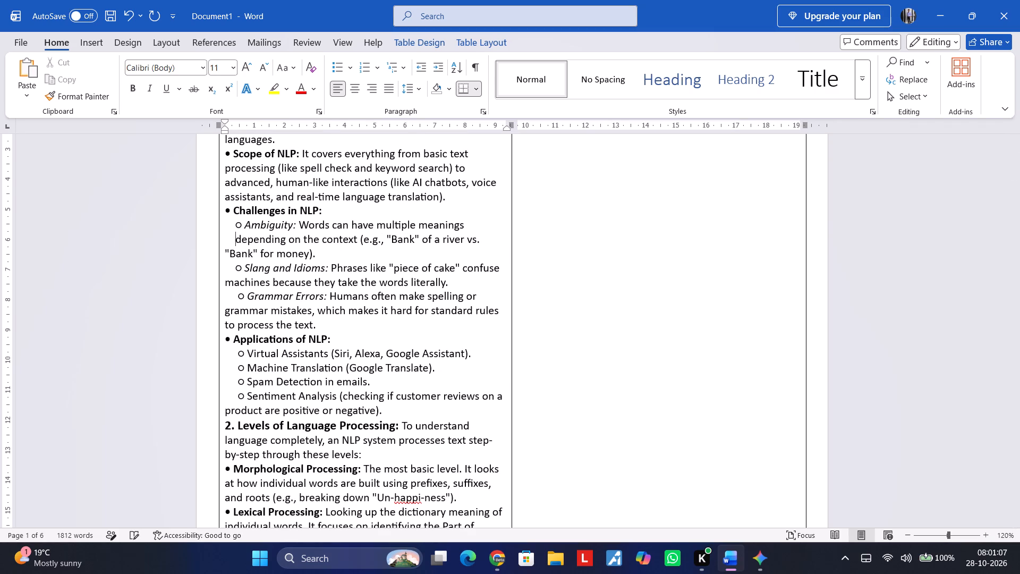
pyautogui.press('space')
pyautogui.press('space')
pyautogui.press('space')
# Break the Ambiguity item again before ""Bank" for money)." and indent that line by seven spaces.
pyautogui.press('Down')
pyautogui.press('Left')
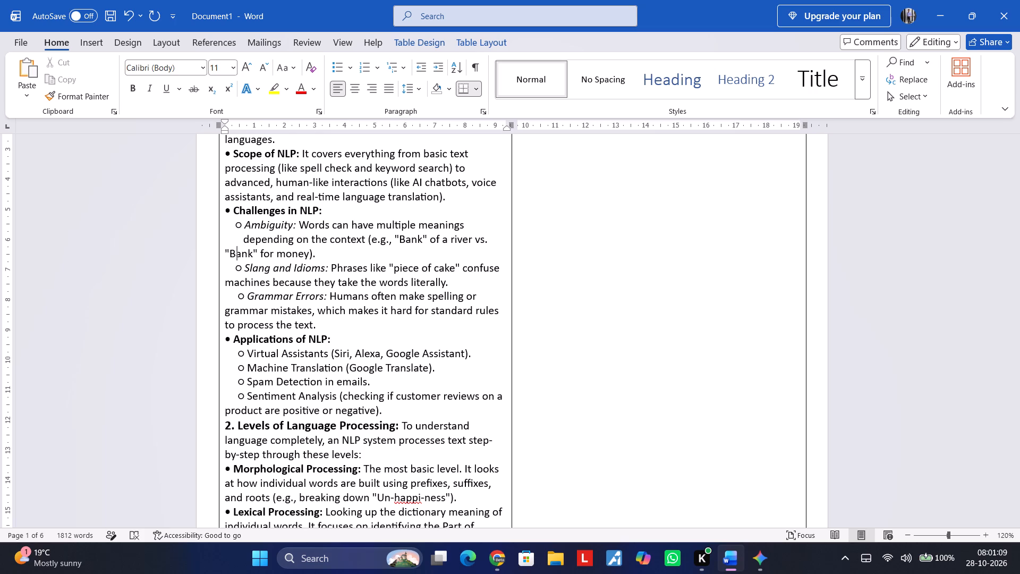
pyautogui.press('Left')
pyautogui.press('Left')
pyautogui.press('Return')
pyautogui.press('space')
pyautogui.press('space')
pyautogui.press('space')
pyautogui.press('space')
pyautogui.press('space')
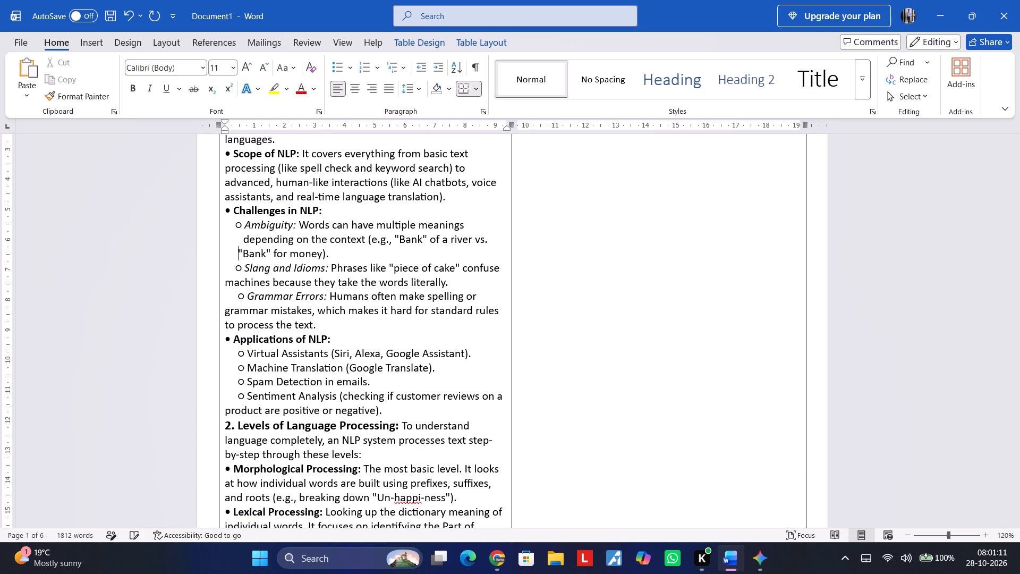
pyautogui.press('space')
pyautogui.press('space')
# Break the Slang and Idioms item before "machines because they take" and indent the new line by eight spaces.
pyautogui.press('Down')
pyautogui.press('Down')
pyautogui.press('Left')
pyautogui.press('Left')
pyautogui.press('Left')
pyautogui.press('Left')
pyautogui.press('Right')
pyautogui.press('Return')
pyautogui.press('space')
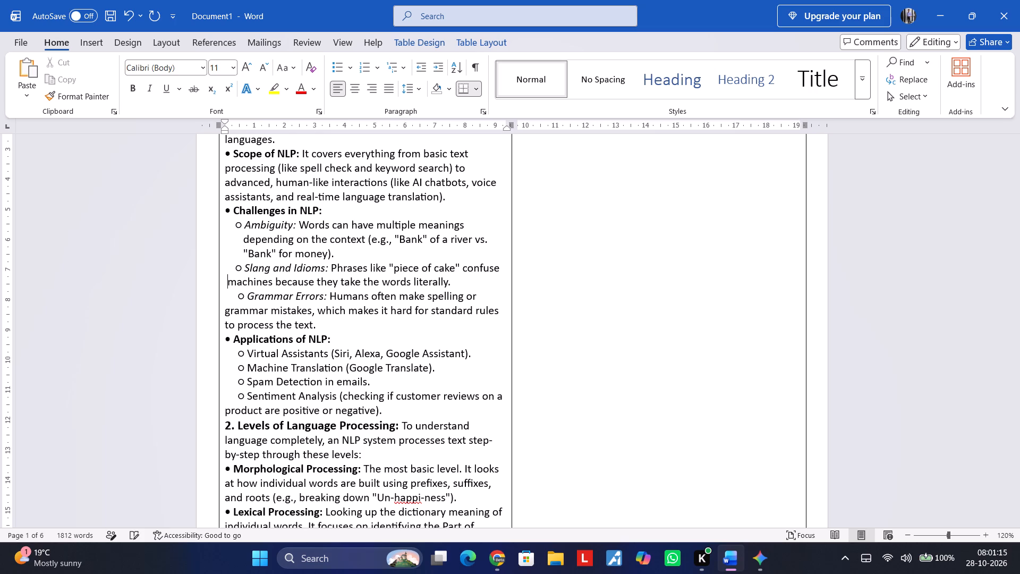
pyautogui.press('space')
pyautogui.press('space')
pyautogui.press('space')
pyautogui.press('space')
pyautogui.press('space')
pyautogui.press('space')
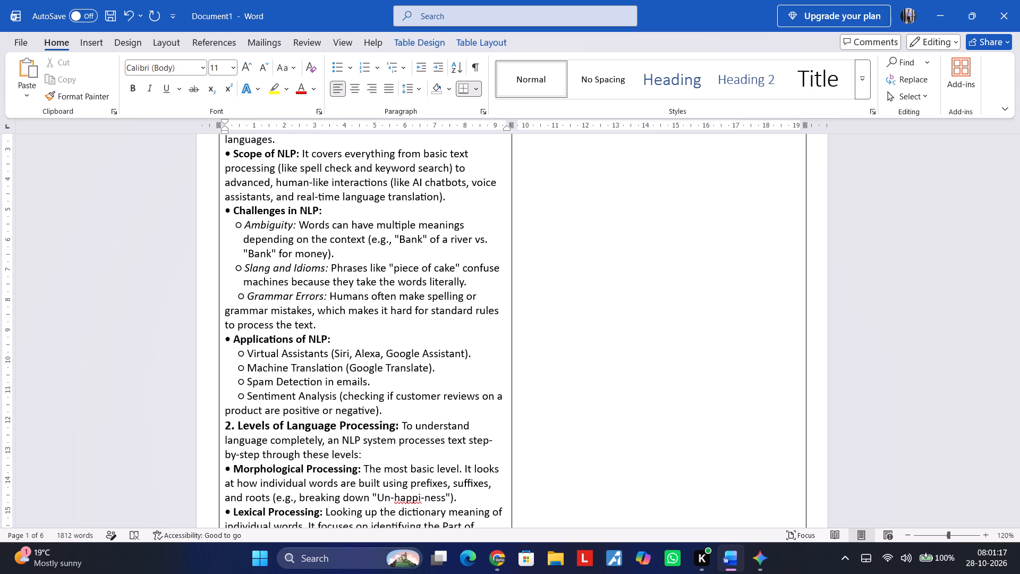
pyautogui.press('space')
# Break the Grammar Errors item before "grammar mistakes, which makes" and indent the new line by eight spaces.
pyautogui.press('Down')
pyautogui.press('Down')
pyautogui.press('Down')
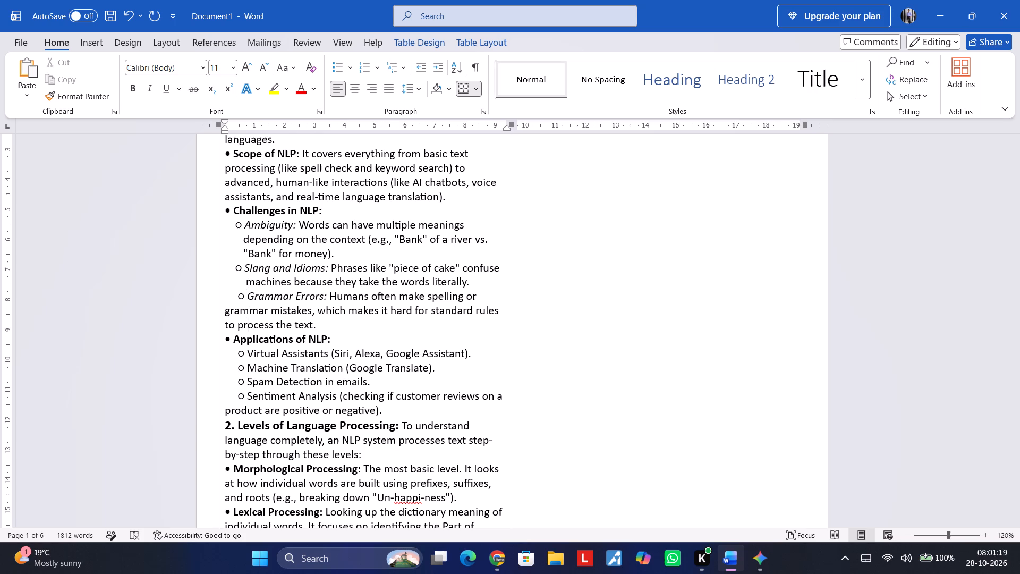
pyautogui.press('Left')
pyautogui.press('Up')
pyautogui.press('Left')
pyautogui.press('Left')
pyautogui.press('Left')
pyautogui.press('Return')
pyautogui.press('space')
pyautogui.press('space')
pyautogui.press('space')
pyautogui.press('space')
pyautogui.press('space')
pyautogui.press('space')
pyautogui.press('space')
pyautogui.press('space')
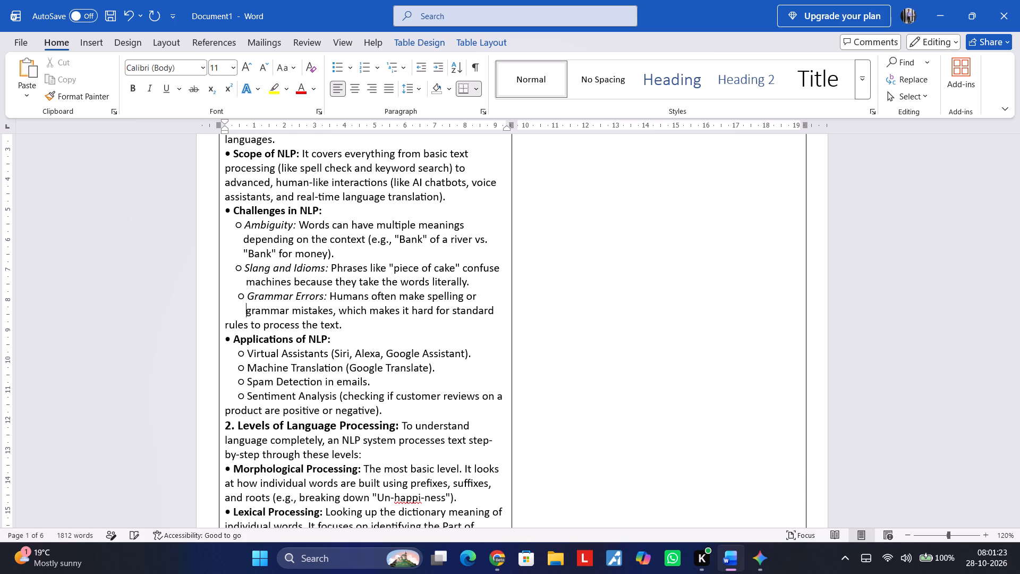
# Break the Grammar Errors item again before "rules to process the text." and indent that line by eight spaces.
pyautogui.press('Down')
pyautogui.press('Left')
pyautogui.press('Left')
pyautogui.press('Left')
pyautogui.press('Left')
pyautogui.press('Left')
pyautogui.press('Return')
pyautogui.press('space')
pyautogui.press('space')
pyautogui.press('space')
pyautogui.press('space')
pyautogui.press('space')
pyautogui.press('space')
pyautogui.press('space')
pyautogui.press('space')
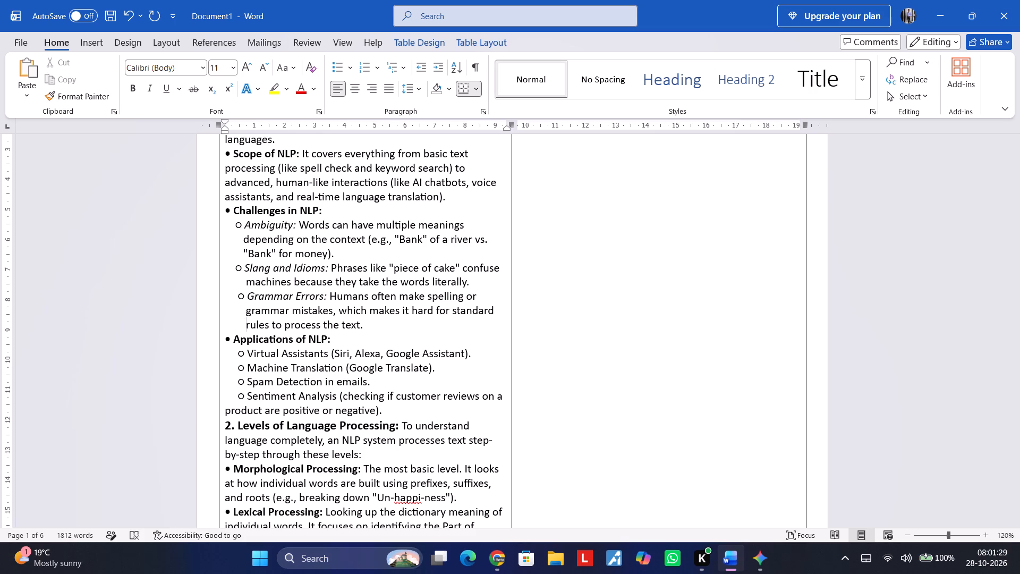
# Review the formatting of the Unit 1 notes in the table from the introduction through the Regex examples.
pyautogui.click(539, 353)
pyautogui.scroll(-2, 531, 352)
pyautogui.scroll(2, 531, 352)
pyautogui.scroll(-2, 530, 352)
pyautogui.scroll(1, 409, 336)
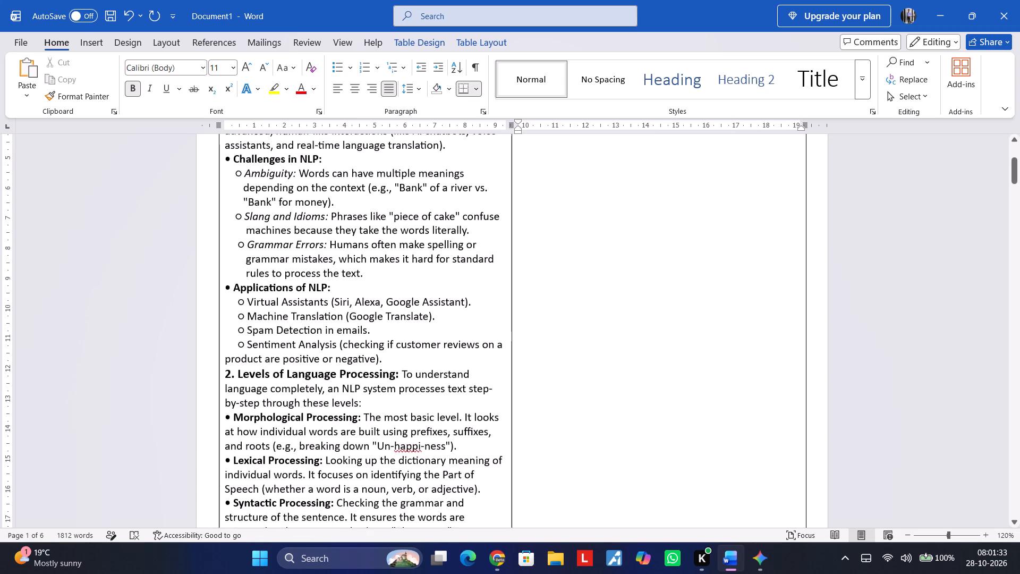
pyautogui.scroll(2, 409, 336)
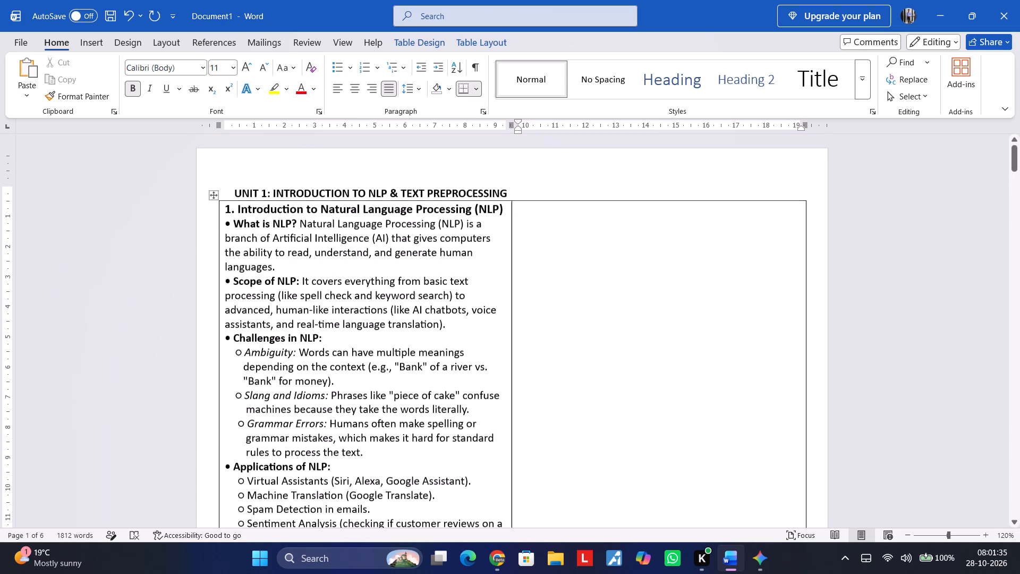
pyautogui.scroll(-1, 368, 362)
pyautogui.scroll(-2, 341, 396)
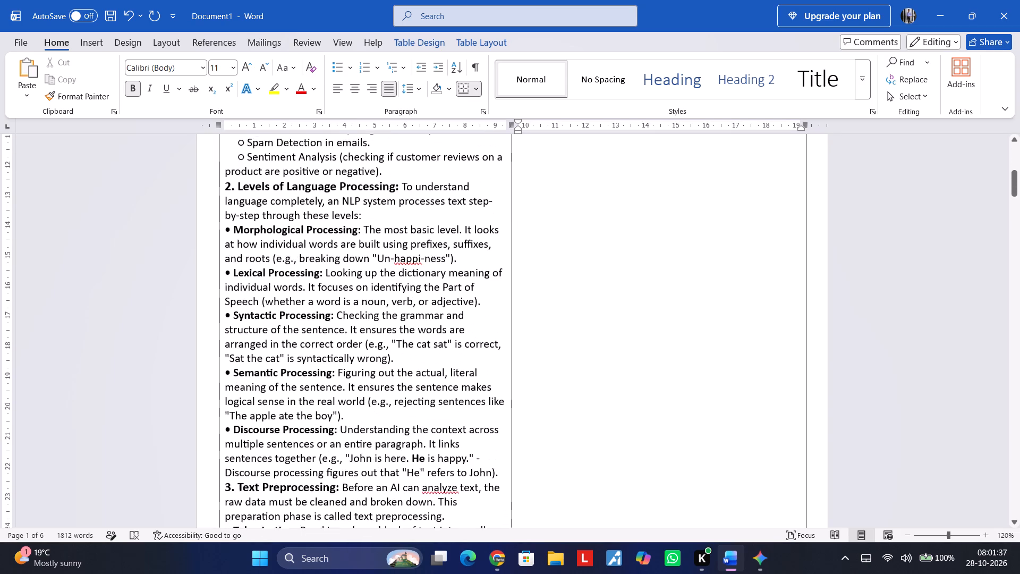
pyautogui.scroll(-2, 268, 401)
pyautogui.scroll(1, 268, 401)
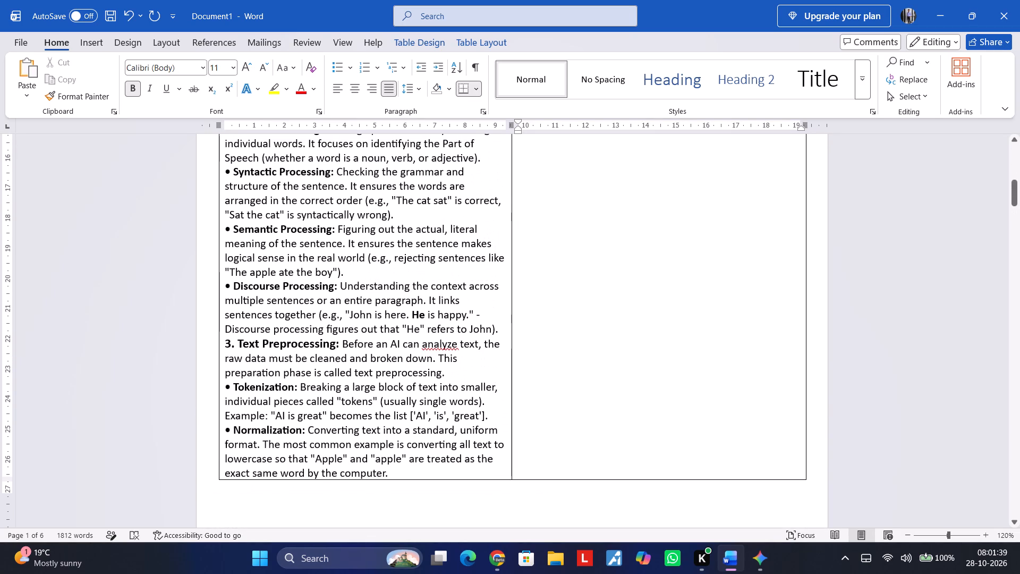
pyautogui.scroll(-1, 267, 401)
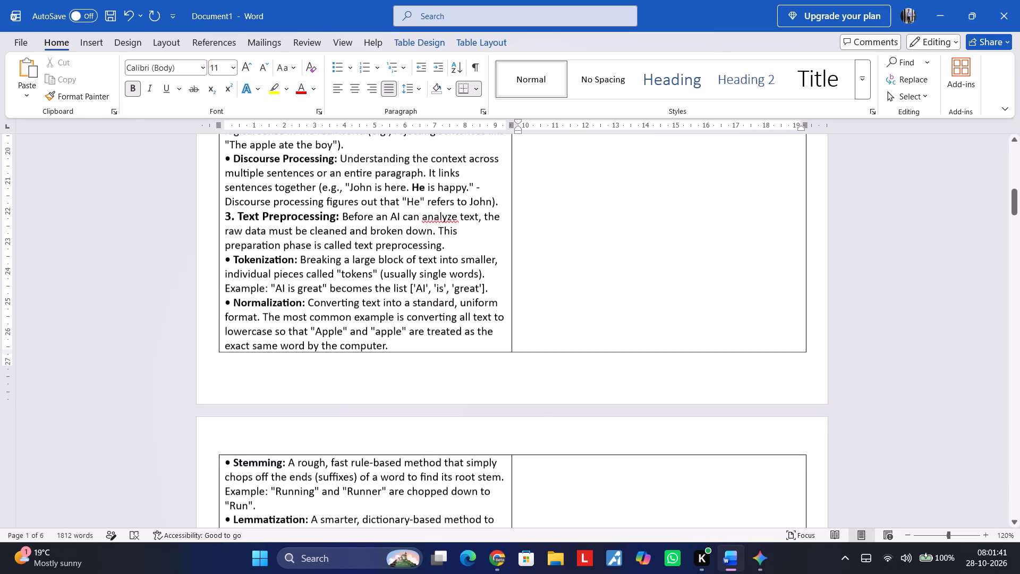
pyautogui.scroll(-3, 268, 403)
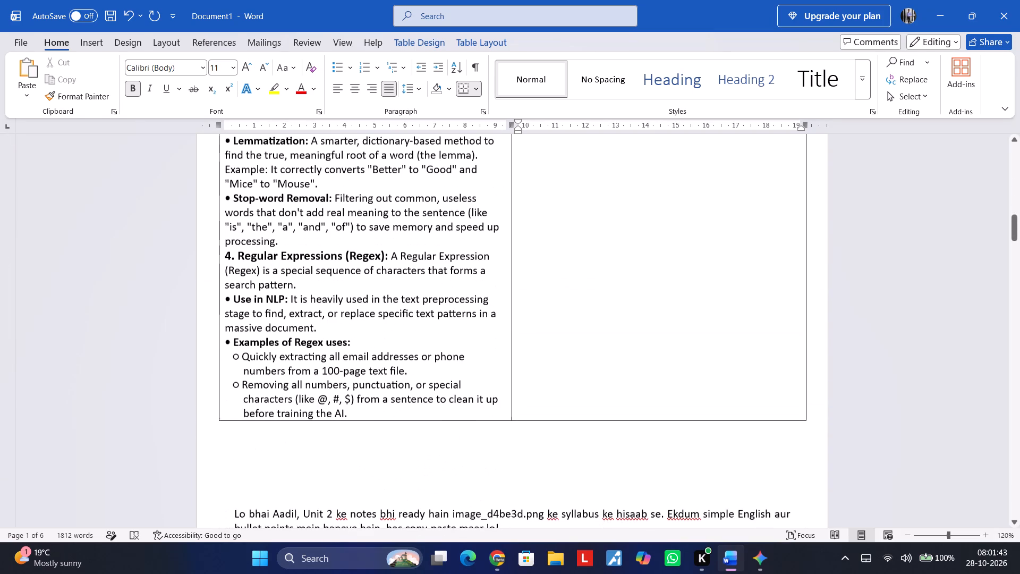
pyautogui.scroll(-1, 279, 391)
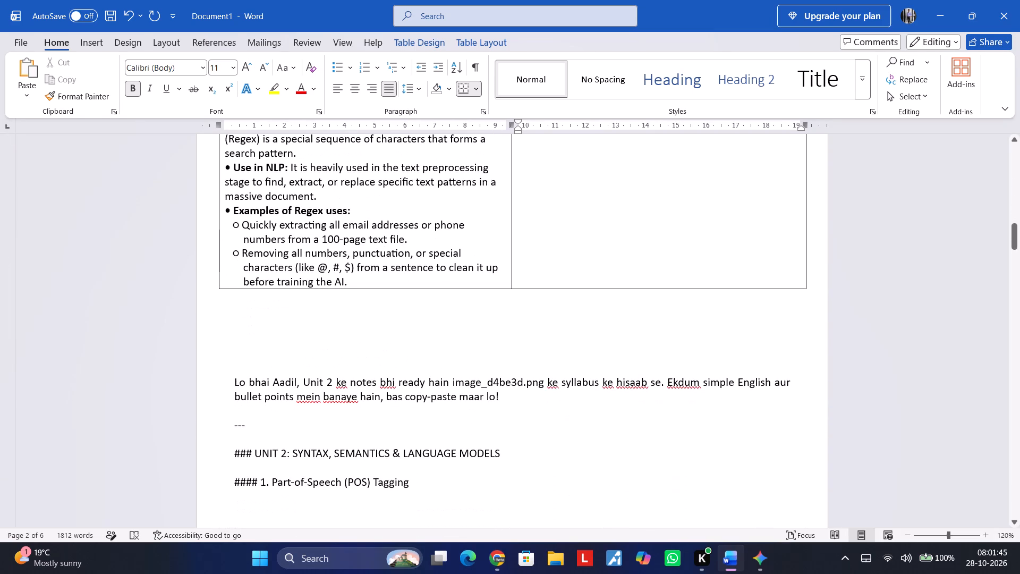
pyautogui.moveTo(308, 438); pyautogui.dragTo(308, 438)
pyautogui.moveTo(308, 438); pyautogui.dragTo(213, 387)
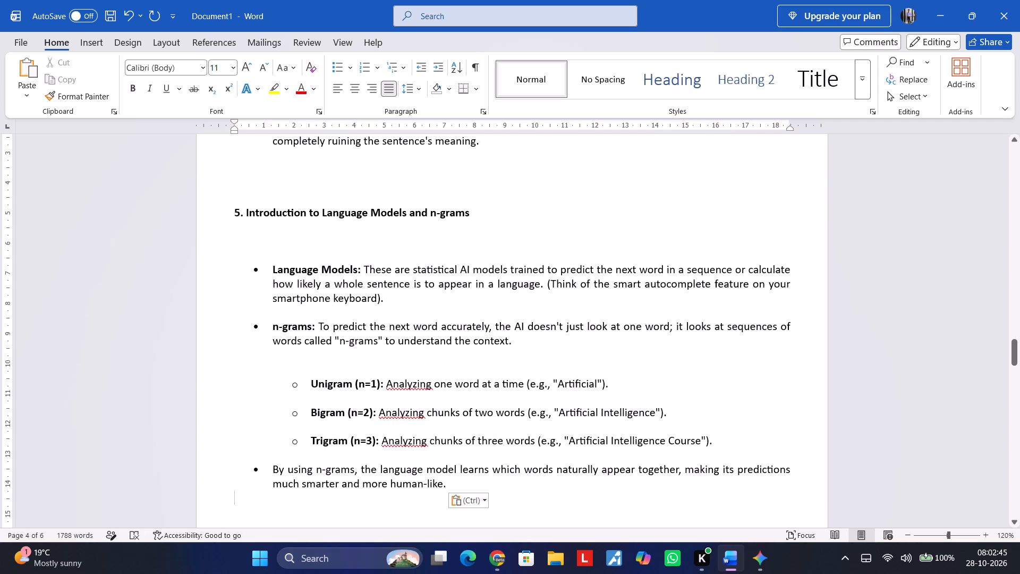
pyautogui.hotkey('ctrl', 'z')
pyautogui.scroll(2, 429, 358)
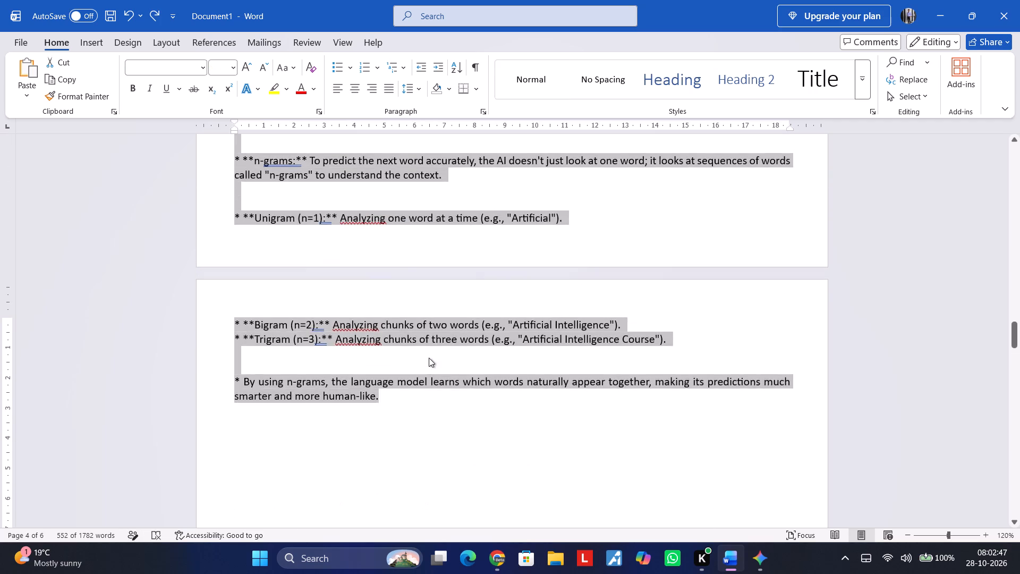
pyautogui.scroll(1, 429, 358)
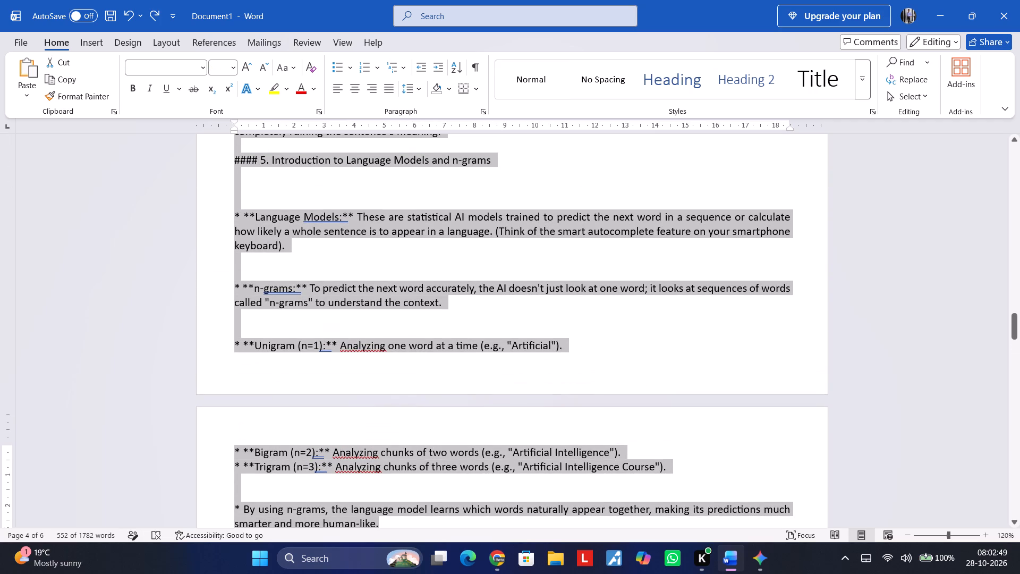
pyautogui.hotkey('ctrl', 'v')
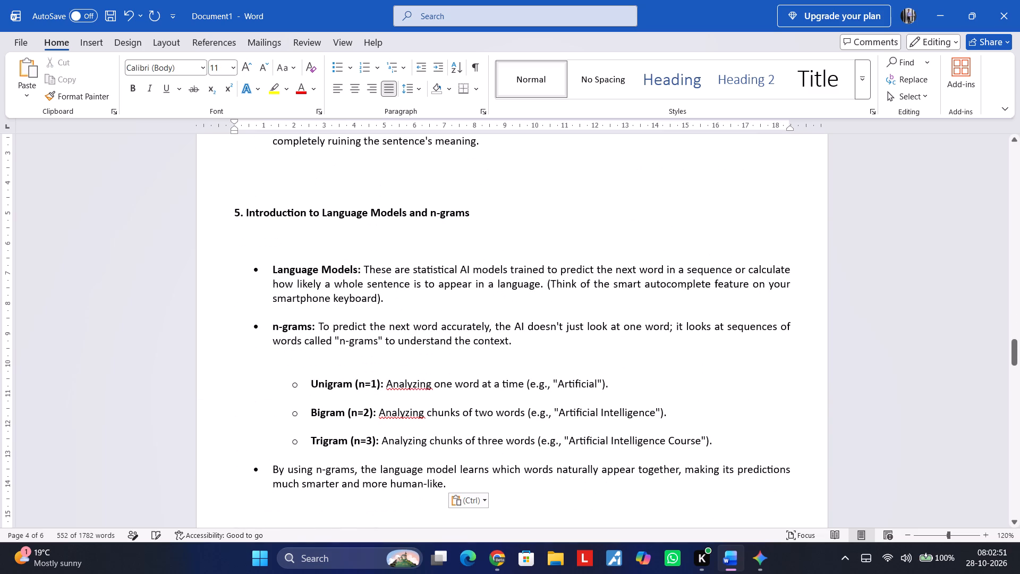
# Examine the pasted Unit 2 notes and compare their layout with the end of the Unit 1 table.
pyautogui.scroll(8, 427, 372)
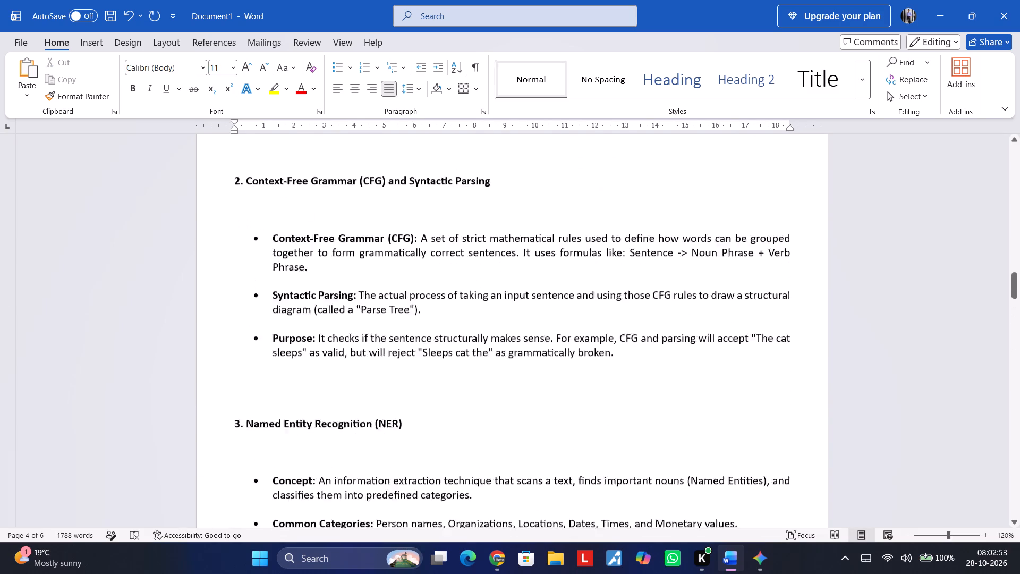
pyautogui.scroll(7, 427, 372)
pyautogui.scroll(-3, 427, 372)
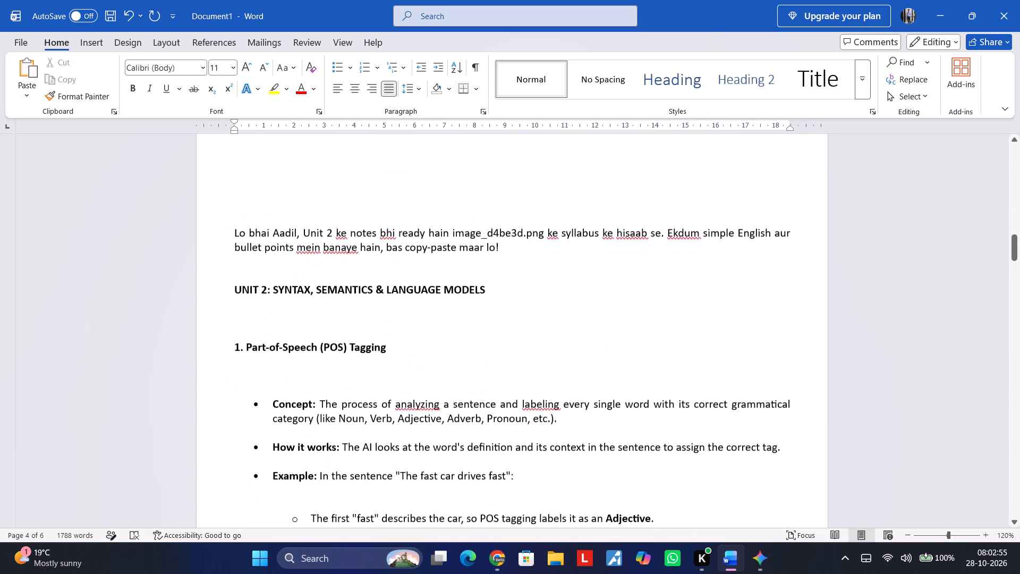
pyautogui.scroll(3, 251, 230)
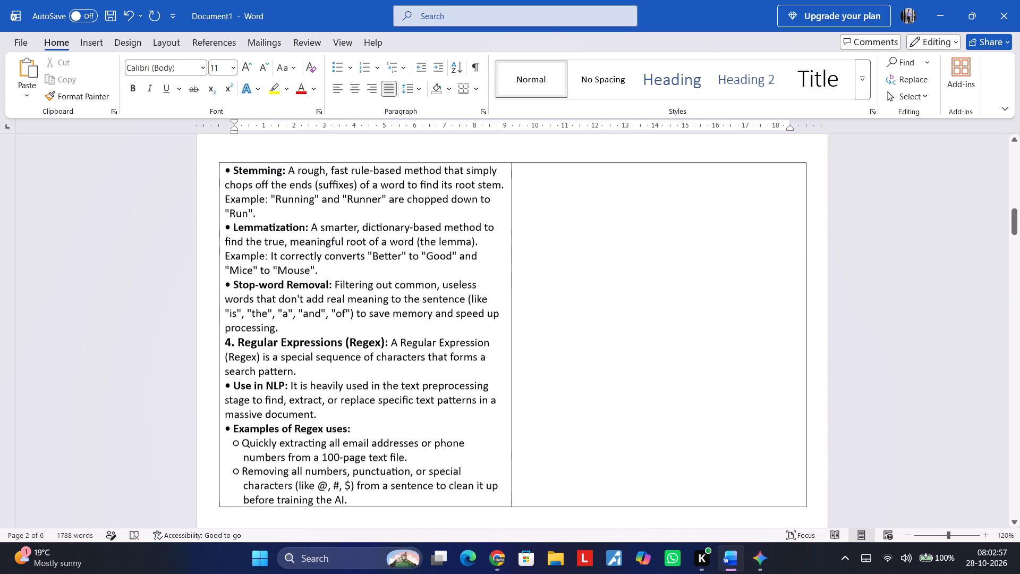
pyautogui.scroll(4, 275, 257)
# Check the line spacing used in the Unit 1 table's Syntactic Processing item.
pyautogui.click(293, 280)
pyautogui.click(397, 85)
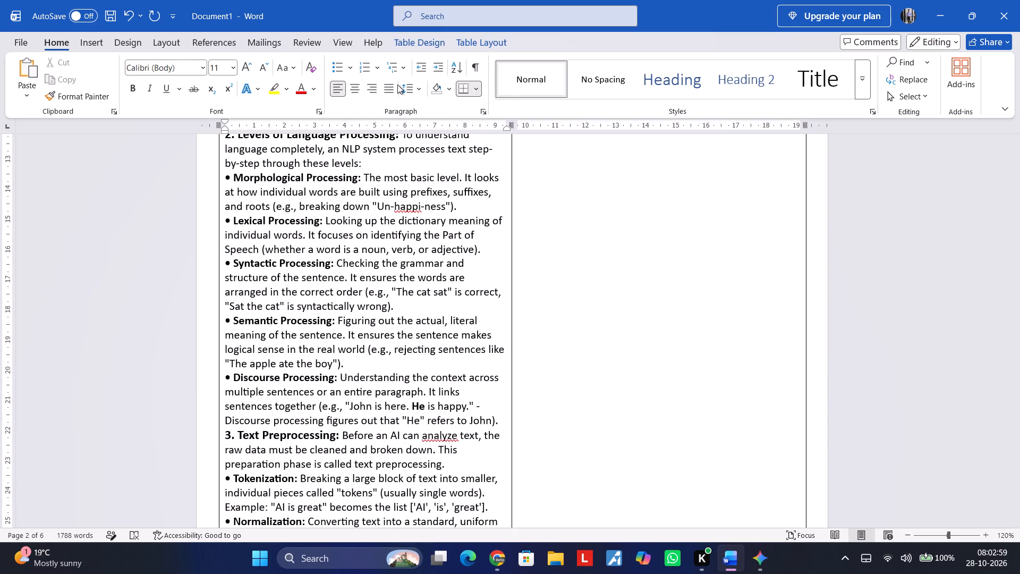
pyautogui.click(402, 86)
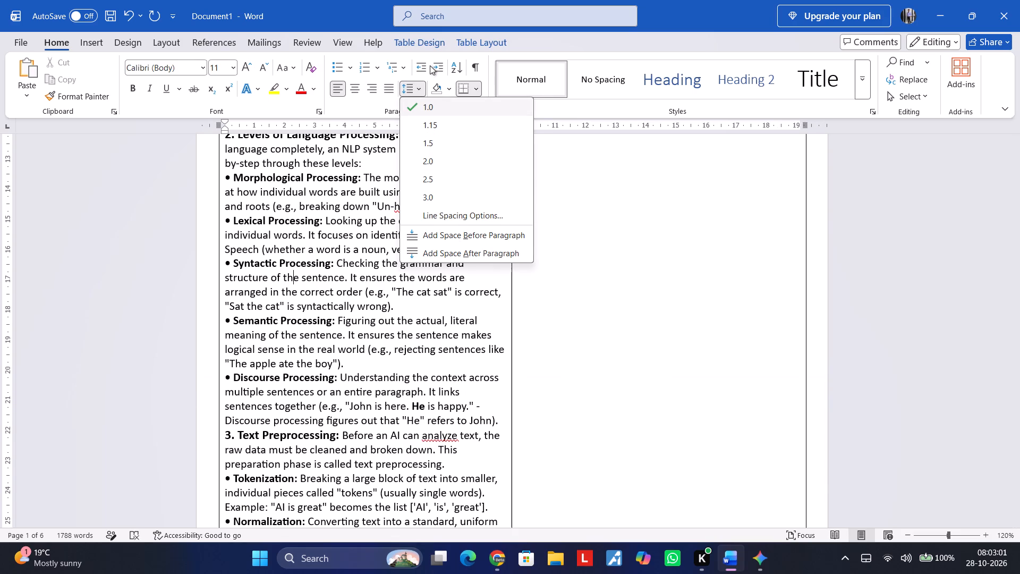
pyautogui.click(405, 88)
# Delete the chat introduction paragraph and the blank lines above the "UNIT 2: SYNTAX, SEMANTICS & LANGUAGE MODELS" heading.
pyautogui.scroll(-7, 404, 156)
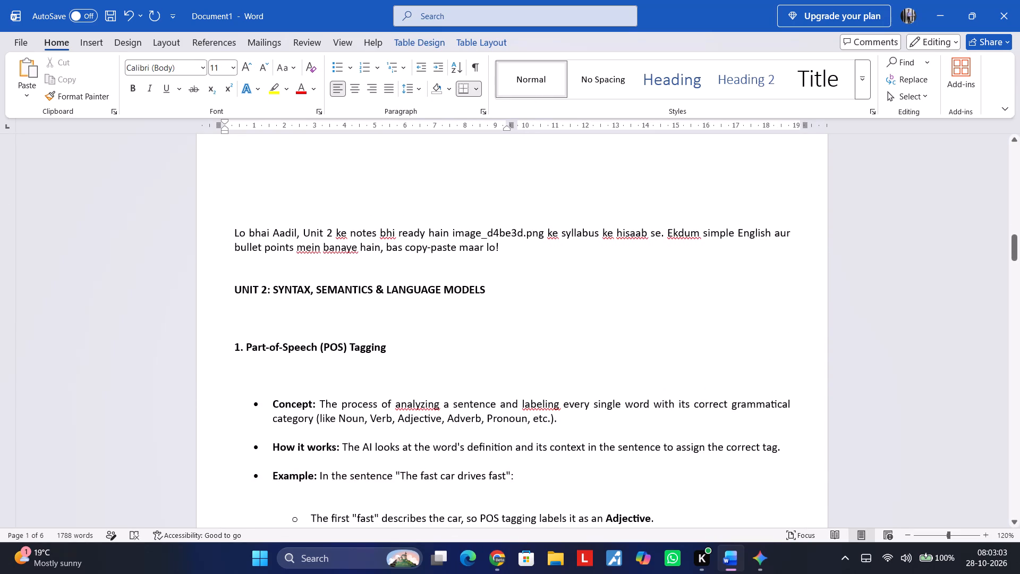
pyautogui.moveTo(288, 274); pyautogui.dragTo(227, 232)
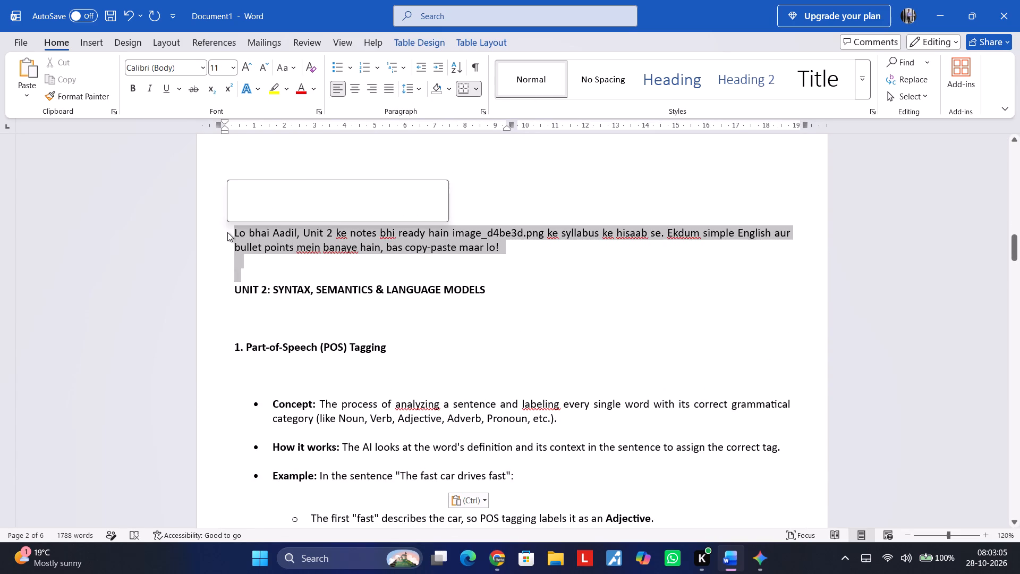
pyautogui.press('BackSpace')
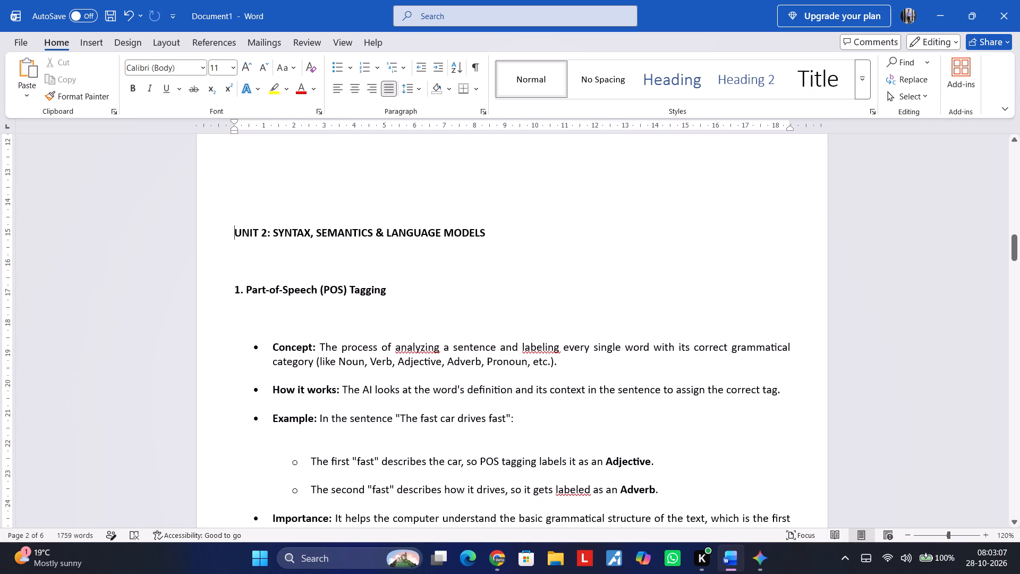
# Set the line spacing to 1.0 for the Unit 2 notes from the unit heading through section 4, Word Sense Disambiguation.
pyautogui.hotkey('ctrl', 'shift', 'Down')
pyautogui.hotkey('ctrl', 'shift', 'Down')
pyautogui.hotkey('ctrl', 'shift', 'Down')
pyautogui.hotkey('ctrl', 'shift', 'Down')
pyautogui.hotkey('ctrl', 'shift', 'Down')
pyautogui.hotkey('ctrl', 'shift', 'Down')
pyautogui.hotkey('ctrl', 'shift', 'Down')
pyautogui.hotkey('ctrl', 'shift', 'Down')
pyautogui.hotkey('ctrl', 'shift', 'Down')
pyautogui.hotkey('ctrl', 'shift', 'Down')
pyautogui.hotkey('ctrl', 'shift', 'Down')
pyautogui.hotkey('ctrl', 'shift', 'Down')
pyautogui.hotkey('ctrl', 'shift', 'Down')
pyautogui.hotkey('ctrl', 'shift', 'Down')
pyautogui.hotkey('ctrl', 'shift', 'Down')
pyautogui.hotkey('ctrl', 'shift', 'Down')
pyautogui.hotkey('ctrl', 'shift', 'Down')
pyautogui.hotkey('ctrl', 'shift', 'Down')
pyautogui.hotkey('ctrl', 'shift', 'Down')
pyautogui.hotkey('ctrl', 'shift', 'Down')
pyautogui.hotkey('ctrl', 'shift', 'Down')
pyautogui.hotkey('ctrl', 'shift', 'Down')
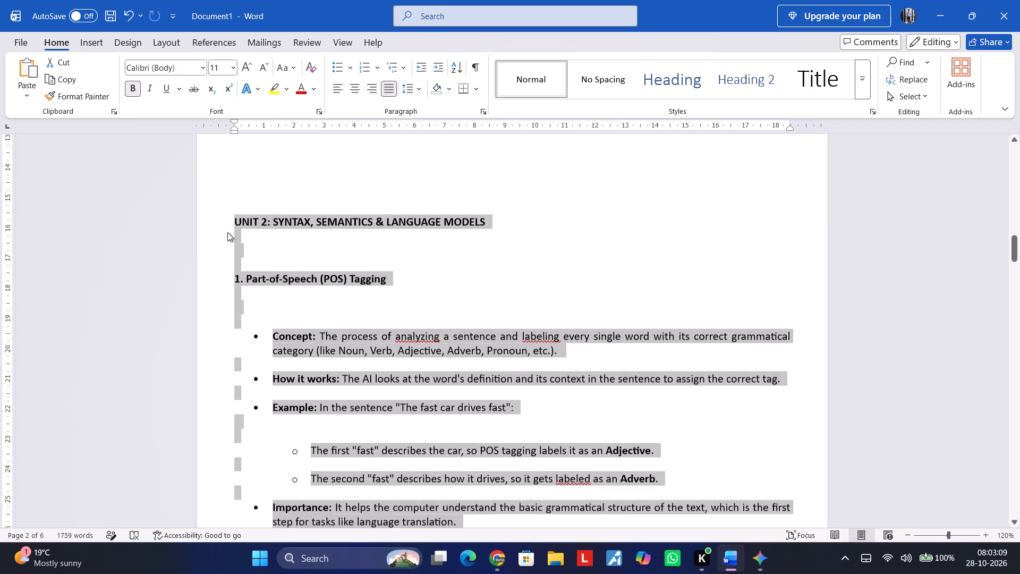
pyautogui.hotkey('ctrl', 'shift', 'Down')
pyautogui.hotkey('ctrl', 'shift', 'Down')
pyautogui.hotkey('ctrl', 'shift', 'Down')
pyautogui.hotkey('ctrl', 'shift', 'Down')
pyautogui.hotkey('ctrl', 'shift', 'Down')
pyautogui.hotkey('ctrl', 'shift', 'Down')
pyautogui.hotkey('ctrl', 'shift', 'Down')
pyautogui.hotkey('ctrl', 'shift', 'Down')
pyautogui.hotkey('ctrl', 'shift', 'Down')
pyautogui.hotkey('ctrl', 'shift', 'Down')
pyautogui.hotkey('ctrl', 'shift', 'Down')
pyautogui.hotkey('ctrl', 'shift', 'Down')
pyautogui.hotkey('ctrl', 'shift', 'Down')
pyautogui.hotkey('ctrl', 'shift', 'Down')
pyautogui.hotkey('ctrl', 'shift', 'Down')
pyautogui.hotkey('ctrl', 'shift', 'Down')
pyautogui.hotkey('ctrl', 'shift', 'Down')
pyautogui.hotkey('ctrl', 'shift', 'Down')
pyautogui.hotkey('ctrl', 'shift', 'Down')
pyautogui.hotkey('ctrl', 'shift', 'Down')
pyautogui.hotkey('ctrl', 'shift', 'Down')
pyautogui.hotkey('ctrl', 'shift', 'Down')
pyautogui.hotkey('ctrl', 'shift', 'Down')
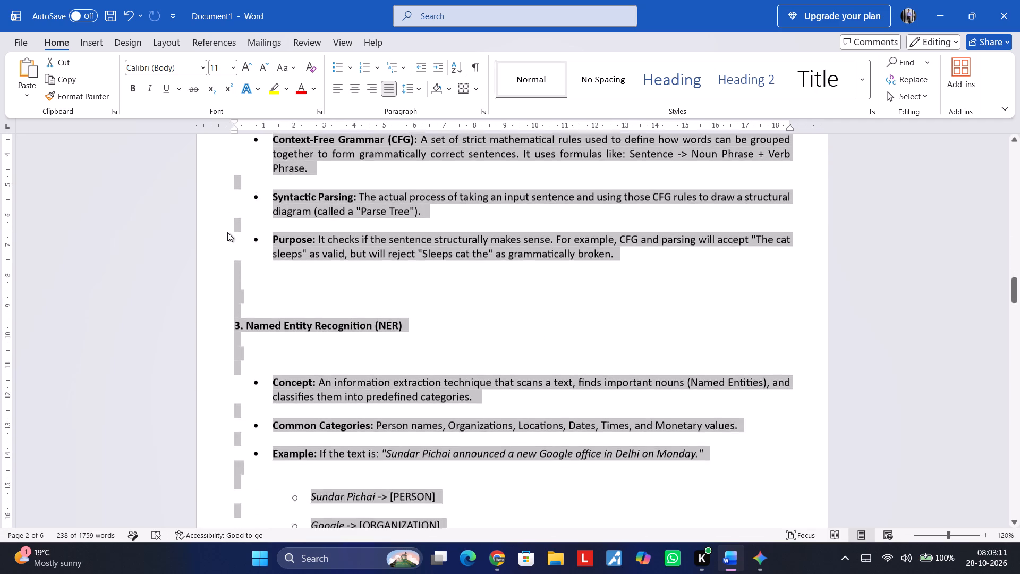
pyautogui.hotkey('ctrl', 'shift', 'Down')
pyautogui.hotkey('ctrl', 'shift', 'Down')
pyautogui.hotkey('ctrl', 'shift', 'Down')
pyautogui.hotkey('ctrl', 'shift', 'Down')
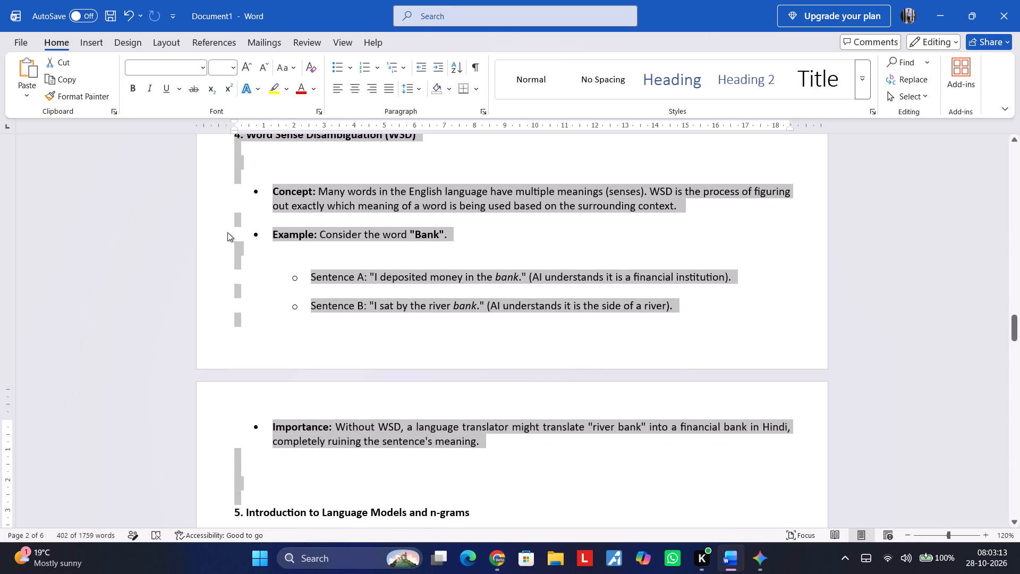
pyautogui.hotkey('ctrl', 'shift', 'Up')
pyautogui.hotkey('ctrl', 'shift', 'Up')
pyautogui.hotkey('ctrl', 'shift', 'Up')
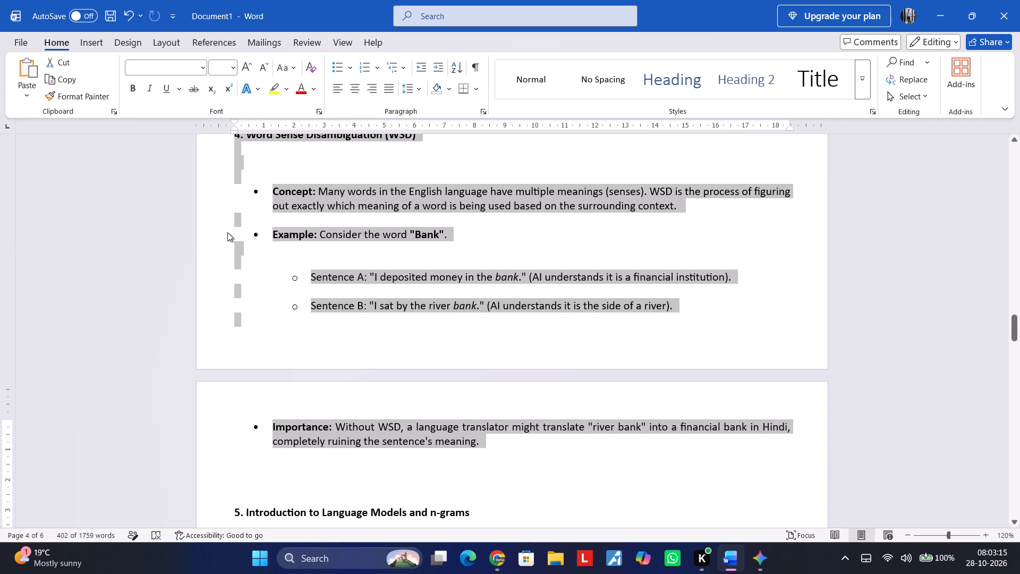
pyautogui.scroll(6, 229, 232)
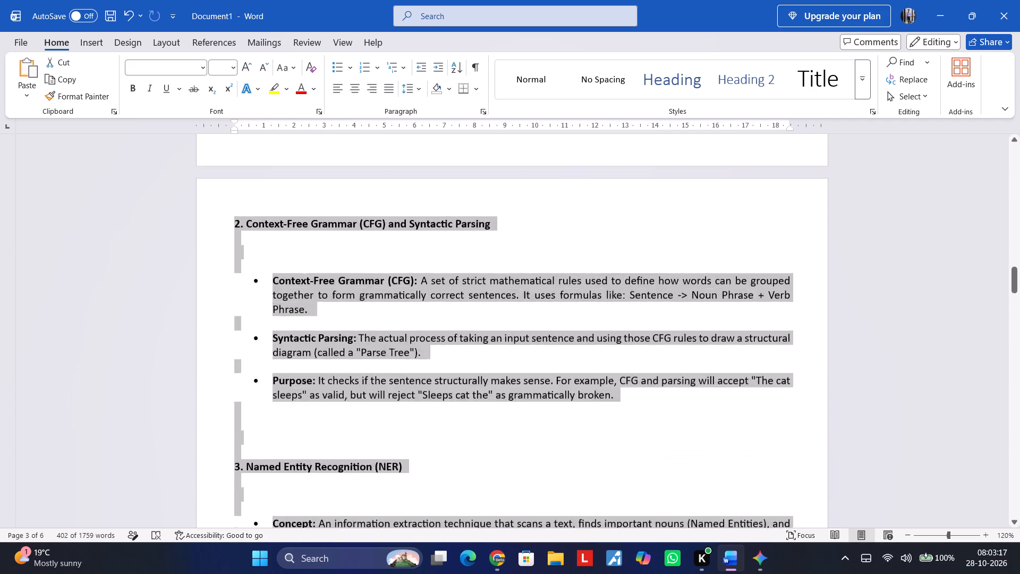
pyautogui.scroll(4, 231, 236)
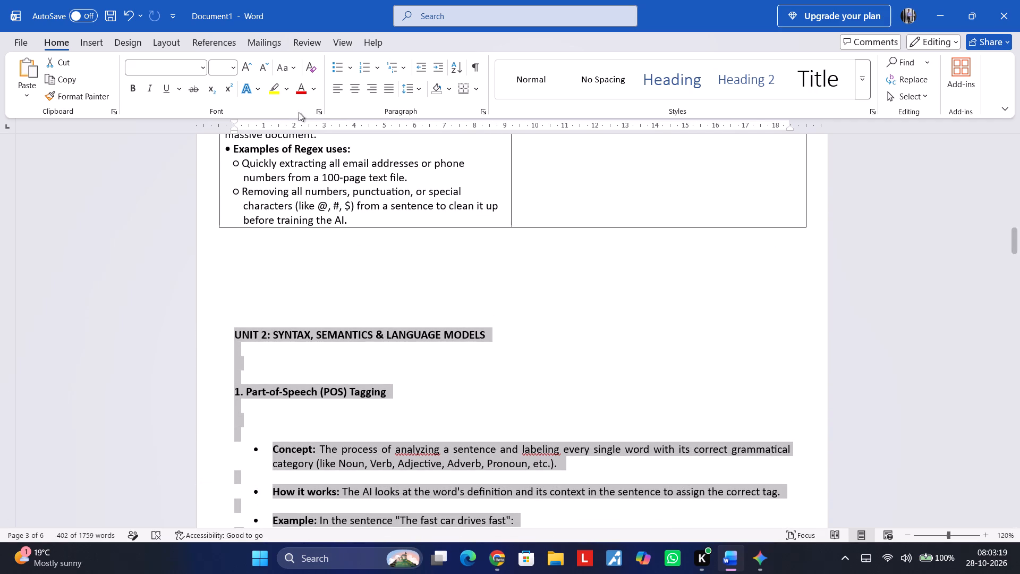
pyautogui.click(409, 93)
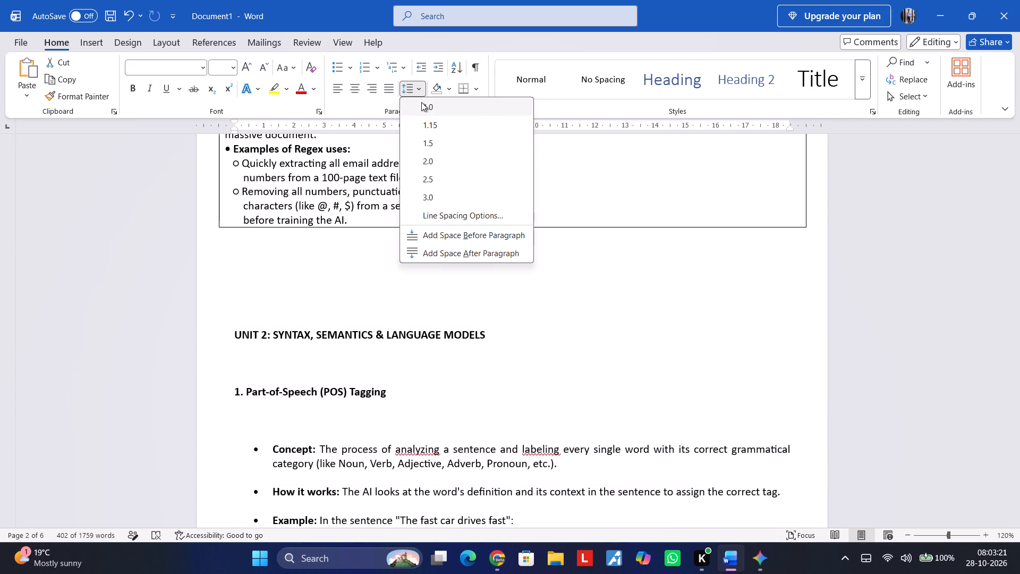
pyautogui.click(421, 102)
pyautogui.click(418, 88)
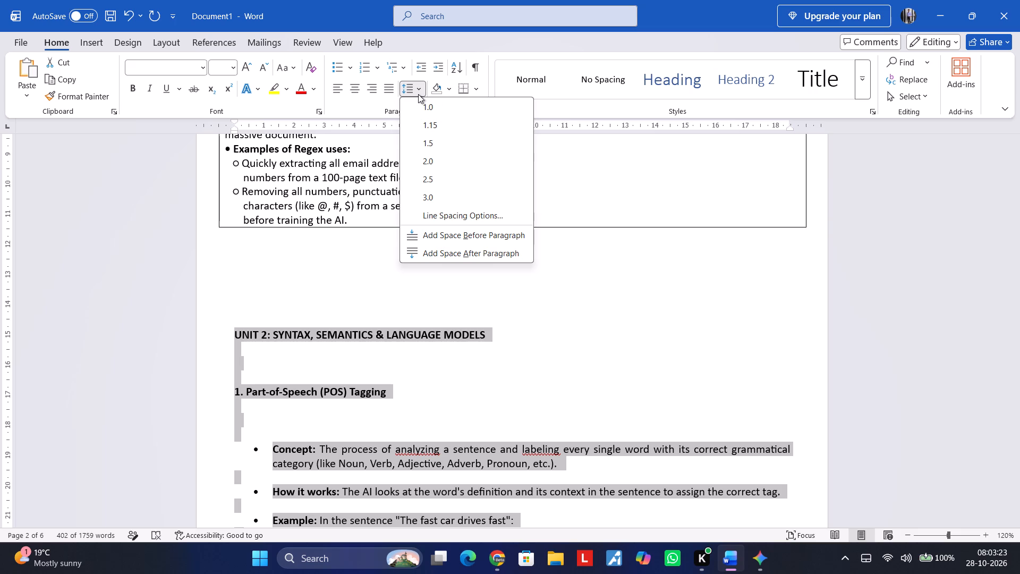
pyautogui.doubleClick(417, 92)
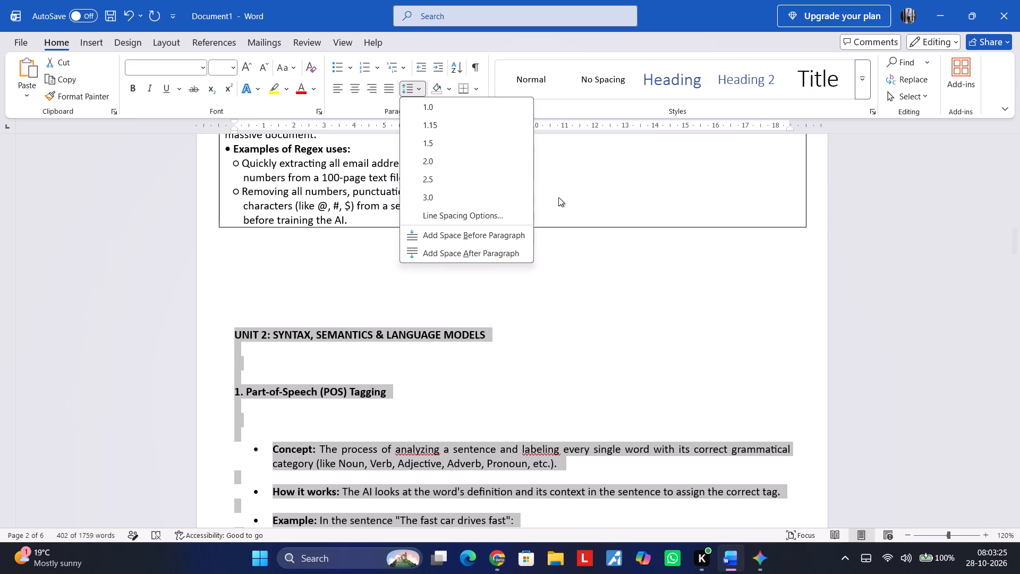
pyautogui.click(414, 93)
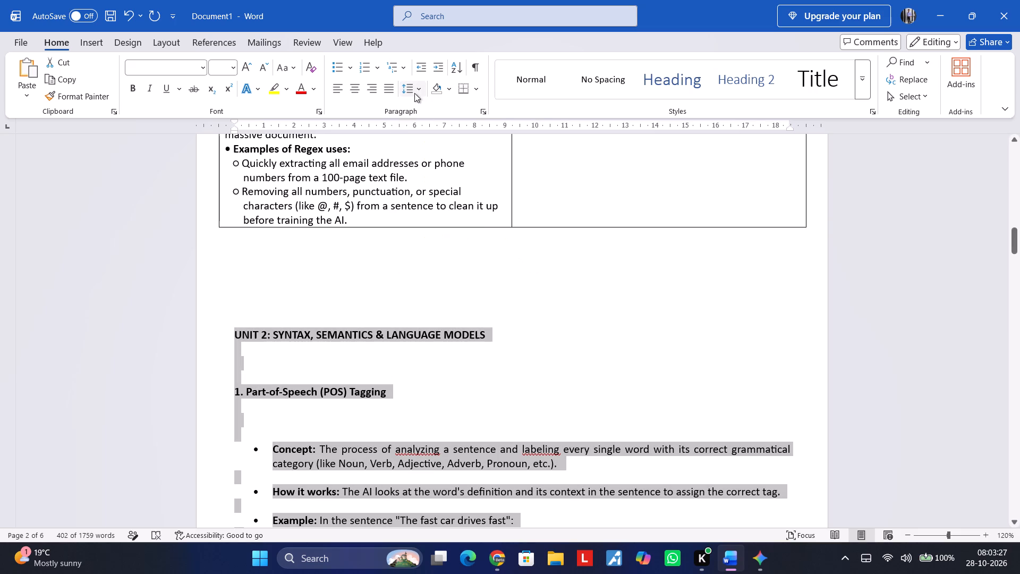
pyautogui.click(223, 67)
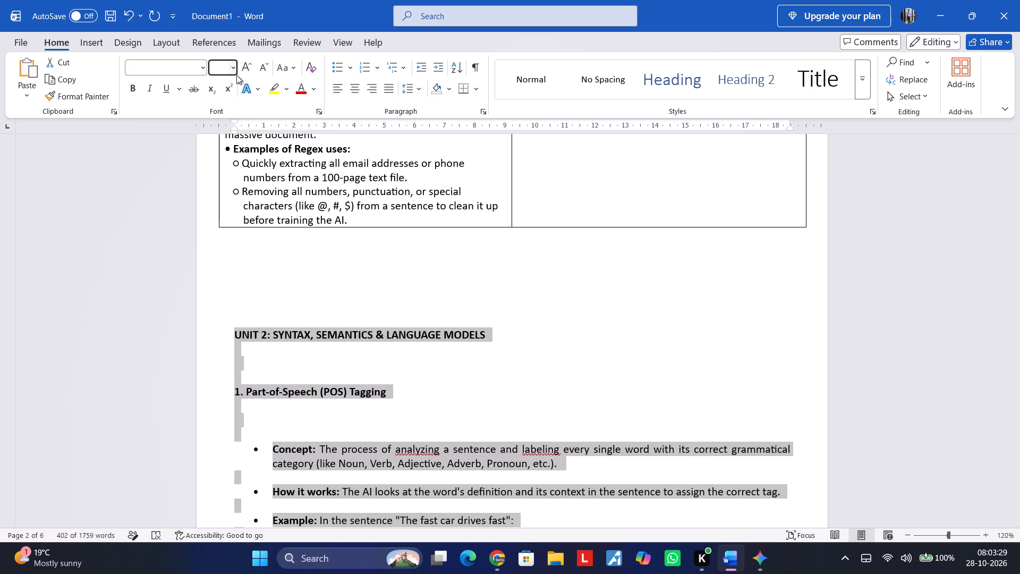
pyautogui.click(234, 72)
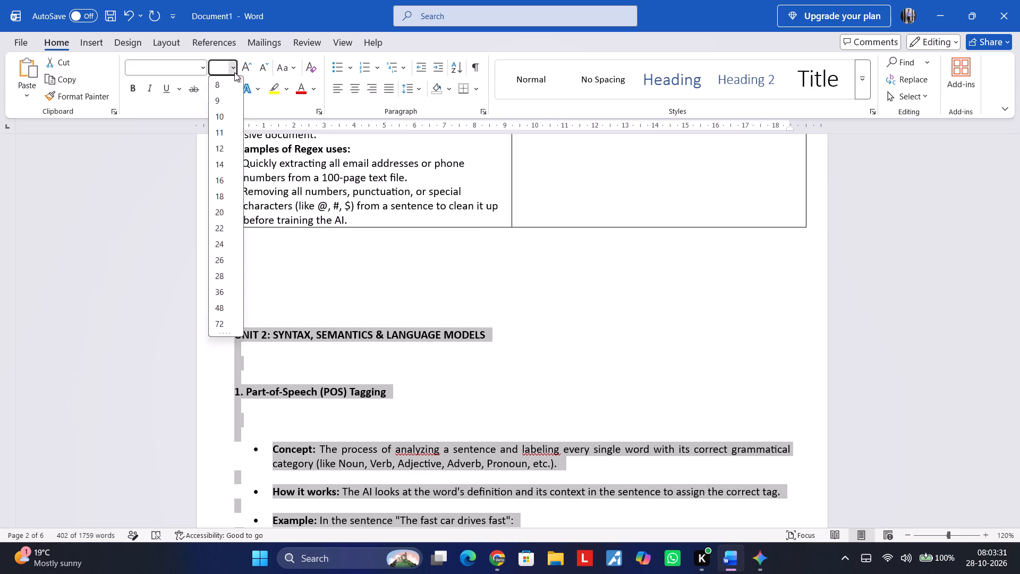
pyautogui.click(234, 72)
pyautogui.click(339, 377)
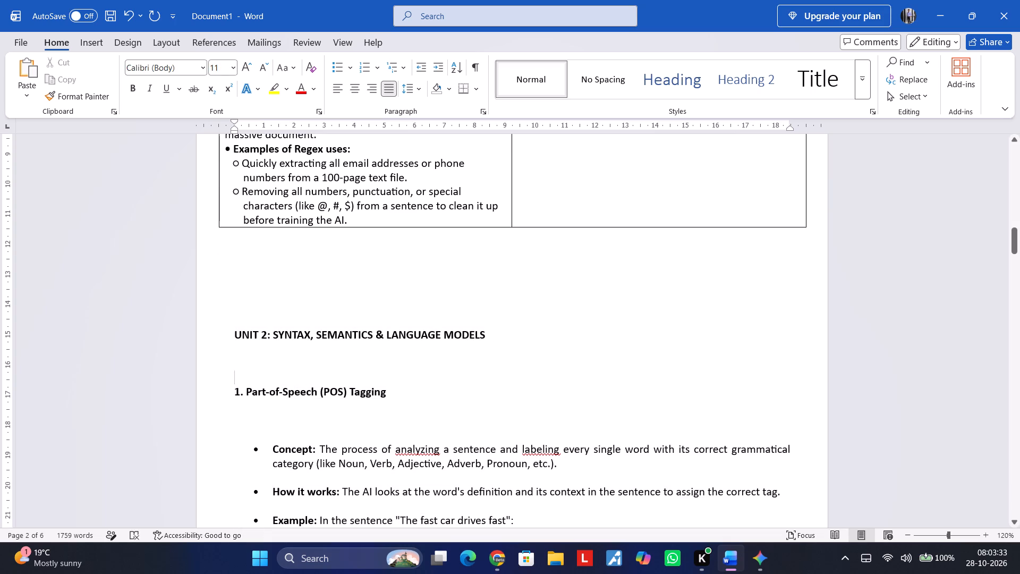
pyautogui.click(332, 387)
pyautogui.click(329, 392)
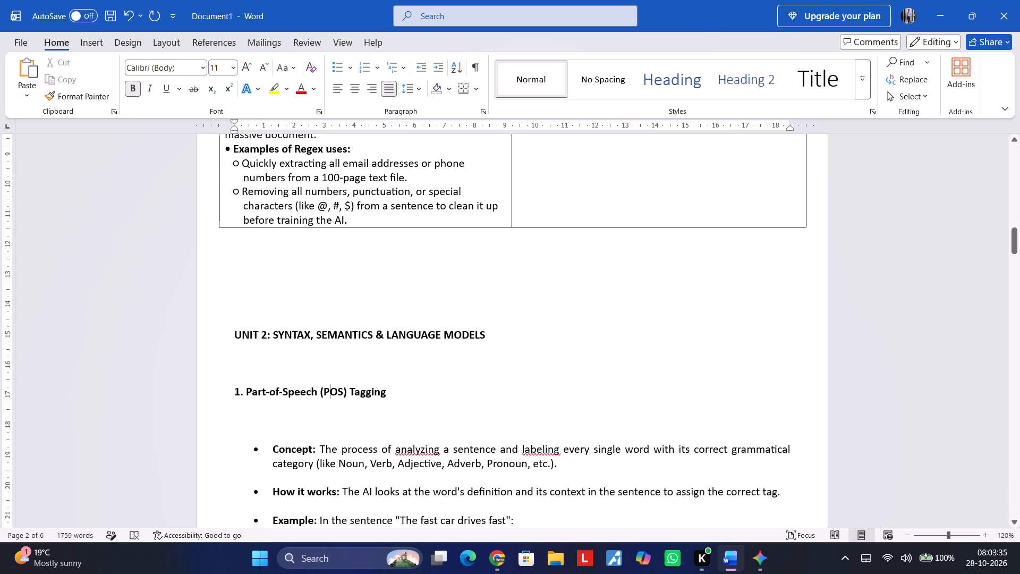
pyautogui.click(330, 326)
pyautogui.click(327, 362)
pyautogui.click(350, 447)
# Delete the blank lines directly above and below the "1. Part-of-Speech (POS) Tagging" heading.
pyautogui.scroll(-1, 351, 446)
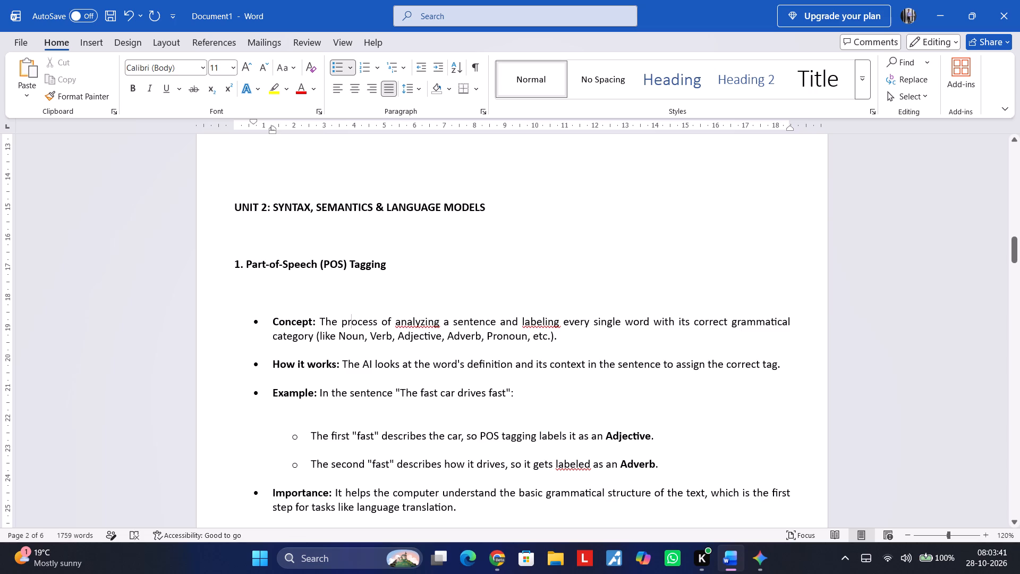
pyautogui.click(282, 259)
pyautogui.click(282, 254)
pyautogui.press('BackSpace')
pyautogui.press('BackSpace')
pyautogui.press('BackSpace')
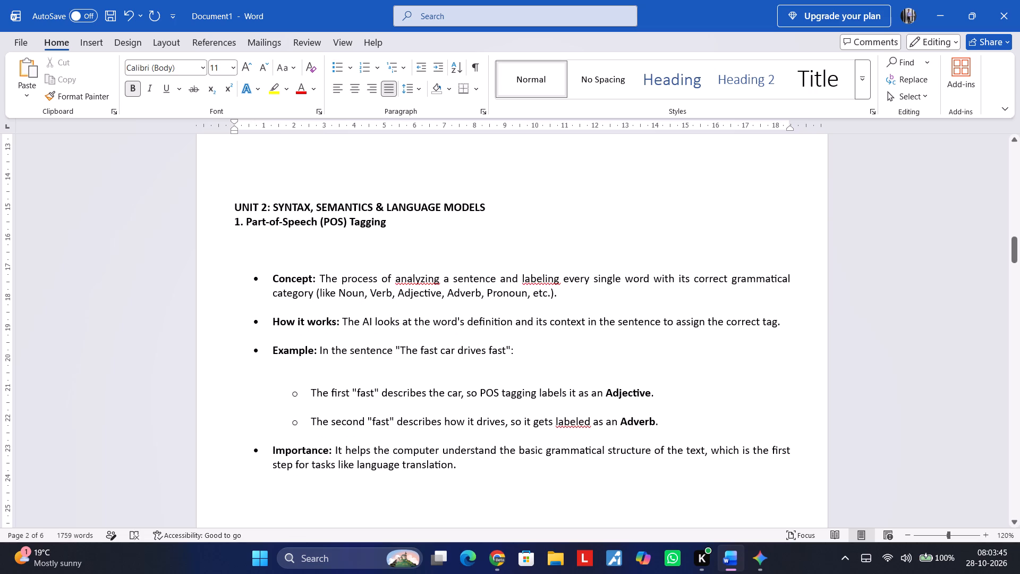
pyautogui.click(308, 267)
pyautogui.press('BackSpace')
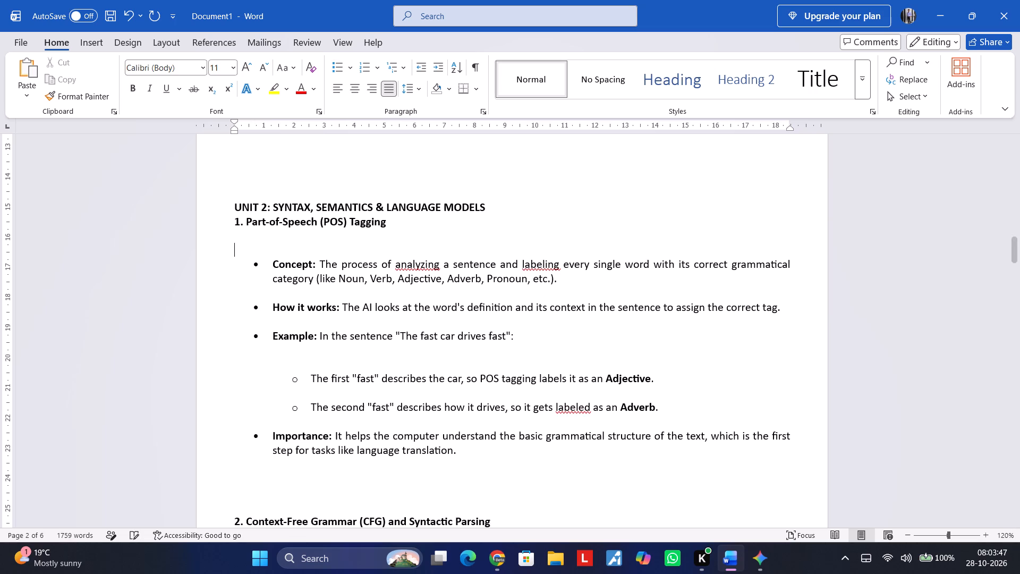
pyautogui.press('BackSpace')
pyautogui.press('BackSpace')
# Remove the blank lines between the Concept, How it works and Example bullets of the POS Tagging section.
pyautogui.press('Down')
pyautogui.press('Down')
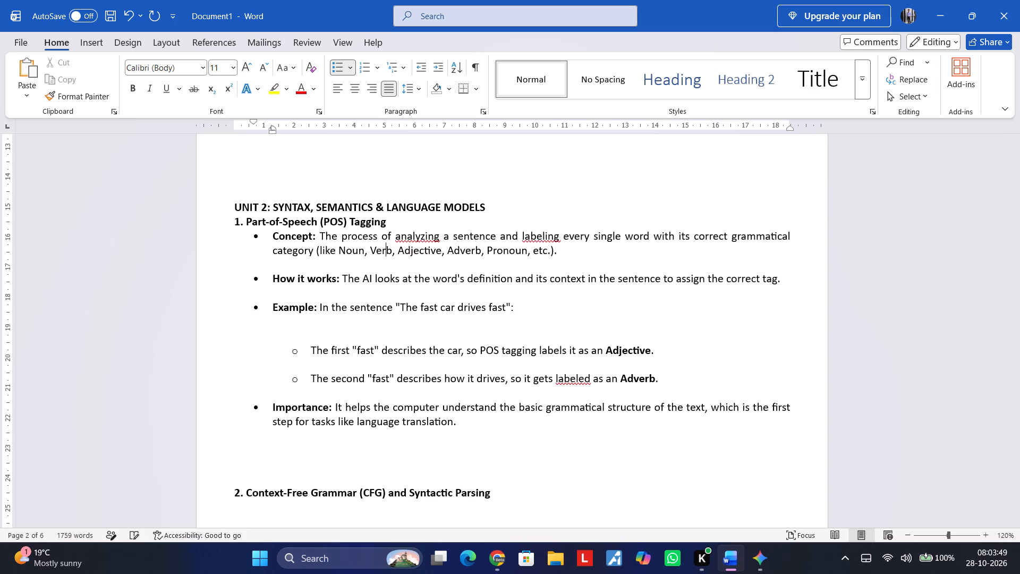
pyautogui.press('Down')
pyautogui.press('BackSpace')
pyautogui.press('Down')
pyautogui.press('Down')
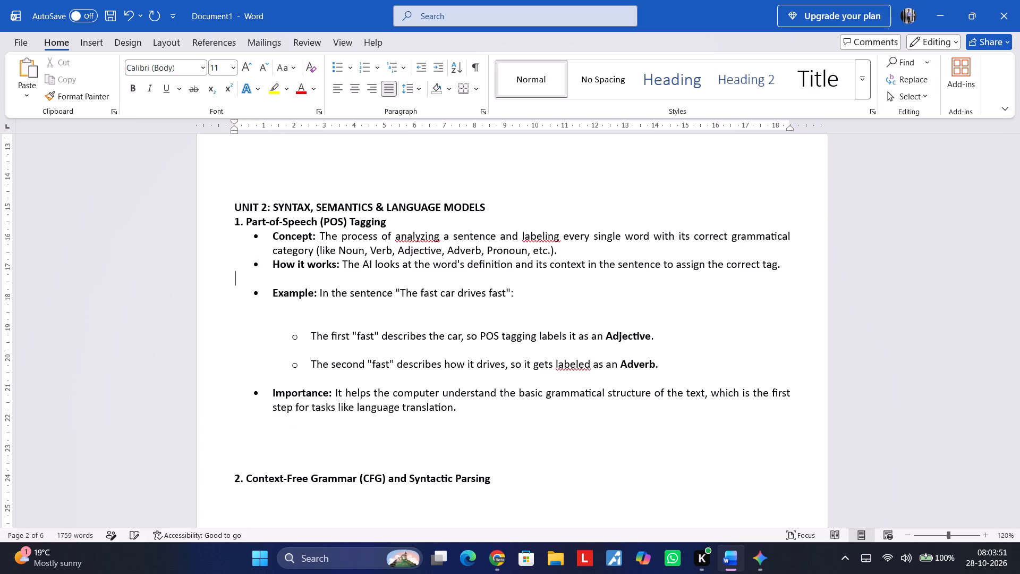
pyautogui.press('Down')
pyautogui.press('Up')
pyautogui.press('BackSpace')
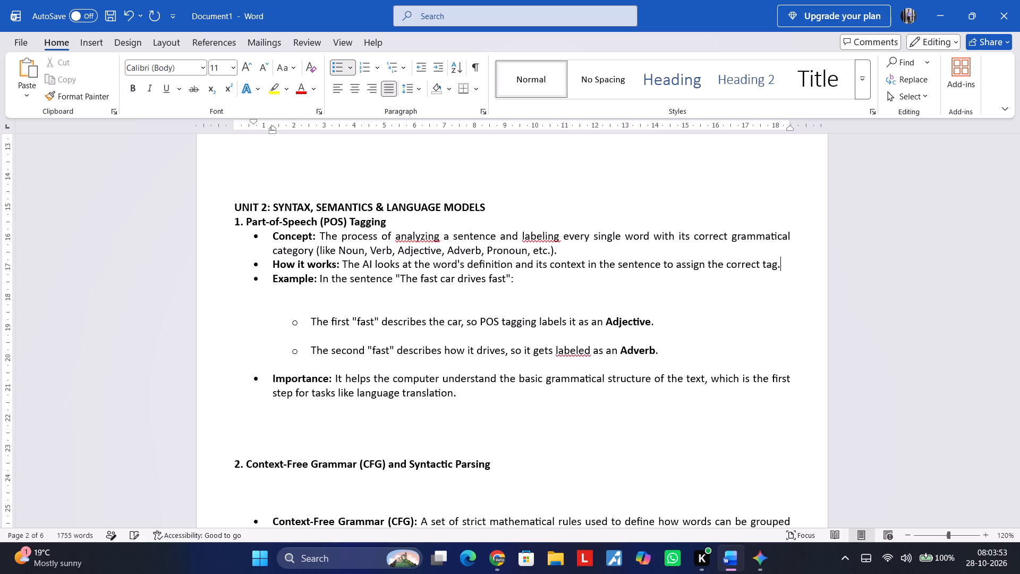
# Remove the blank lines around the two "fast" sub-bullets, between the Example and Importance bullets of POS Tagging.
pyautogui.press('Down')
pyautogui.press('Down')
pyautogui.press('Down')
pyautogui.press('BackSpace')
pyautogui.press('BackSpace')
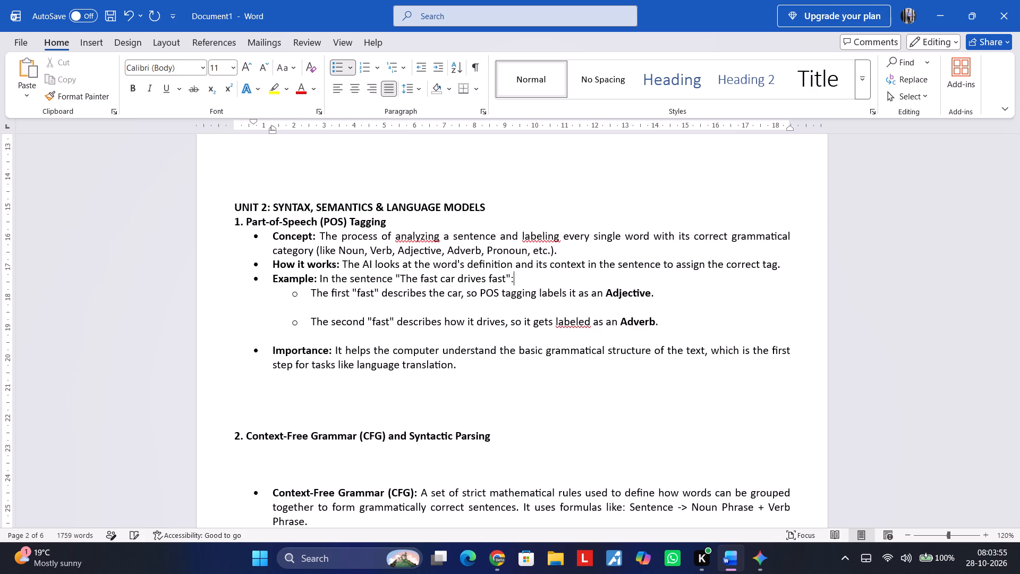
pyautogui.press('Down')
pyautogui.press('Down')
pyautogui.press('BackSpace')
pyautogui.press('Down')
pyautogui.press('Down')
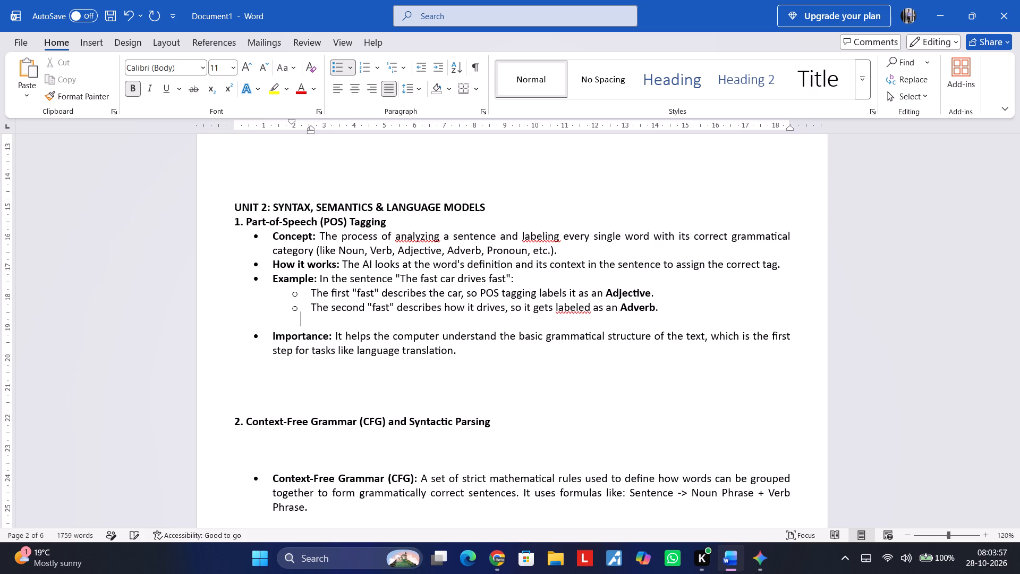
pyautogui.press('BackSpace')
# Reduce the gap between the POS Tagging section and the "2. Context-Free Grammar (CFG) and Syntactic Parsing" heading to one unbulleted blank line.
pyautogui.press('Down')
pyautogui.press('Down')
pyautogui.press('Down')
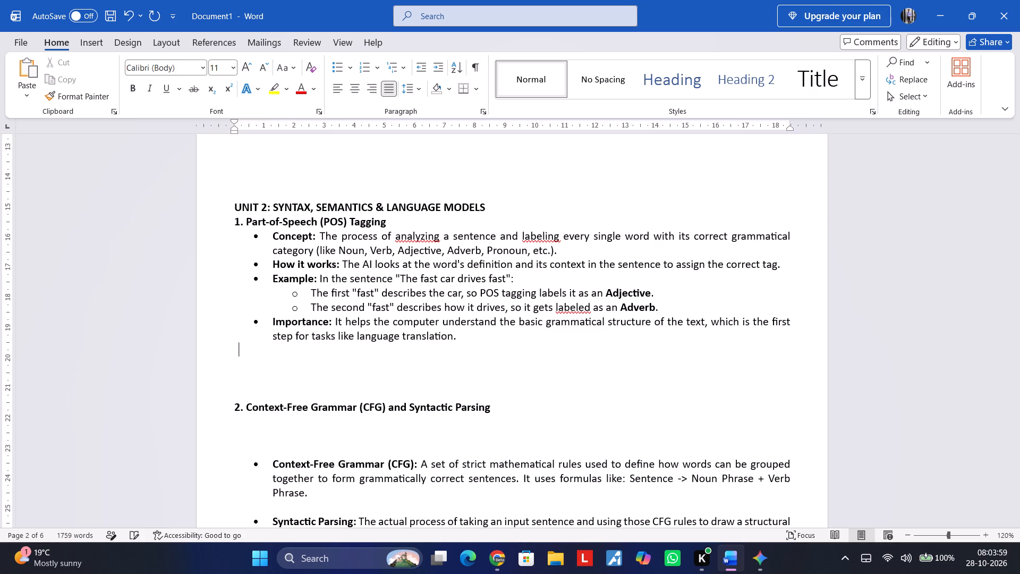
pyautogui.press('Down')
pyautogui.press('Down')
pyautogui.press('Down')
pyautogui.press('BackSpace')
pyautogui.press('BackSpace')
pyautogui.press('BackSpace')
pyautogui.press('BackSpace')
pyautogui.press('Return')
pyautogui.press('Down')
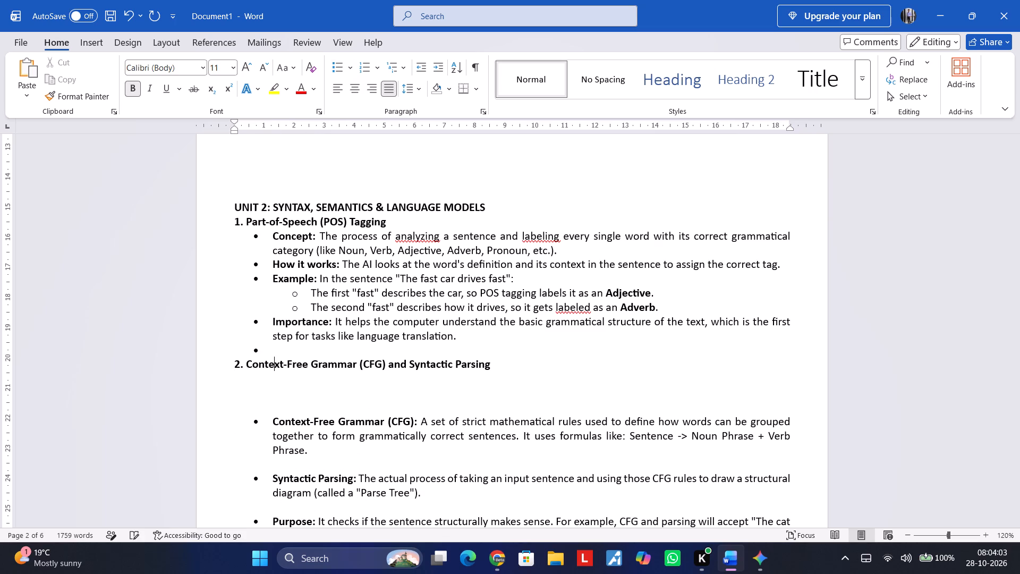
pyautogui.press('Up')
pyautogui.press(']')
pyautogui.press('BackSpace')
pyautogui.press('BackSpace')
# Delete the blank lines between the section 2 heading and its Context-Free Grammar (CFG) bullet.
pyautogui.press('Down')
pyautogui.press('Down')
pyautogui.press('Down')
pyautogui.press('Down')
pyautogui.press('BackSpace')
pyautogui.press('BackSpace')
pyautogui.press('BackSpace')
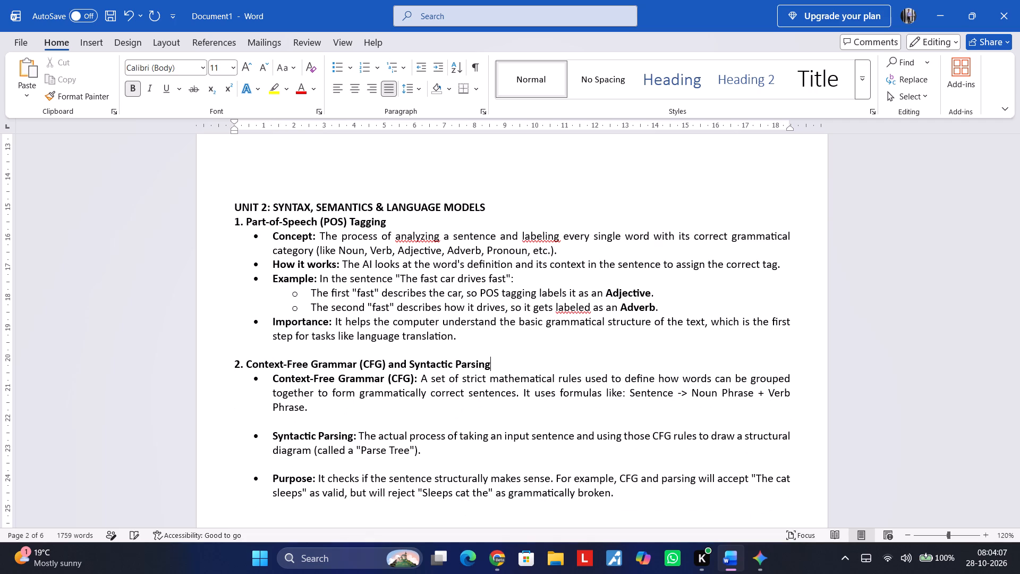
# Remove the blank lines between the Context-Free Grammar, Syntactic Parsing and Purpose bullets in section 2.
pyautogui.press('Down')
pyautogui.press('Down')
pyautogui.press('Down')
pyautogui.press('Down')
pyautogui.press('BackSpace')
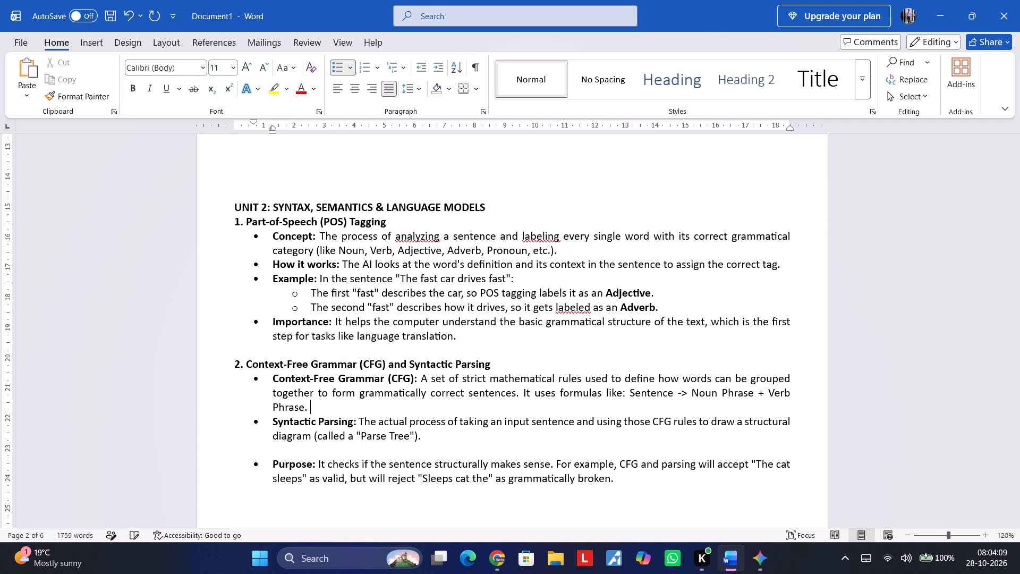
pyautogui.press('Down')
pyautogui.press('Down')
pyautogui.press('Down')
pyautogui.press('BackSpace')
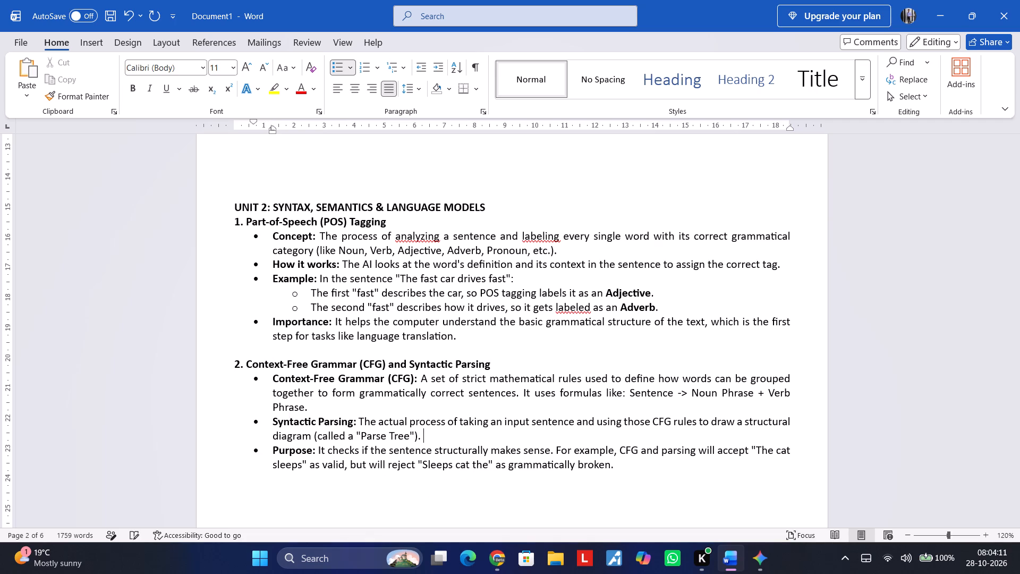
# Reduce the gap between section 2's Purpose bullet and the "3. Named Entity Recognition (NER)" heading to one blank line.
pyautogui.press('Down')
pyautogui.press('Down')
pyautogui.press('Down')
pyautogui.press('Down')
pyautogui.press('Down')
pyautogui.press('Down')
pyautogui.press('Down')
pyautogui.press('Down')
pyautogui.press('Down')
pyautogui.press('Down')
pyautogui.press('Down')
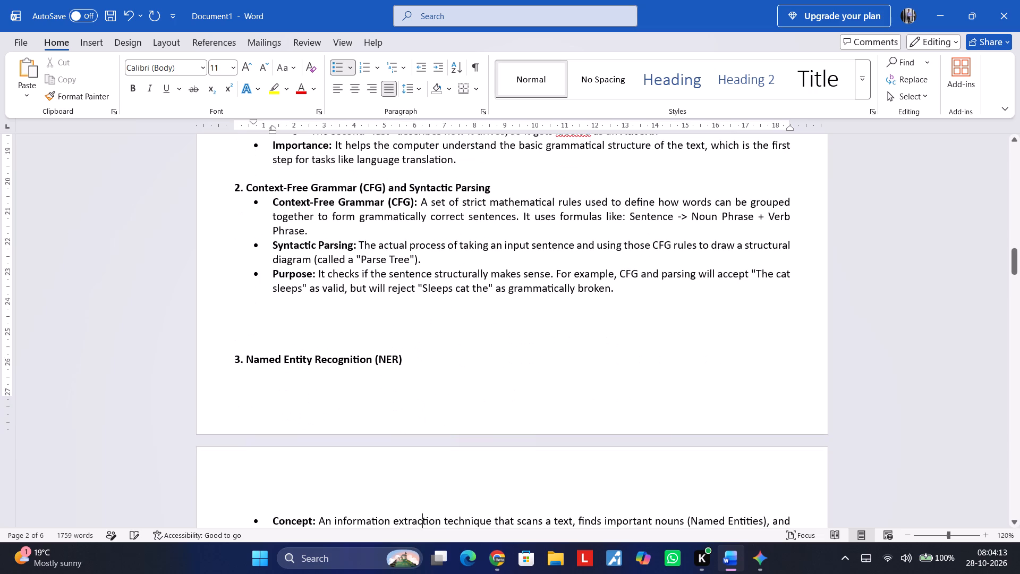
pyautogui.press('Up')
pyautogui.press('Up')
pyautogui.press('Up')
pyautogui.press('Up')
pyautogui.press('Up')
pyautogui.press('BackSpace')
pyautogui.press('BackSpace')
pyautogui.press('BackSpace')
pyautogui.press('Down')
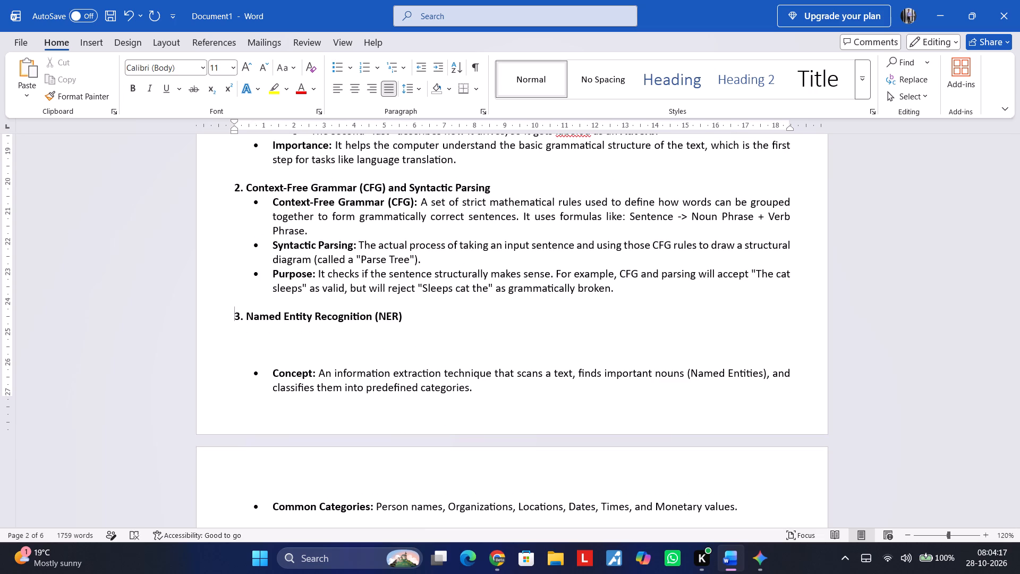
# Delete the blank lines between the "3. Named Entity Recognition (NER)" heading and its Concept bullet.
pyautogui.press('Down')
pyautogui.press('Down')
pyautogui.press('Down')
pyautogui.press('BackSpace')
pyautogui.press('BackSpace')
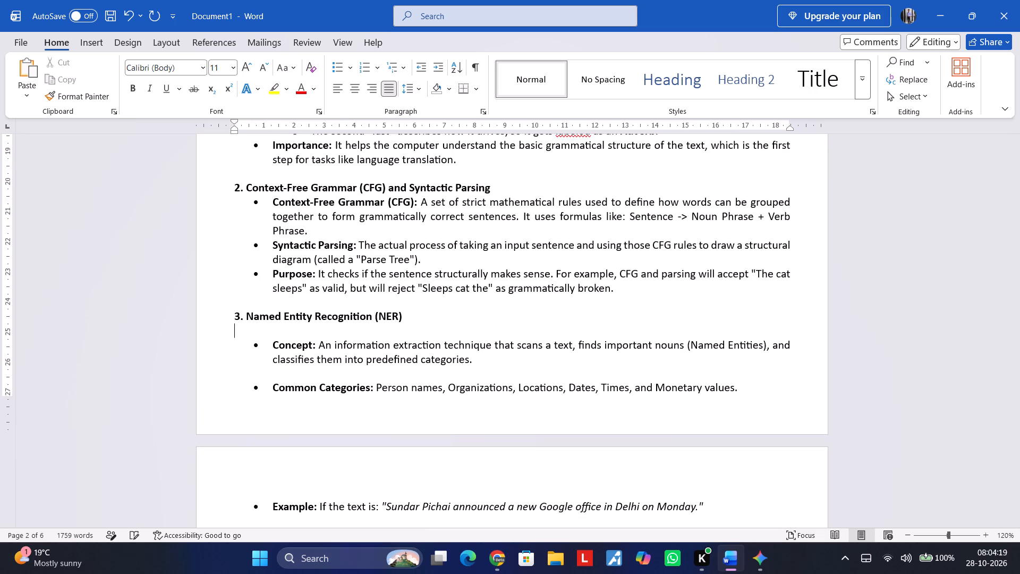
pyautogui.press('BackSpace')
pyautogui.press('BackSpace')
pyautogui.hotkey('ctrl', 'z')
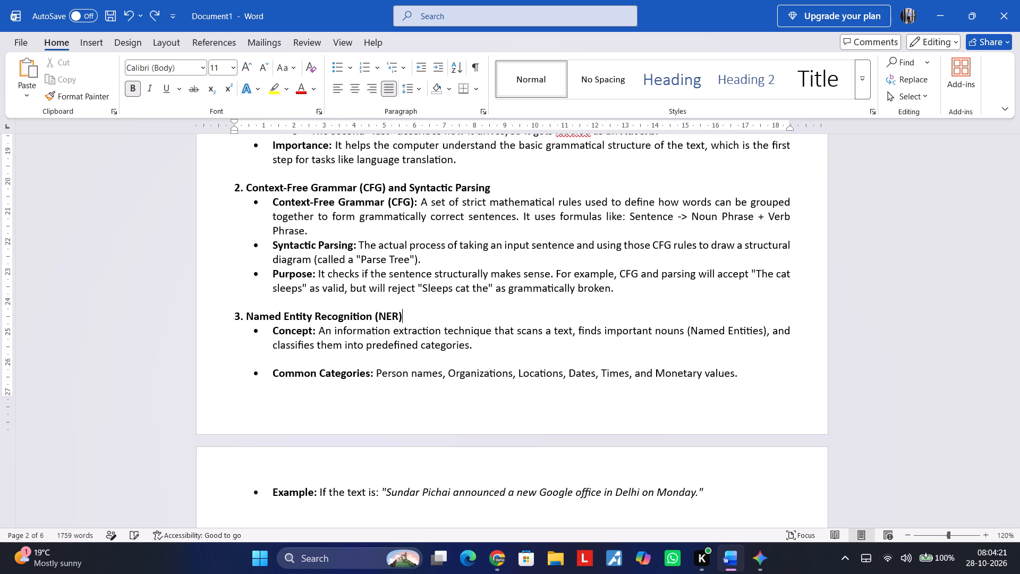
# Remove the blank lines between the Concept, Common Categories and Example bullets in section 3.
pyautogui.press('Right')
pyautogui.press('Down')
pyautogui.press('Down')
pyautogui.press('Return')
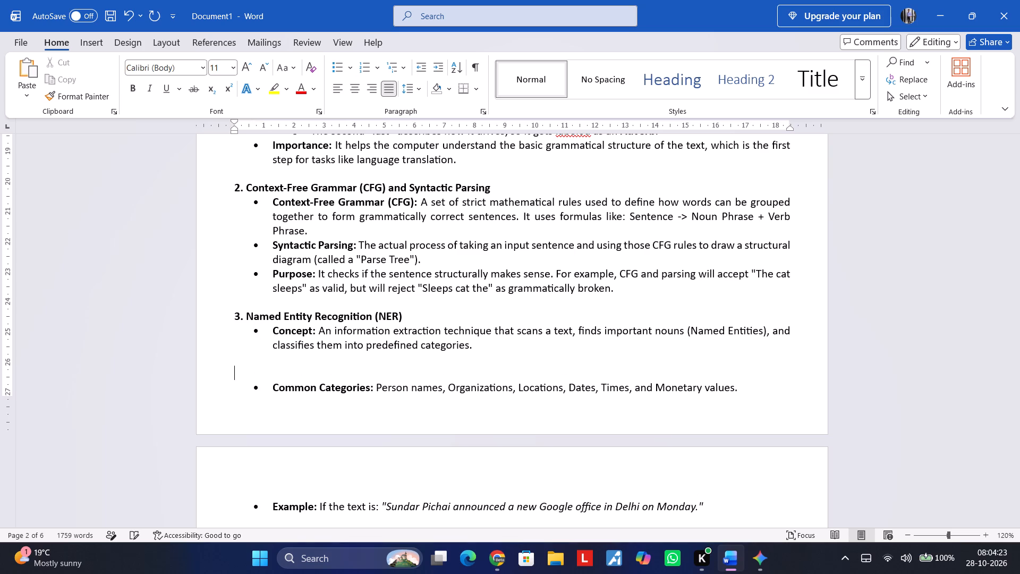
pyautogui.press('BackSpace')
pyautogui.press('BackSpace')
pyautogui.press('Down')
pyautogui.press('Down')
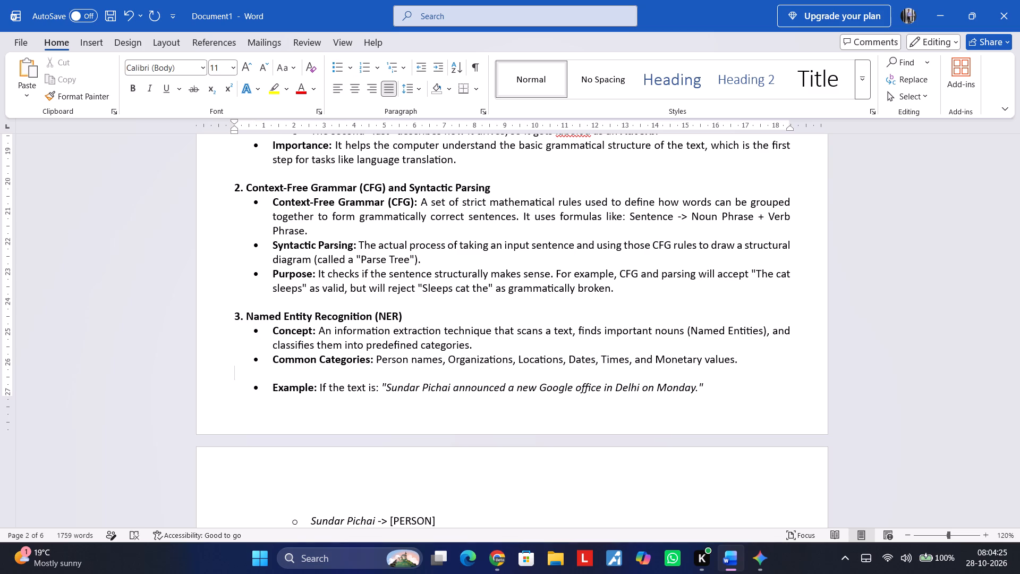
pyautogui.press('BackSpace')
# Delete the blank lines between section 3's Example bullet and its first sub-item, the [PERSON] entry.
pyautogui.press('Down')
pyautogui.press('Down')
pyautogui.press('Down')
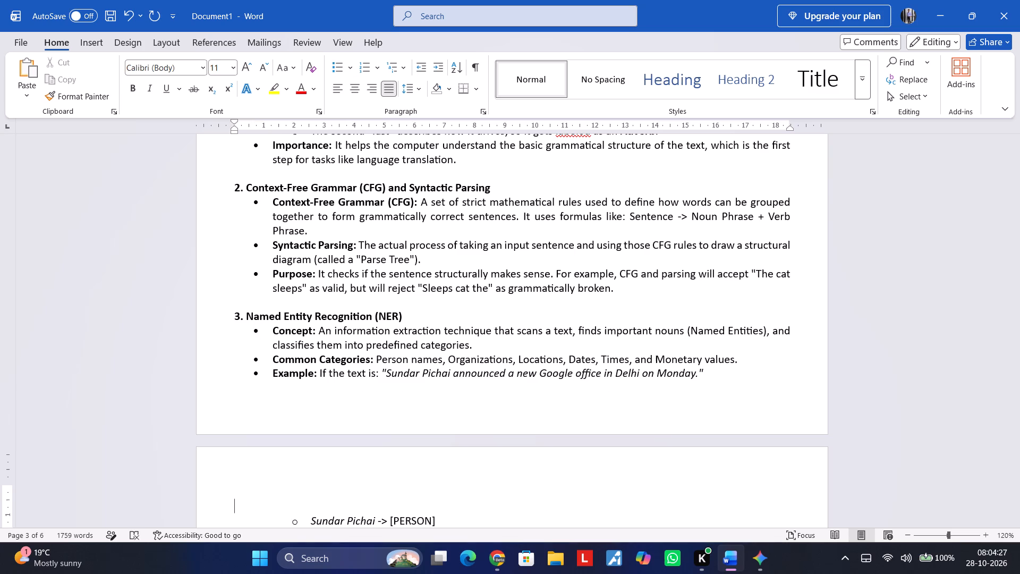
pyautogui.press('BackSpace')
pyautogui.press('BackSpace')
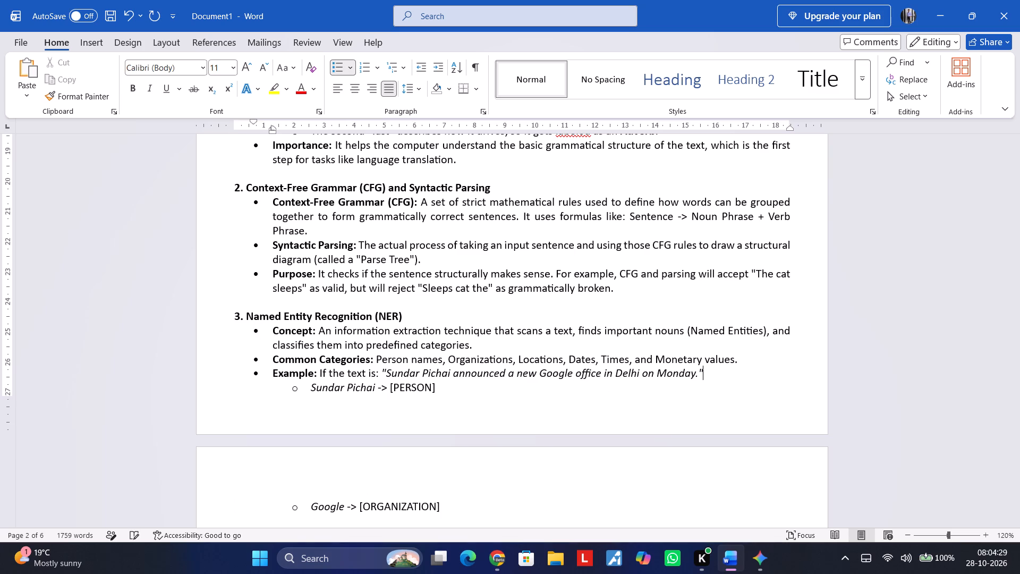
# Remove the blank lines between the [PERSON], [ORGANIZATION], [LOCATION] and [DATE] sub-items of the NER example.
pyautogui.press('Down')
pyautogui.press('Down')
pyautogui.press('BackSpace')
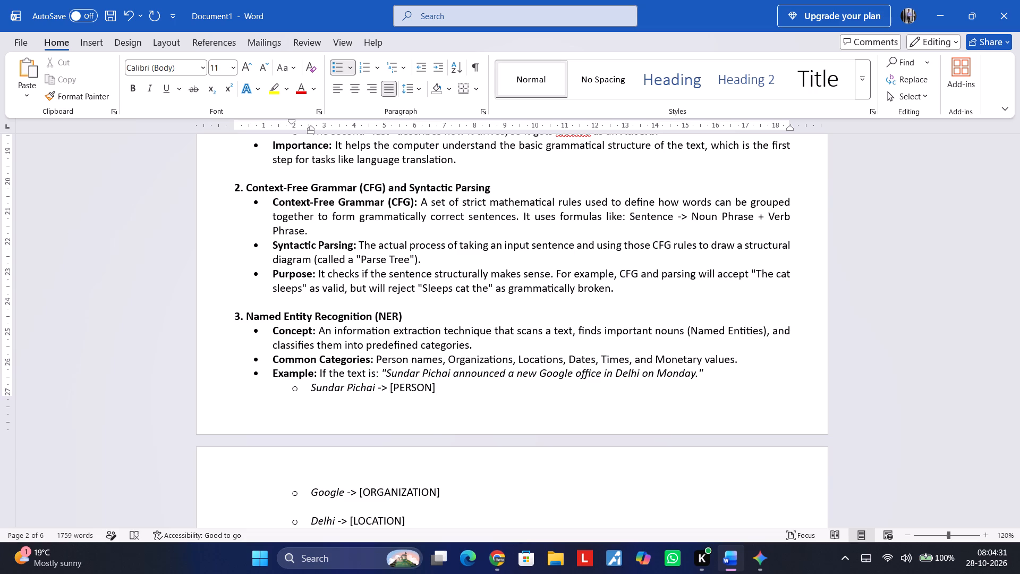
pyautogui.press('Down')
pyautogui.press('Down')
pyautogui.press('Up')
pyautogui.press('Down')
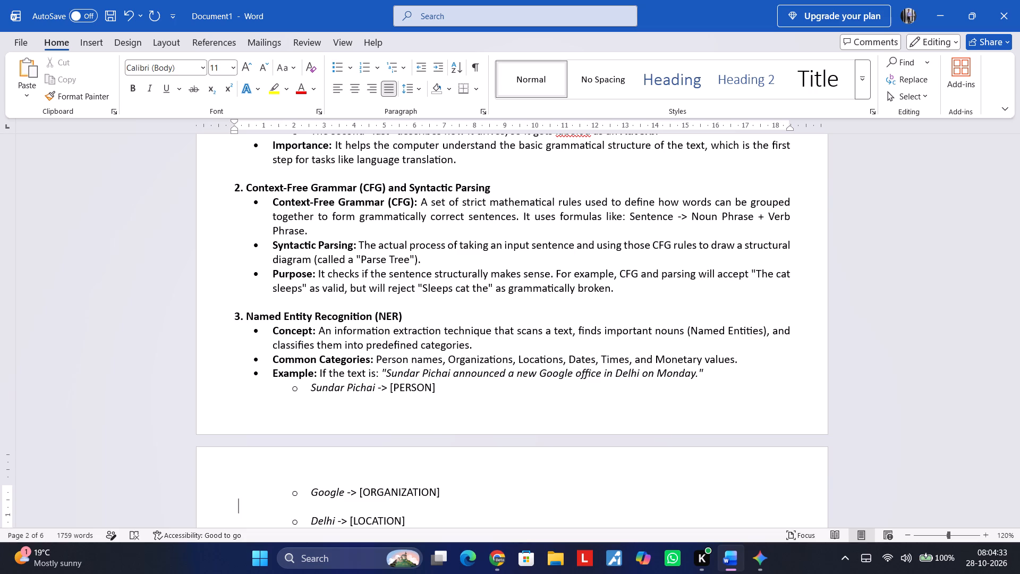
pyautogui.press('BackSpace')
pyautogui.press('Down')
pyautogui.press('Down')
pyautogui.press('Down')
pyautogui.press('Down')
pyautogui.press('Up')
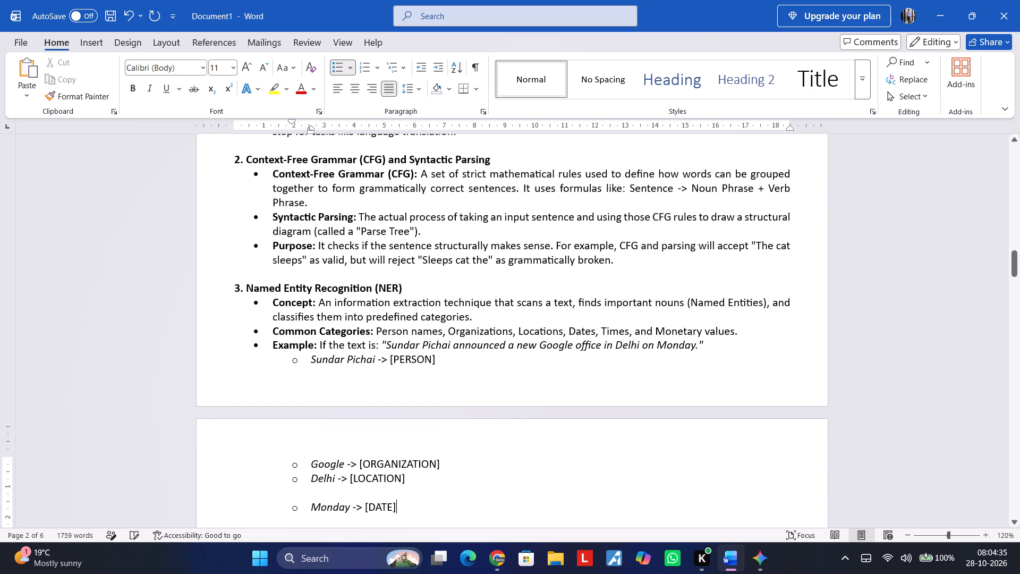
pyautogui.press('Up')
pyautogui.press('BackSpace')
# Delete the blank line between the Monday -> [DATE] sub-item and section 3's Use case bullet.
pyautogui.press('Down')
pyautogui.press('Down')
pyautogui.press('Down')
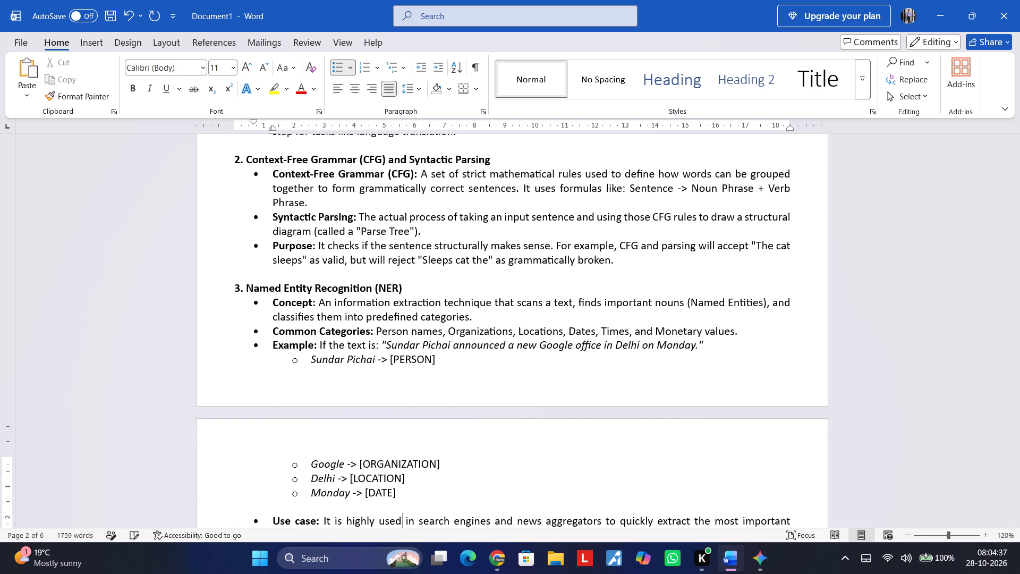
pyautogui.press('Up')
pyautogui.press('BackSpace')
# Reduce the gap between section 3's Use case bullet and the "4. Word Sense Disambiguation (WSD)" heading to one blank line.
pyautogui.press('Down')
pyautogui.press('Down')
pyautogui.press('Down')
pyautogui.press('Down')
pyautogui.press('Down')
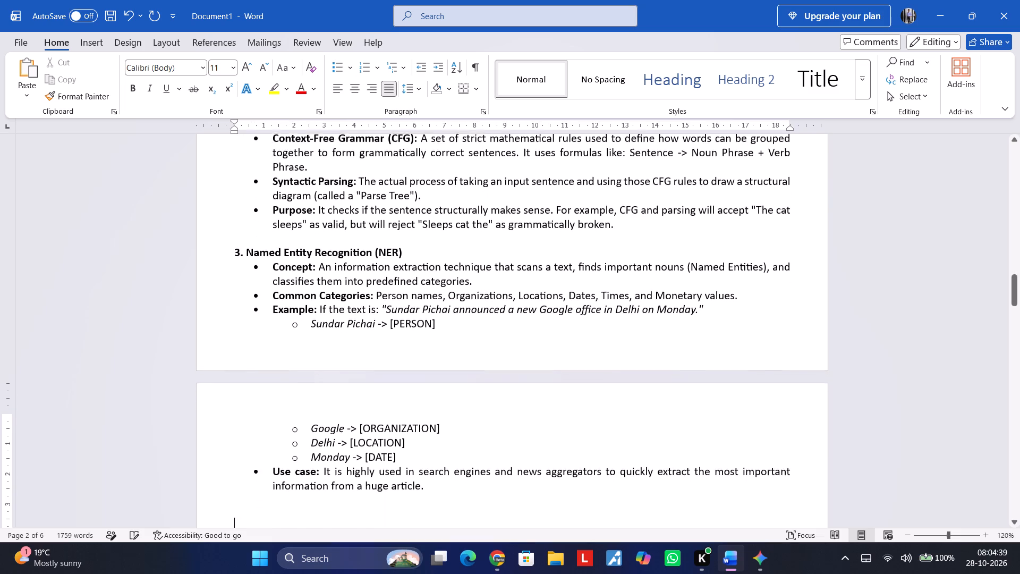
pyautogui.press('Down')
pyautogui.press('Down')
pyautogui.press('Down')
pyautogui.press('Up')
pyautogui.press('Up')
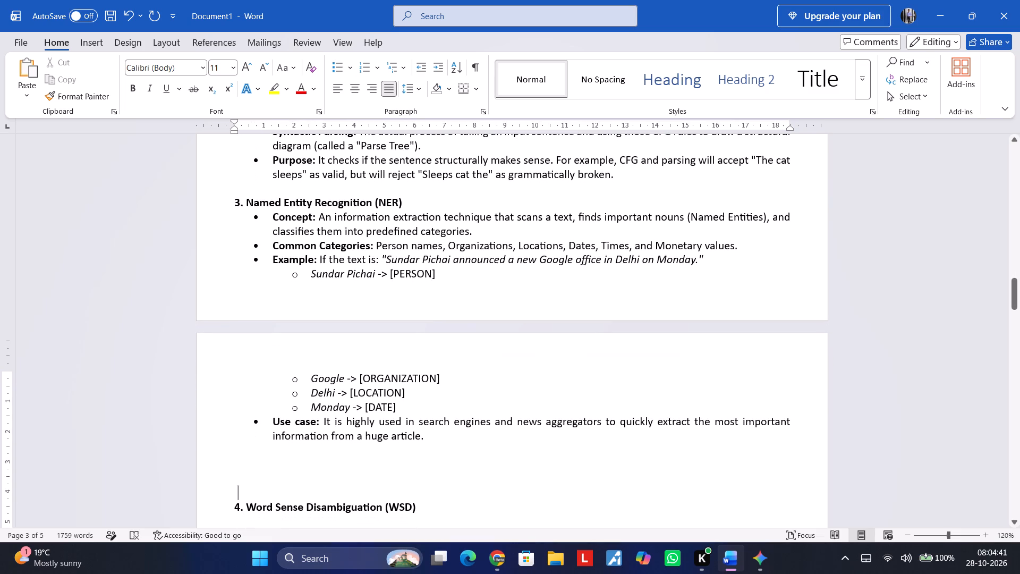
pyautogui.press('BackSpace')
pyautogui.press('BackSpace')
pyautogui.press('BackSpace')
# Delete the blank lines between the section 4 heading and its Concept bullet.
pyautogui.press('Down')
pyautogui.press('Down')
pyautogui.press('Down')
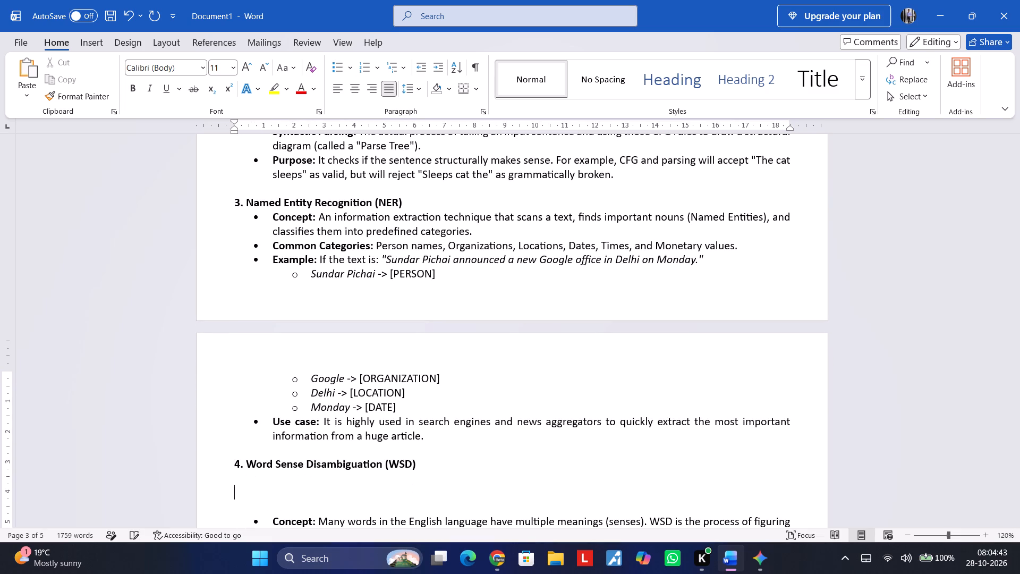
pyautogui.press('Down')
pyautogui.press('BackSpace')
pyautogui.press('BackSpace')
pyautogui.press('BackSpace')
# Delete the blank line between the Concept and Example bullets in section 4.
pyautogui.press('Down')
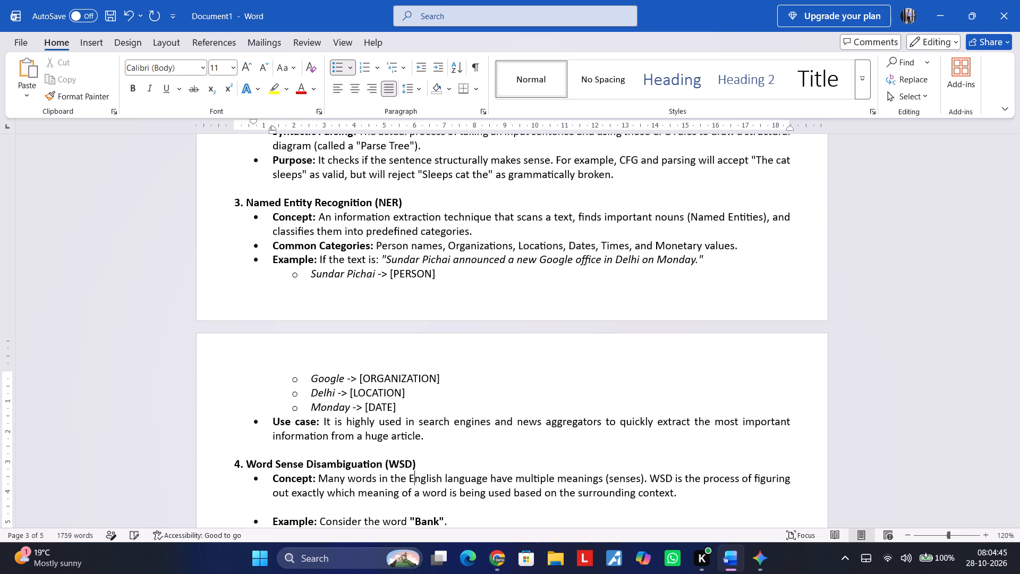
pyautogui.press('Down')
pyautogui.press('Down')
pyautogui.press('BackSpace')
# Delete the blank lines between section 4's Example bullet about "Bank" and its Sentence A sub-item.
pyautogui.press('Down')
pyautogui.press('Down')
pyautogui.press('Down')
pyautogui.press('Down')
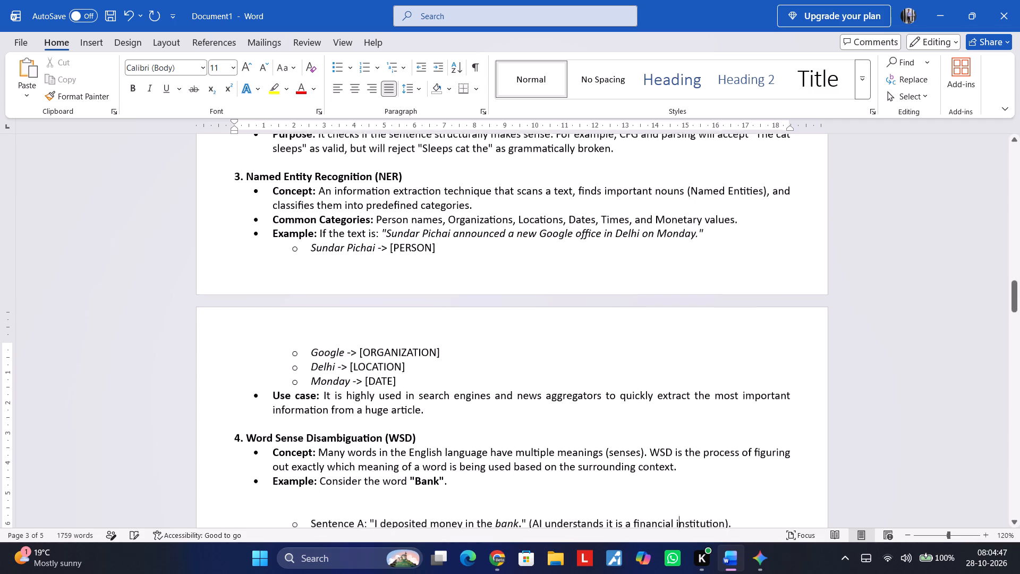
pyautogui.press('Down')
pyautogui.press('Down')
pyautogui.press('Down')
pyautogui.press('Up')
pyautogui.press('Up')
pyautogui.press('Up')
pyautogui.press('Up')
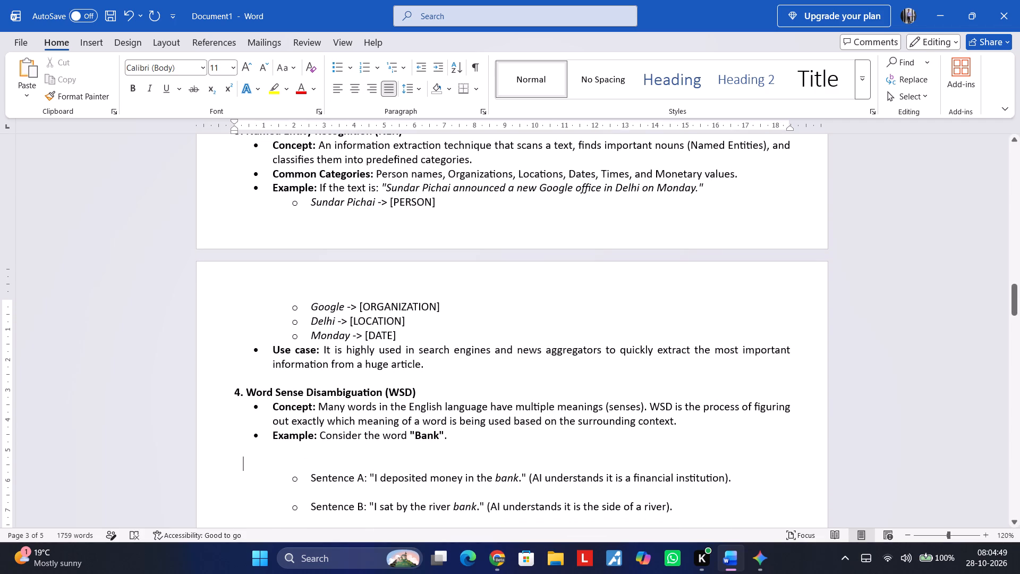
pyautogui.press('BackSpace')
pyautogui.press('BackSpace')
# Remove the blank lines between the Sentence A and Sentence B sub-items and the Importance bullet in section 4.
pyautogui.press('Down')
pyautogui.press('Down')
pyautogui.press('Down')
pyautogui.press('Up')
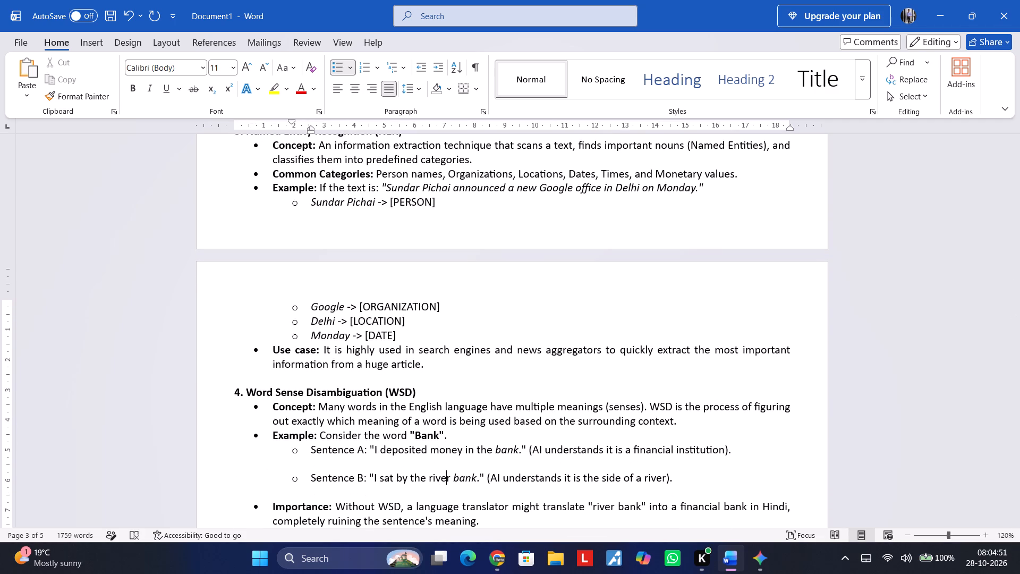
pyautogui.press('BackSpace')
pyautogui.press('Down')
pyautogui.press('Down')
pyautogui.press('Down')
pyautogui.press('Up')
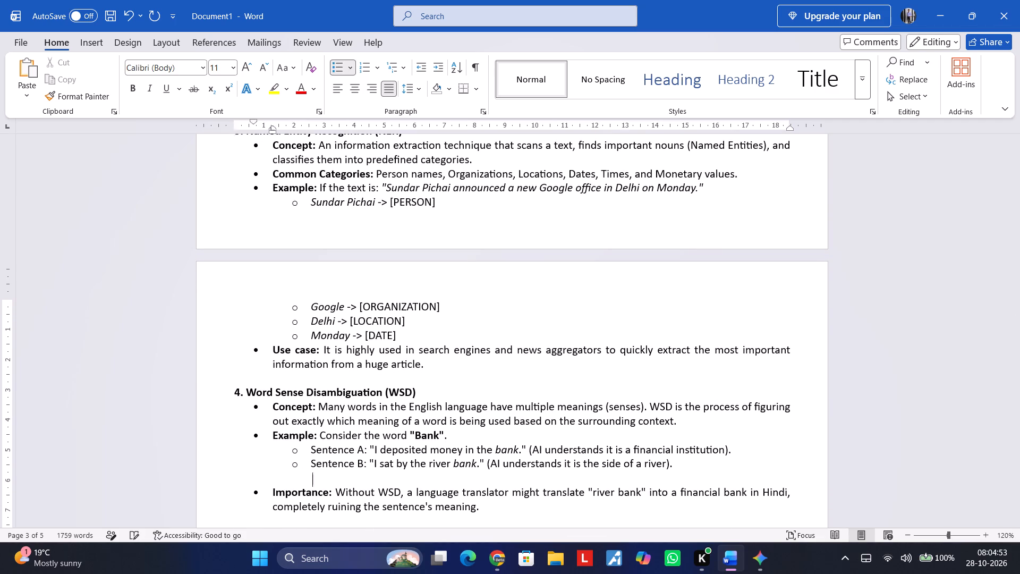
pyautogui.press('BackSpace')
# Reduce the gap between section 4's Importance bullet and the "5. Introduction to Language Models and n-grams" heading to one blank line.
pyautogui.press('Down')
pyautogui.press('Up')
pyautogui.press('Down')
pyautogui.press('Down')
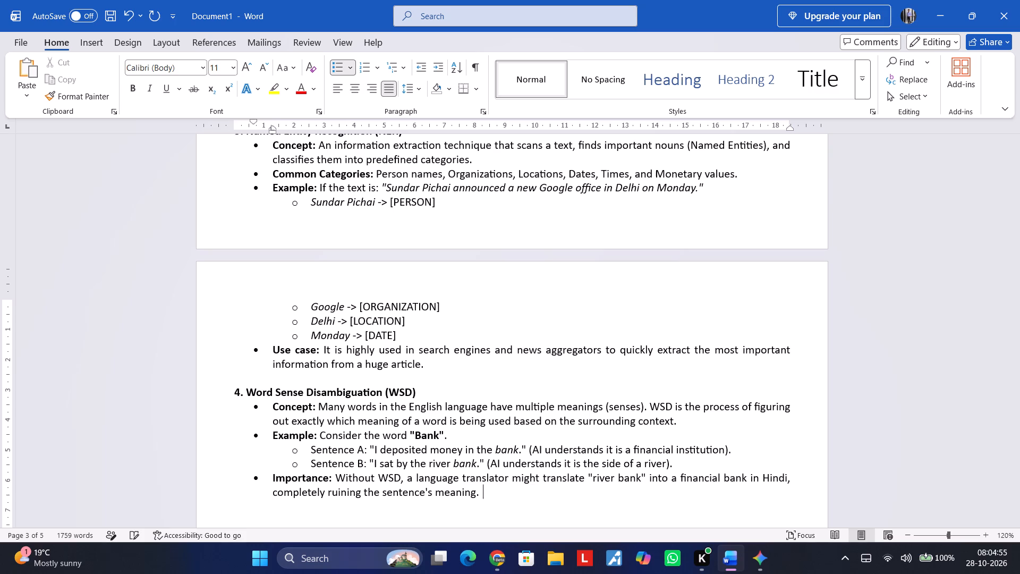
pyautogui.press('Down')
pyautogui.press('Down')
pyautogui.press('Down')
pyautogui.press('Up')
pyautogui.press('Up')
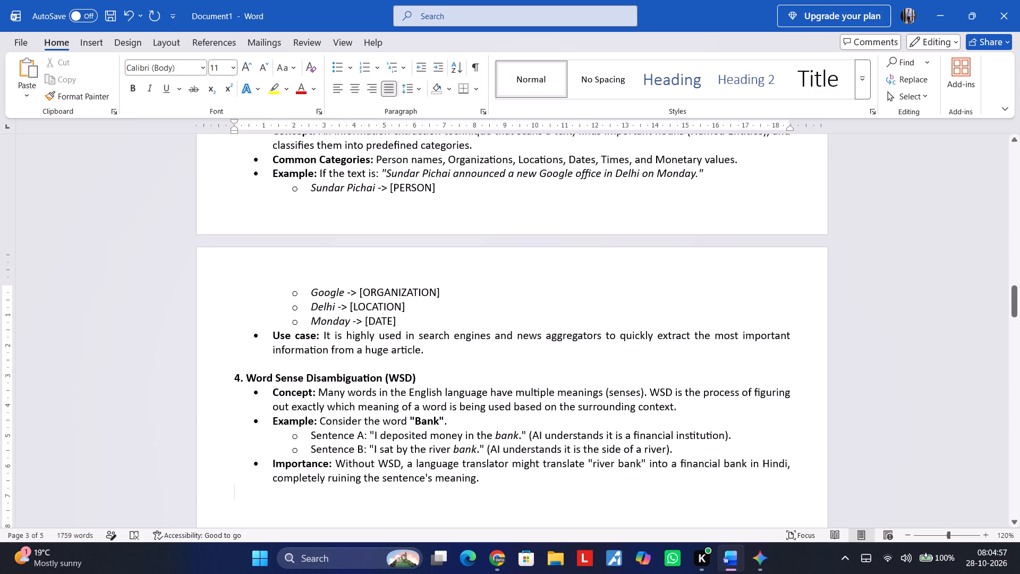
pyautogui.press('Delete')
pyautogui.press('Delete')
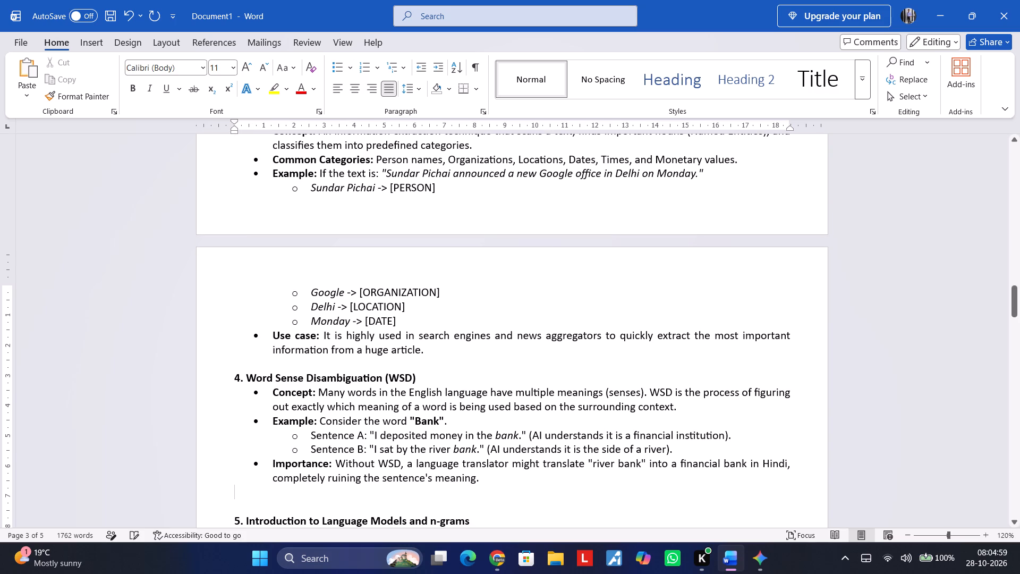
pyautogui.press('Delete')
# Delete the blank lines between the section 5 heading and its Language Models bullet.
pyautogui.press('Down')
pyautogui.press('Down')
pyautogui.press('Down')
pyautogui.press('Down')
pyautogui.press('Down')
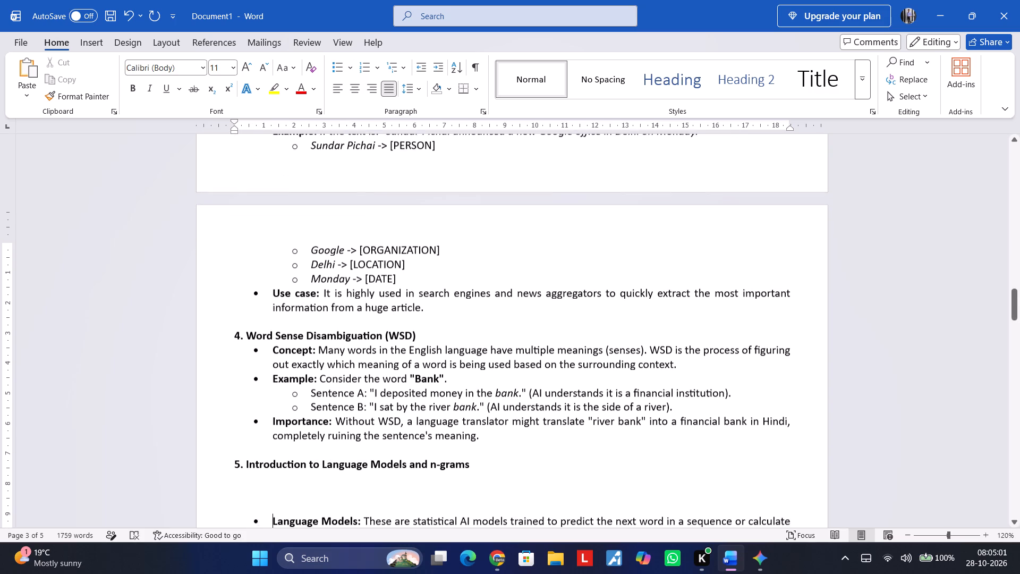
pyautogui.press('Down')
pyautogui.press('Up')
pyautogui.press('Up')
pyautogui.press('BackSpace')
pyautogui.press('BackSpace')
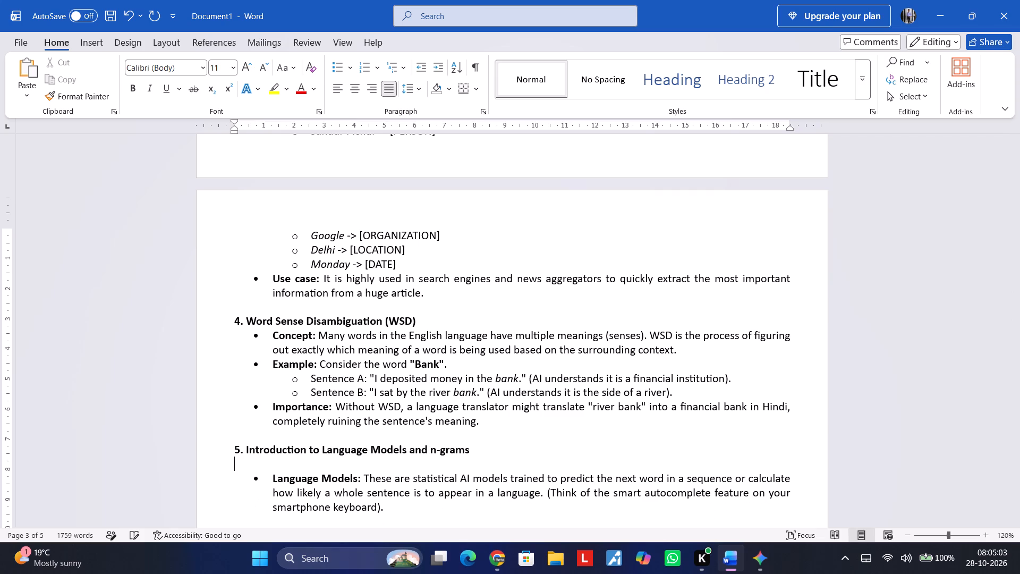
pyautogui.press('BackSpace')
# Delete the blank line between the Language Models and n-grams bullets in section 5.
pyautogui.press('Down')
pyautogui.press('Down')
pyautogui.press('Down')
pyautogui.press('Down')
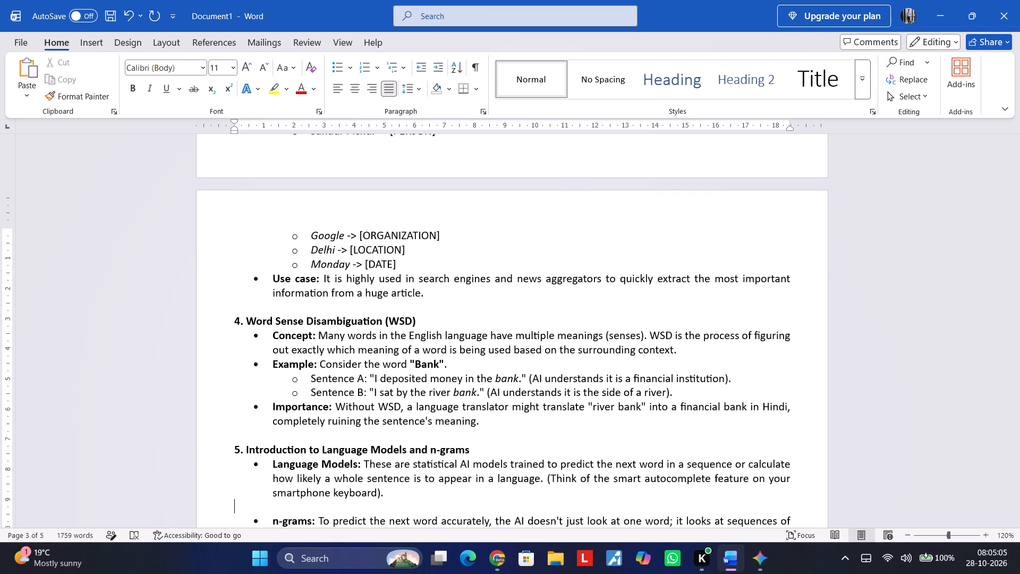
pyautogui.press('Delete')
# Delete the blank lines between the n-grams bullet and its Unigram (n=1) sub-item, keeping the sub-item's bullet formatting.
pyautogui.press('Down')
pyautogui.press('Down')
pyautogui.press('Down')
pyautogui.press('Down')
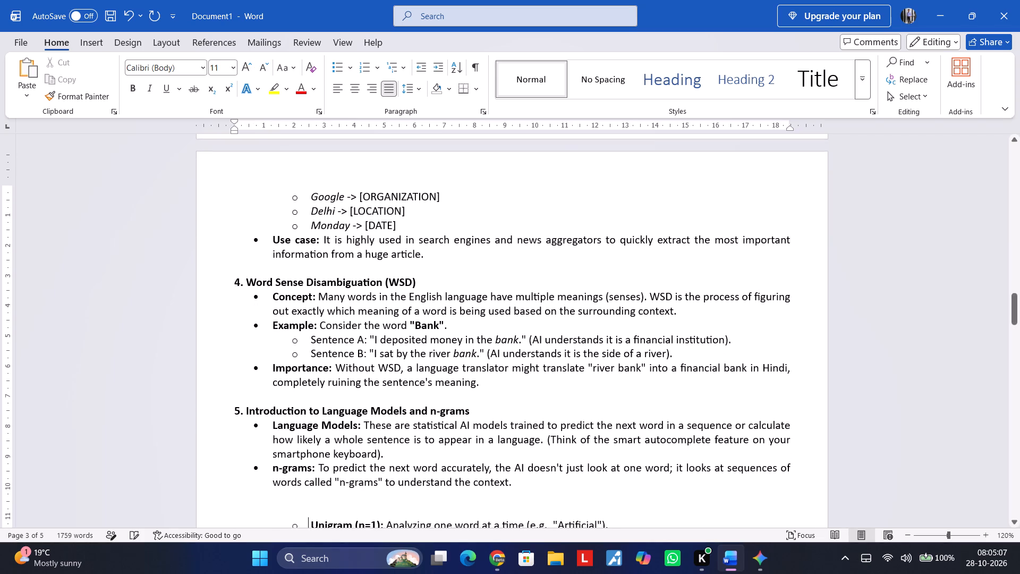
pyautogui.press('Up')
pyautogui.press('Delete')
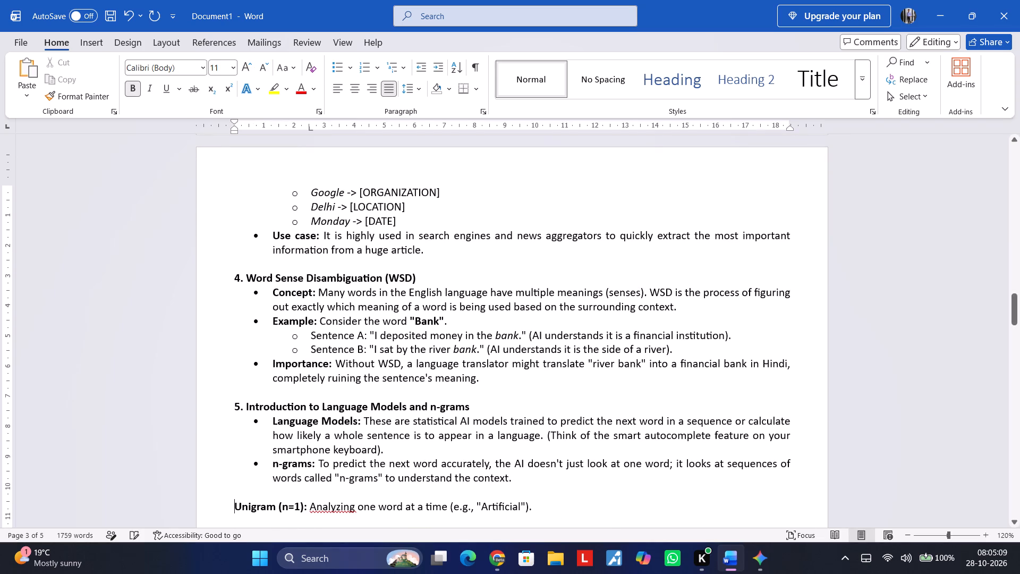
pyautogui.hotkey('ctrl', 'z')
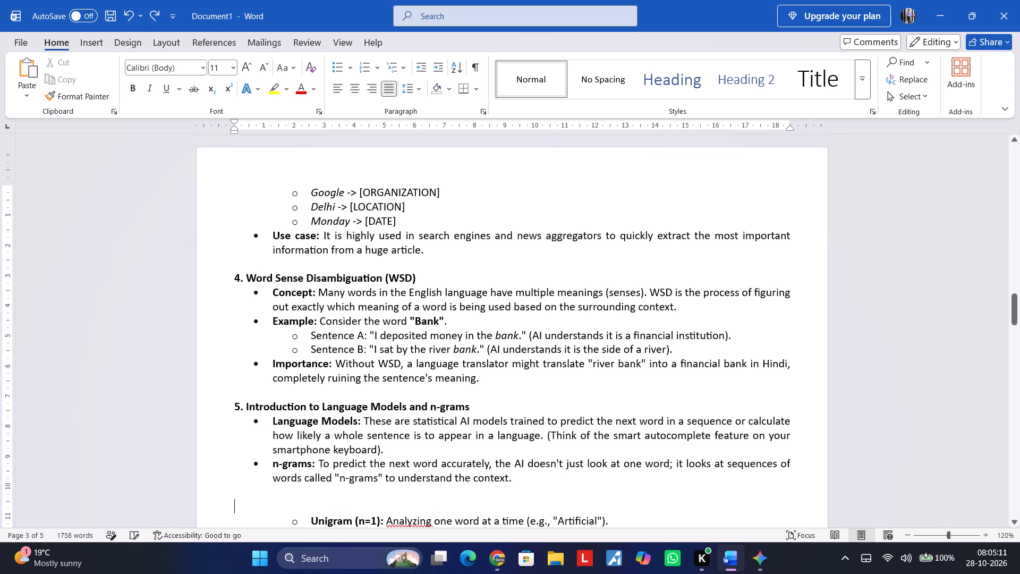
pyautogui.press('BackSpace')
pyautogui.press('BackSpace')
# Remove the blank lines between the Unigram, Bigram and Trigram sub-items and the closing "By using n-grams" bullet.
pyautogui.press('Down')
pyautogui.press('Down')
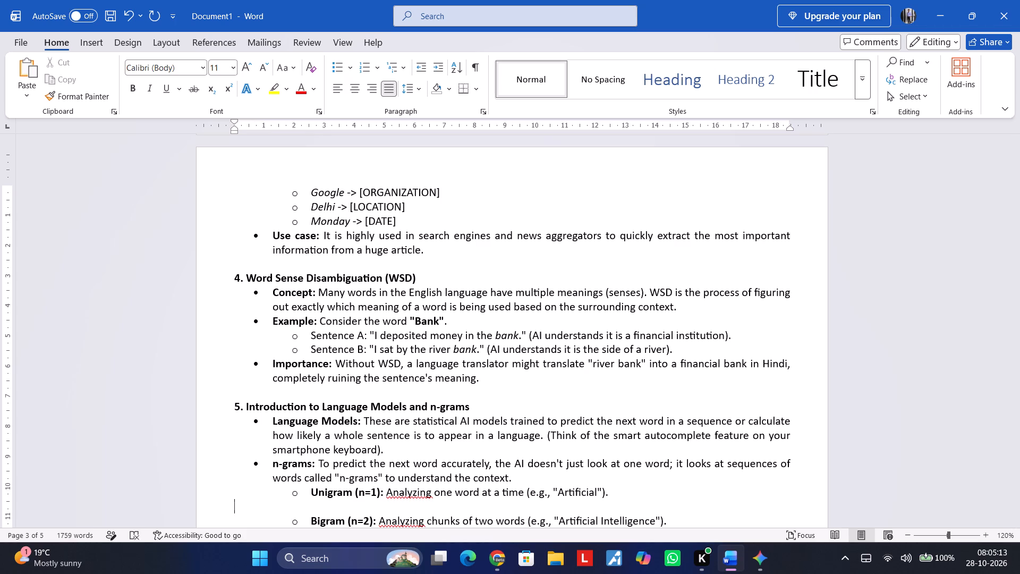
pyautogui.press('Delete')
pyautogui.press('Down')
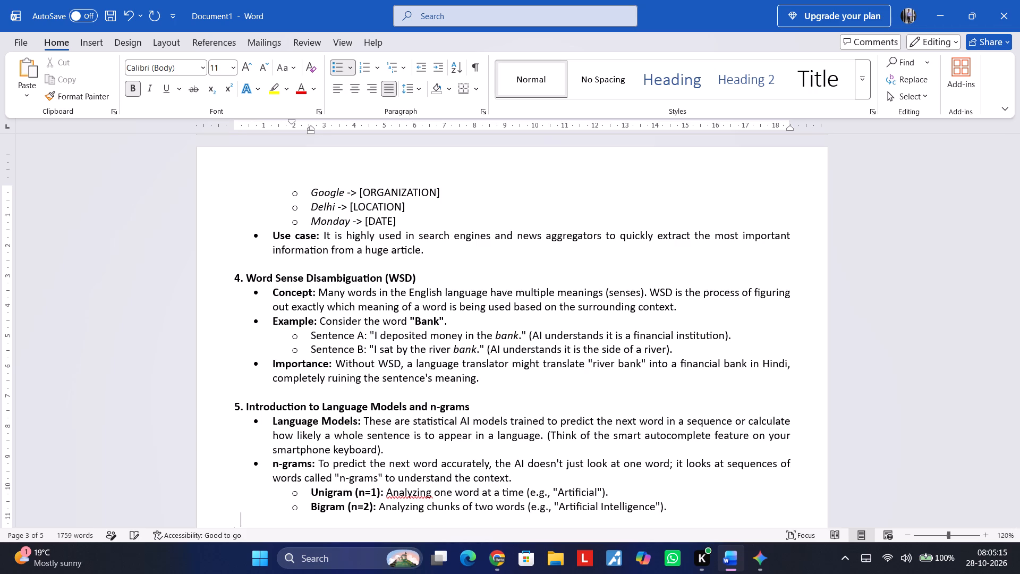
pyautogui.press('Delete')
pyautogui.press('Down')
pyautogui.press('Down')
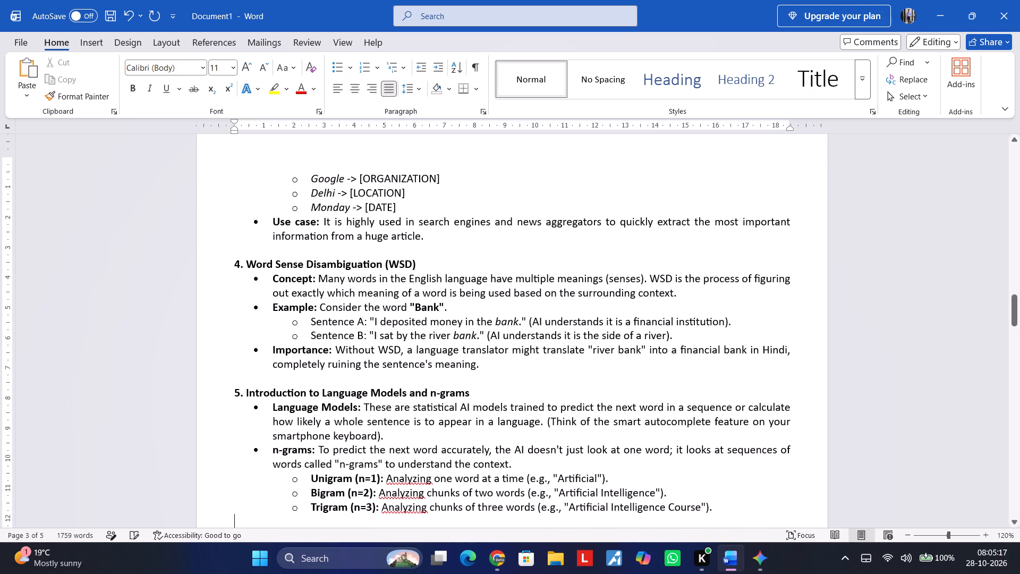
pyautogui.press('Up')
pyautogui.press('Delete')
# Delete six of the blank lines between the end of section 5 and the introductory line of the Unit 3 notes.
pyautogui.press('Down')
pyautogui.press('Down')
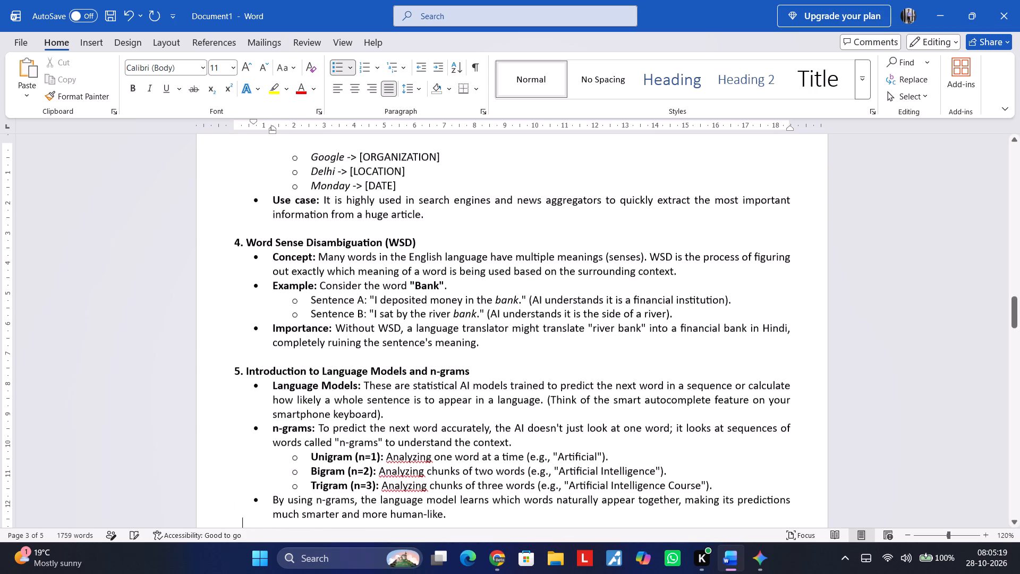
pyautogui.press('Down')
pyautogui.press('Down')
pyautogui.press('Down')
pyautogui.press('Down')
pyautogui.press('Down')
pyautogui.press('Down')
pyautogui.press('Down')
pyautogui.press('Down')
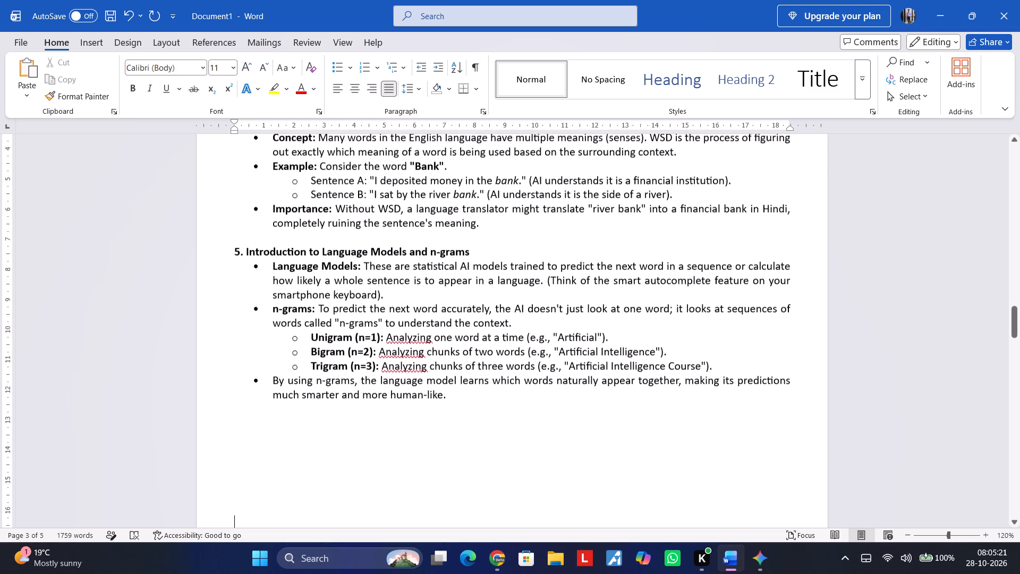
pyautogui.press('Down')
pyautogui.press('Down')
pyautogui.press('Down')
pyautogui.press('Down')
pyautogui.press('Down')
pyautogui.press('Down')
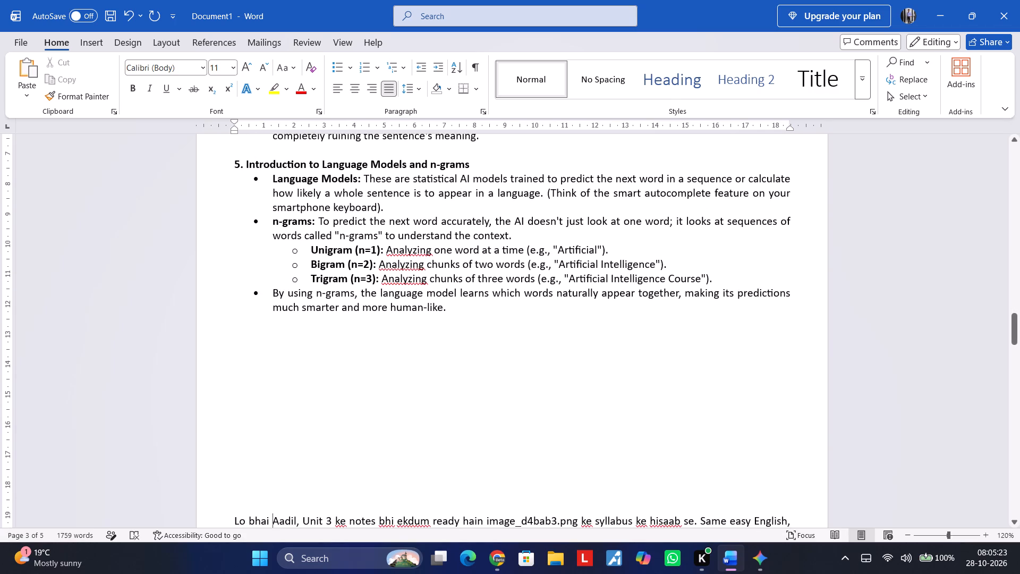
pyautogui.press('Up')
pyautogui.press('BackSpace')
pyautogui.press('BackSpace')
pyautogui.press('BackSpace')
pyautogui.press('BackSpace')
pyautogui.press('BackSpace')
pyautogui.press('BackSpace')
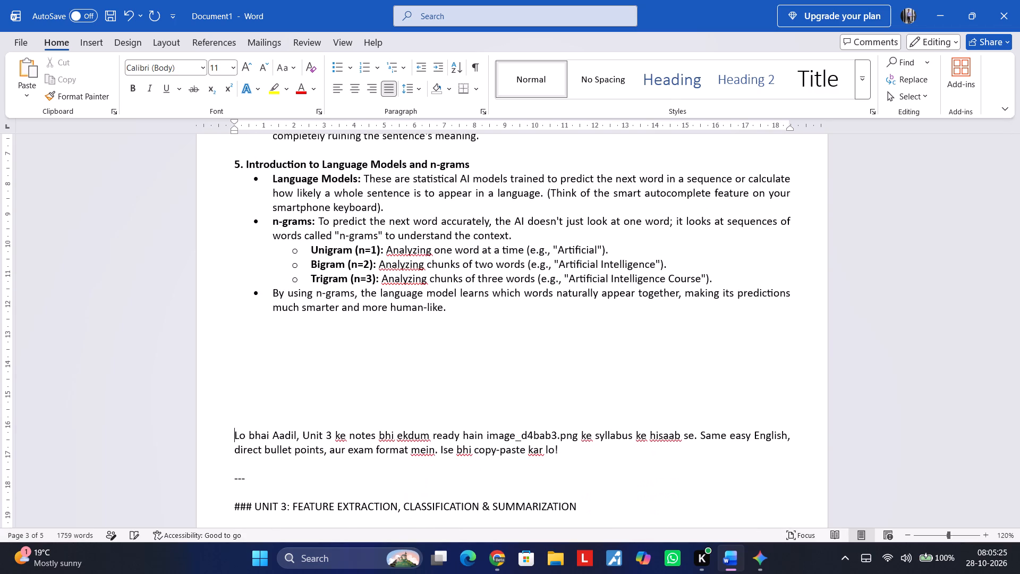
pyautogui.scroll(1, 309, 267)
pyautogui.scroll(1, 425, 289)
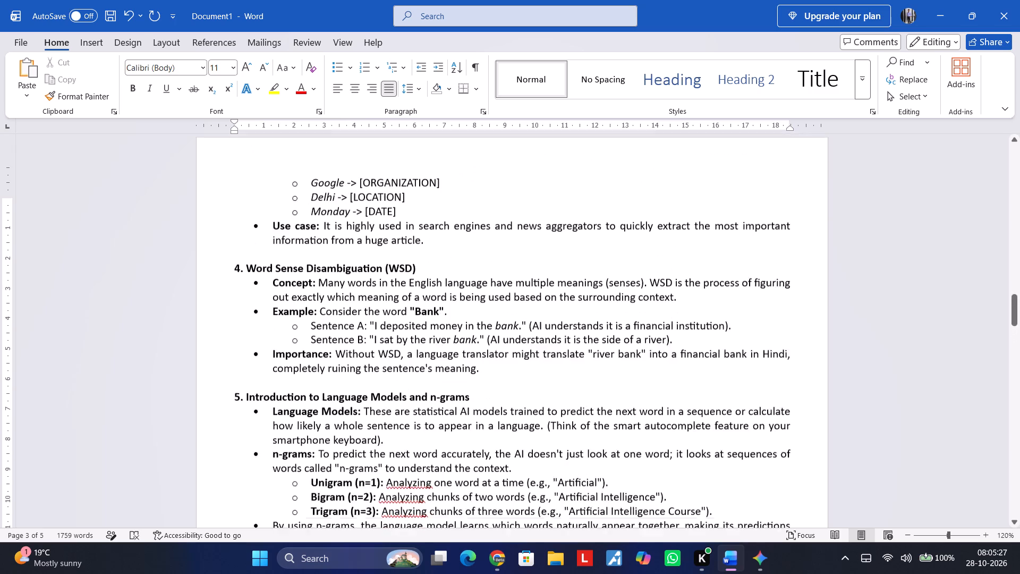
# Review the page layout from the Unit 2 notes back up through the two-column Unit 1 table.
pyautogui.scroll(9, 405, 318)
pyautogui.scroll(-8, 405, 326)
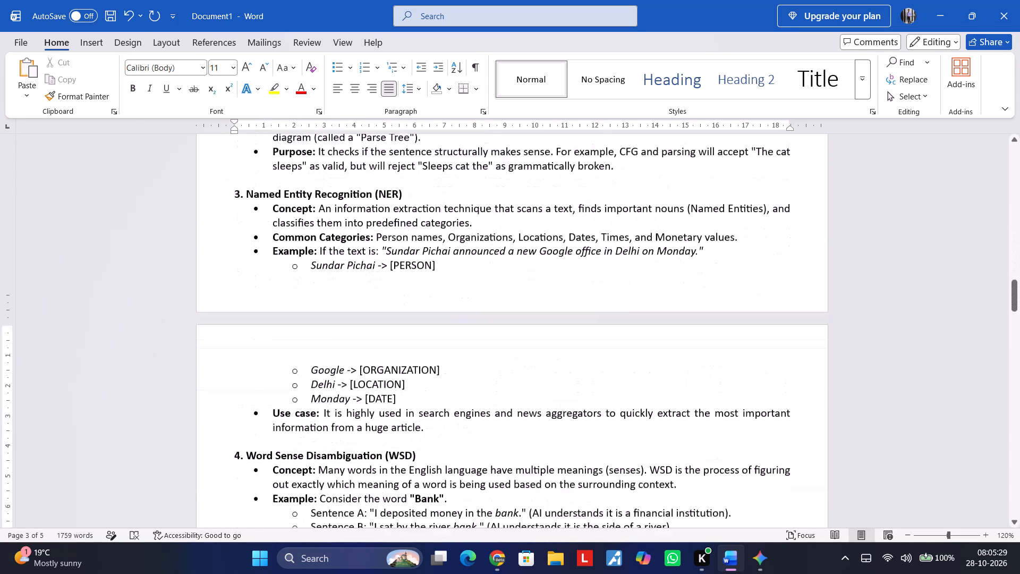
pyautogui.keyDown('ctrl'); pyautogui.scroll(-5, 405, 329); pyautogui.keyUp('ctrl')
pyautogui.scroll(1, 410, 335)
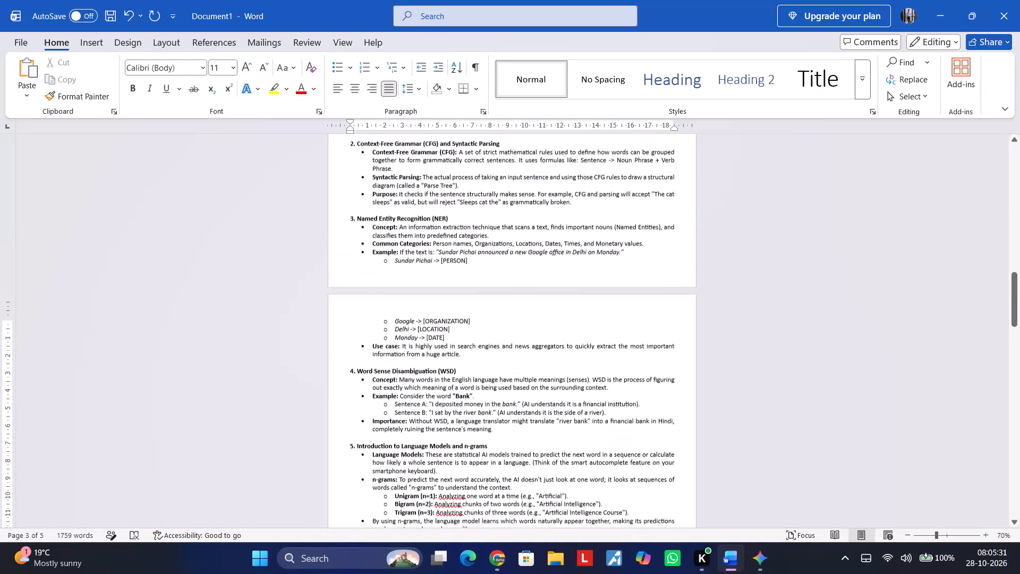
pyautogui.scroll(5, 410, 335)
pyautogui.scroll(-3, 410, 335)
pyautogui.scroll(1, 411, 339)
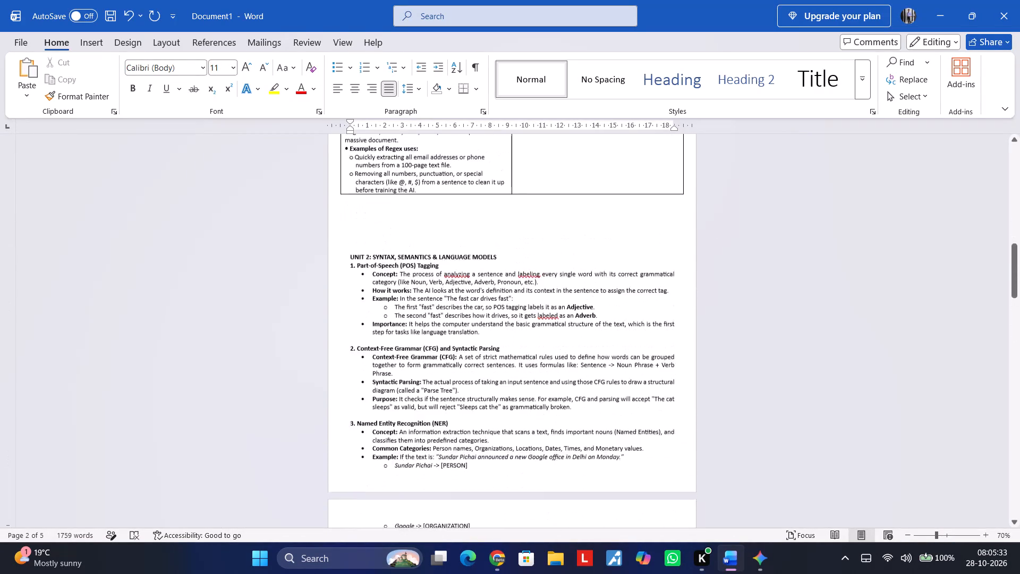
pyautogui.scroll(4, 411, 339)
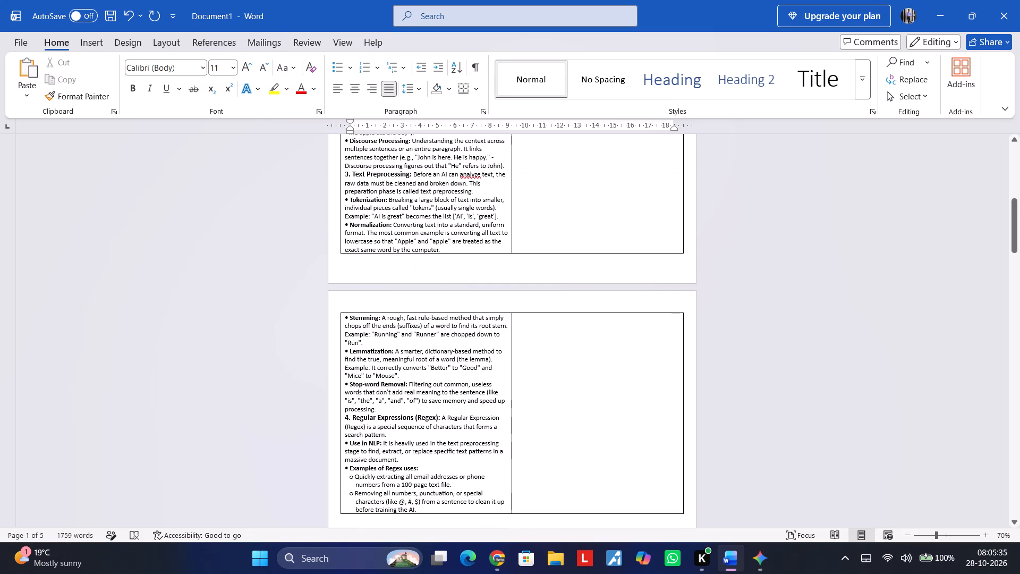
pyautogui.scroll(3, 398, 376)
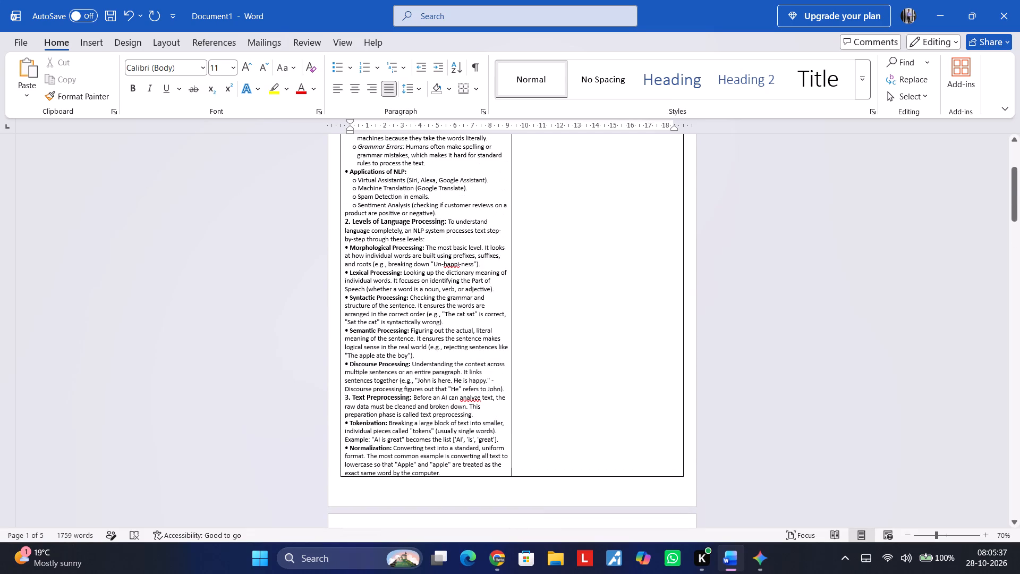
# Move the Unit 1 text from the Stemming bullet through the Examples of Regex uses into the table's empty second column.
pyautogui.scroll(-2, 398, 376)
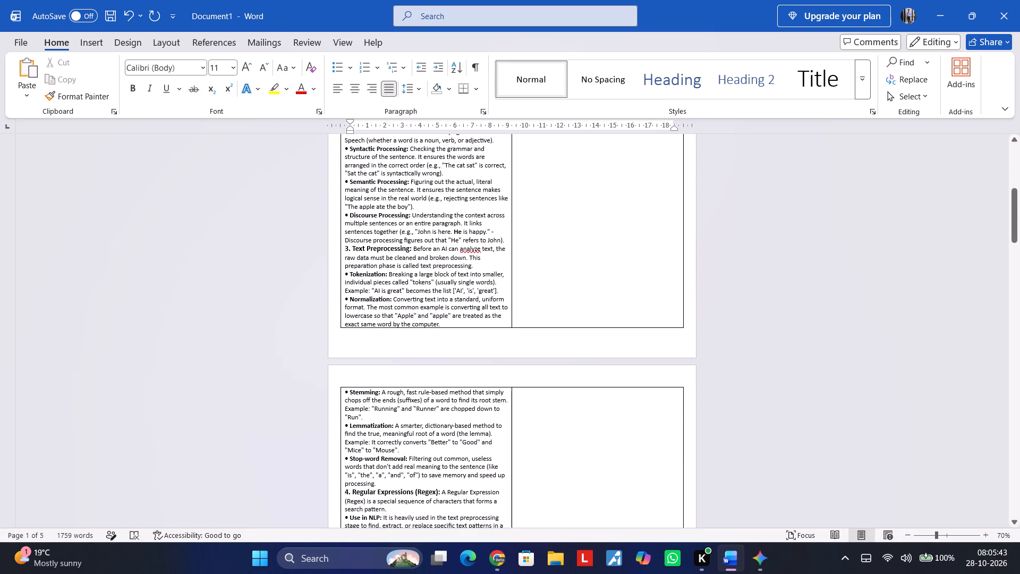
pyautogui.moveTo(345, 393); pyautogui.dragTo(428, 360)
pyautogui.scroll(-3, 379, 434)
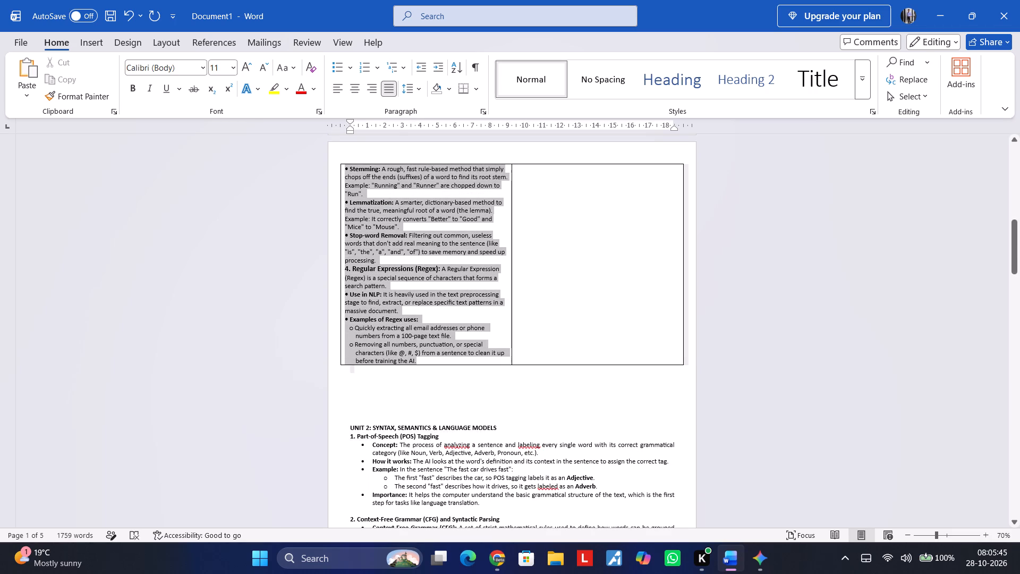
pyautogui.moveTo(428, 360); pyautogui.dragTo(420, 361)
pyautogui.scroll(2, 420, 361)
pyautogui.moveTo(396, 319); pyautogui.dragTo(396, 319)
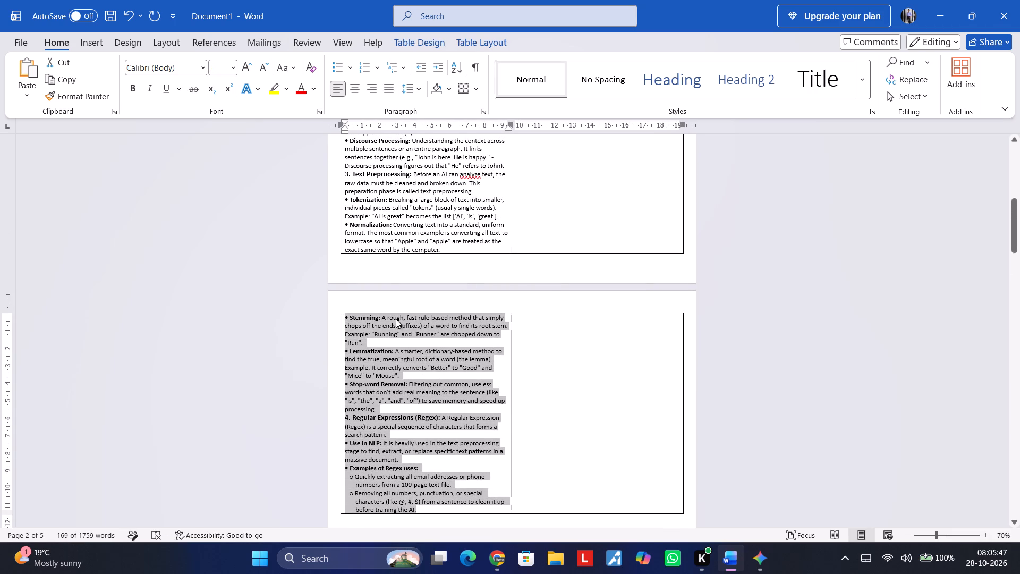
pyautogui.moveTo(396, 319); pyautogui.dragTo(549, 204)
pyautogui.scroll(4, 550, 280)
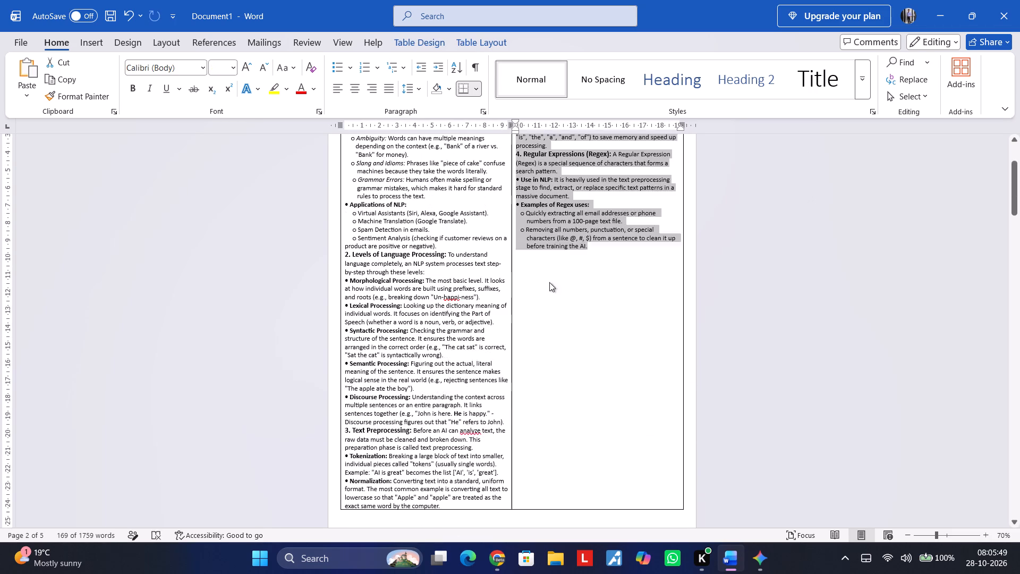
pyautogui.scroll(1, 565, 320)
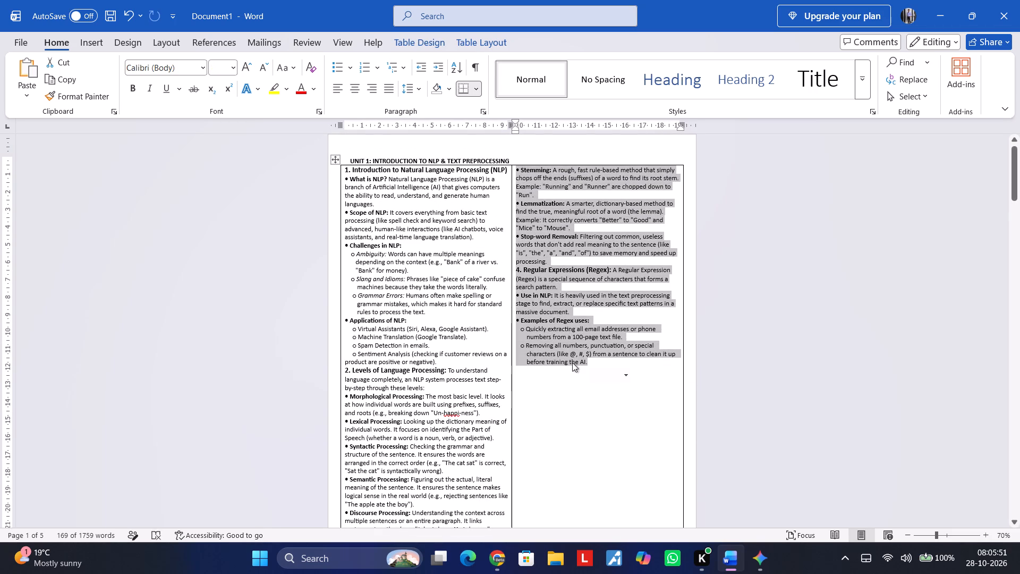
pyautogui.click(573, 367)
pyautogui.scroll(-1, 527, 408)
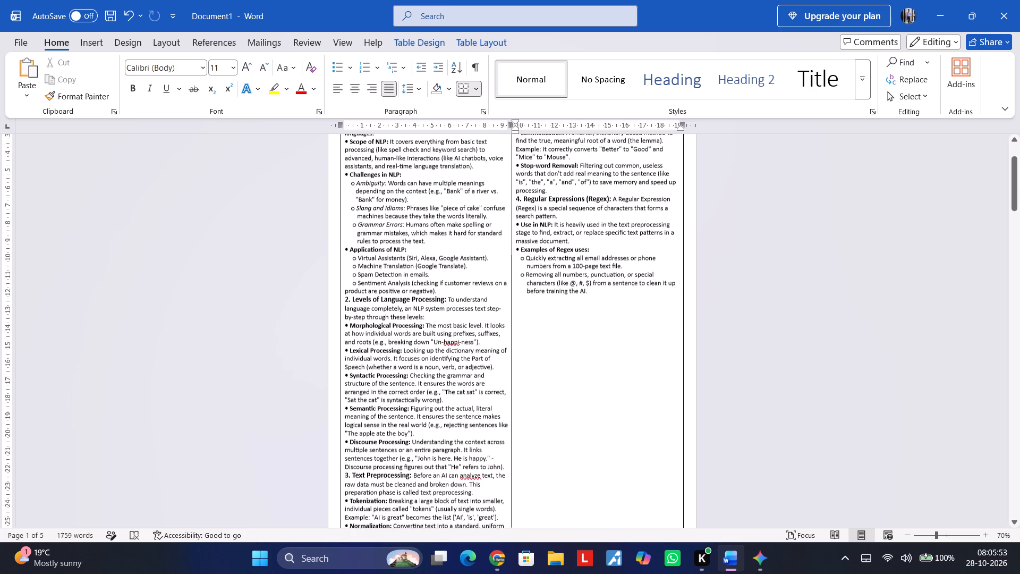
# Delete the empty table row that spills over to the page before the Unit 2 notes.
pyautogui.scroll(-2, 509, 412)
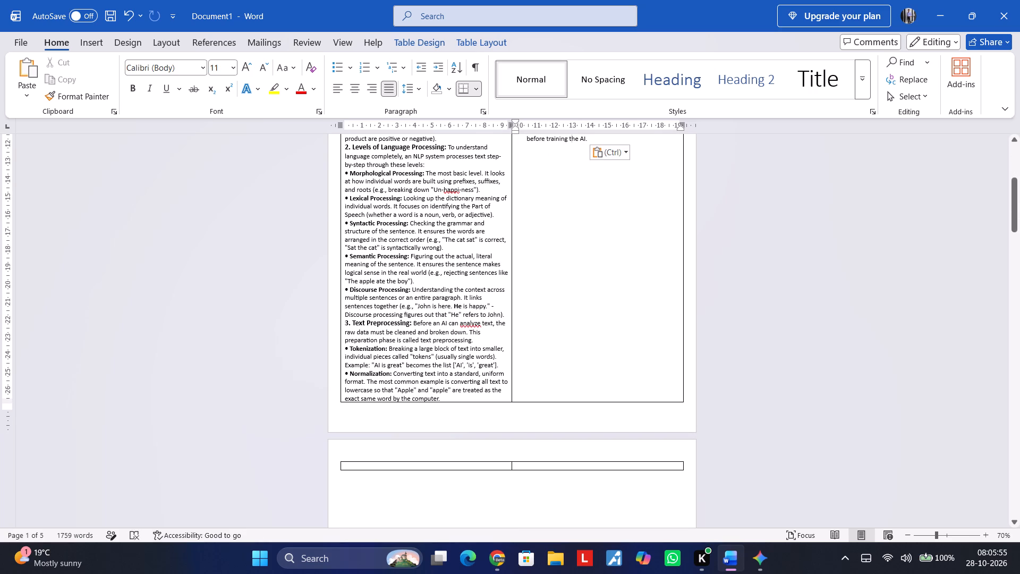
pyautogui.click(456, 467)
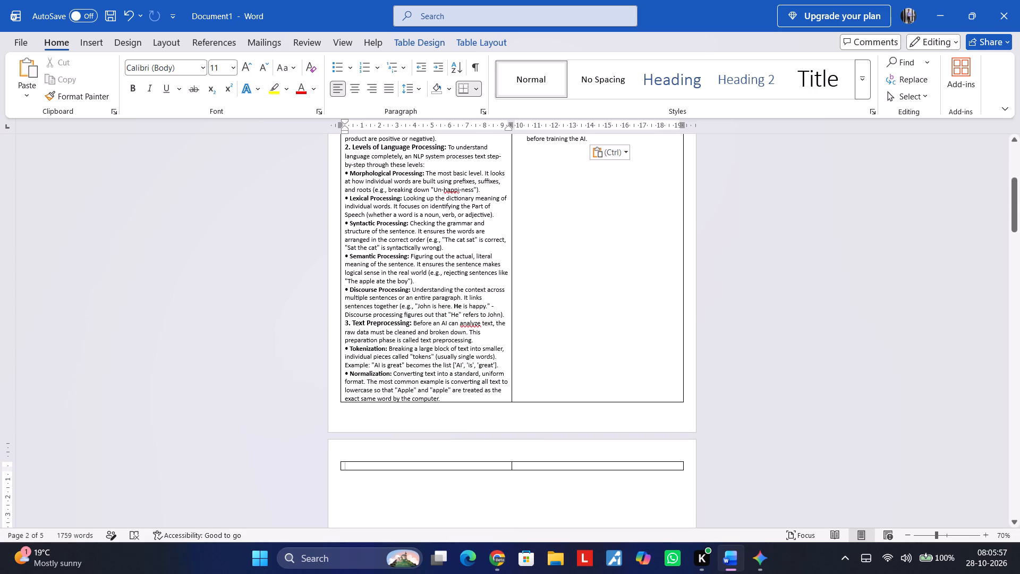
pyautogui.press('BackSpace')
pyautogui.scroll(-1, 450, 492)
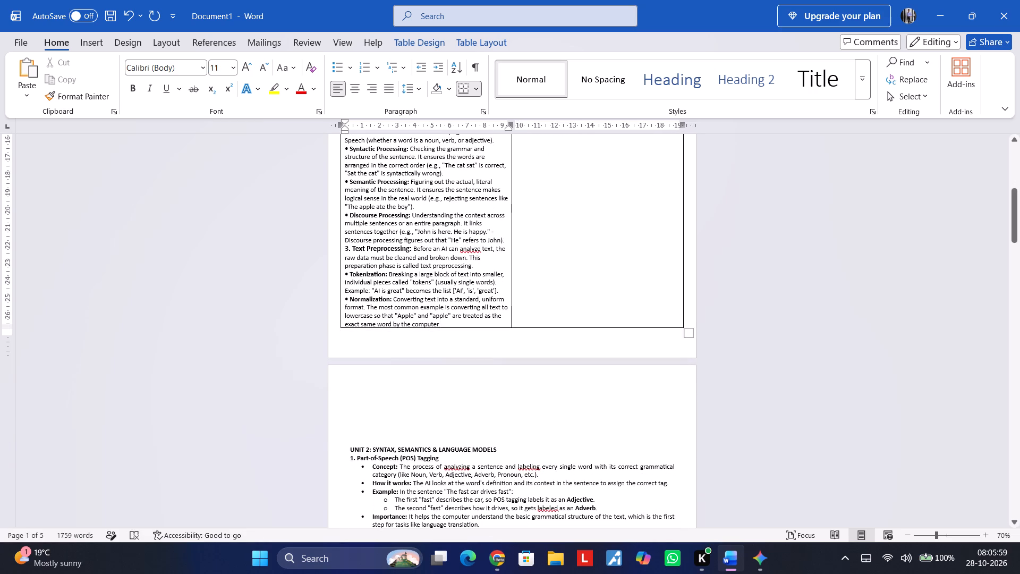
pyautogui.moveTo(345, 446); pyautogui.dragTo(413, 463)
pyautogui.click(399, 423)
# Add two blank lines below the last Regex example in the table's second column.
pyautogui.scroll(2, 402, 422)
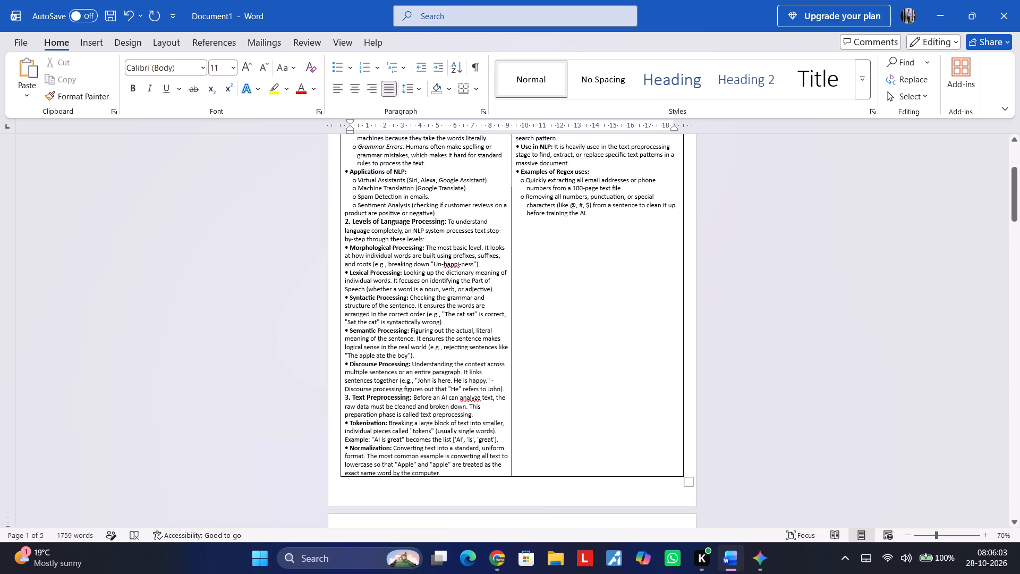
pyautogui.click(611, 221)
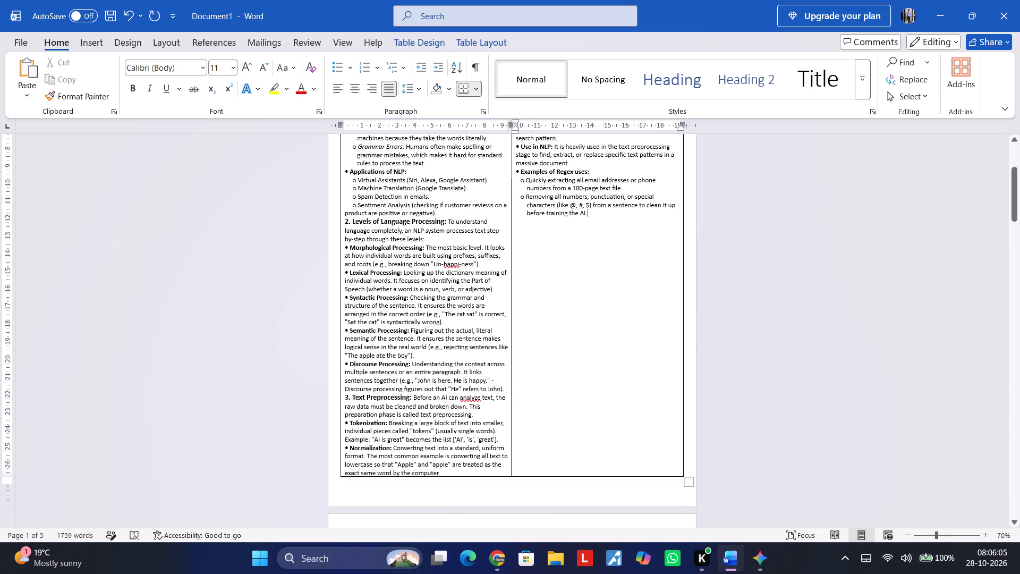
pyautogui.press('Return')
pyautogui.press('Return')
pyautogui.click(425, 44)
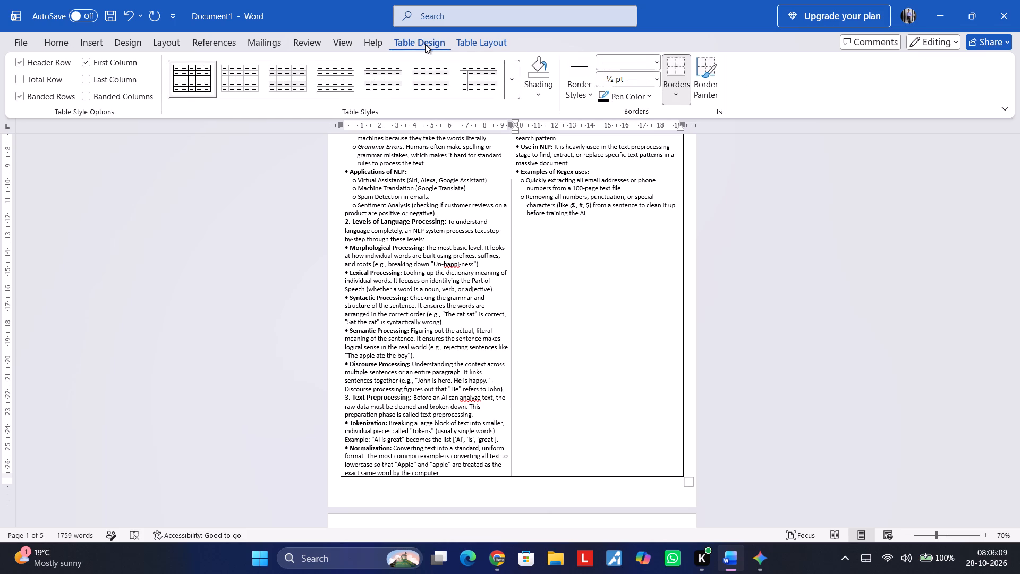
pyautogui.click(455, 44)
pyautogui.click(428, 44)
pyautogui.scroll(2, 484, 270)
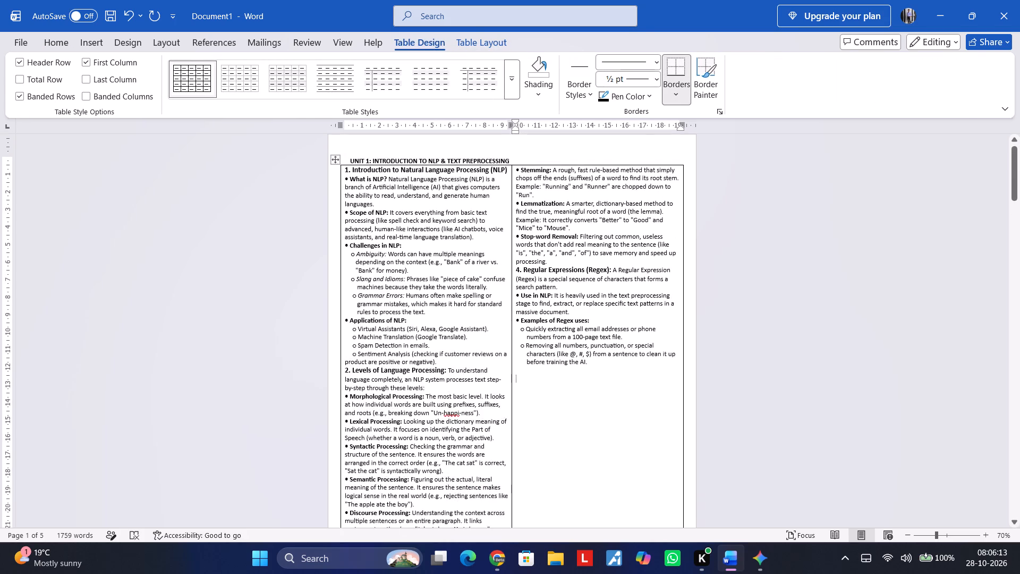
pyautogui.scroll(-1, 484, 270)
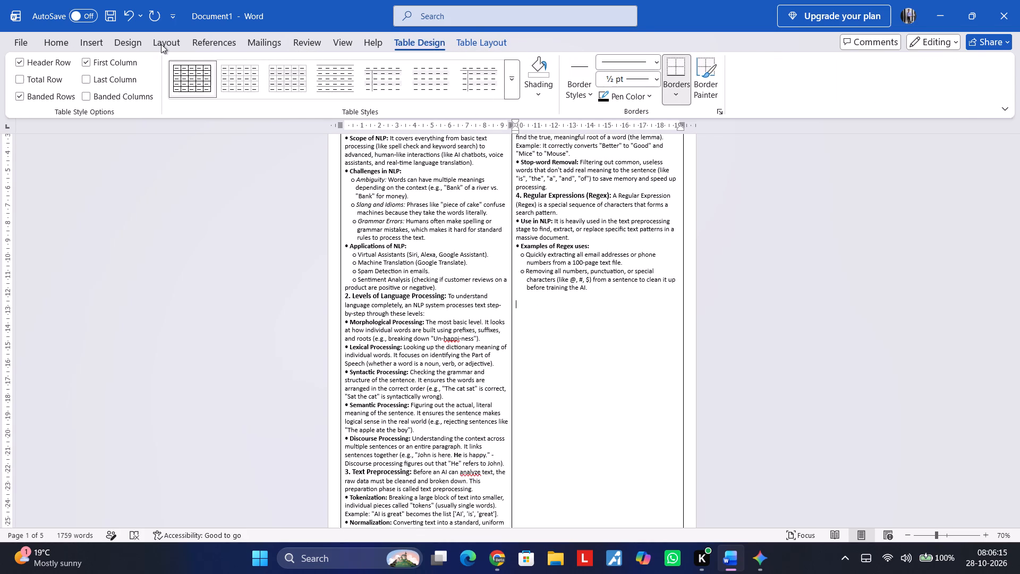
# Draw a horizontal line about 9.8 cm long across the first column, between section 1 and "2. Levels of Language Processing".
pyautogui.click(95, 44)
pyautogui.click(109, 73)
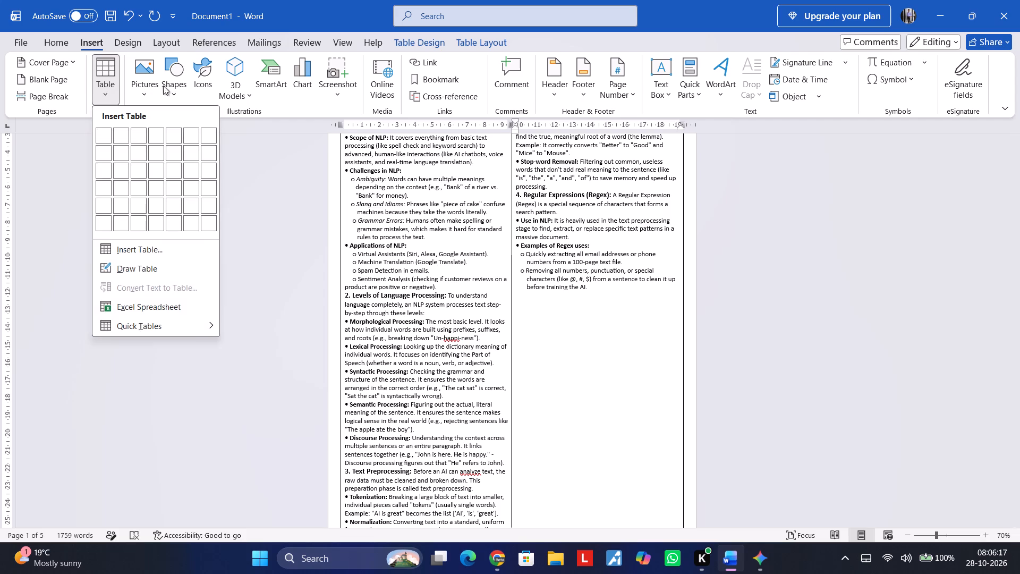
pyautogui.click(167, 86)
pyautogui.click(176, 197)
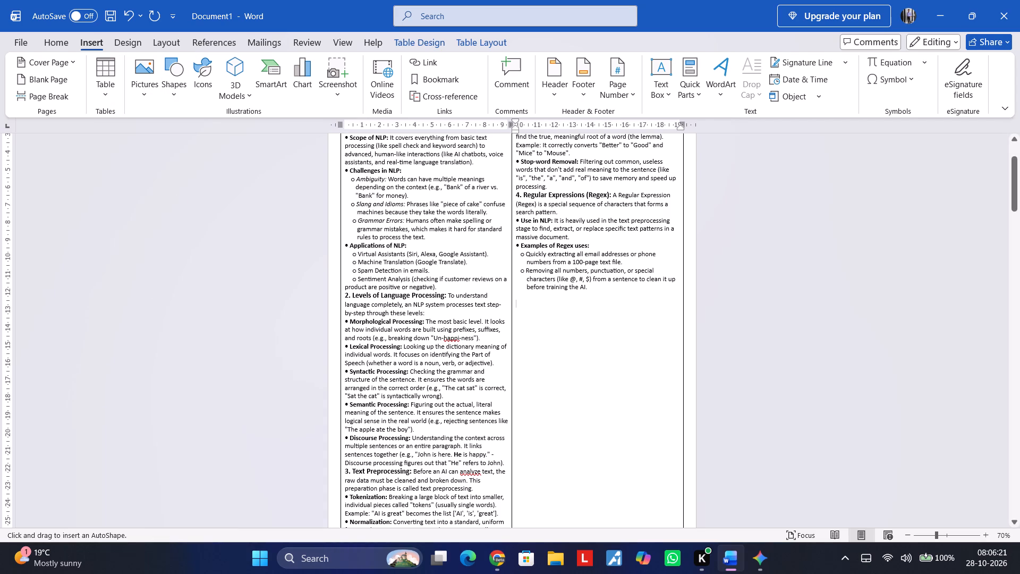
pyautogui.scroll(1, 343, 217)
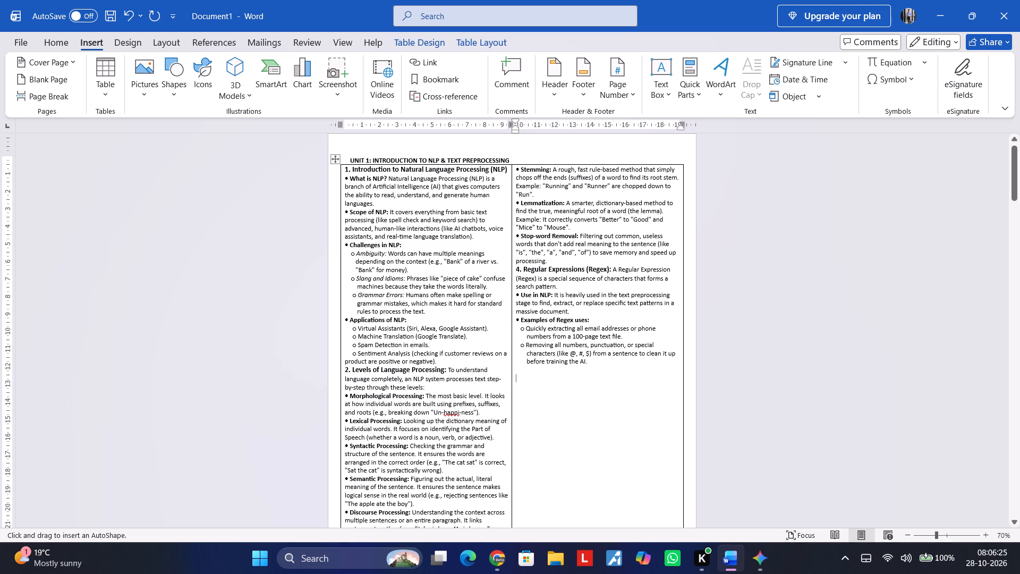
pyautogui.moveTo(341, 365); pyautogui.dragTo(501, 362)
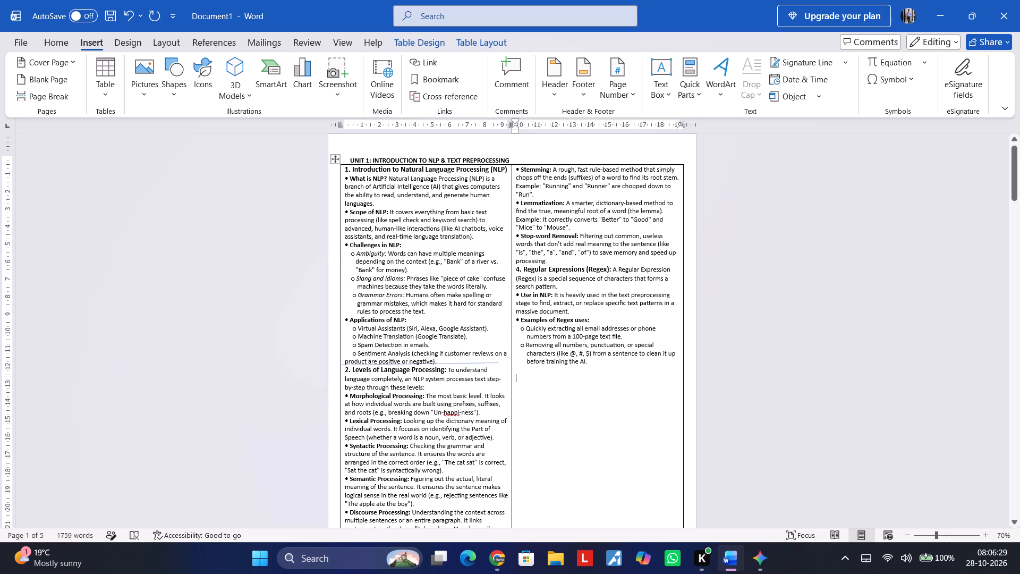
pyautogui.moveTo(501, 362); pyautogui.dragTo(513, 364)
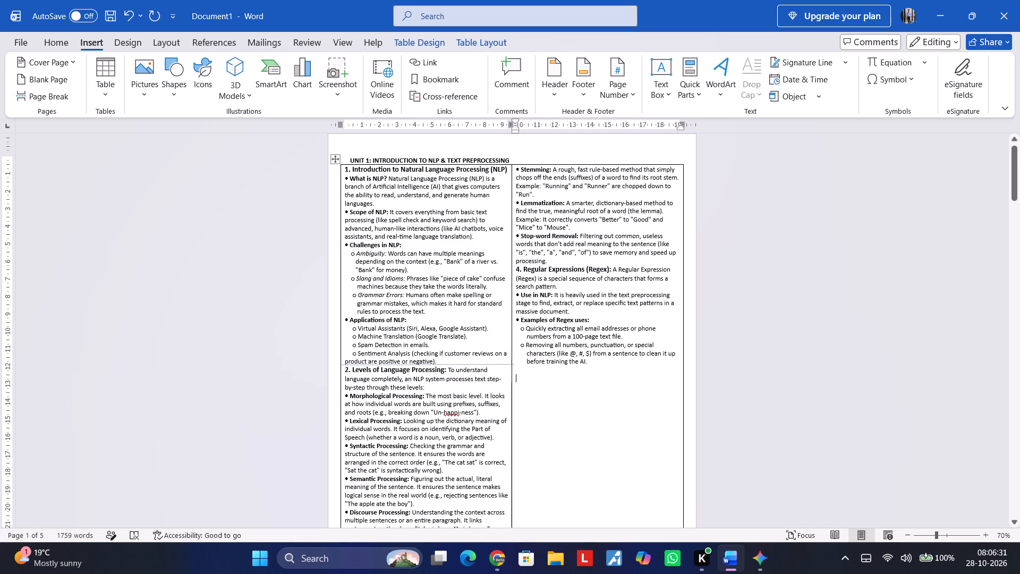
pyautogui.moveTo(513, 364); pyautogui.dragTo(513, 364)
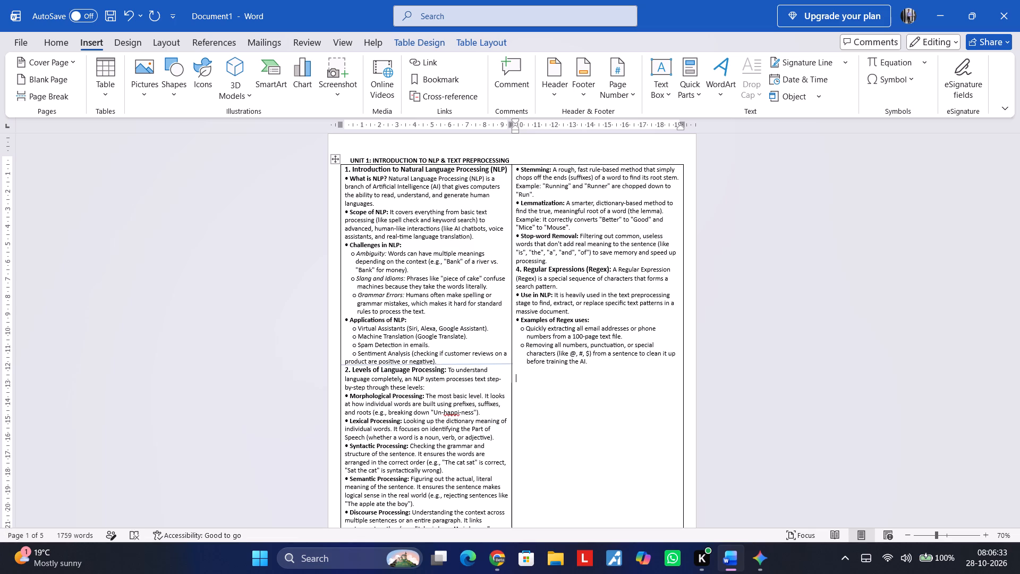
pyautogui.moveTo(513, 364); pyautogui.dragTo(512, 365)
pyautogui.moveTo(512, 365); pyautogui.dragTo(512, 365)
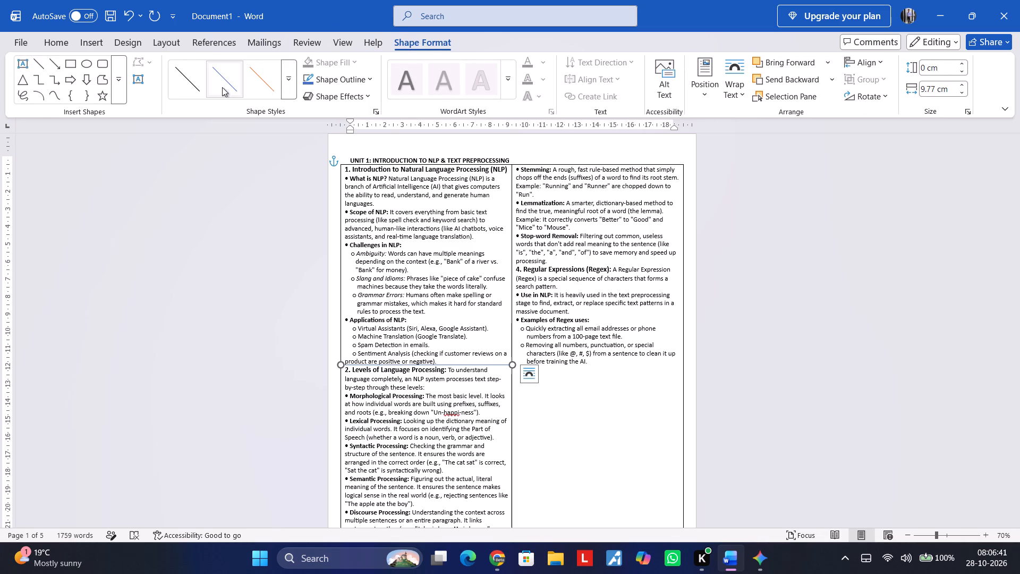
# Apply a thick black preset shape style to the divider line.
pyautogui.click(288, 86)
pyautogui.click(186, 186)
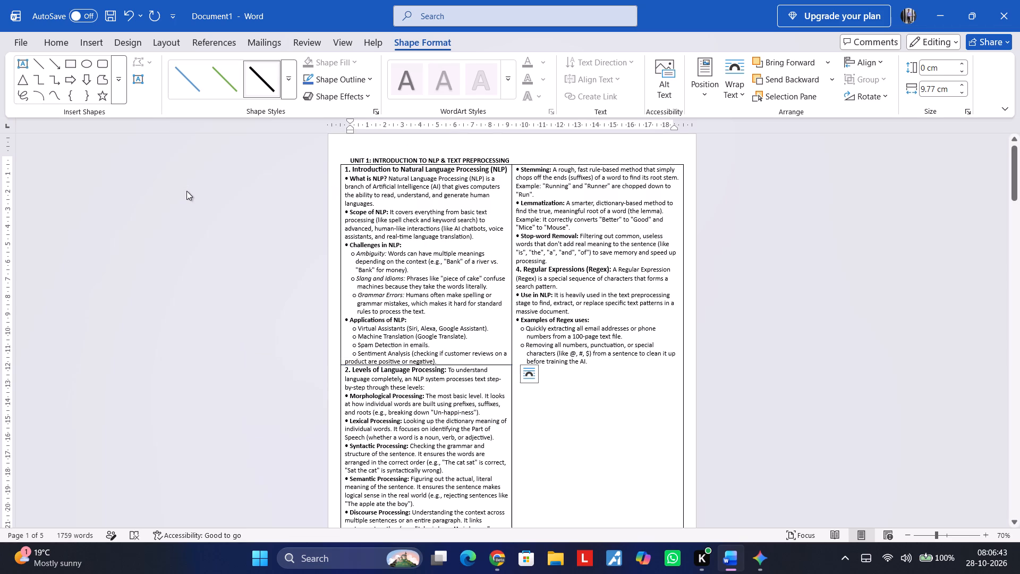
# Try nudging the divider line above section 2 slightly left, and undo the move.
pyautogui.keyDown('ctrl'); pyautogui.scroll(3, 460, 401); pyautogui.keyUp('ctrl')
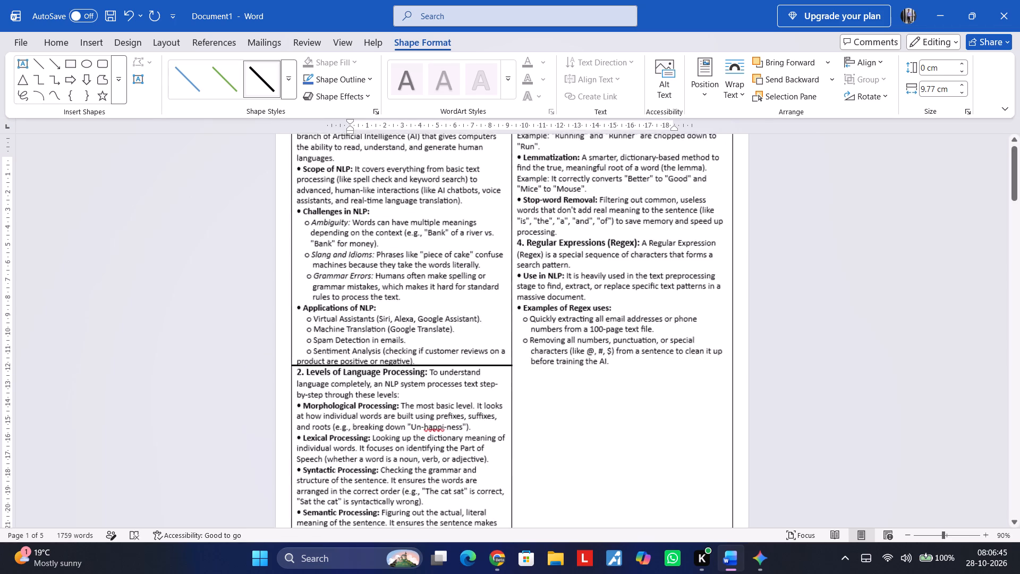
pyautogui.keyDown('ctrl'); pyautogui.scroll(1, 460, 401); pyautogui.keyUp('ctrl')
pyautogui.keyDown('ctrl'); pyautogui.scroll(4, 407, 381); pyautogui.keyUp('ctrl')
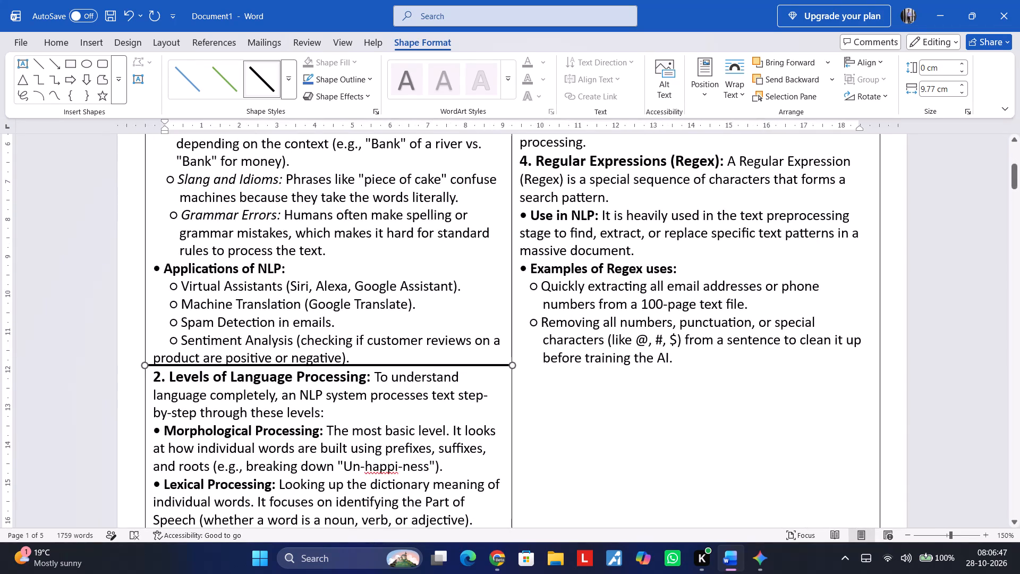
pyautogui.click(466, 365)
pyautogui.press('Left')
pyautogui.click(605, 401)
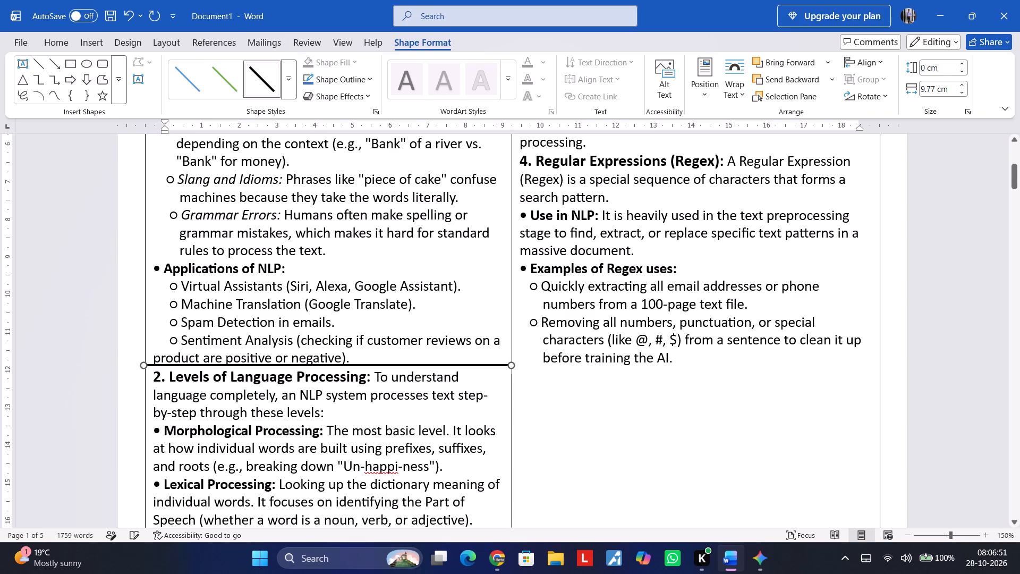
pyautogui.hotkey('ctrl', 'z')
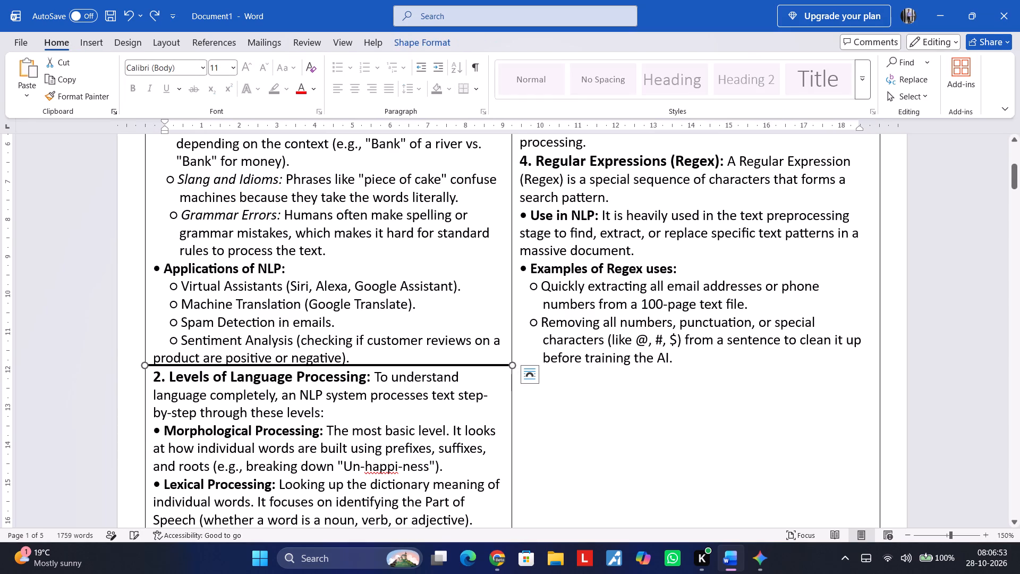
# Copy the divider line and paste it in the first column just above "3. Text Preprocessing".
pyautogui.click(487, 366)
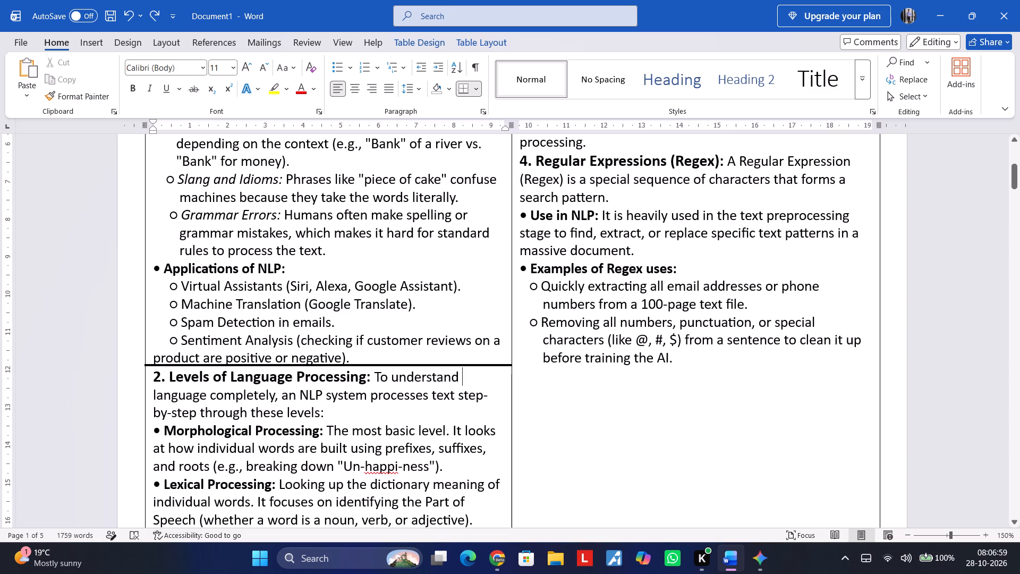
pyautogui.click(482, 365)
pyautogui.click(483, 366)
pyautogui.click(483, 366)
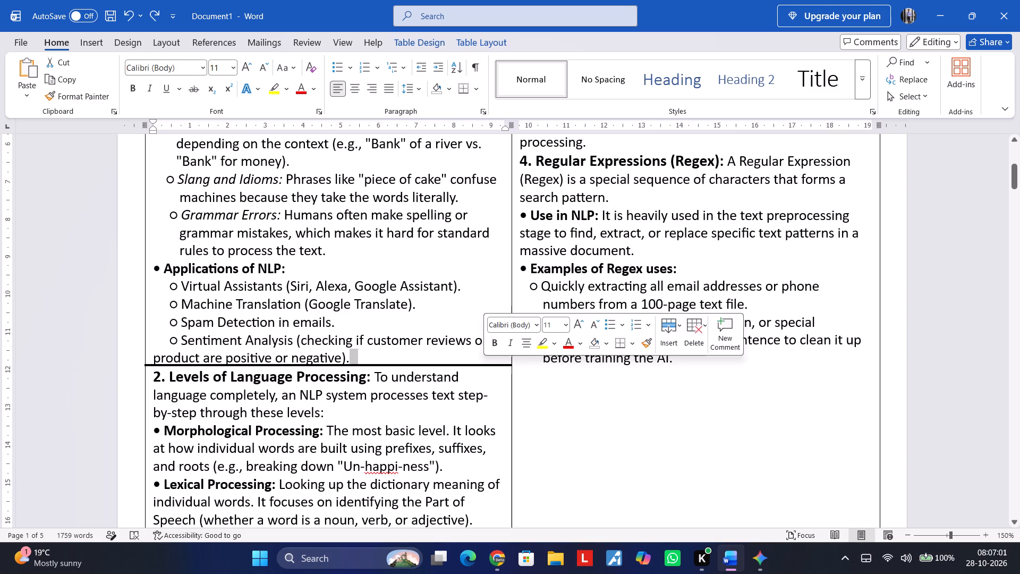
pyautogui.click(483, 365)
pyautogui.hotkey('ctrl', 'c')
pyautogui.scroll(-2, 585, 444)
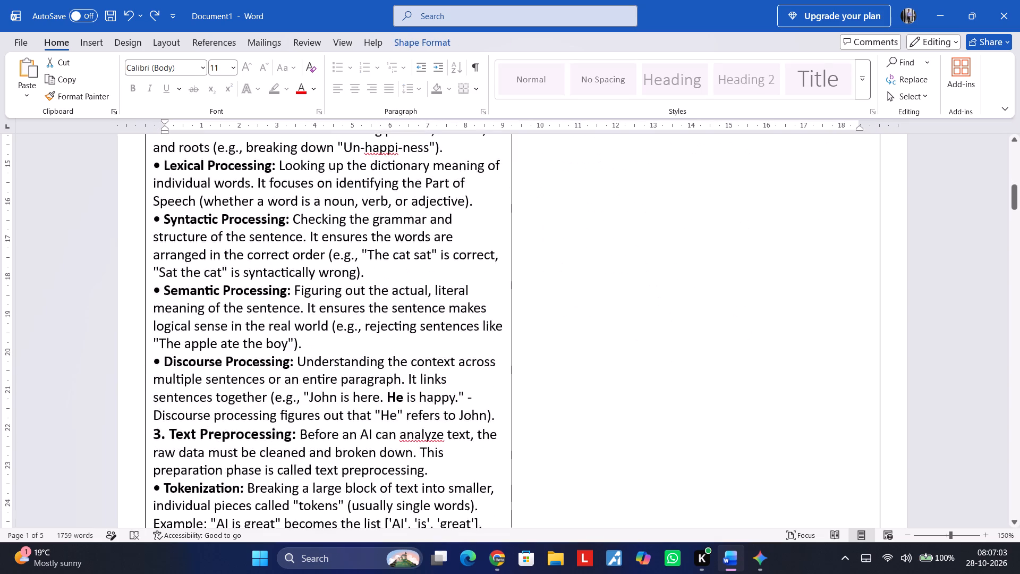
pyautogui.scroll(-1, 436, 394)
pyautogui.scroll(1, 370, 365)
pyautogui.click(288, 427)
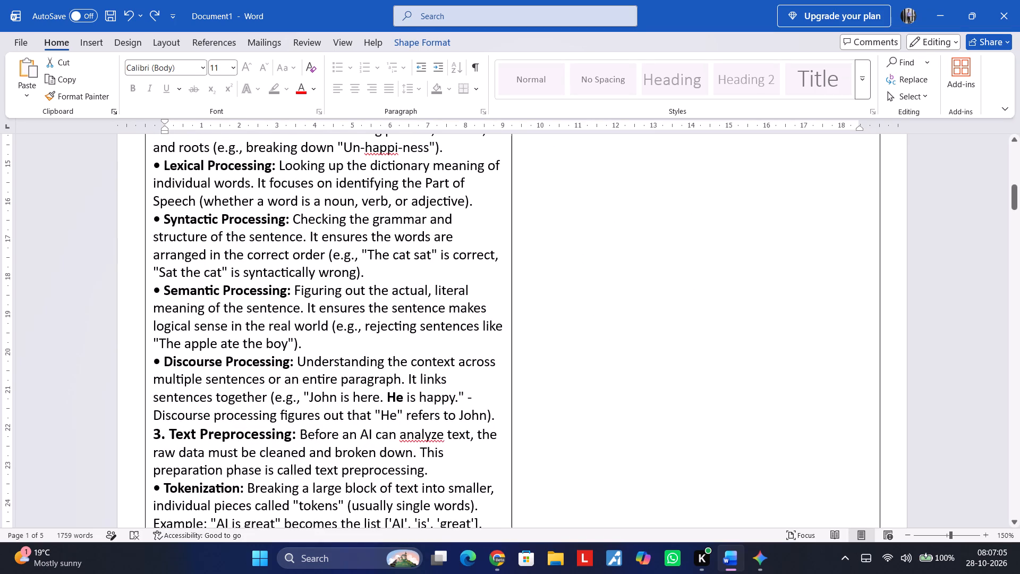
pyautogui.hotkey('ctrl', 'v')
# Nudge the line above section 3 left until its ends align with the first column's borders.
pyautogui.press('Left')
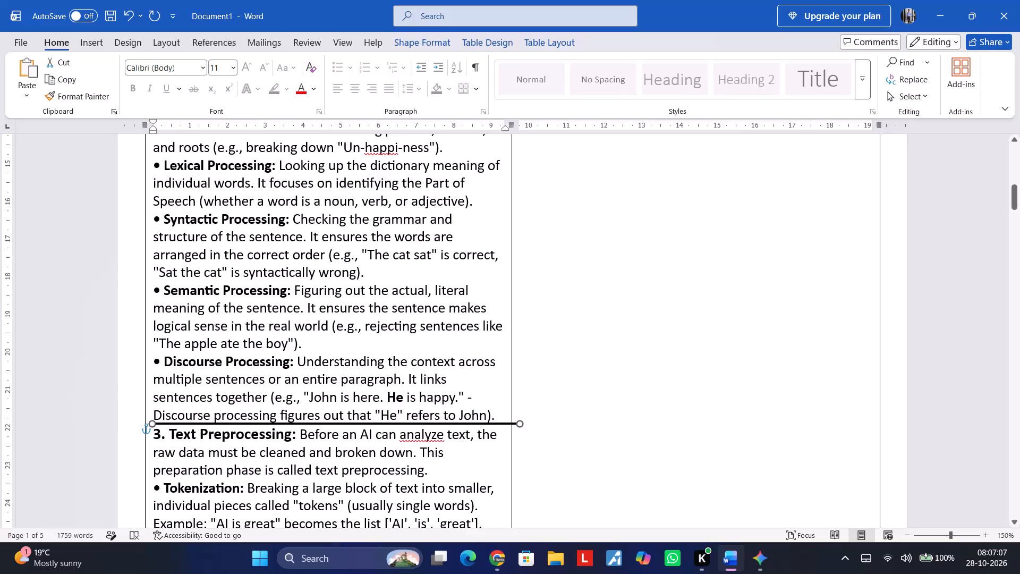
pyautogui.press('Left')
pyautogui.press('Left')
pyautogui.press('Left')
pyautogui.press('Left')
pyautogui.press('Left')
pyautogui.press('Left')
pyautogui.press('Left')
pyautogui.press('Left')
pyautogui.press('Left')
pyautogui.press('Left')
pyautogui.press('Left')
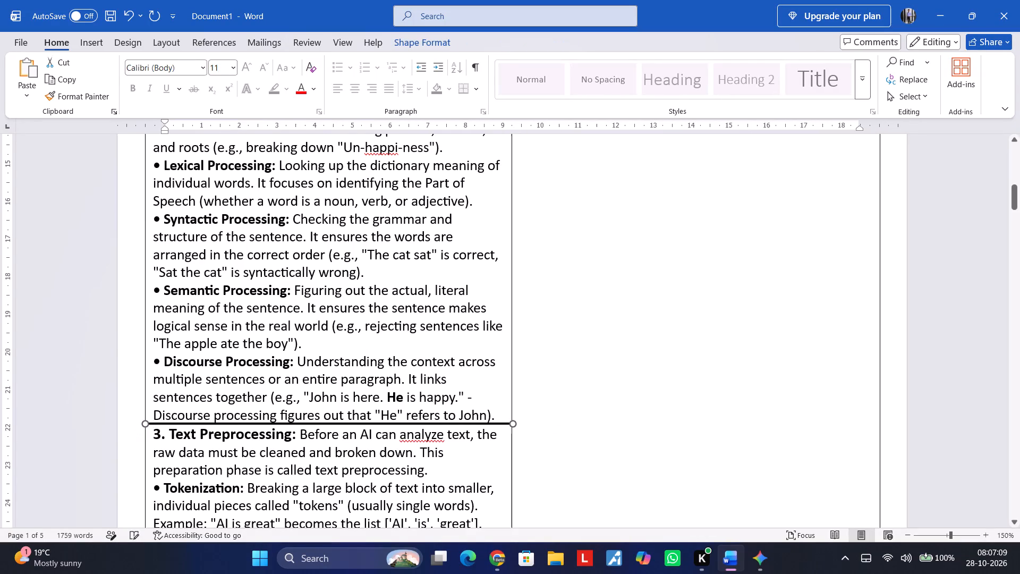
pyautogui.press('Left')
pyautogui.press('Left')
pyautogui.press('Left')
pyautogui.press('Right')
pyautogui.press('Right')
pyautogui.press('Right')
pyautogui.press('Down')
pyautogui.press('Down')
pyautogui.press('Up')
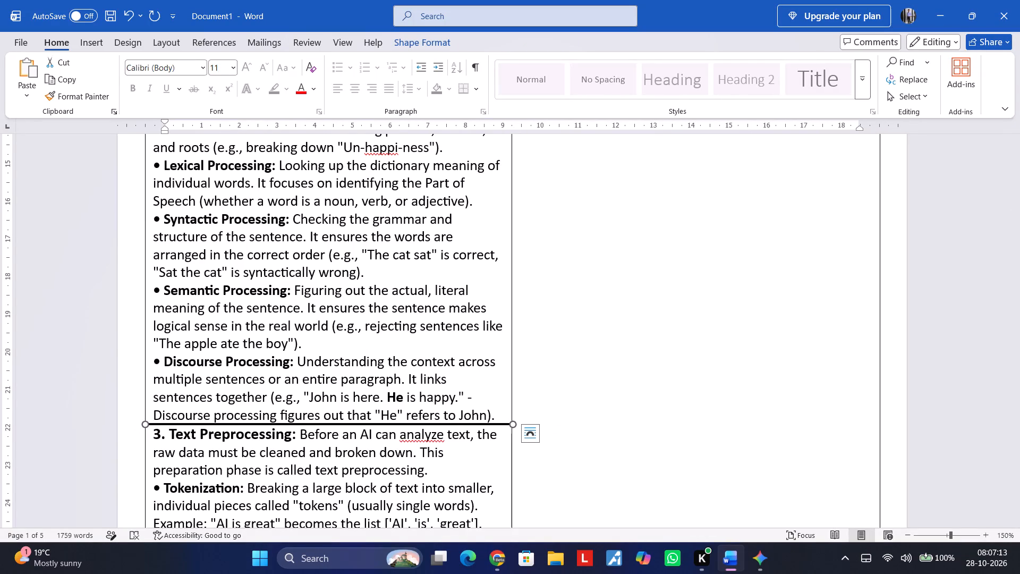
# Paste another copy of the divider line into the second column near the end of the Stop-word Removal bullet.
pyautogui.click(625, 447)
pyautogui.scroll(3, 626, 447)
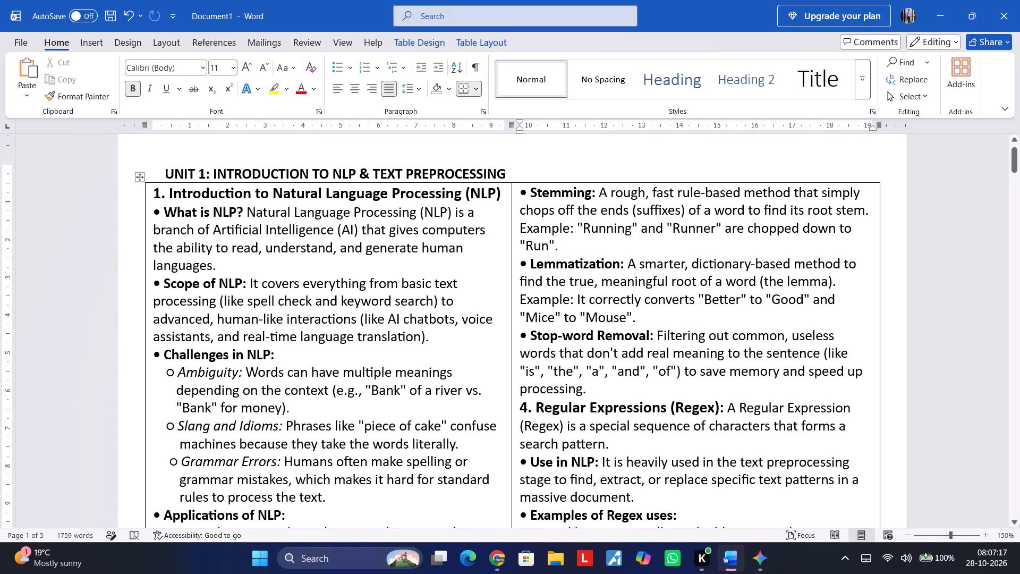
pyautogui.click(609, 393)
pyautogui.hotkey('ctrl', 'v')
# Lower the pasted divider line in the second column until it sits just above "4. Regular Expressions (Regex)".
pyautogui.press('Down')
pyautogui.press('Down')
pyautogui.press('Down')
pyautogui.press('Down')
pyautogui.press('Down')
pyautogui.press('Down')
pyautogui.press('Down')
pyautogui.press('Down')
pyautogui.press('Down')
pyautogui.press('Down')
pyautogui.press('Down')
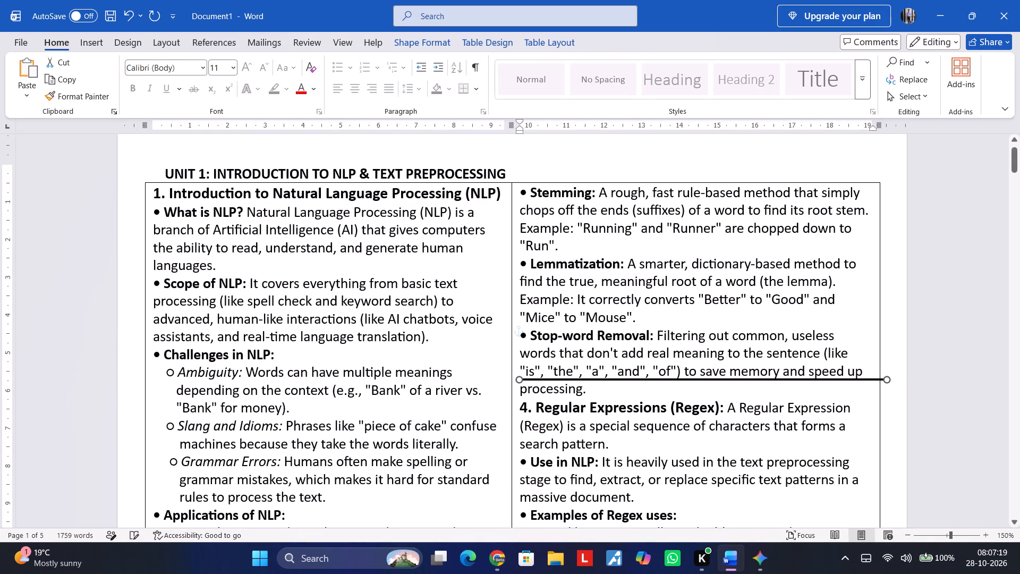
pyautogui.press('Down')
pyautogui.press('Down')
pyautogui.press('Down')
pyautogui.press('Down')
pyautogui.press('Down')
pyautogui.press('Down')
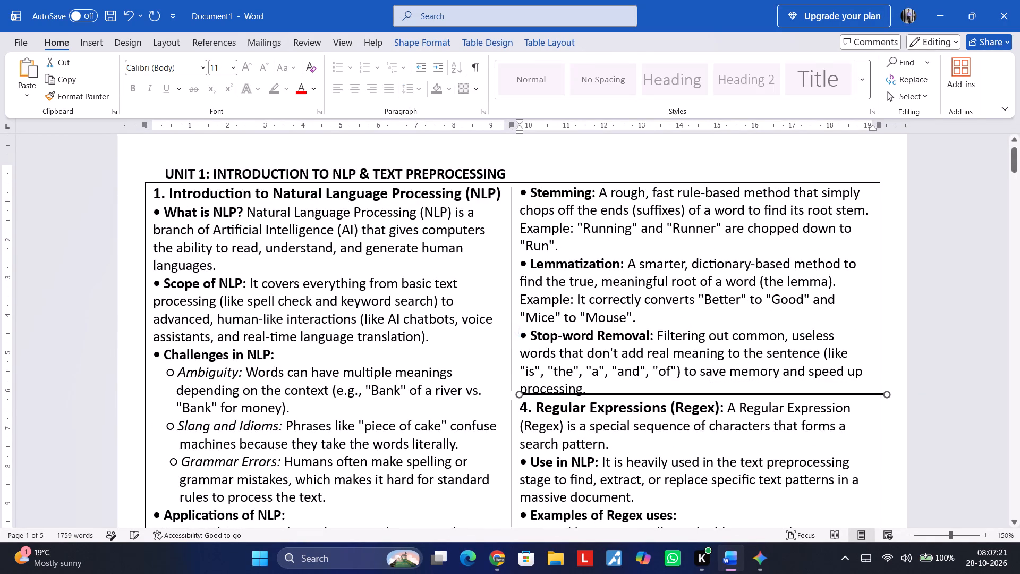
pyautogui.press('Down')
pyautogui.press('Down')
pyautogui.press('Down')
pyautogui.press('Down')
pyautogui.press('Down')
pyautogui.press('Down')
# Nudge the divider line above section 4 left until its ends align with the second column's borders.
pyautogui.press('Left')
pyautogui.press('Left')
pyautogui.press('Left')
pyautogui.press('Left')
pyautogui.press('Left')
pyautogui.press('Left')
pyautogui.press('Left')
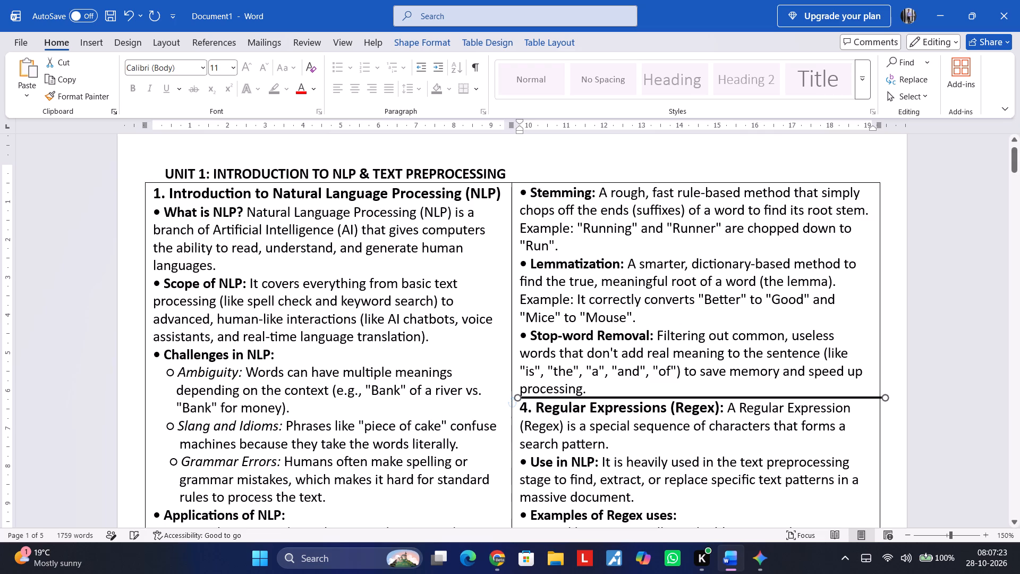
pyautogui.press('Left')
pyautogui.press('Left')
pyautogui.press('Left')
pyautogui.press('Left')
pyautogui.press('Left')
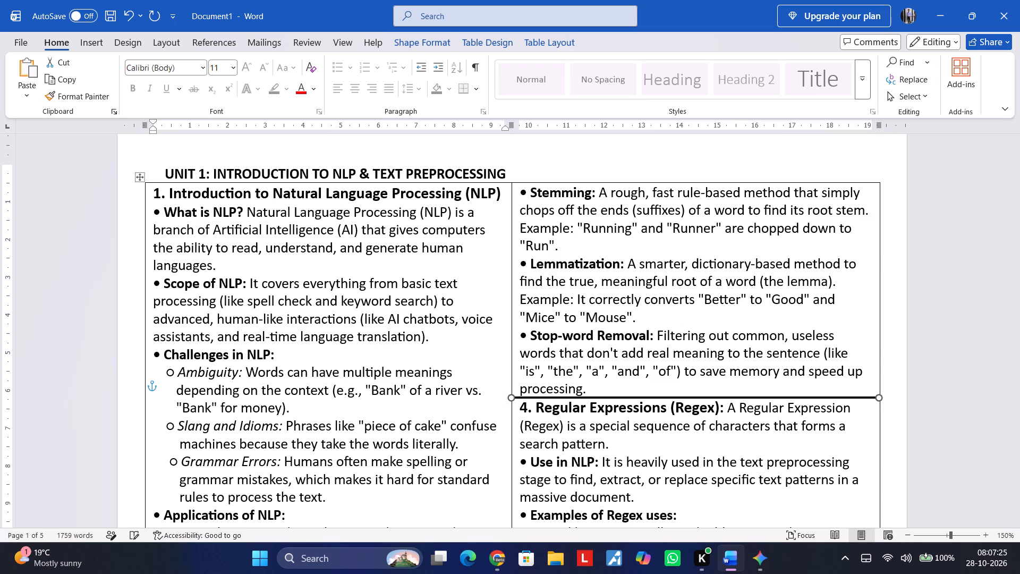
pyautogui.press('Right')
pyautogui.press('Right')
pyautogui.click(609, 392)
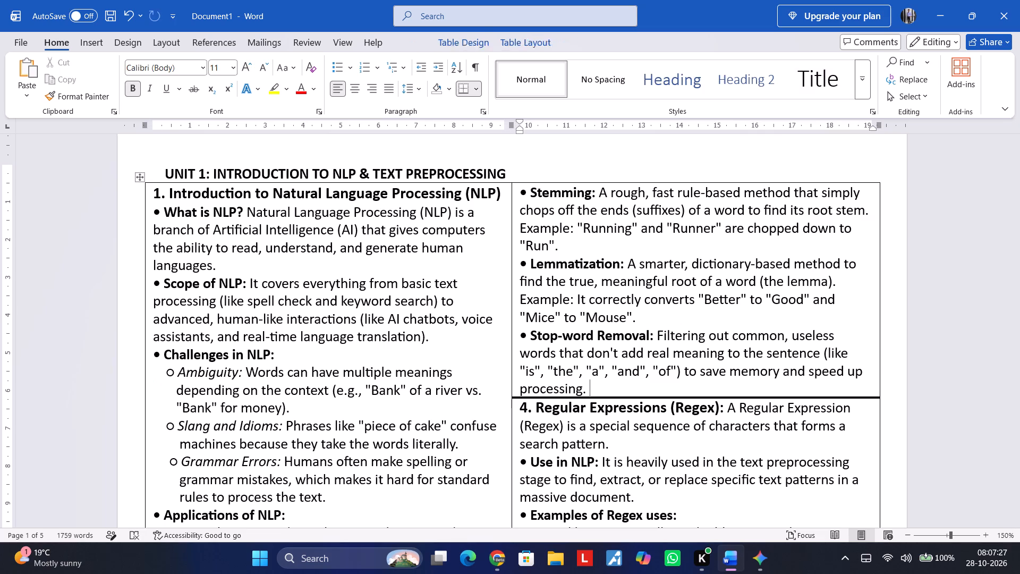
# Review the divider lines and section breaks across the Unit 1 table, and look over the start of Unit 2.
pyautogui.scroll(-1, 609, 392)
pyautogui.scroll(2, 433, 377)
pyautogui.scroll(-1, 433, 377)
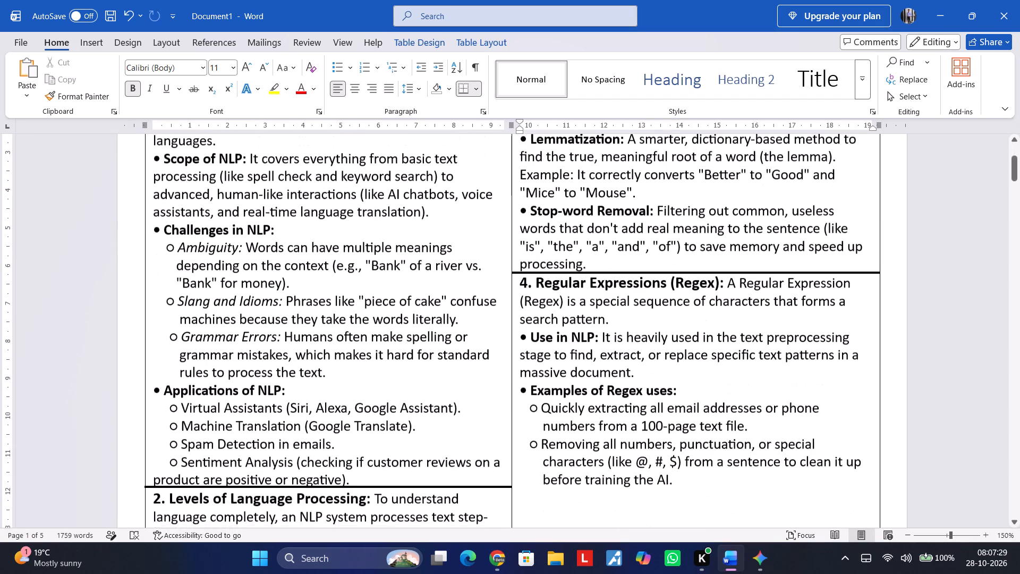
pyautogui.scroll(-3, 433, 377)
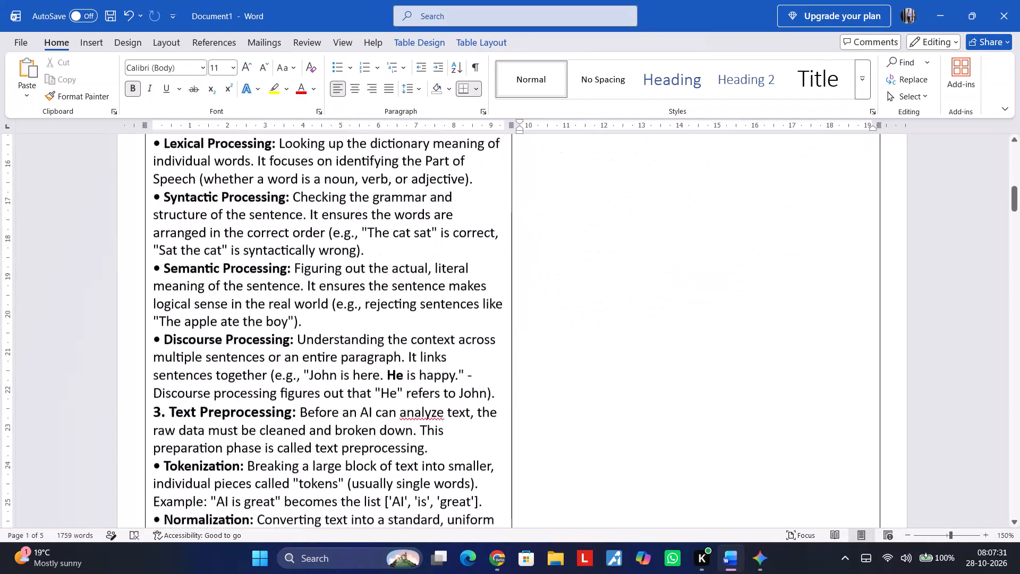
pyautogui.scroll(-2, 433, 377)
pyautogui.scroll(2, 433, 377)
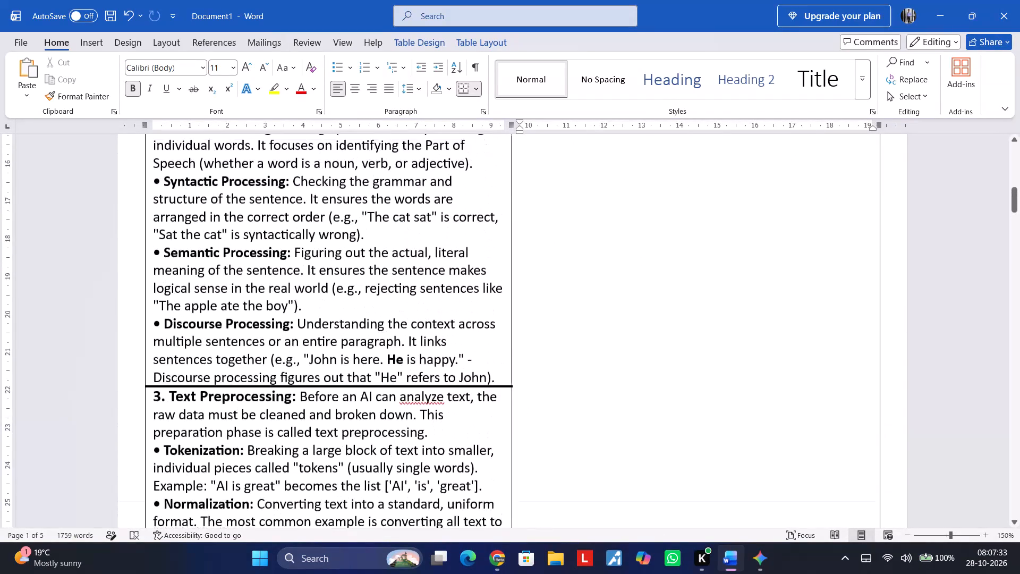
pyautogui.scroll(3, 433, 377)
pyautogui.scroll(-6, 433, 377)
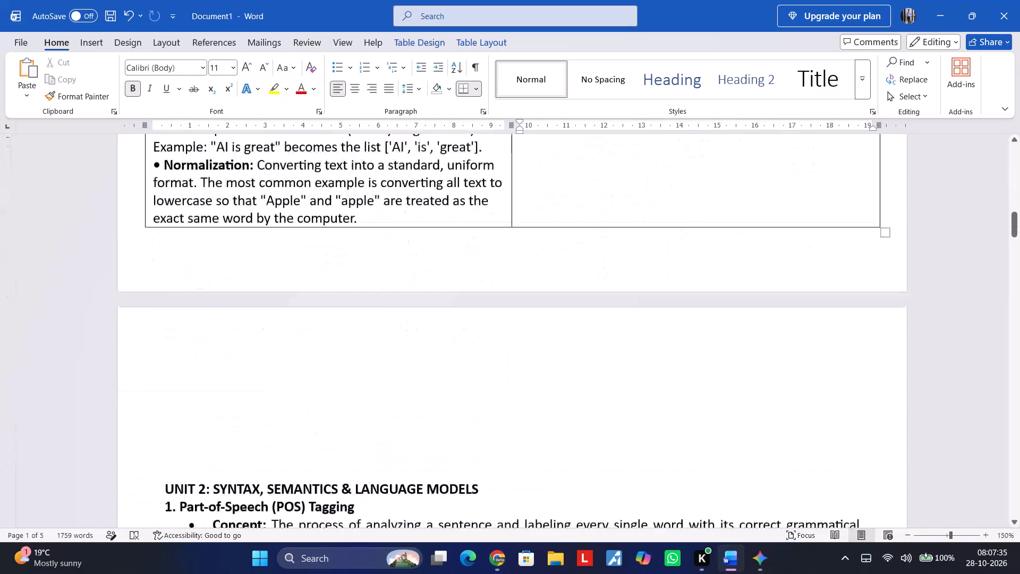
pyautogui.scroll(6, 434, 377)
pyautogui.scroll(-1, 436, 375)
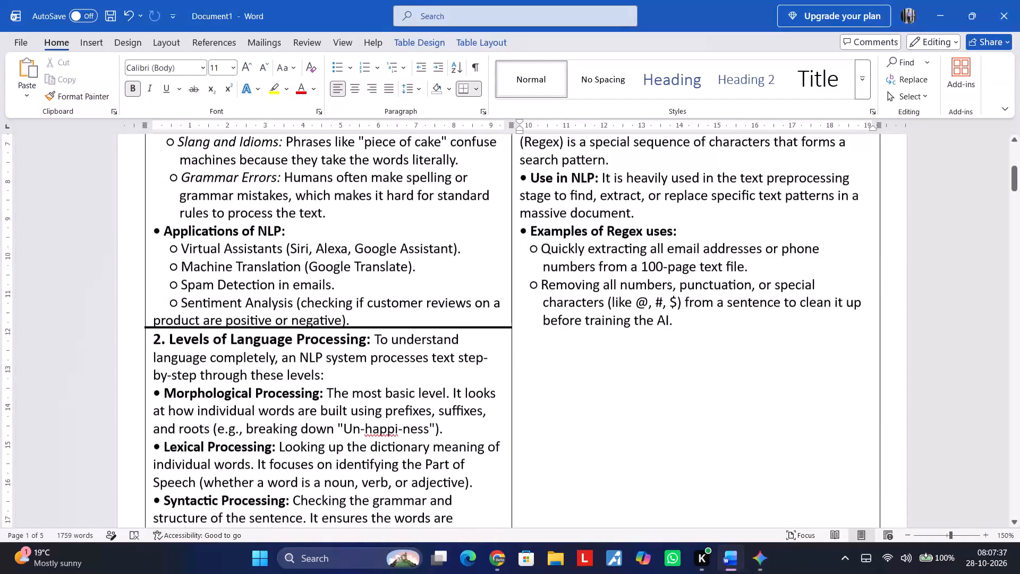
pyautogui.scroll(-6, 436, 375)
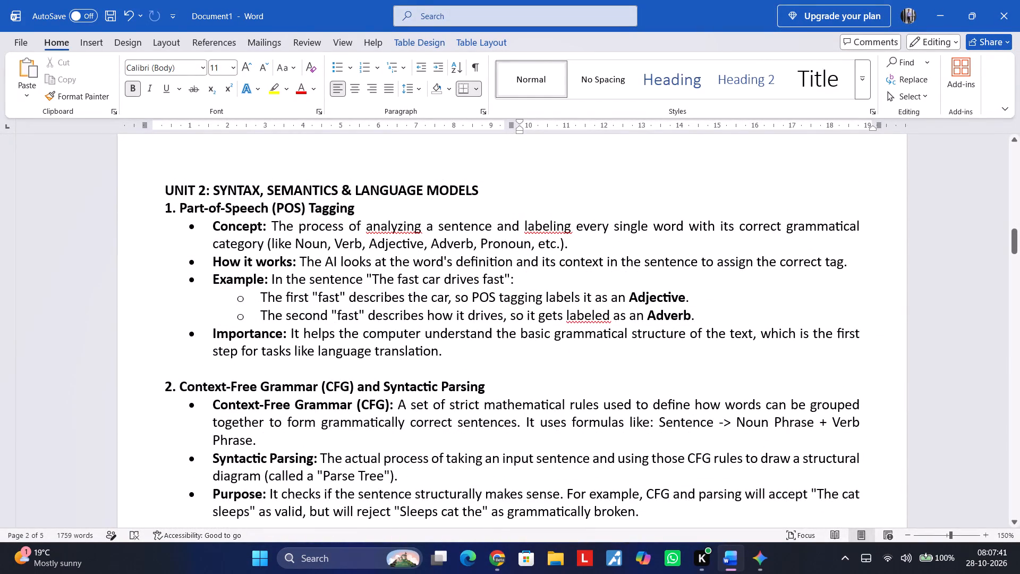
# Copy the plain bullet before "Tokenization" and use it to replace the indented list bullet of "Concept" in Unit 2, section 1.
pyautogui.scroll(3, 224, 229)
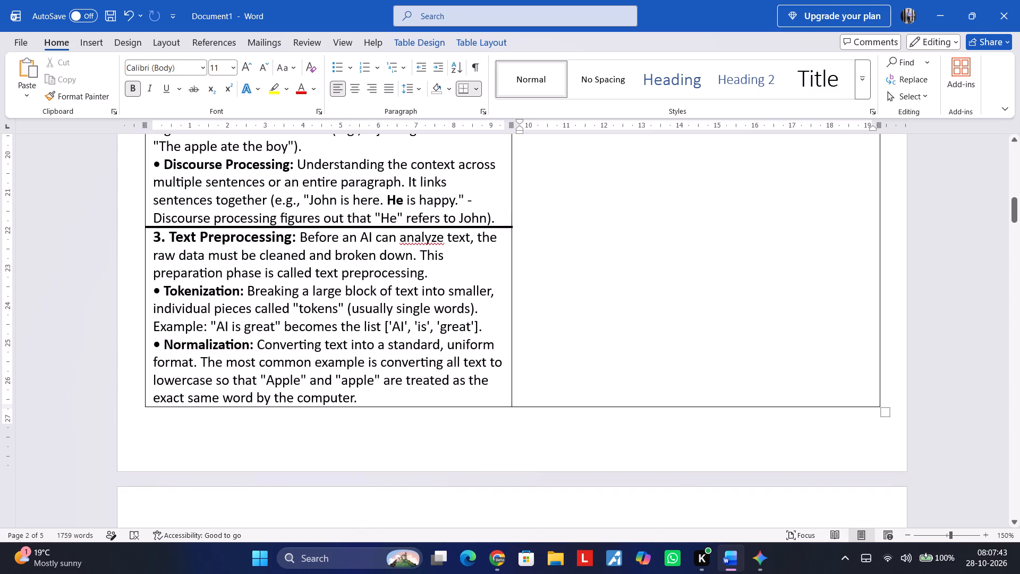
pyautogui.moveTo(166, 291); pyautogui.dragTo(151, 296)
pyautogui.hotkey('ctrl', 'c')
pyautogui.scroll(-3, 265, 353)
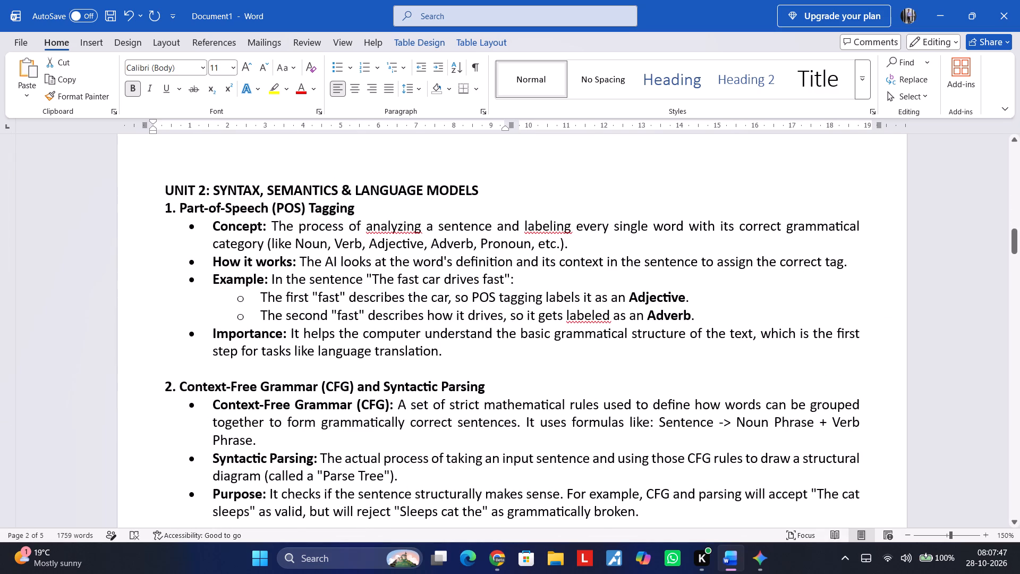
pyautogui.click(213, 229)
pyautogui.press('BackSpace')
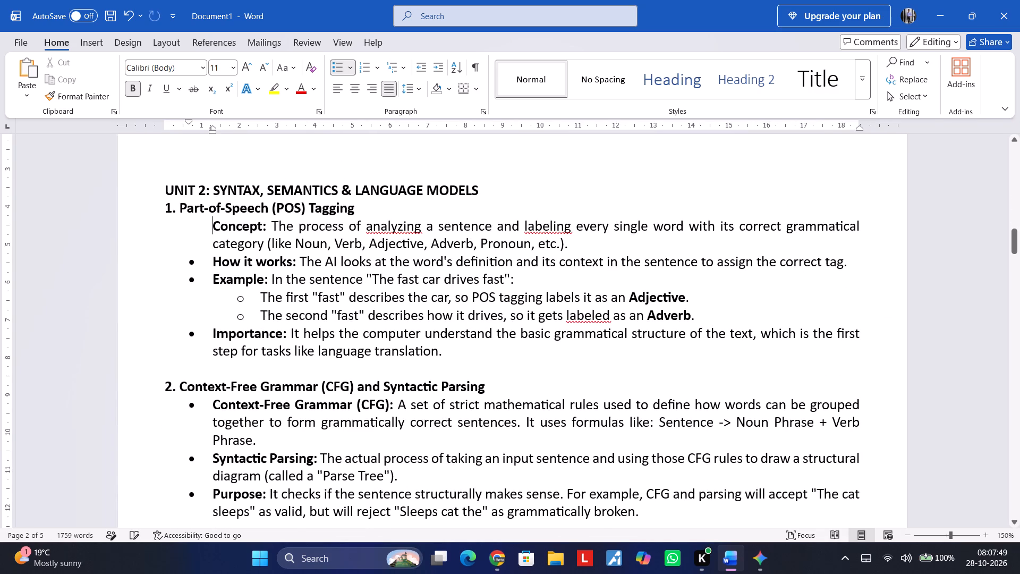
pyautogui.press('BackSpace')
pyautogui.hotkey('ctrl', 'v')
# Replace the list bullet of "How it works" in the POS Tagging section with the copied plain bullet at the margin.
pyautogui.press('Down')
pyautogui.press('Down')
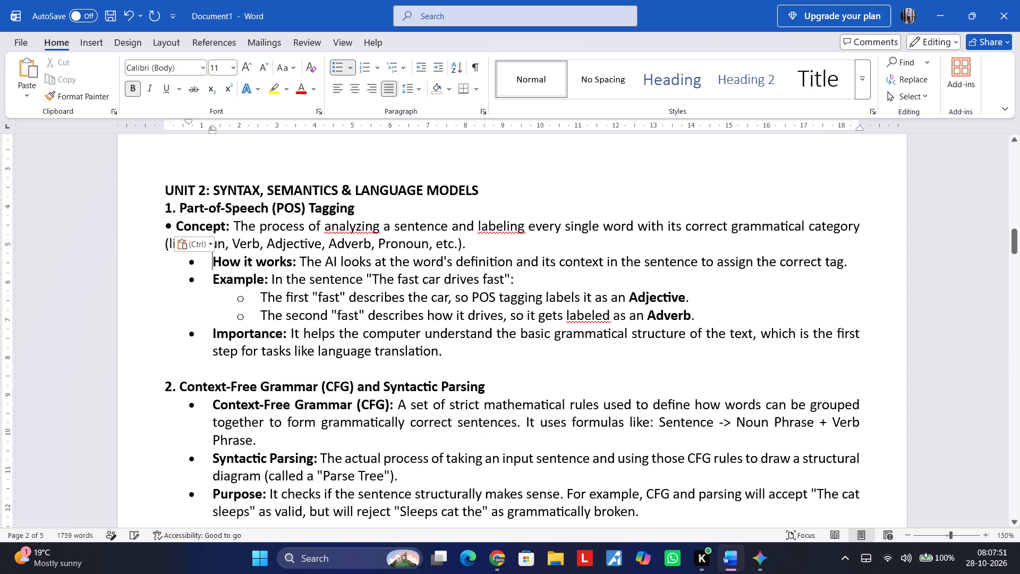
pyautogui.press('BackSpace')
pyautogui.press('BackSpace')
pyautogui.hotkey('ctrl', 'v')
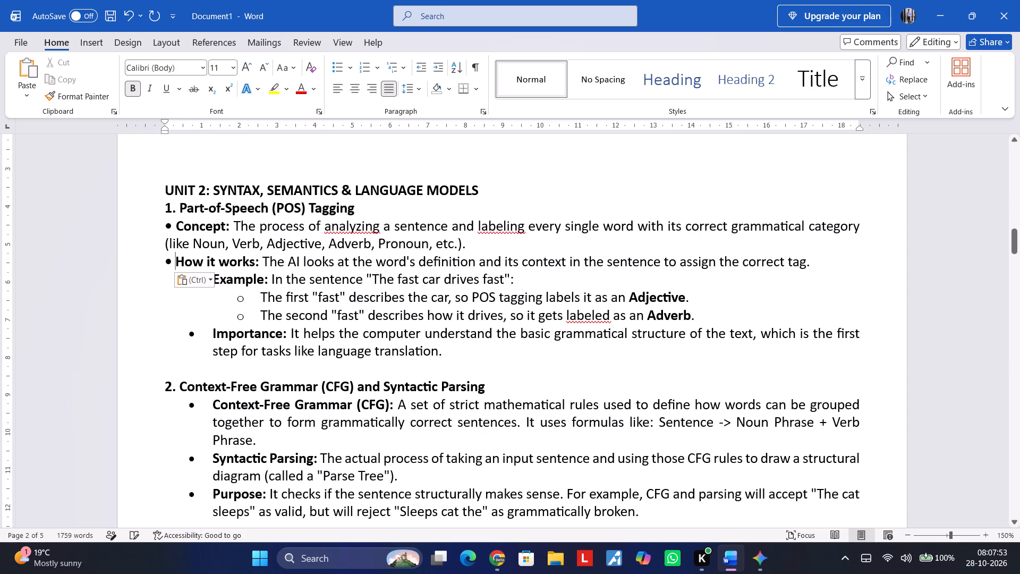
# Replace the list bullet of "Importance" in the POS Tagging section with the plain bullet, indented by three spaces.
pyautogui.press('Down')
pyautogui.press('Down')
pyautogui.press('Down')
pyautogui.press('Down')
pyautogui.press('Down')
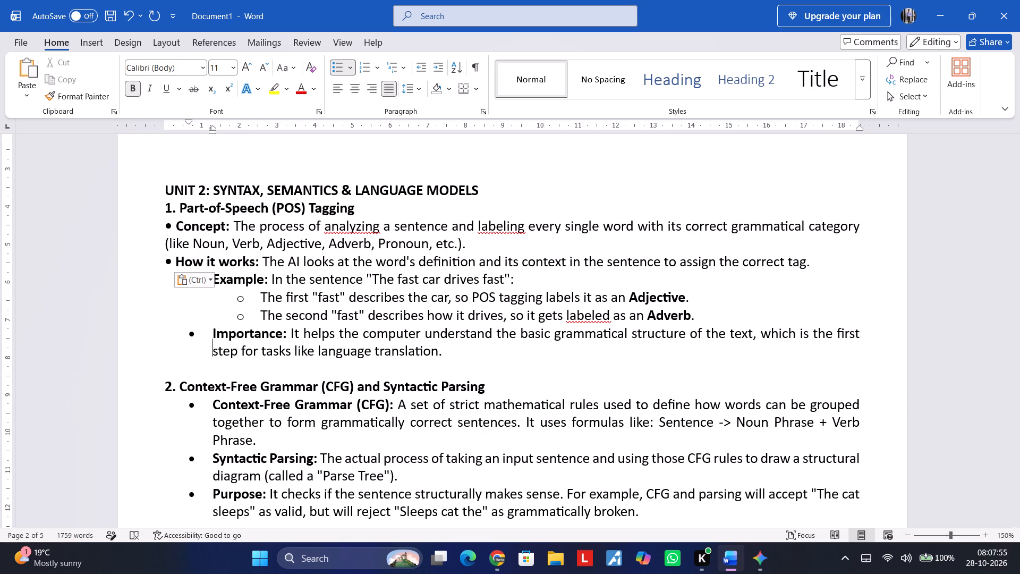
pyautogui.press('Up')
pyautogui.press('BackSpace')
pyautogui.press('BackSpace')
pyautogui.hotkey('ctrl', 'v')
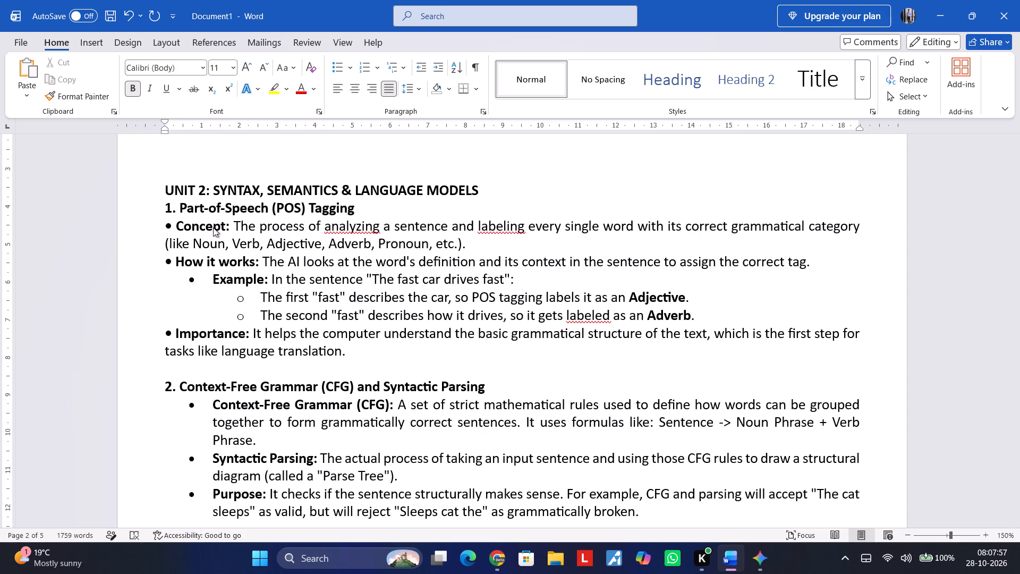
pyautogui.press('Left')
pyautogui.press('Left')
pyautogui.press('space')
pyautogui.press('space')
pyautogui.press('space')
# Replace the list bullet of "Example" in the POS Tagging section with the plain bullet, indented by three spaces.
pyautogui.press('Up')
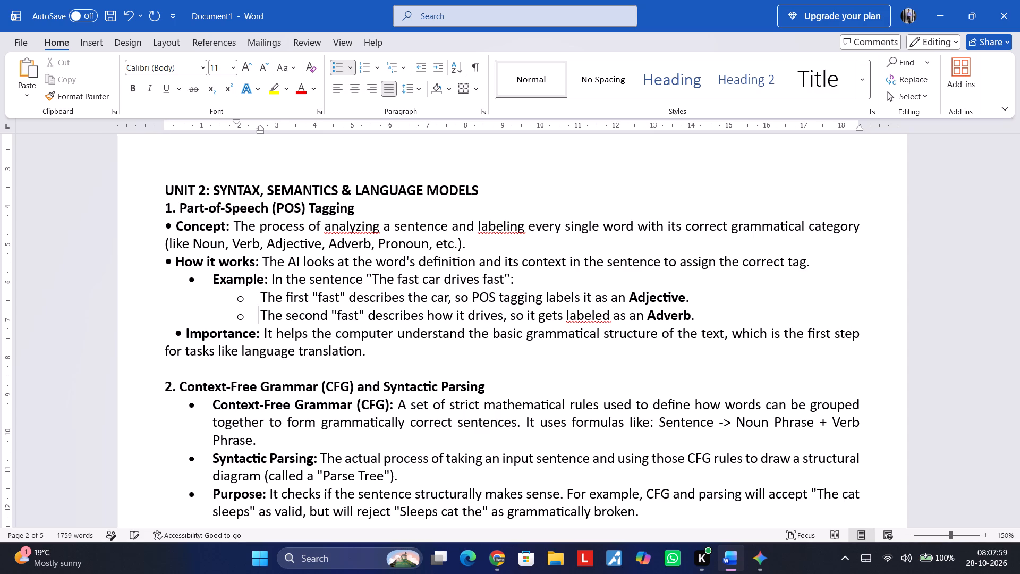
pyautogui.press('Up')
pyautogui.press('Up')
pyautogui.press('BackSpace')
pyautogui.press('BackSpace')
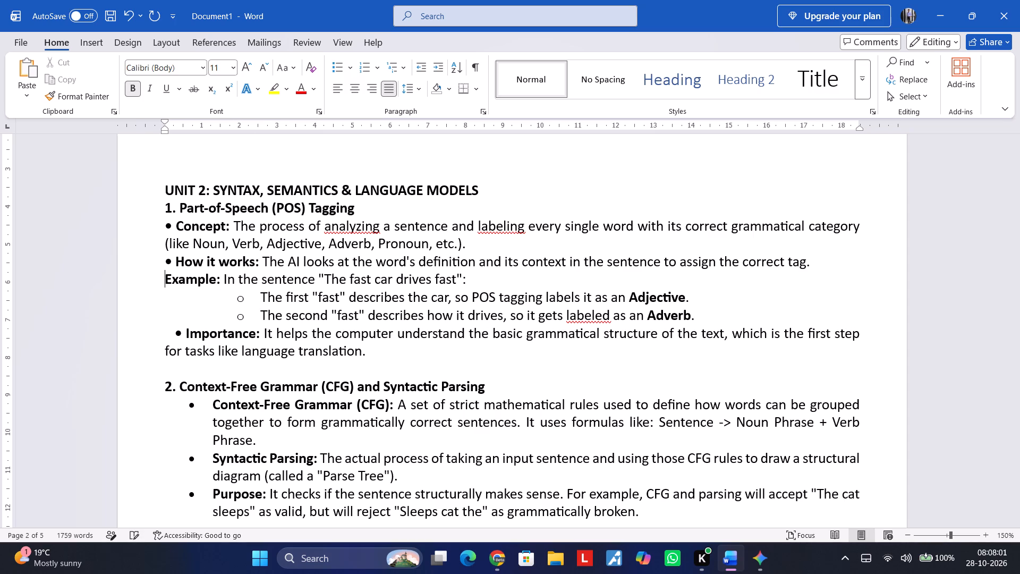
pyautogui.hotkey('ctrl', 'v')
pyautogui.press('Left')
pyautogui.press('Left')
pyautogui.press('space')
pyautogui.press('space')
pyautogui.press('space')
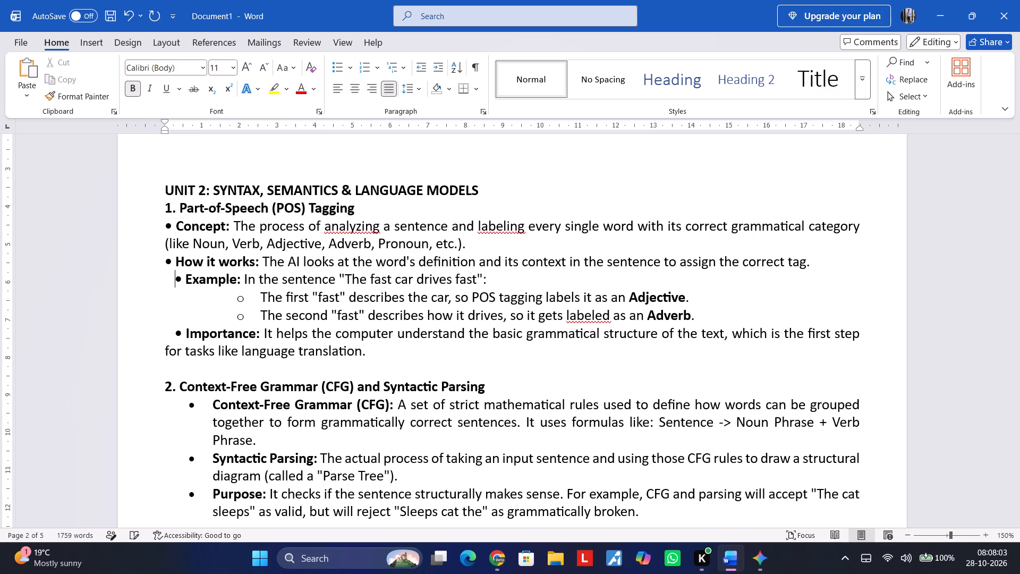
# Replace the list bullet of "Context-Free Grammar (CFG)" in section 2 with the plain bullet at the margin.
pyautogui.press('Down')
pyautogui.press('Down')
pyautogui.press('Down')
pyautogui.press('Down')
pyautogui.press('Down')
pyautogui.press('Down')
pyautogui.press('Down')
pyautogui.press('BackSpace')
pyautogui.press('BackSpace')
pyautogui.hotkey('ctrl', 'v')
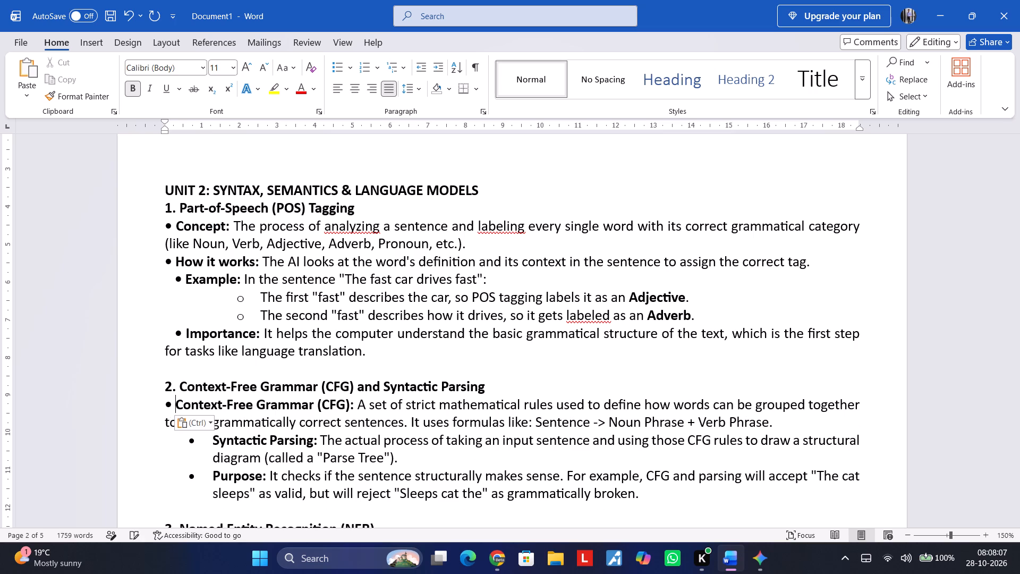
pyautogui.press('Left')
pyautogui.press('Left')
# Replace the list bullets of "Syntactic Parsing" and "Purpose" in section 2 with plain bullets at the margin.
pyautogui.press('Down')
pyautogui.press('Down')
pyautogui.press('BackSpace')
pyautogui.press('BackSpace')
pyautogui.hotkey('ctrl', 'v')
pyautogui.press('Down')
pyautogui.press('Down')
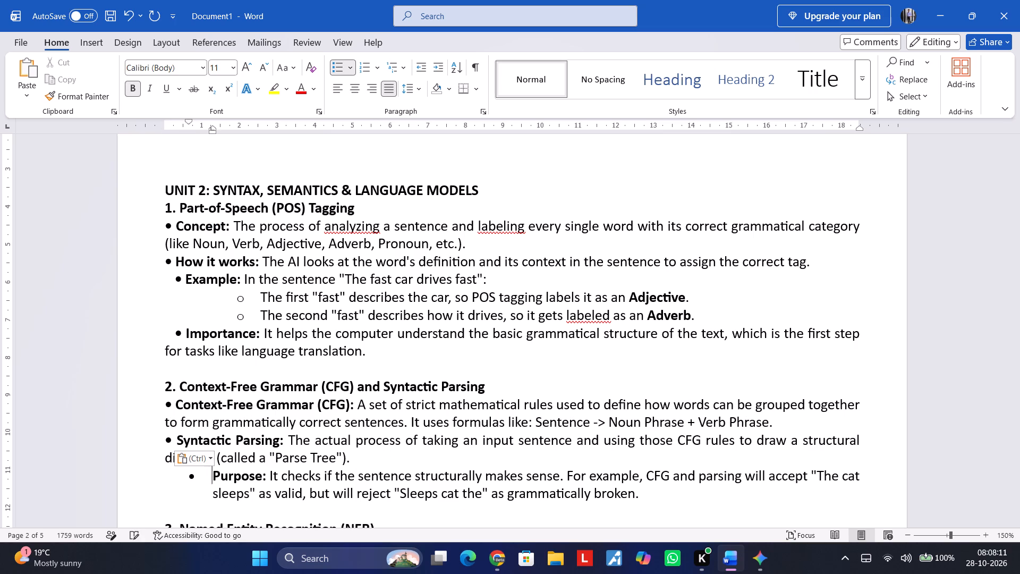
pyautogui.press('BackSpace')
pyautogui.press('BackSpace')
pyautogui.hotkey('ctrl', 'v')
# Replace the list bullet of "Concept" in section 3, Named Entity Recognition, with the plain bullet at the margin.
pyautogui.press('Down')
pyautogui.press('Down')
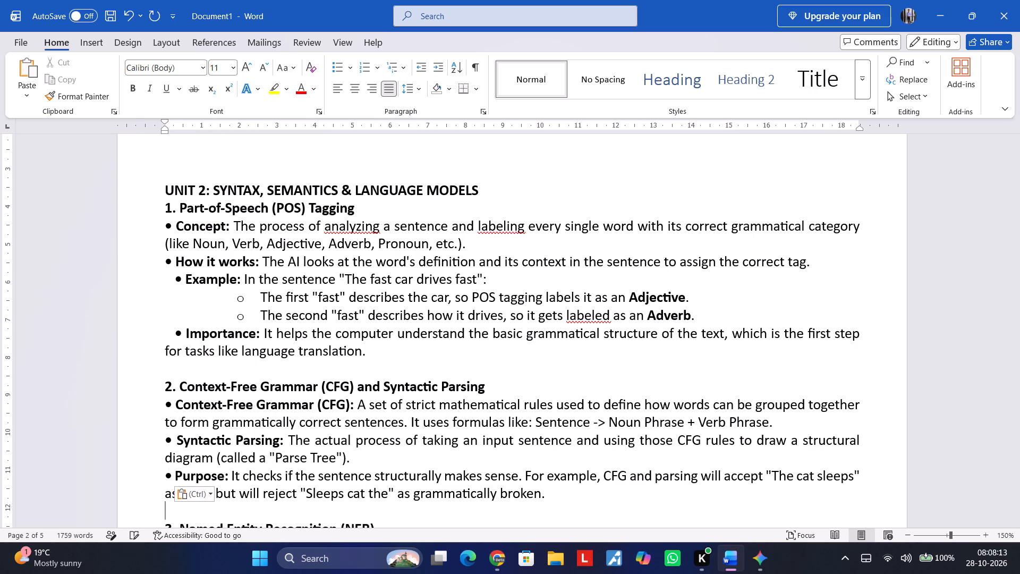
pyautogui.press('Down')
pyautogui.press('Down')
pyautogui.press('Down')
pyautogui.press('Up')
pyautogui.press('BackSpace')
pyautogui.press('BackSpace')
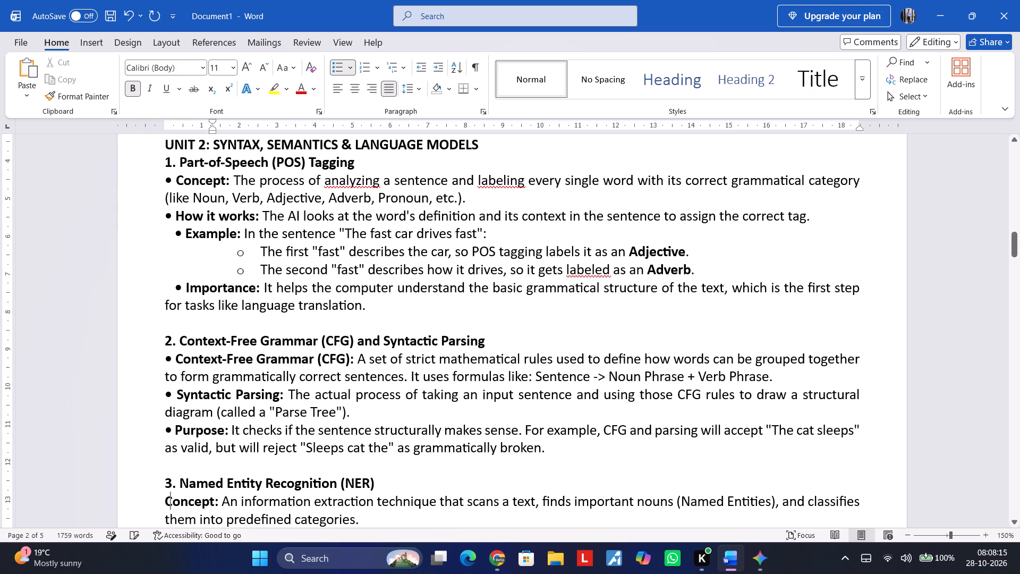
pyautogui.hotkey('ctrl', 'v')
# Replace the list bullet of "Common Categories" in section 3 with the plain bullet, keeping it on its own line.
pyautogui.press('Down')
pyautogui.press('Down')
pyautogui.press('Down')
pyautogui.press('Down')
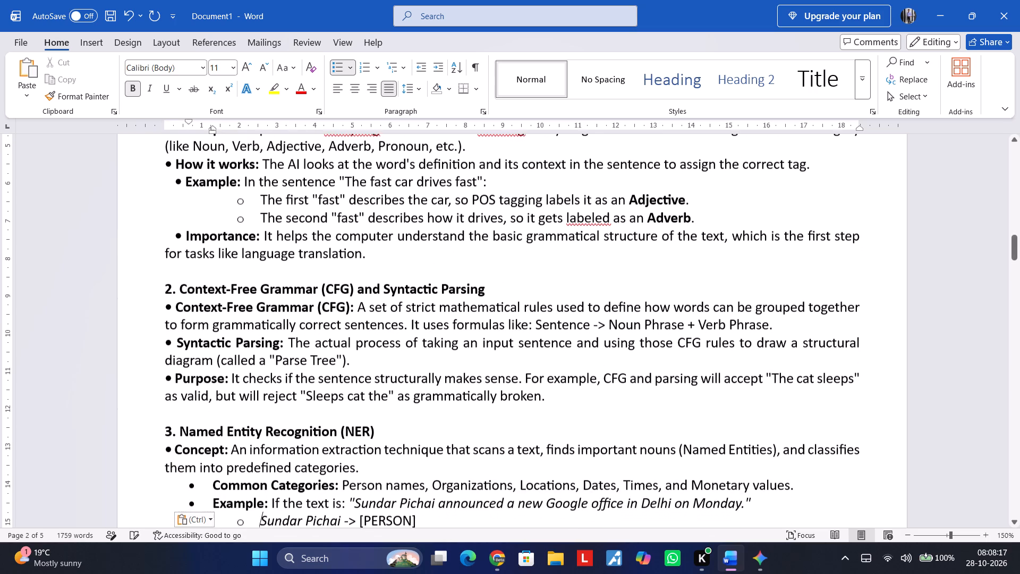
pyautogui.press('Up')
pyautogui.press('Up')
pyautogui.press('BackSpace')
pyautogui.press('BackSpace')
pyautogui.press('BackSpace')
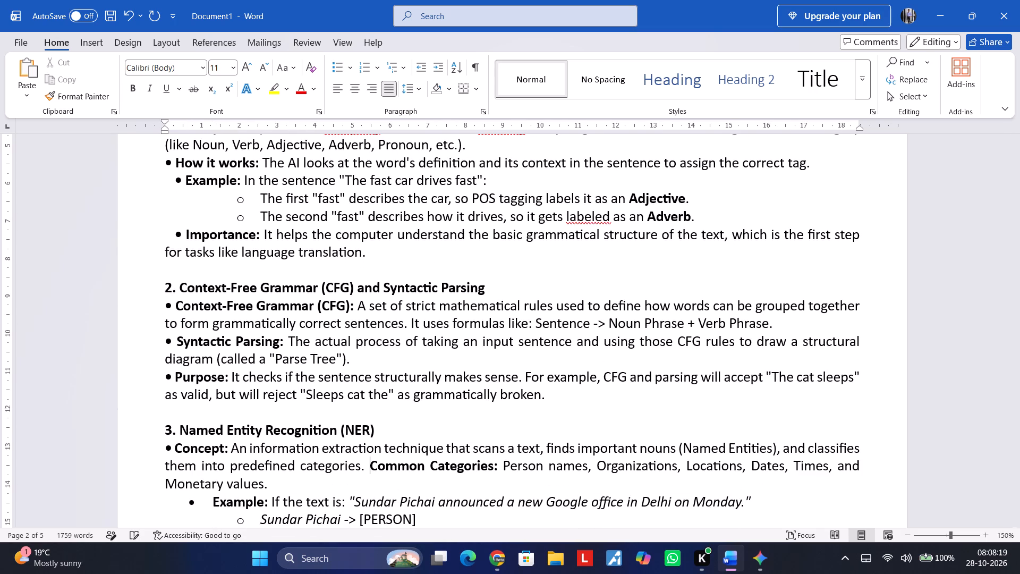
pyautogui.hotkey('ctrl', 'z')
pyautogui.hotkey('ctrl', 'v')
# Replace the list bullet of "Example" in section 3 with the plain bullet, indented by five spaces.
pyautogui.press('Down')
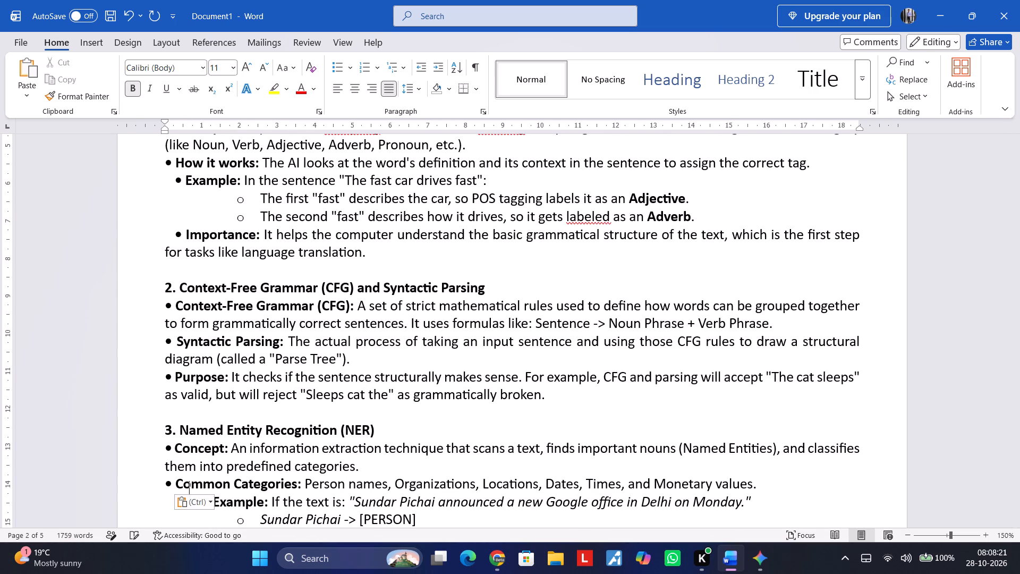
pyautogui.press('BackSpace')
pyautogui.hotkey('ctrl', 'v')
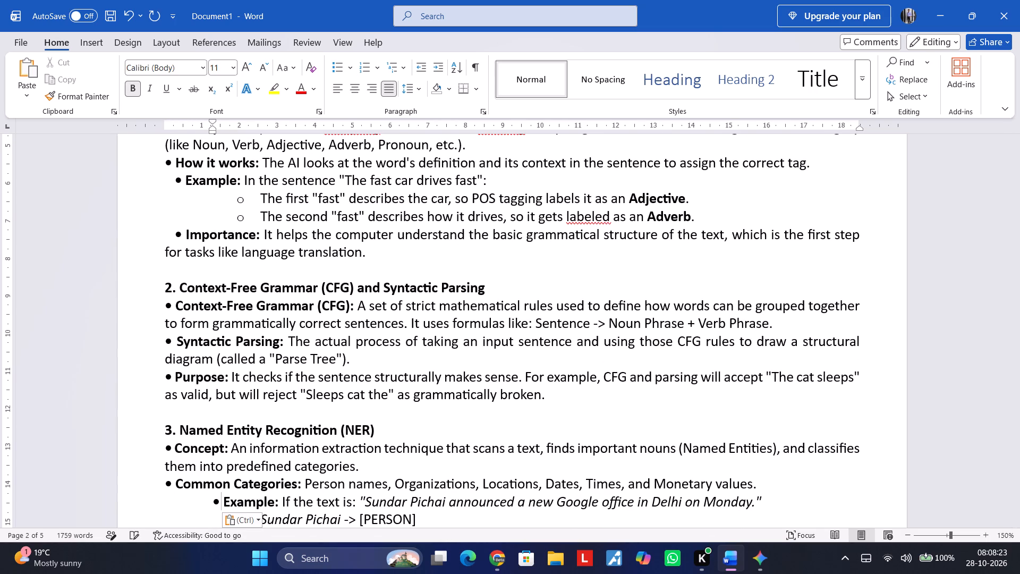
pyautogui.press('Left')
pyautogui.press('Left')
pyautogui.press('BackSpace')
pyautogui.press('space')
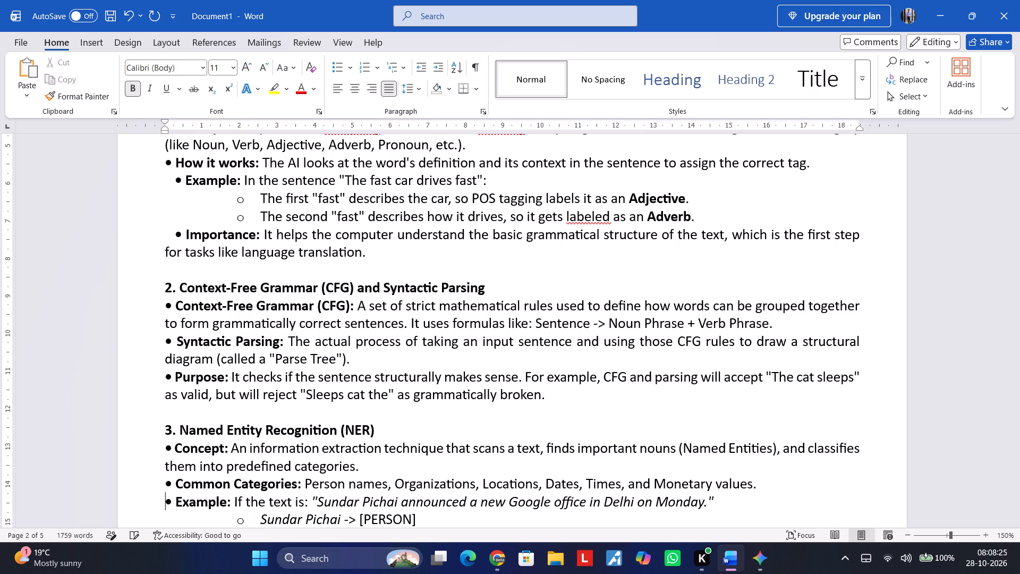
pyautogui.press('space')
pyautogui.press('space')
pyautogui.press('space')
pyautogui.press('space')
# Replace the list bullet of "Use case" in section 3 with the plain bullet, indented by four spaces.
pyautogui.press('Down')
pyautogui.press('Down')
pyautogui.press('Down')
pyautogui.press('Down')
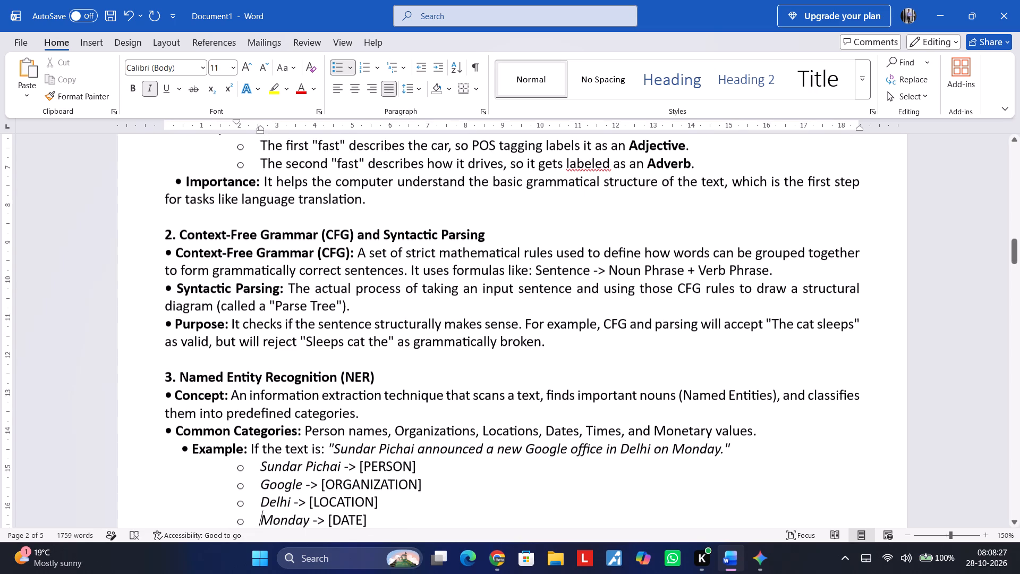
pyautogui.press('Down')
pyautogui.press('Down')
pyautogui.press('Down')
pyautogui.press('Up')
pyautogui.press('Up')
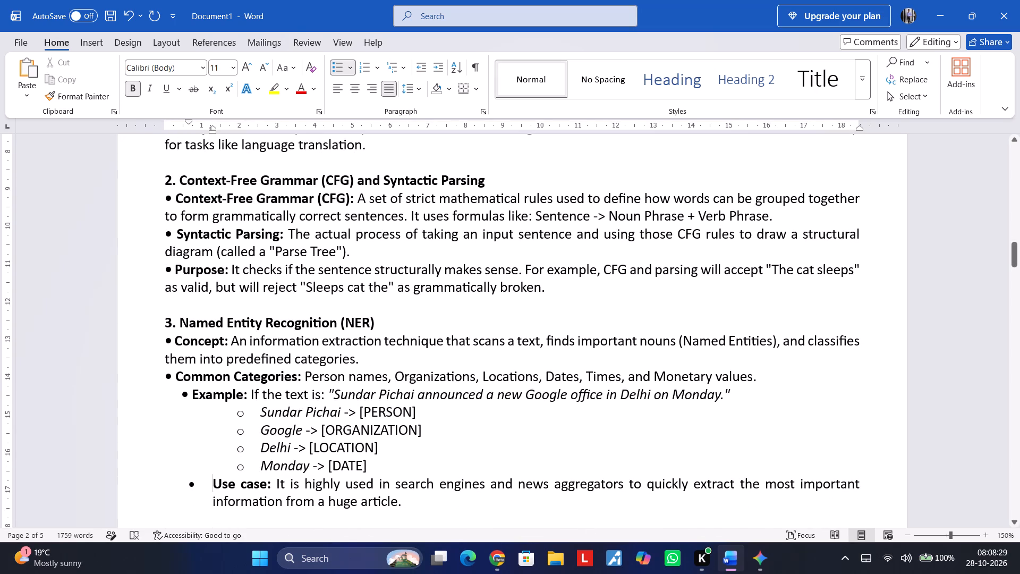
pyautogui.press('BackSpace')
pyautogui.press('BackSpace')
pyautogui.hotkey('ctrl', 'v')
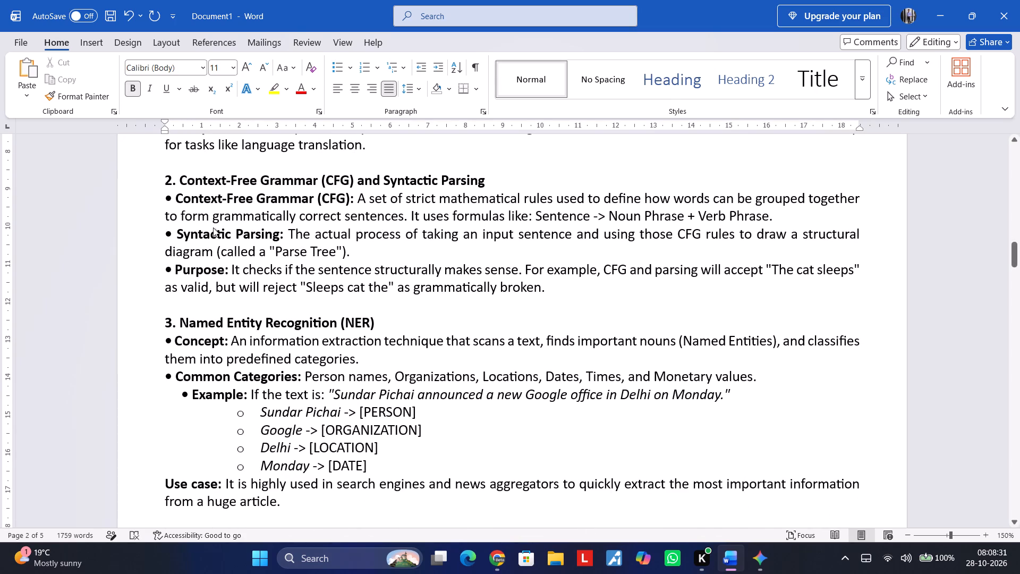
pyautogui.press('Left')
pyautogui.press('Left')
pyautogui.press('space')
pyautogui.press('space')
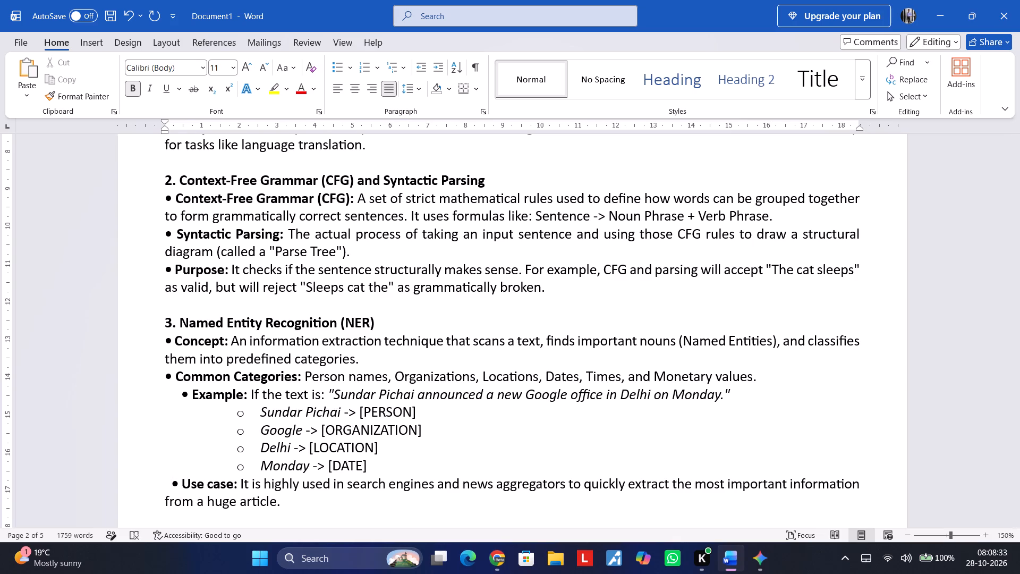
pyautogui.press('space')
pyautogui.press('space')
# Replace the list bullet of "Concept" in section 4, Word Sense Disambiguation, with the plain bullet at the margin.
pyautogui.press('Down')
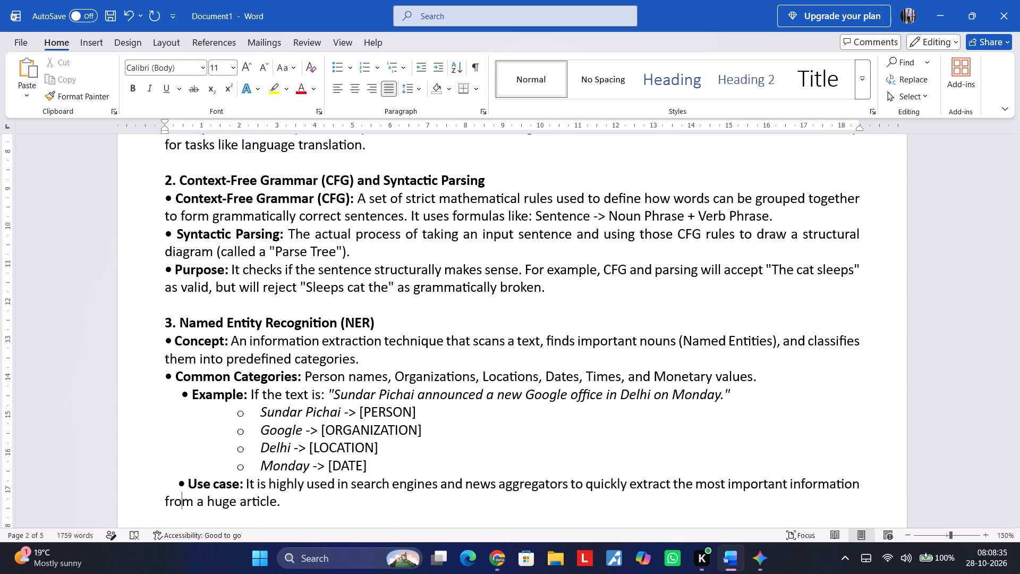
pyautogui.press('Down')
pyautogui.press('Down')
pyautogui.press('Down')
pyautogui.press('BackSpace')
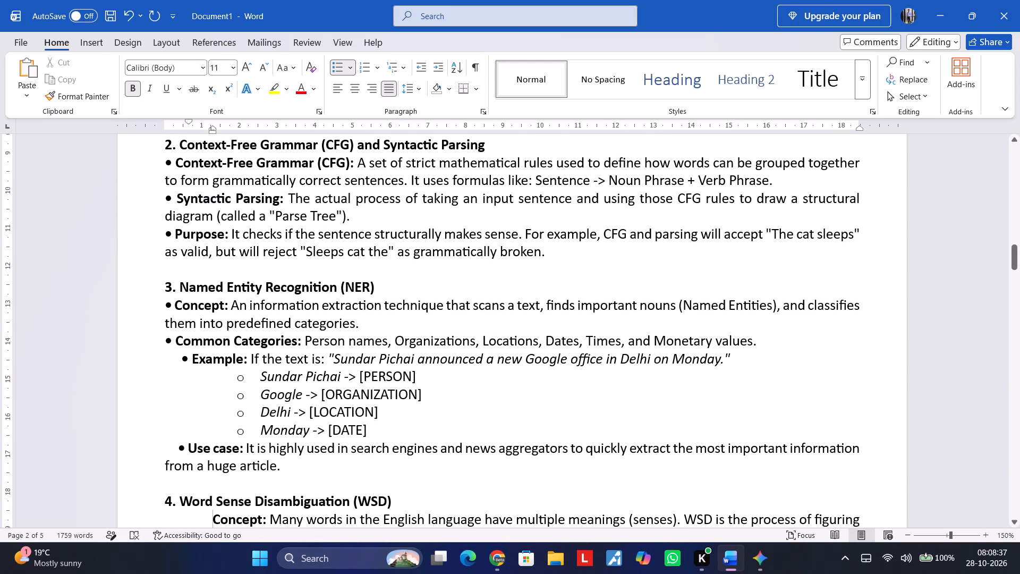
pyautogui.press('BackSpace')
pyautogui.hotkey('ctrl', 'v')
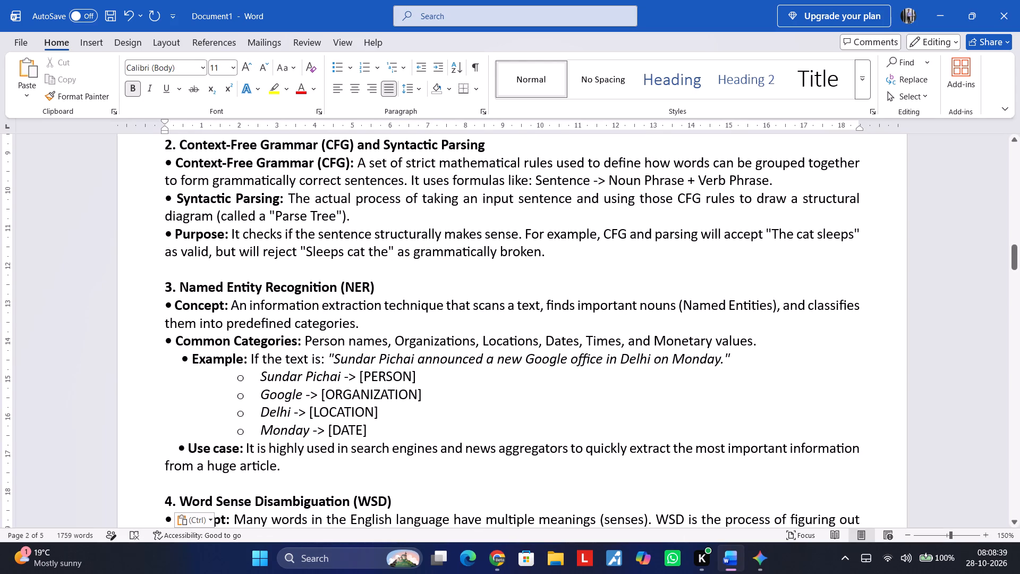
# Replace the list bullet of "Example" in section 4 with the plain bullet at the margin.
pyautogui.press('Down')
pyautogui.press('Down')
pyautogui.press('Down')
pyautogui.press('Down')
pyautogui.press('Up')
pyautogui.press('Up')
pyautogui.press('Up')
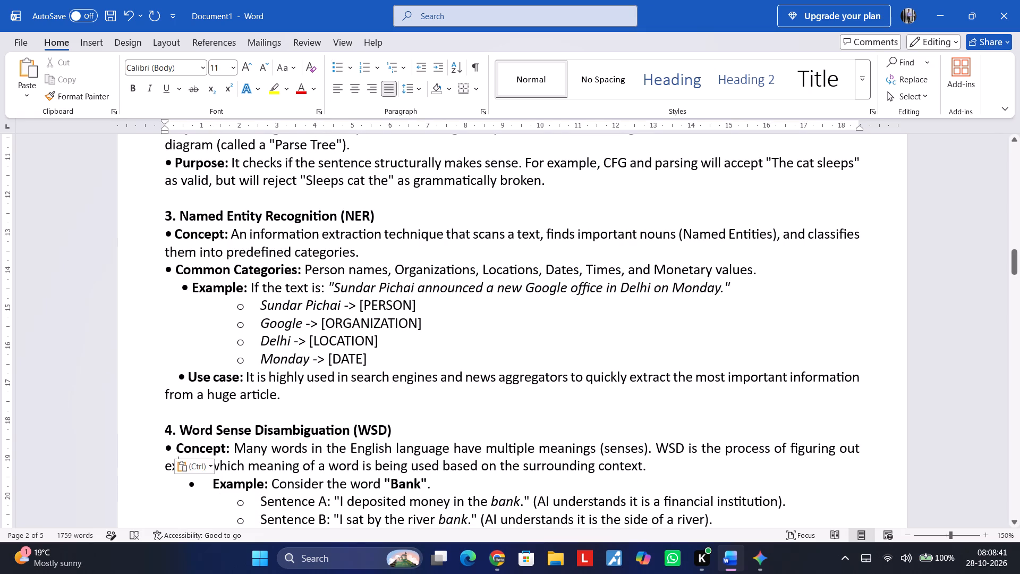
pyautogui.press('Down')
pyautogui.press('BackSpace')
pyautogui.press('BackSpace')
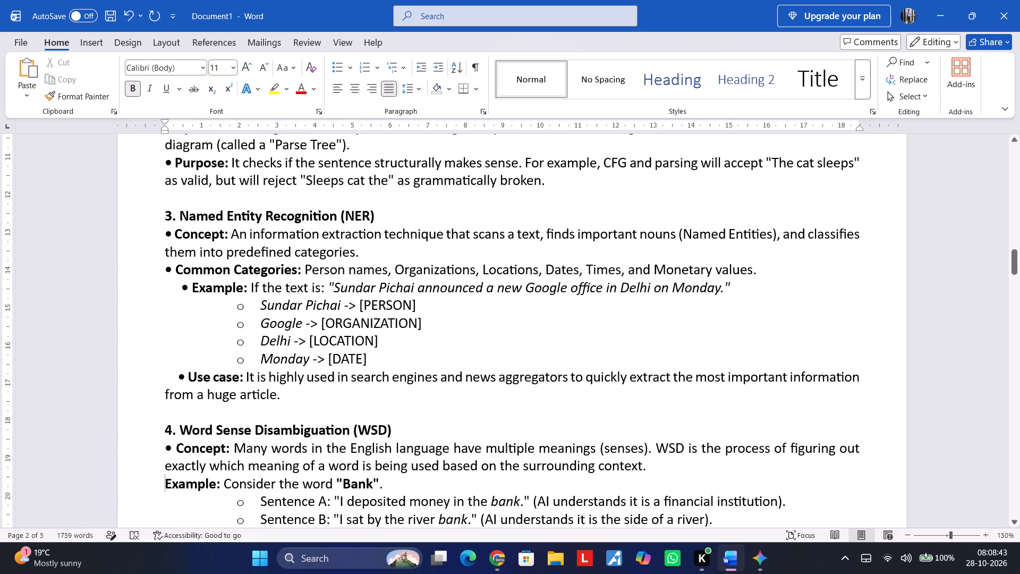
pyautogui.hotkey('ctrl', 'v')
# Replace the list bullet of "Importance" in section 4 with the plain bullet at the margin.
pyautogui.press('Down')
pyautogui.press('Down')
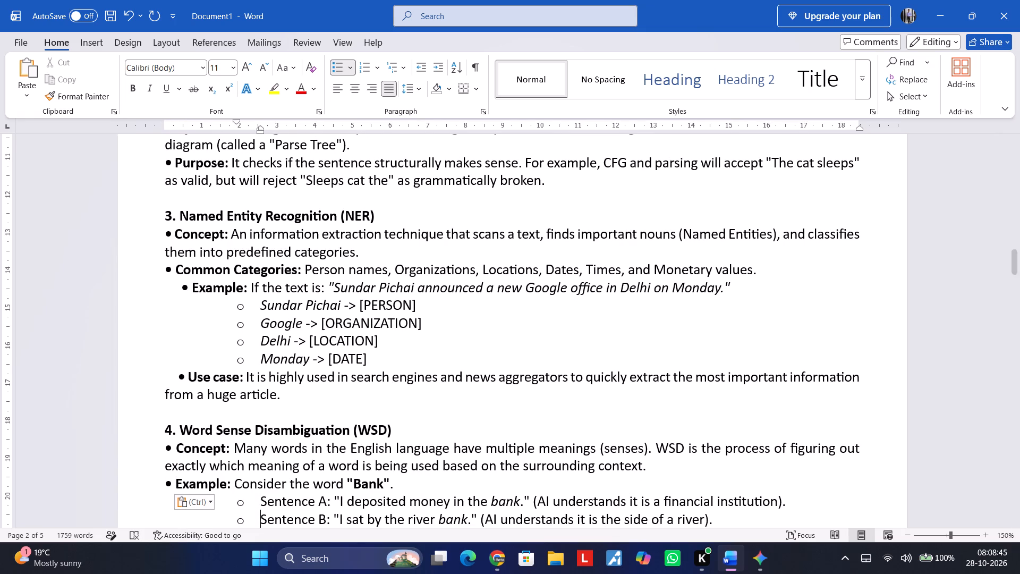
pyautogui.press('Down')
pyautogui.press('Down')
pyautogui.press('Up')
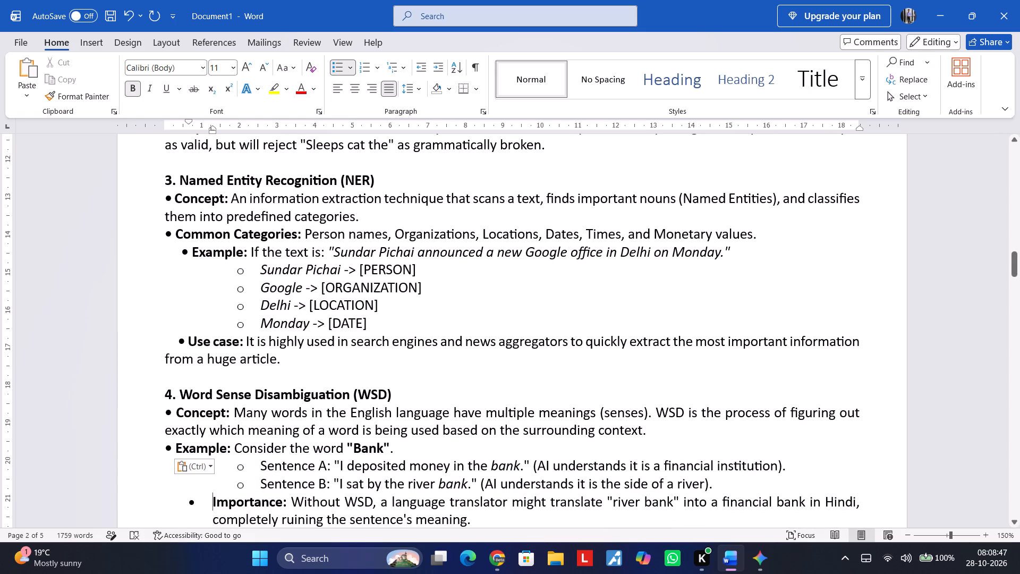
pyautogui.press('BackSpace')
pyautogui.press('BackSpace')
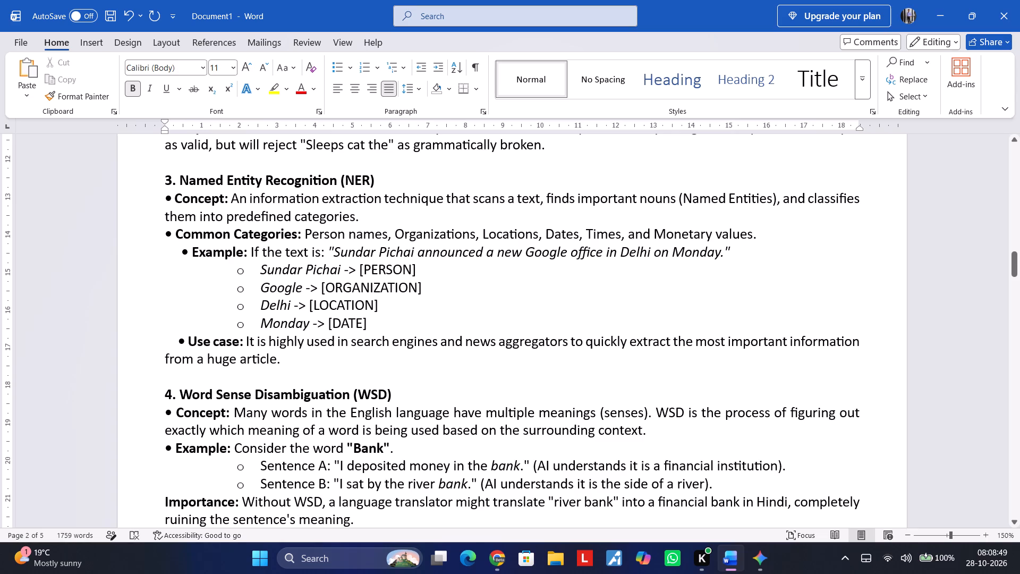
pyautogui.hotkey('ctrl', 'v')
# Replace the list bullet of "Language Models" in section 5 with the plain bullet at the margin.
pyautogui.press('Down')
pyautogui.press('Down')
pyautogui.press('Down')
pyautogui.press('Down')
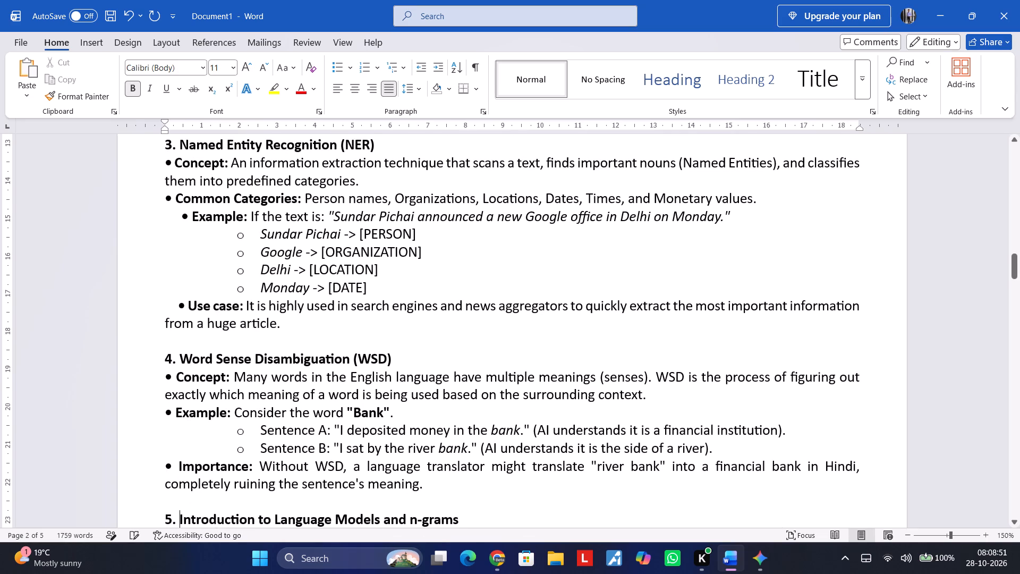
pyautogui.press('Down')
pyautogui.press('Down')
pyautogui.press('Up')
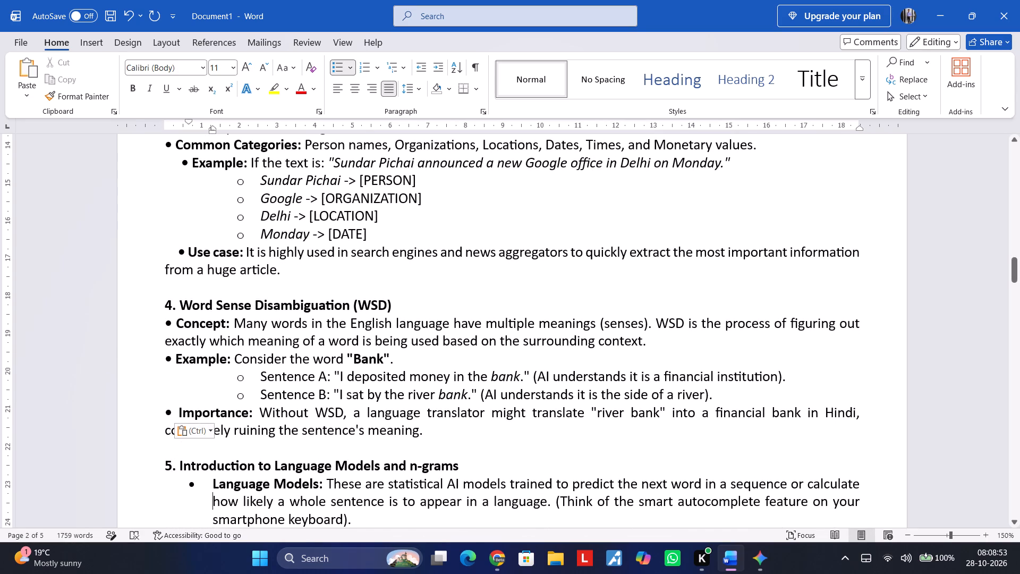
pyautogui.press('Up')
pyautogui.press('Up')
pyautogui.press('Up')
pyautogui.press('Down')
pyautogui.press('Down')
pyautogui.press('BackSpace')
pyautogui.press('BackSpace')
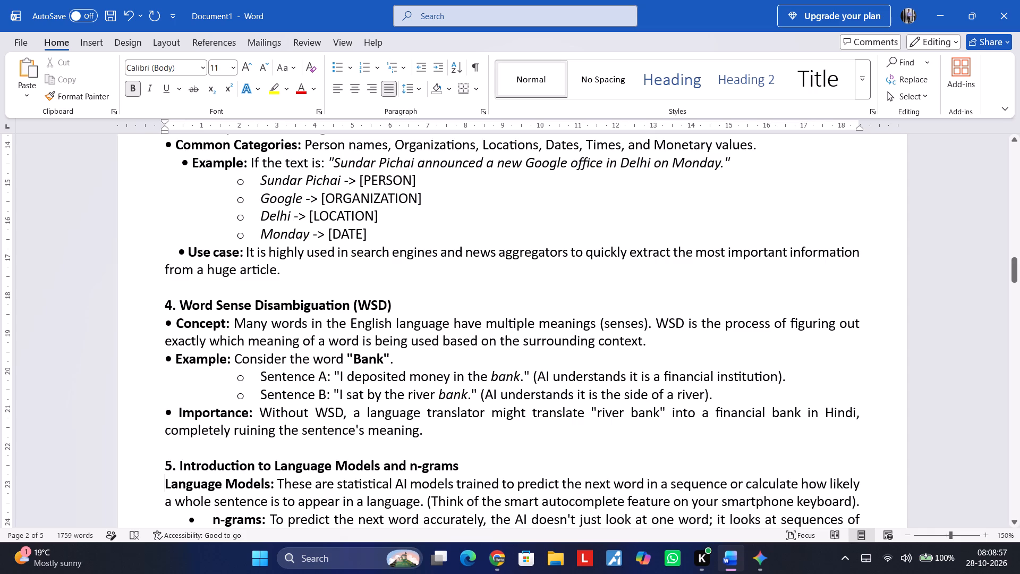
pyautogui.hotkey('ctrl', 'v')
# Replace the list bullet of "n-grams" in section 5 with the plain bullet at the margin.
pyautogui.press('Down')
pyautogui.press('Down')
pyautogui.press('Down')
pyautogui.press('Down')
pyautogui.press('Up')
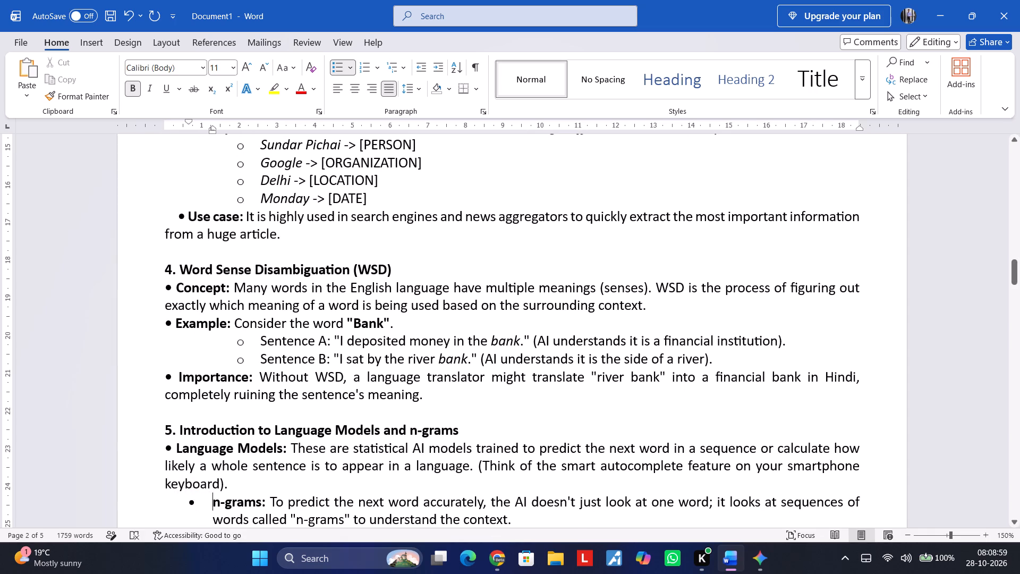
pyautogui.press('BackSpace')
pyautogui.press('BackSpace')
pyautogui.hotkey('ctrl', 'v')
# Look over the end of Unit 2, the raw Unit 3 notes, the reformatted Unit 2 sections and the Unit 1 table.
pyautogui.press('Down')
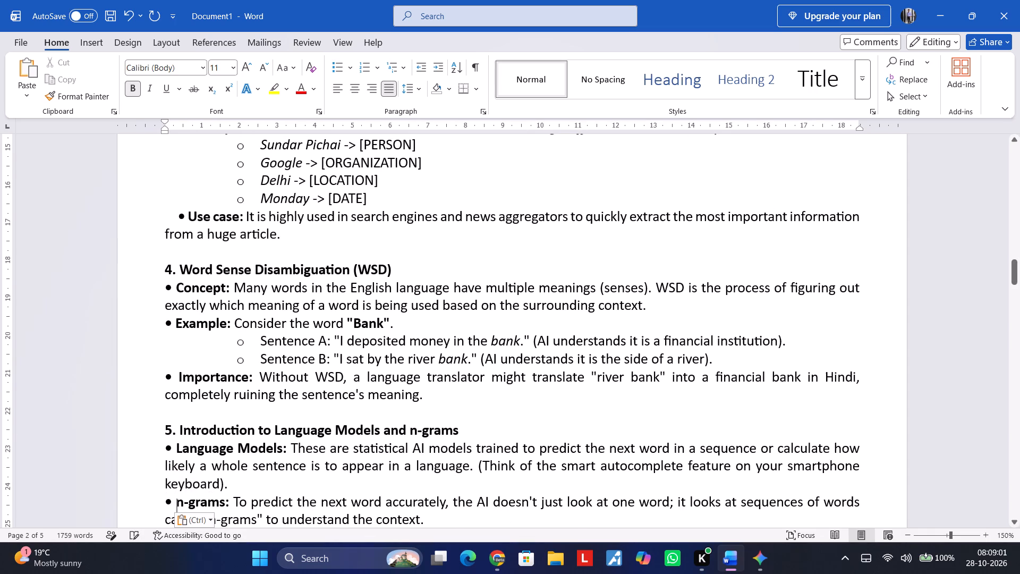
pyautogui.press('Down')
pyautogui.press('Down')
pyautogui.press('Up')
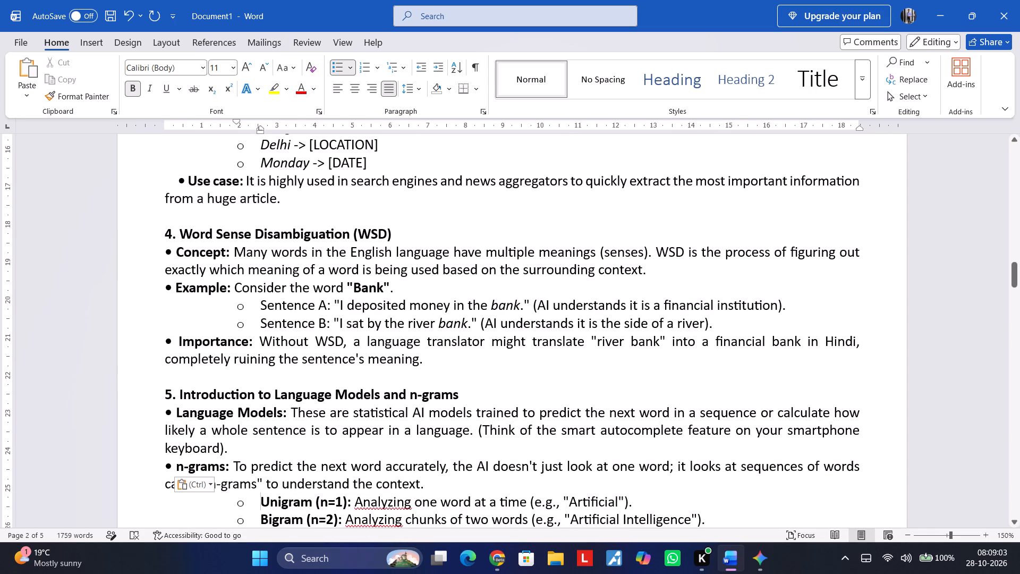
pyautogui.press('Down')
pyautogui.press('Down')
pyautogui.press('Down')
pyautogui.press('Down')
pyautogui.press('Down')
pyautogui.press('Down')
pyautogui.press('Down')
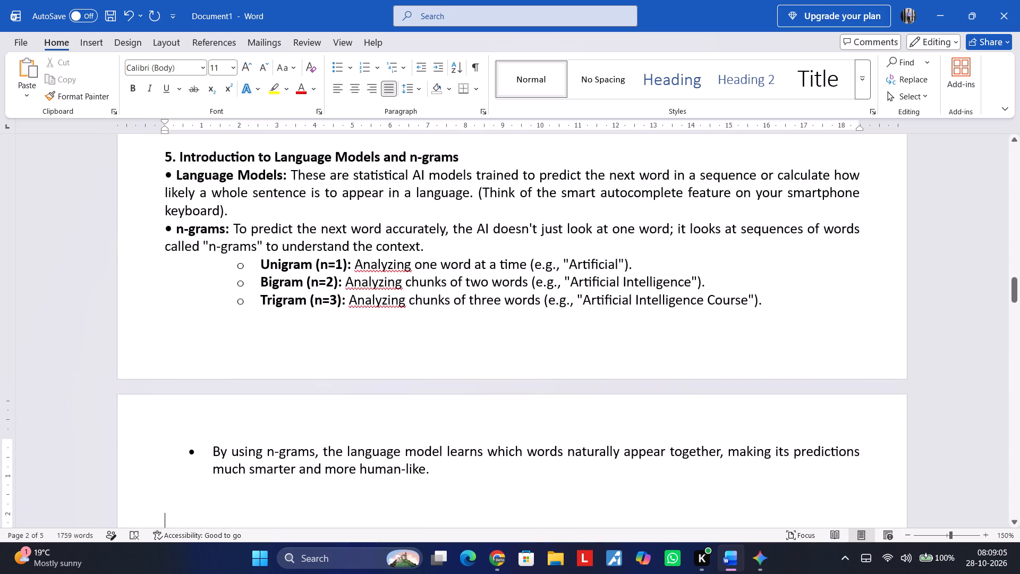
pyautogui.press('Down')
pyautogui.press('Down')
pyautogui.press('Down')
pyautogui.press('Down')
pyautogui.press('Down')
pyautogui.press('Down')
pyautogui.press('Down')
pyautogui.press('Down')
pyautogui.press('Down')
pyautogui.press('Down')
pyautogui.press('Down')
pyautogui.press('Down')
pyautogui.press('Down')
pyautogui.press('Down')
pyautogui.press('Down')
pyautogui.press('Down')
pyautogui.press('Down')
pyautogui.press('Down')
pyautogui.press('Down')
pyautogui.press('Down')
pyautogui.press('Down')
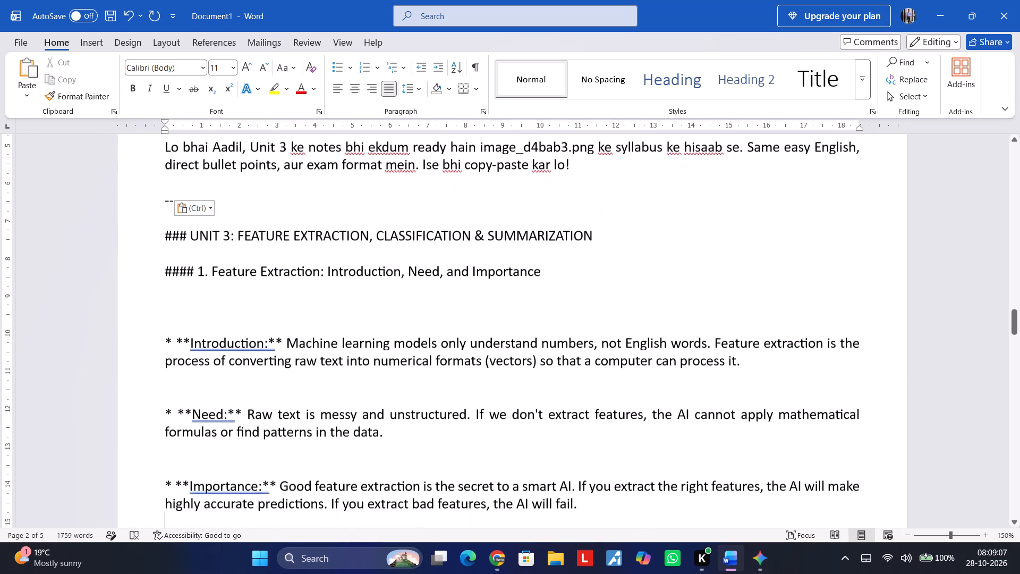
pyautogui.scroll(4, 146, 418)
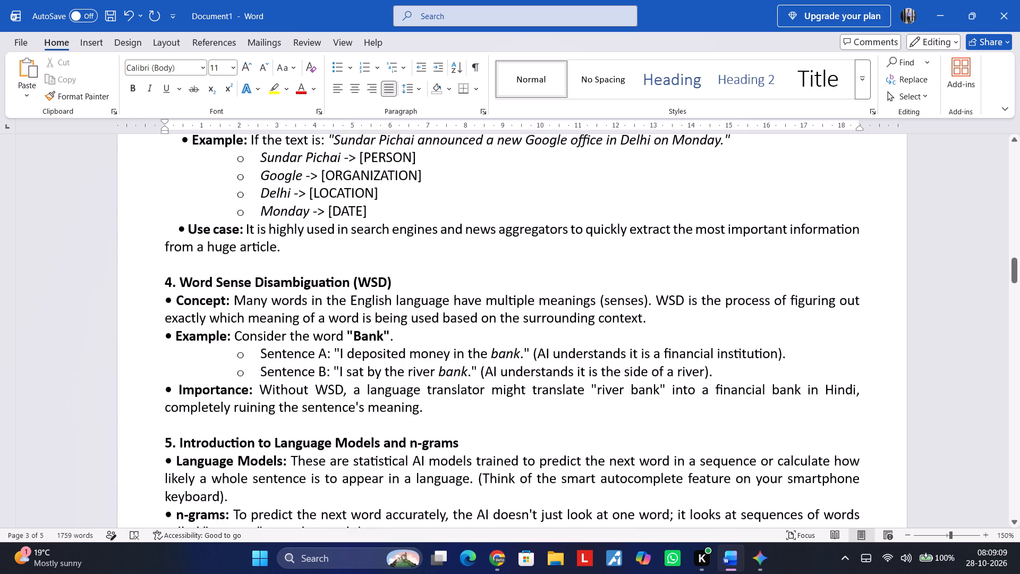
pyautogui.scroll(4, 190, 379)
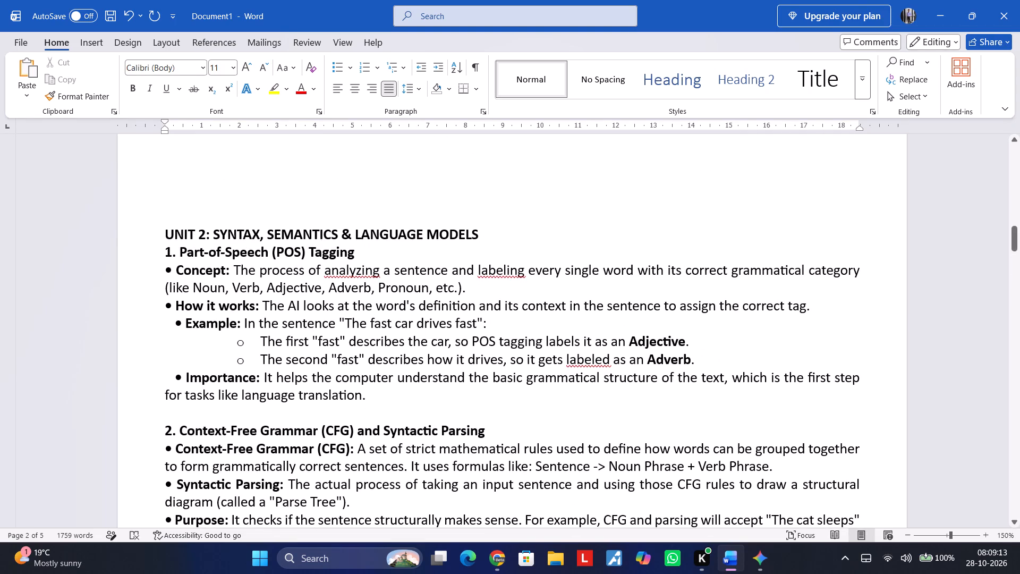
pyautogui.scroll(-1, 356, 304)
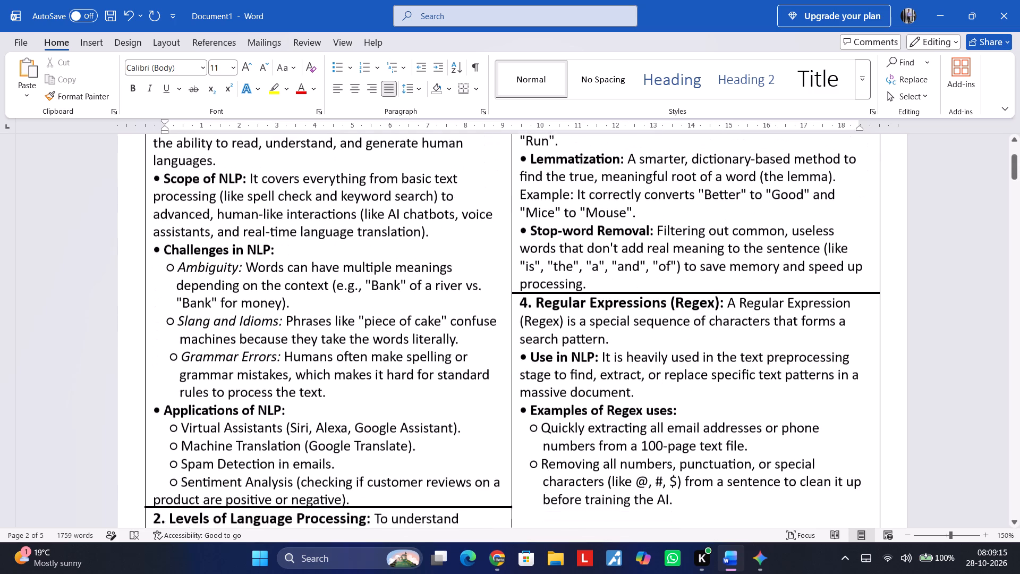
pyautogui.scroll(-1, 356, 304)
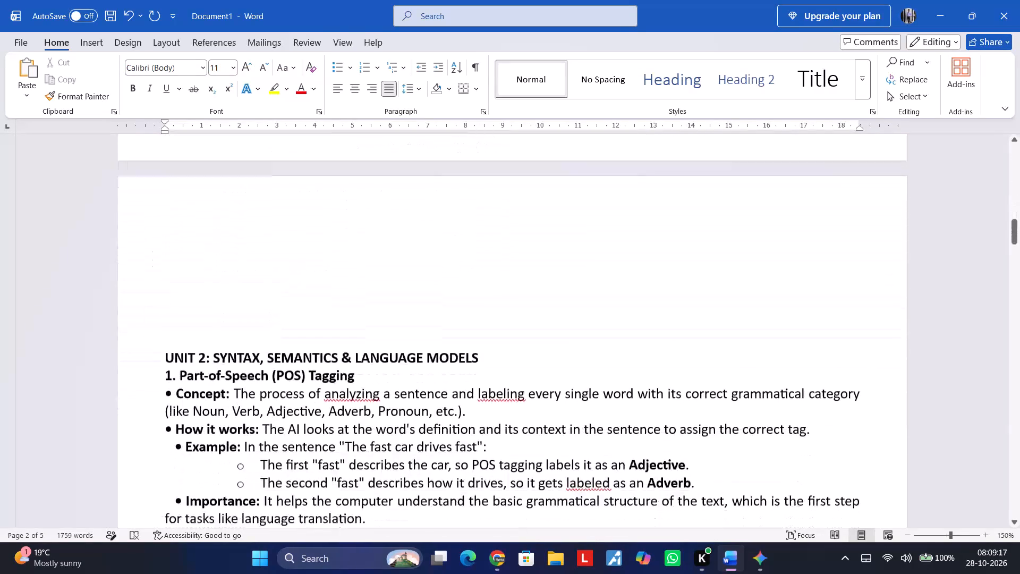
pyautogui.scroll(-1, 356, 304)
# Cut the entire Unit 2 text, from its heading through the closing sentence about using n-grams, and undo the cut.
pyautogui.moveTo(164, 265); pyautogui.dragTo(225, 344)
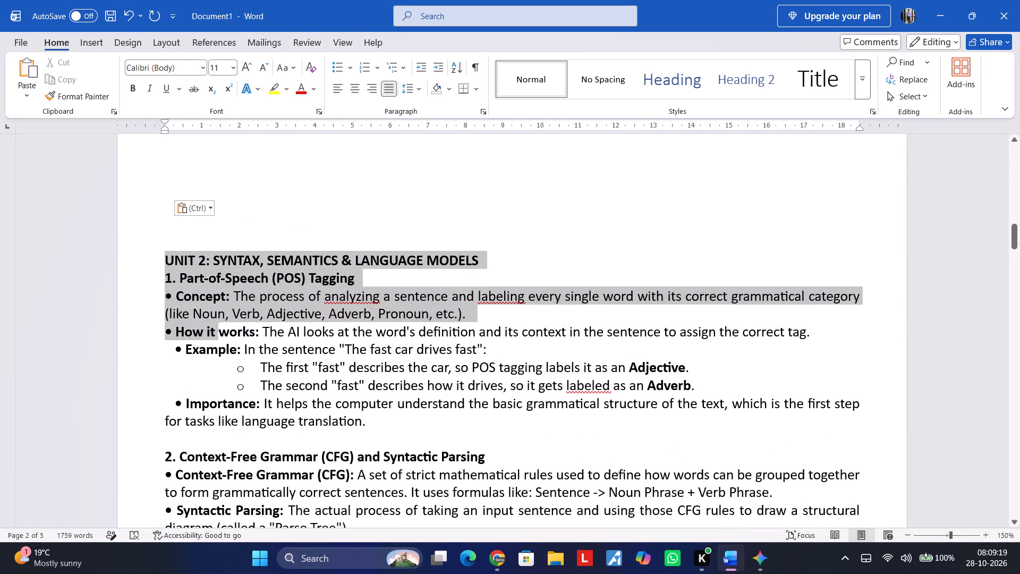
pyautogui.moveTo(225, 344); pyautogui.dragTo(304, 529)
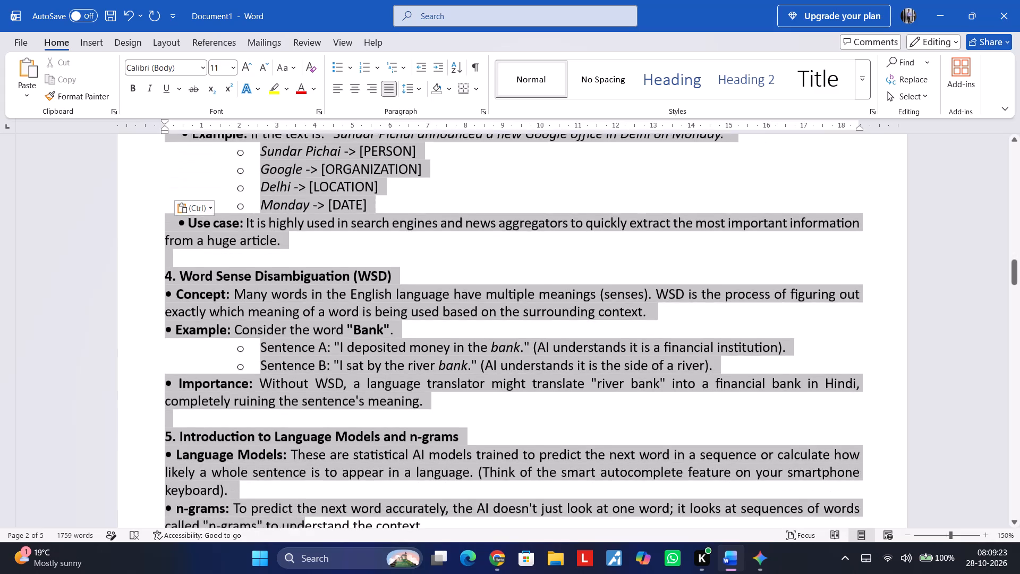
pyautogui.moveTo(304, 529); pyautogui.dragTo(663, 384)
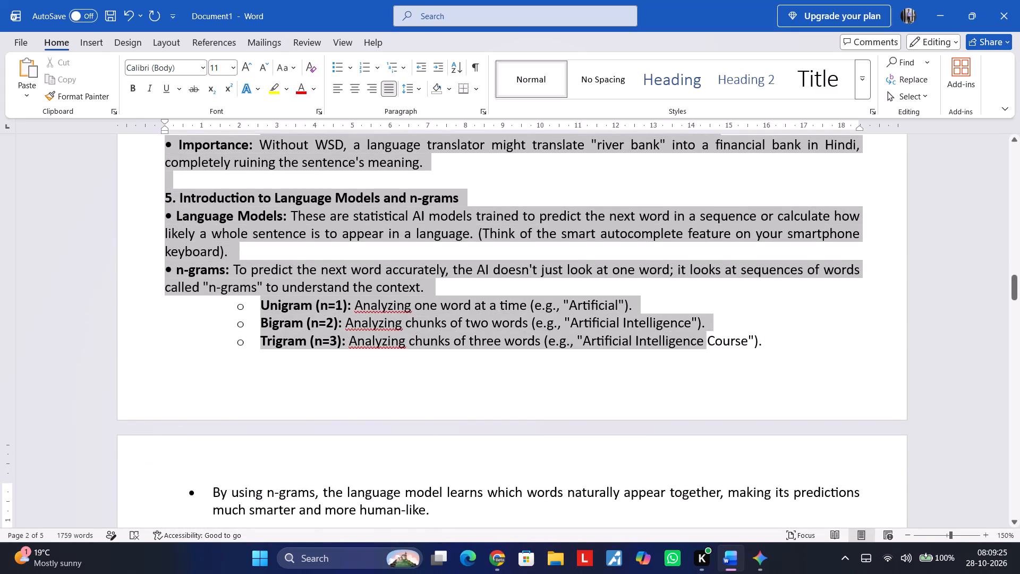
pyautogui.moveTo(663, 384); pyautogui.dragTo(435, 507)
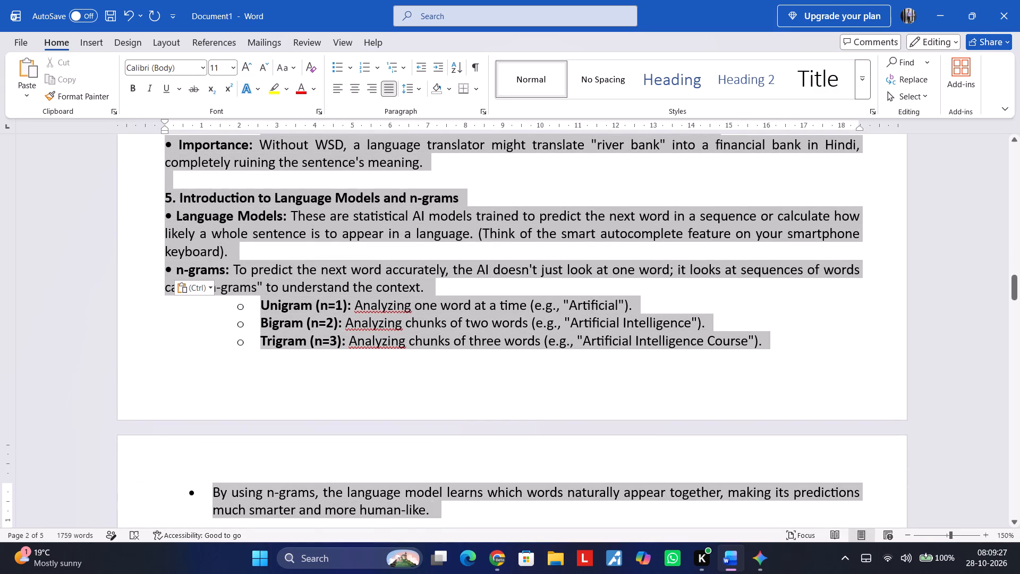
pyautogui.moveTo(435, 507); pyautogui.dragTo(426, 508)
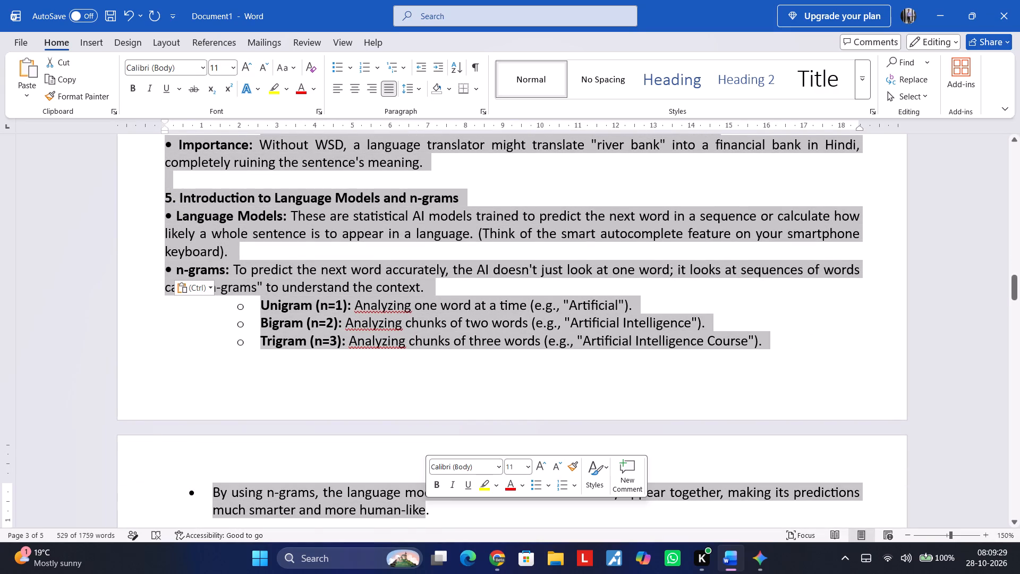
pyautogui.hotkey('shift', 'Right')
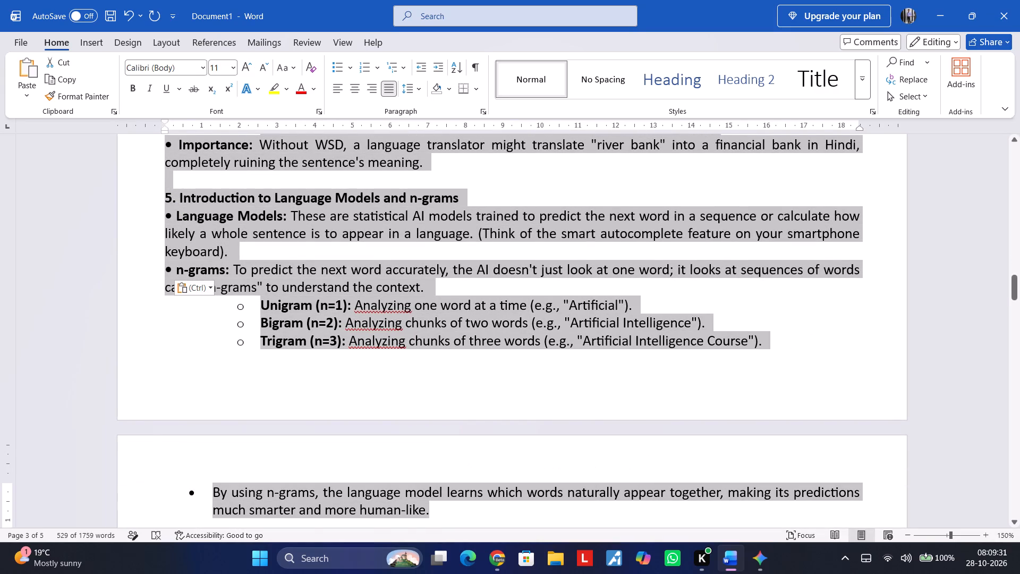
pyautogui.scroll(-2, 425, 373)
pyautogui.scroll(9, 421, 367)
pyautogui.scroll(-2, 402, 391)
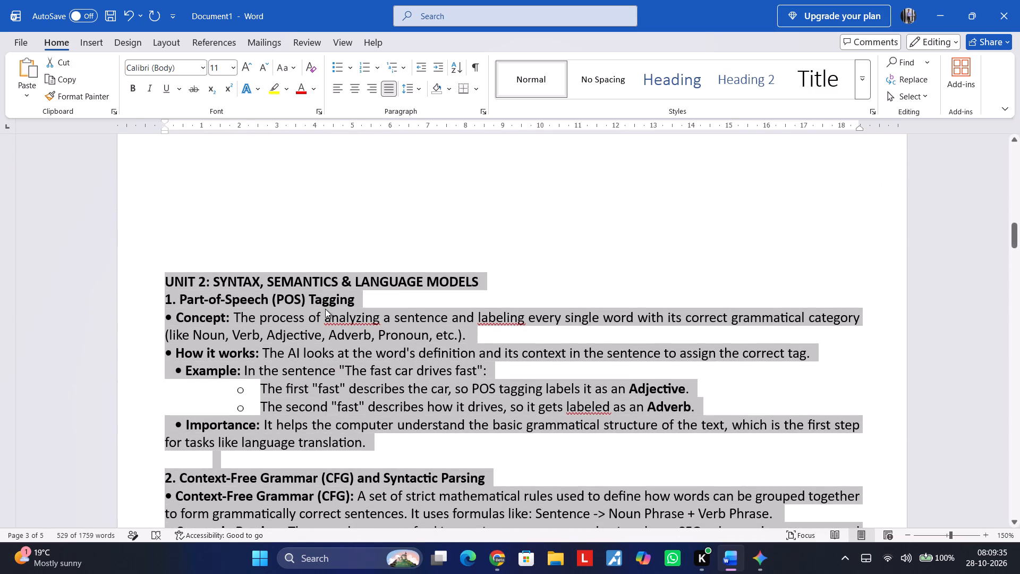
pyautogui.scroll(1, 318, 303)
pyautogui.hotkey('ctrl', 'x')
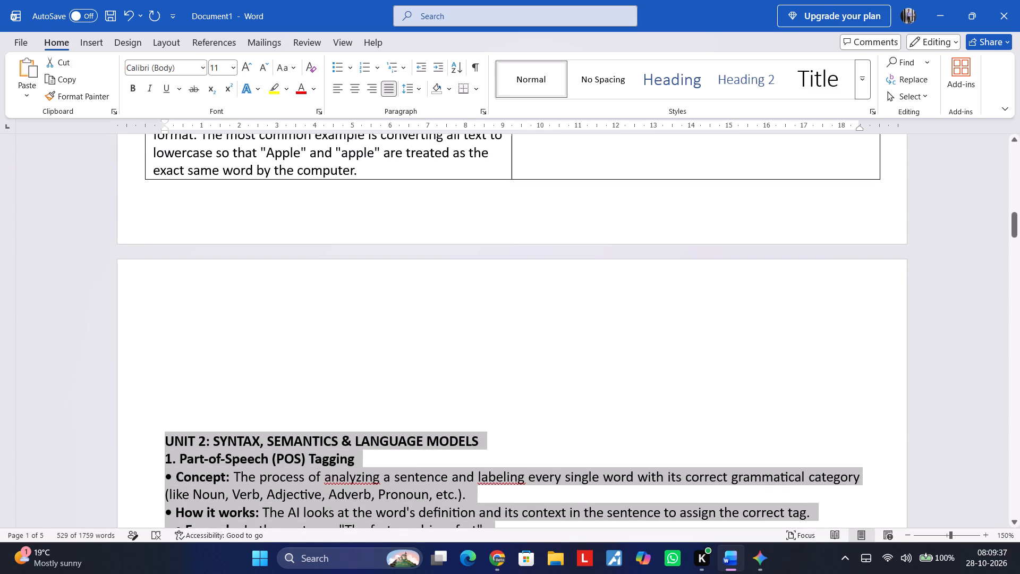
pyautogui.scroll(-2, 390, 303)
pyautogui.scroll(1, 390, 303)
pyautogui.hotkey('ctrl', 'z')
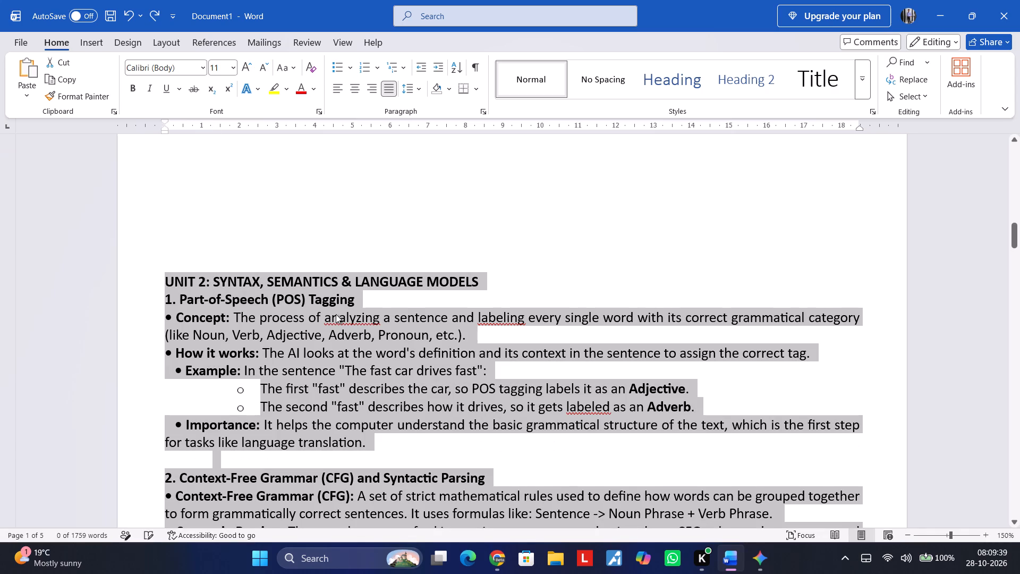
# Move the selected Unit 2 text into the table's second column, directly below the Regular Expressions section.
pyautogui.moveTo(326, 312); pyautogui.dragTo(663, 132)
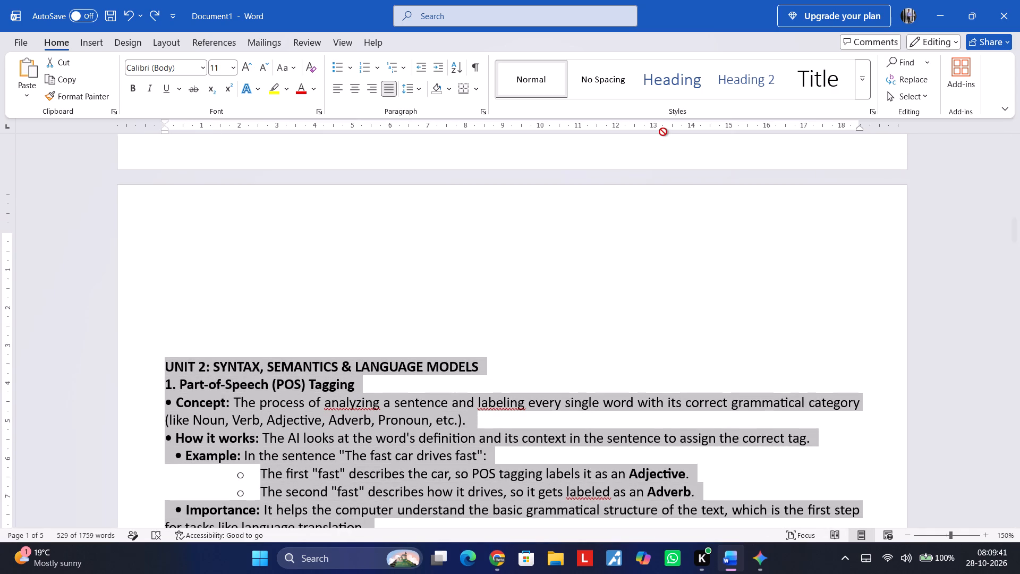
pyautogui.moveTo(663, 132); pyautogui.dragTo(663, 142)
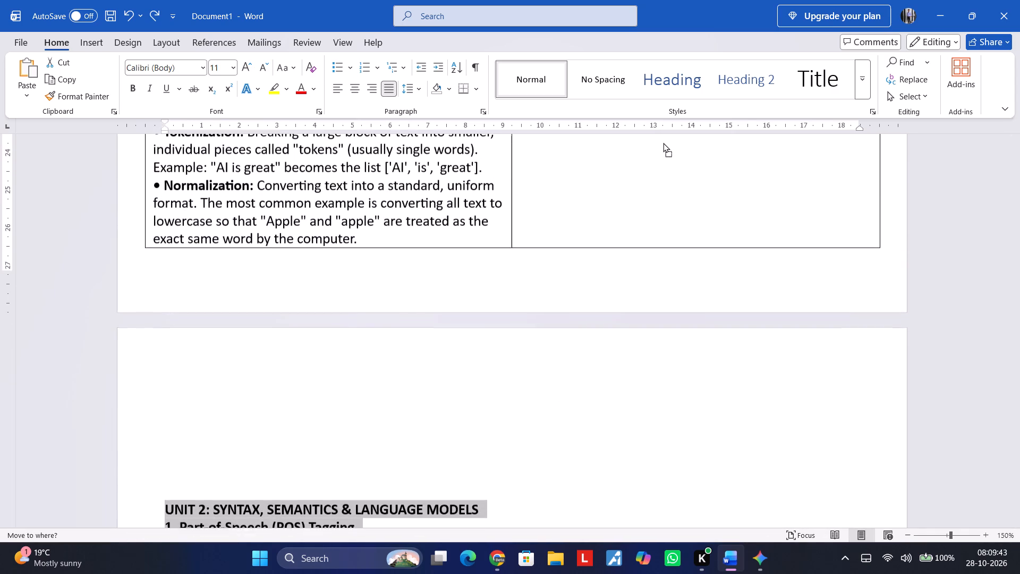
pyautogui.moveTo(663, 142); pyautogui.dragTo(664, 142)
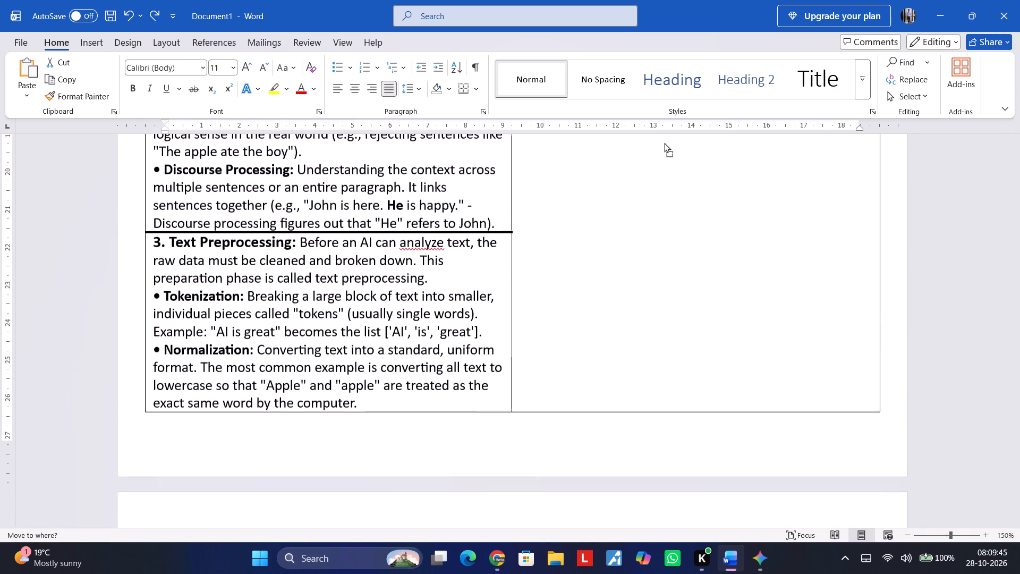
pyautogui.moveTo(664, 142); pyautogui.dragTo(661, 138)
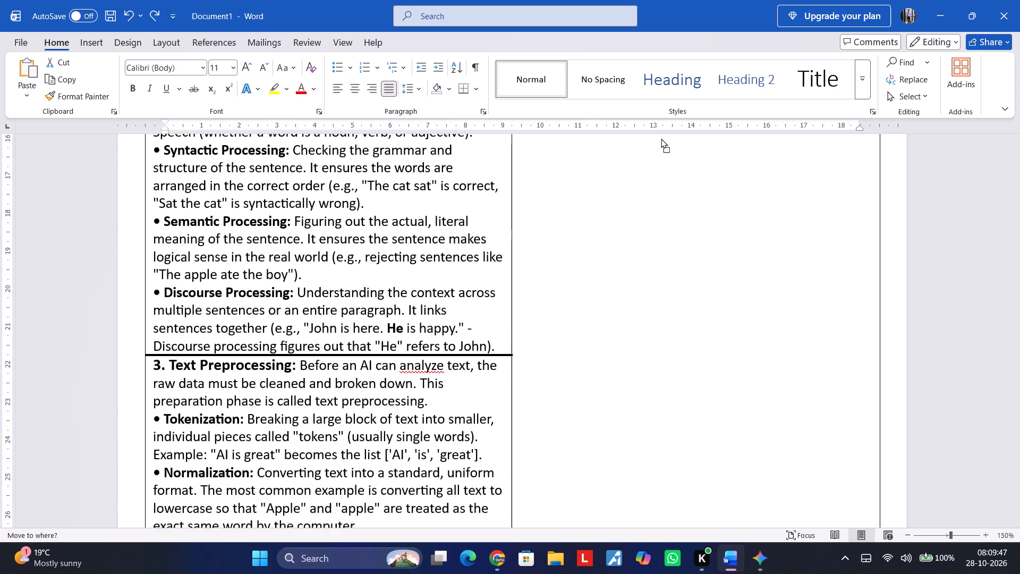
pyautogui.moveTo(661, 138); pyautogui.dragTo(582, 145)
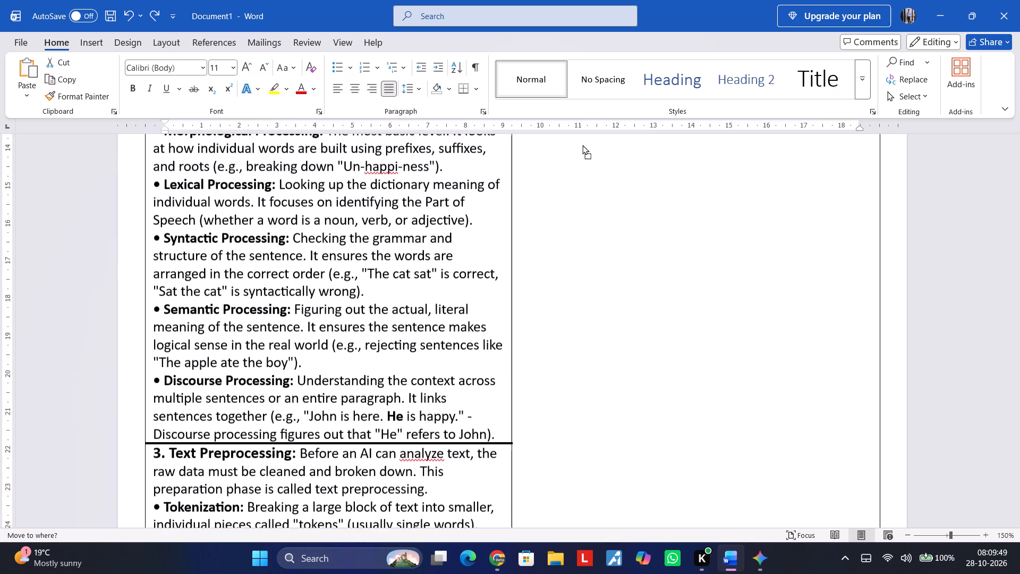
pyautogui.moveTo(582, 145); pyautogui.dragTo(568, 260)
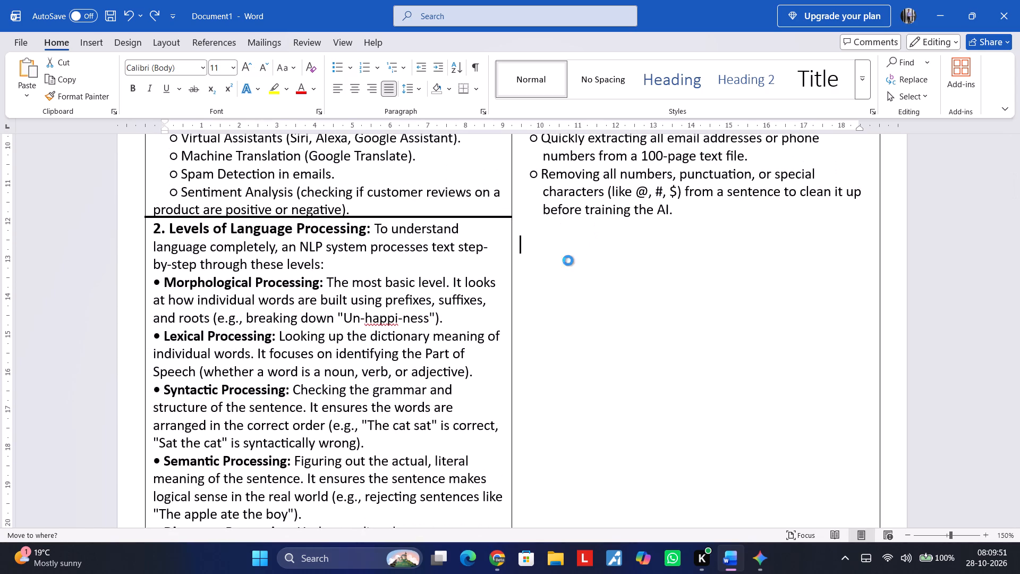
# Delete the leftover empty bullet below the table, after the end of the moved Unit 2 text.
pyautogui.scroll(-4, 635, 365)
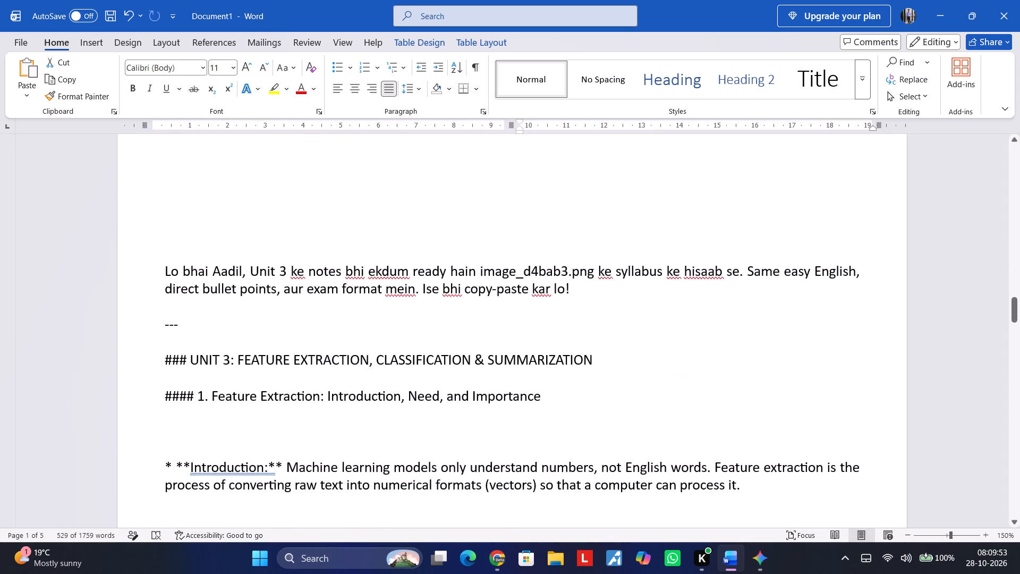
pyautogui.scroll(5, 635, 365)
pyautogui.scroll(-1, 634, 365)
pyautogui.scroll(-2, 539, 415)
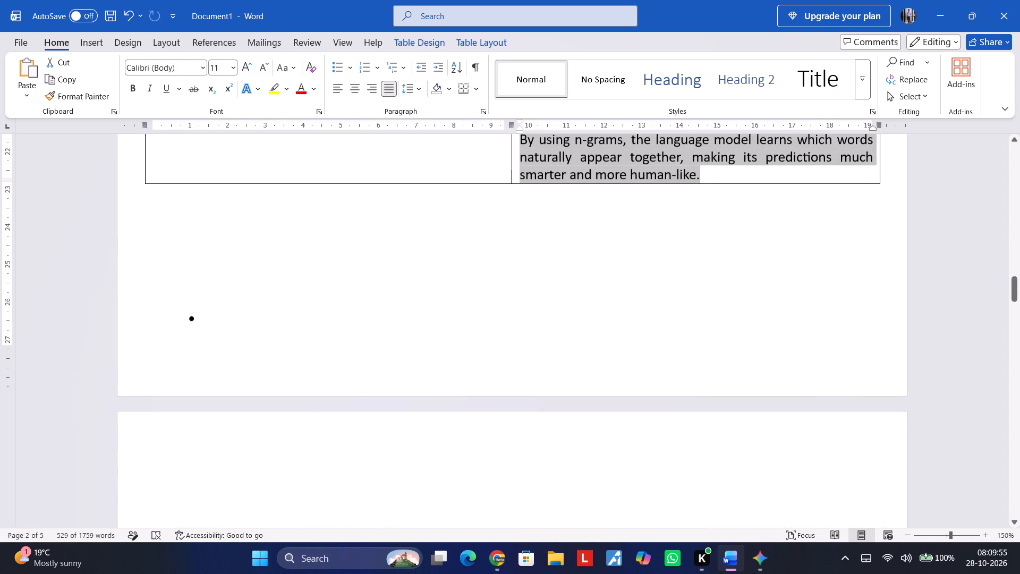
pyautogui.click(122, 316)
pyautogui.click(240, 326)
pyautogui.click(240, 322)
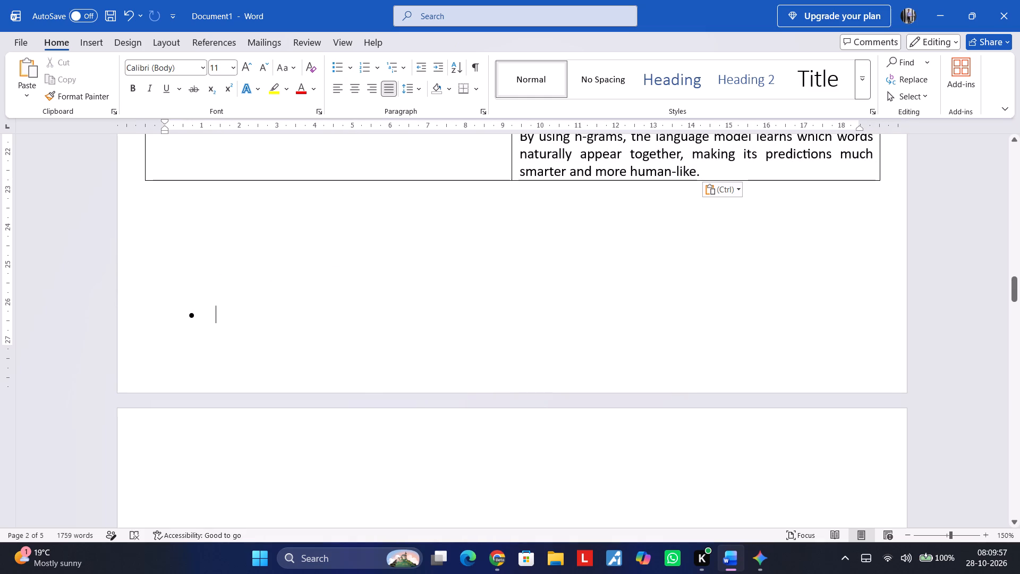
pyautogui.press('BackSpace')
pyautogui.press('BackSpace')
pyautogui.press('BackSpace')
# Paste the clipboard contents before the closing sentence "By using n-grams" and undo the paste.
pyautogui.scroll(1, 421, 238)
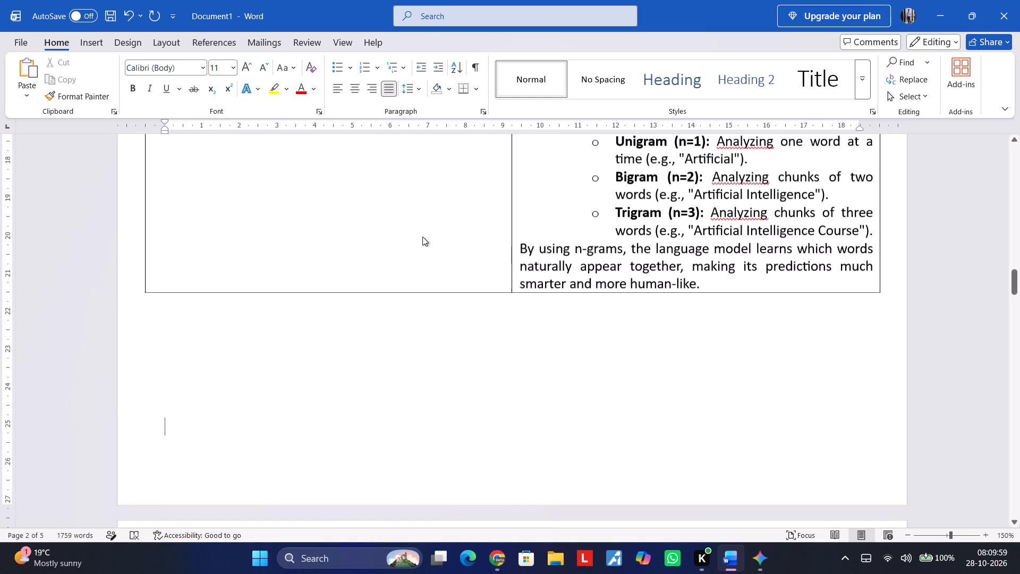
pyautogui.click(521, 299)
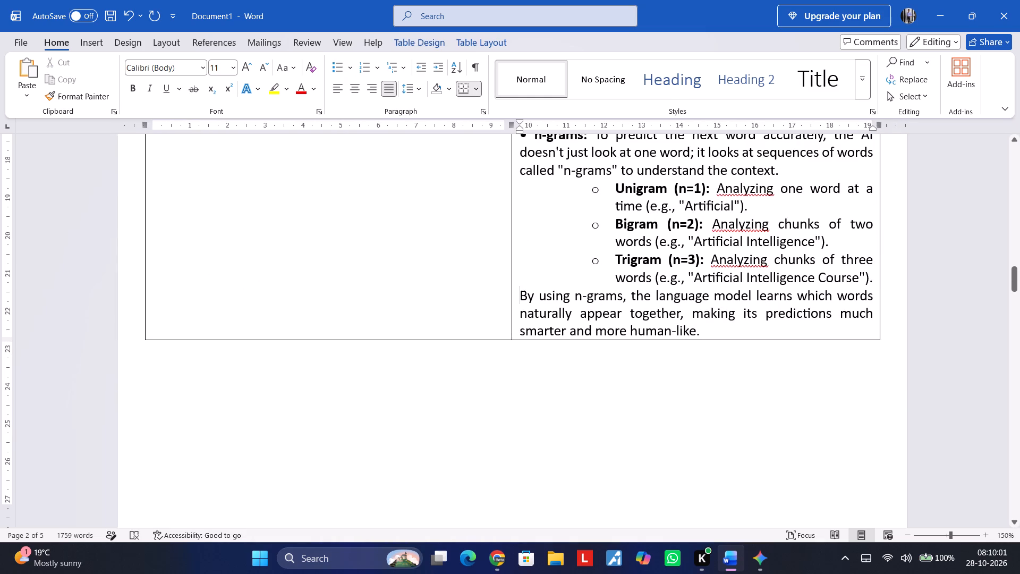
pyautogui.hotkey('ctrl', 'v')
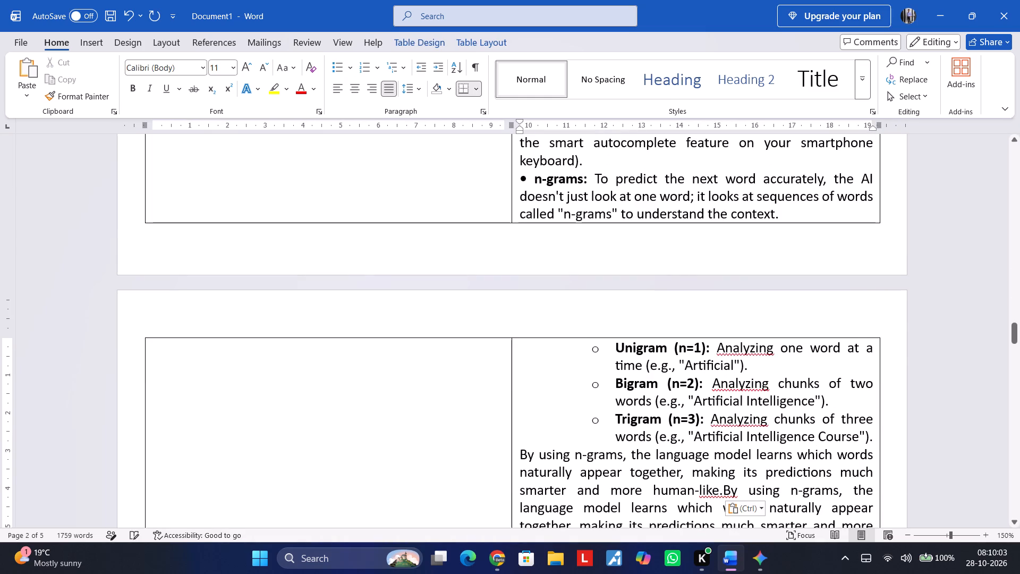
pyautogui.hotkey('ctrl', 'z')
# Copy the plain bullet of "n-grams" and paste it before the closing sentence "By using n-grams" in section 5.
pyautogui.scroll(2, 551, 282)
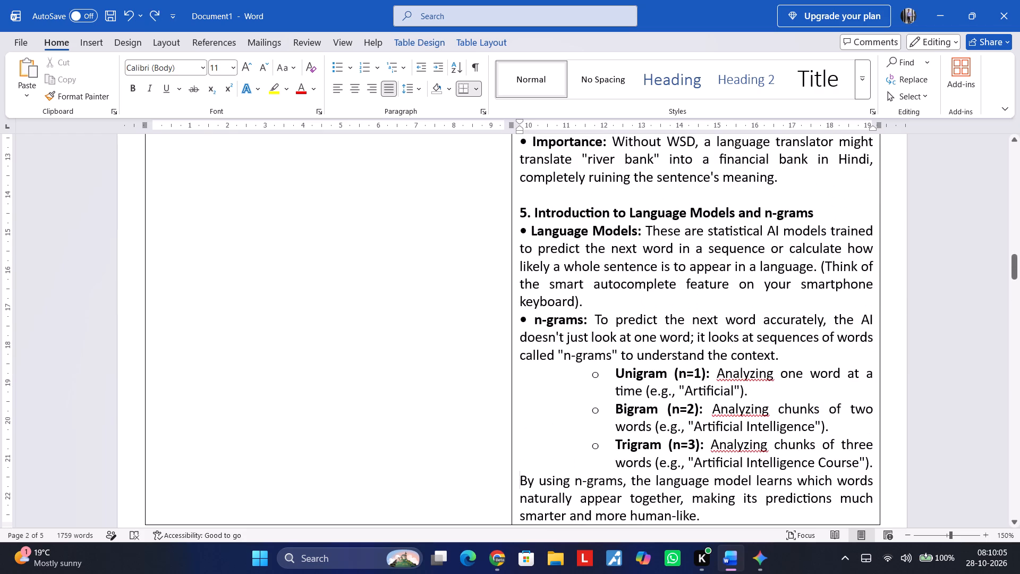
pyautogui.click(534, 317)
pyautogui.hotkey('ctrl', 'shift', 'Left')
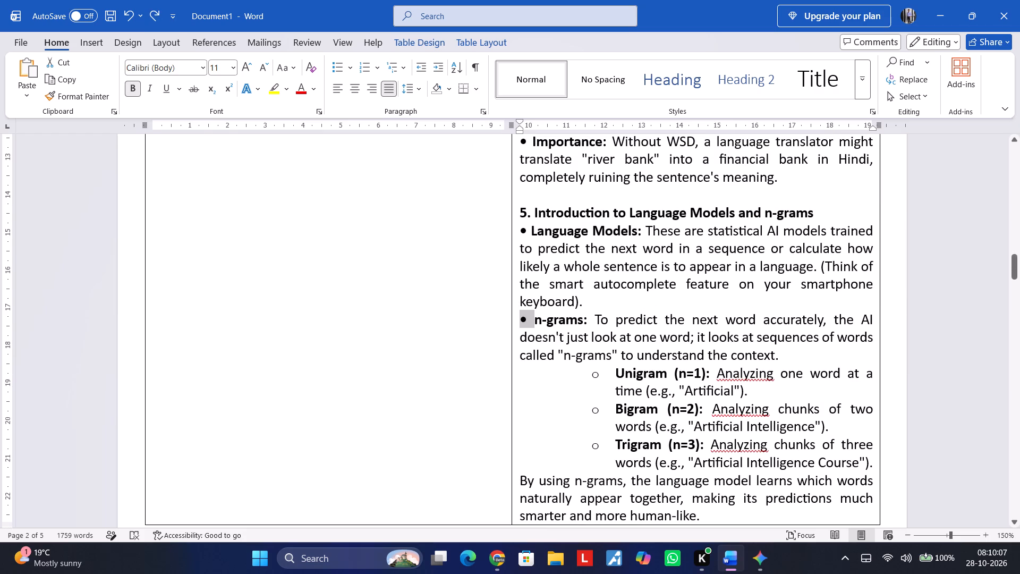
pyautogui.hotkey('ctrl', 'c')
pyautogui.press('Down')
pyautogui.press('Down')
pyautogui.press('Down')
pyautogui.press('Down')
pyautogui.press('Down')
pyautogui.press('Down')
pyautogui.hotkey('ctrl', 'Down')
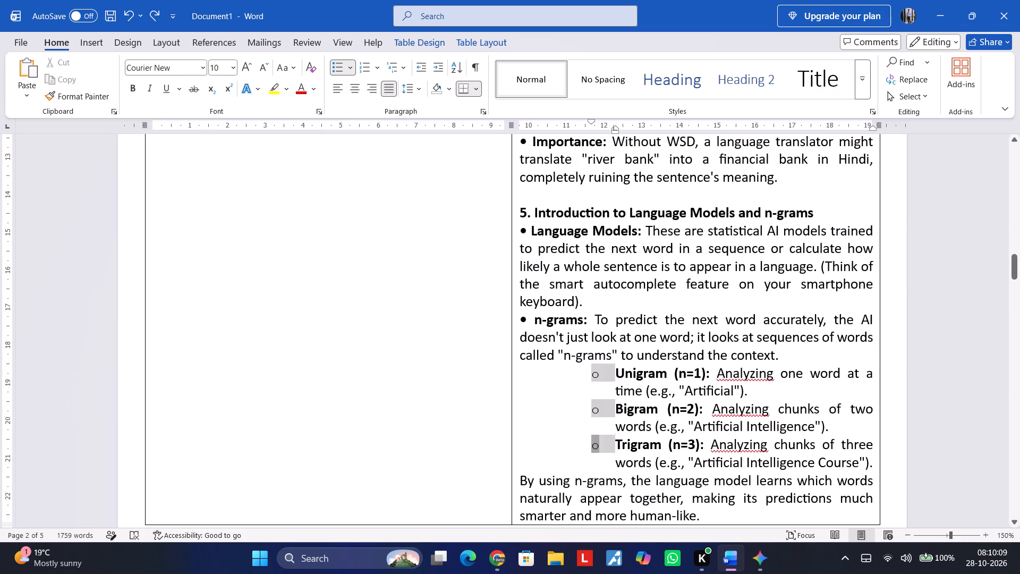
pyautogui.hotkey('ctrl', 'Down')
pyautogui.press('Down')
pyautogui.press('Down')
pyautogui.press('Down')
pyautogui.press('Up')
pyautogui.hotkey('ctrl', 'Left')
pyautogui.hotkey('ctrl', 'Left')
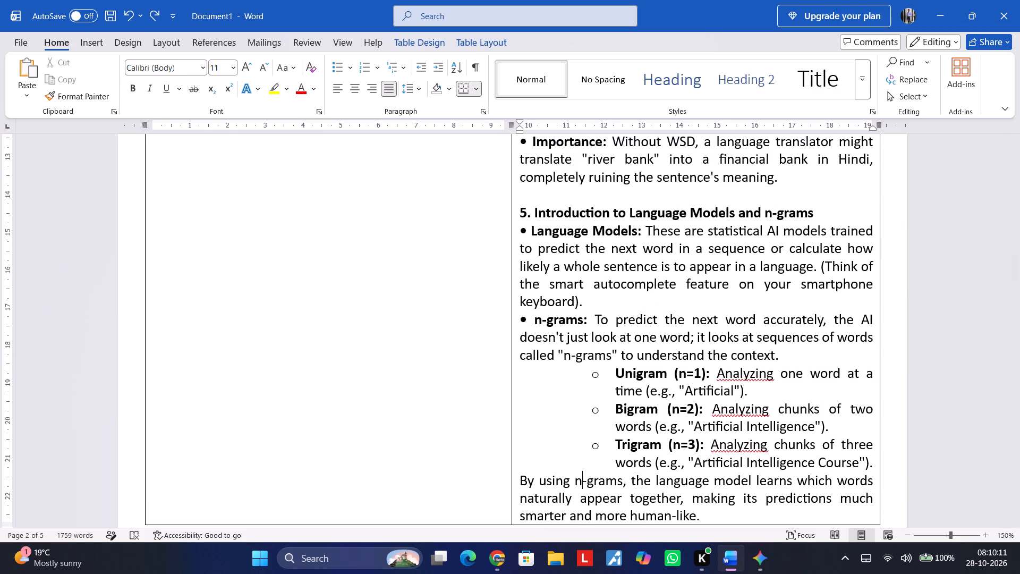
pyautogui.hotkey('ctrl', 'Left')
pyautogui.hotkey('ctrl', 'Left')
pyautogui.hotkey('ctrl', 'Left')
pyautogui.hotkey('ctrl', 'v')
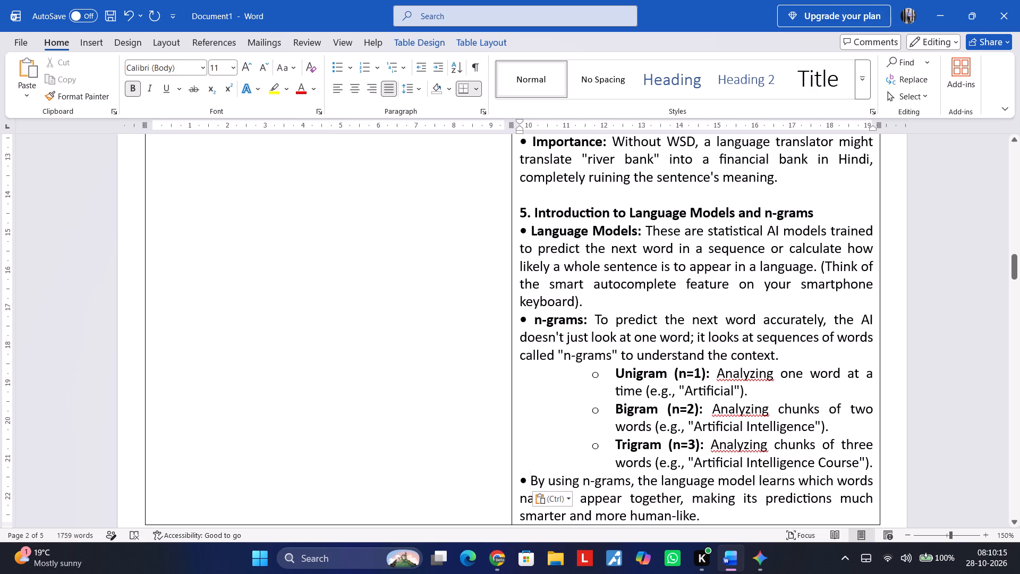
# Left-align the entire Unit 2 text in the table, from its heading through the closing n-grams sentence.
pyautogui.moveTo(708, 514); pyautogui.dragTo(678, 462)
pyautogui.scroll(5, 705, 512)
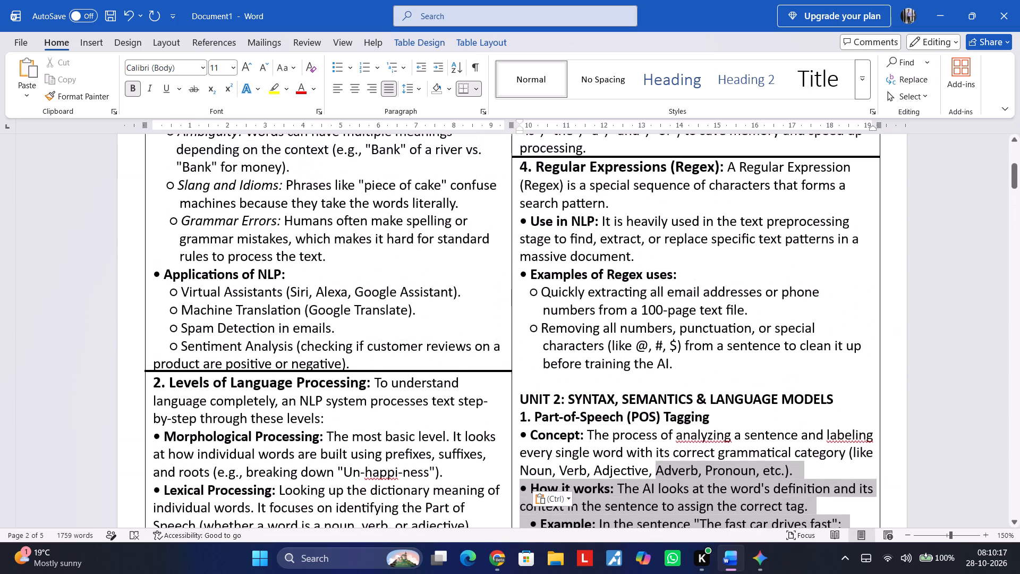
pyautogui.moveTo(678, 462); pyautogui.dragTo(532, 396)
pyautogui.click(333, 80)
pyautogui.click(334, 86)
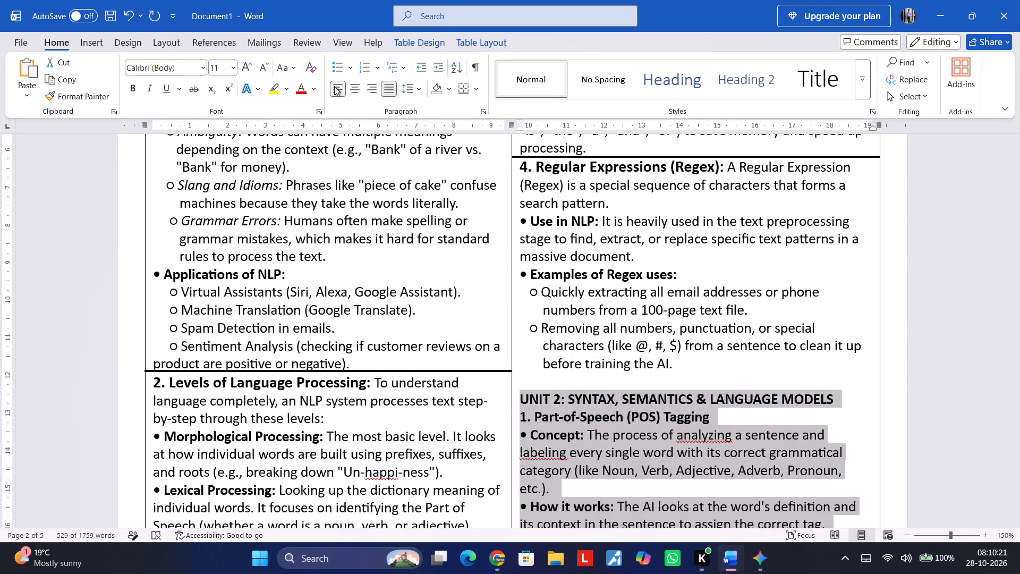
pyautogui.click(677, 402)
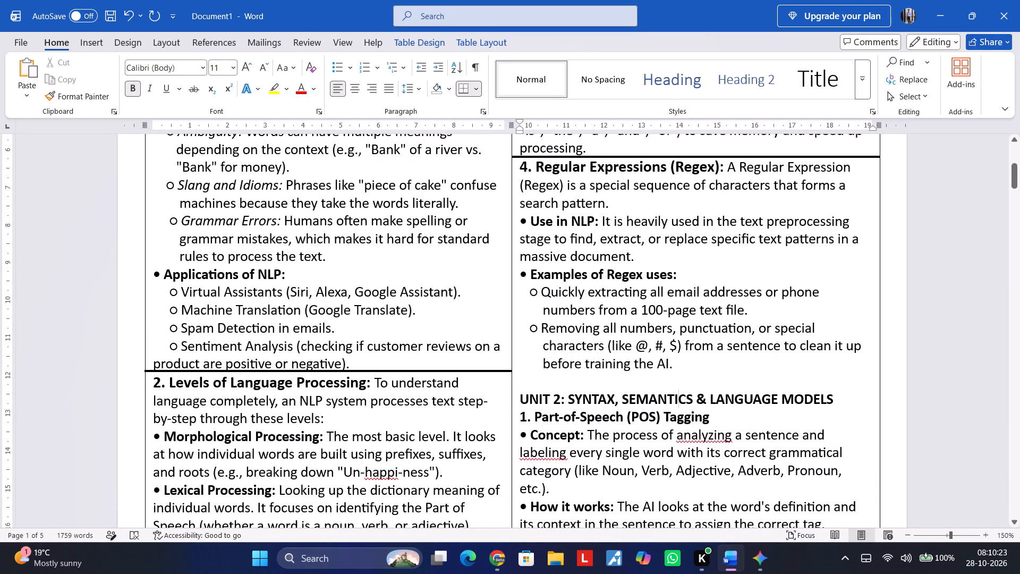
pyautogui.click(715, 424)
pyautogui.click(720, 403)
# Copy the divider line above "2. Levels of Language Processing" and align the copy across the second column, between the Regex section and the Unit 2 heading.
pyautogui.scroll(-1, 696, 404)
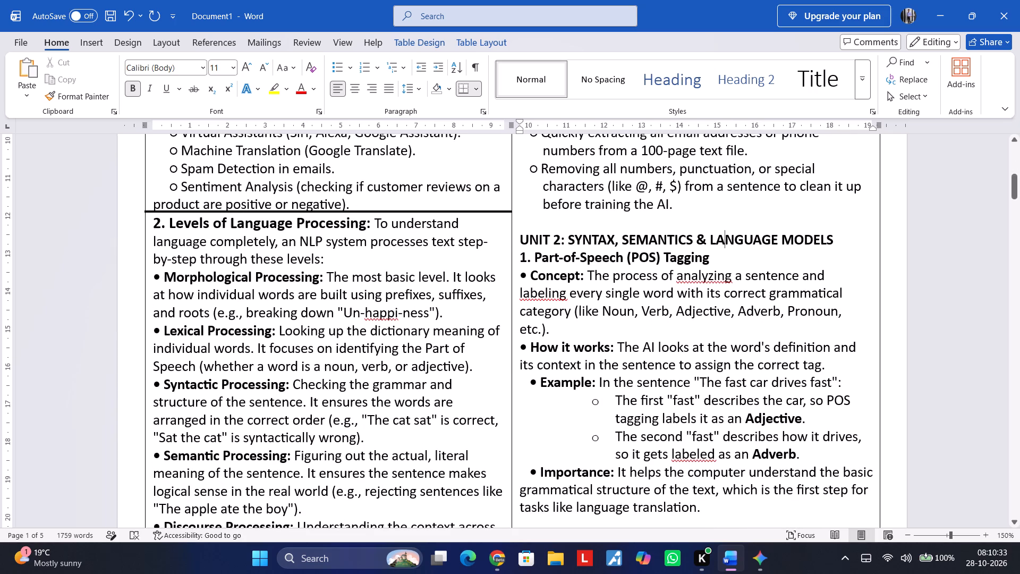
pyautogui.scroll(-2, 631, 281)
pyautogui.scroll(2, 631, 281)
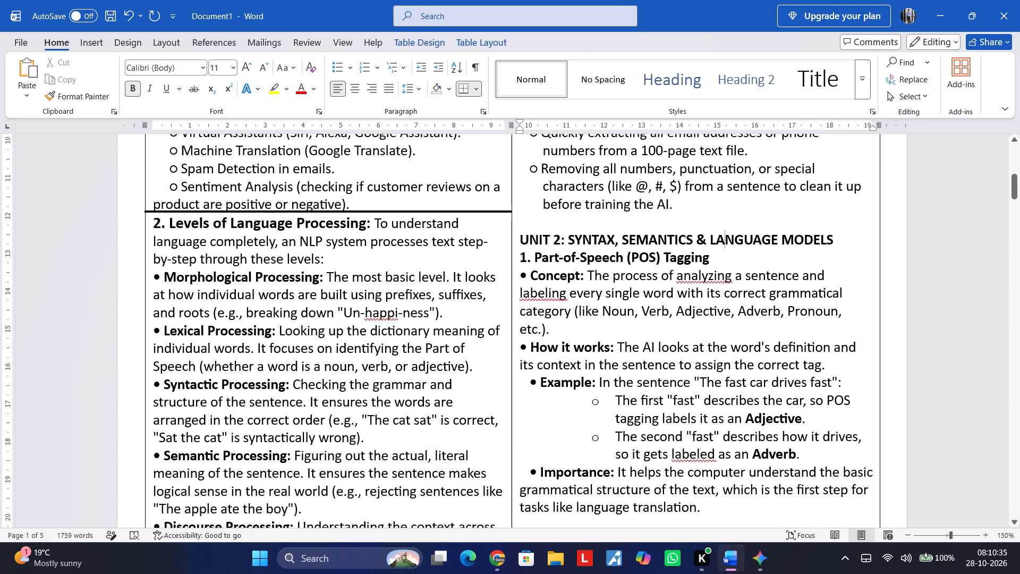
pyautogui.click(393, 212)
pyautogui.hotkey('ctrl', 'c')
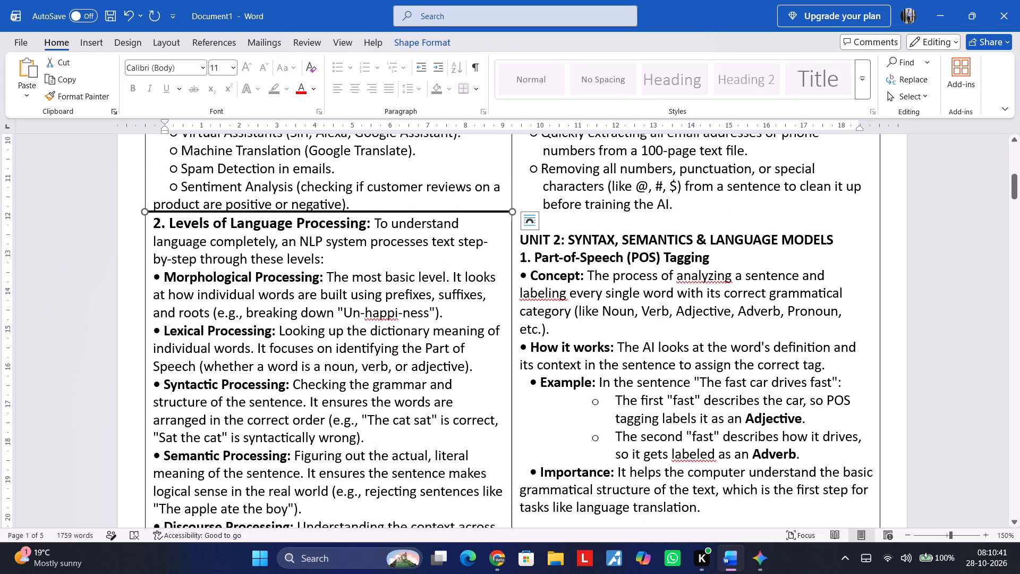
pyautogui.click(599, 211)
pyautogui.click(600, 219)
pyautogui.hotkey('ctrl', 'v')
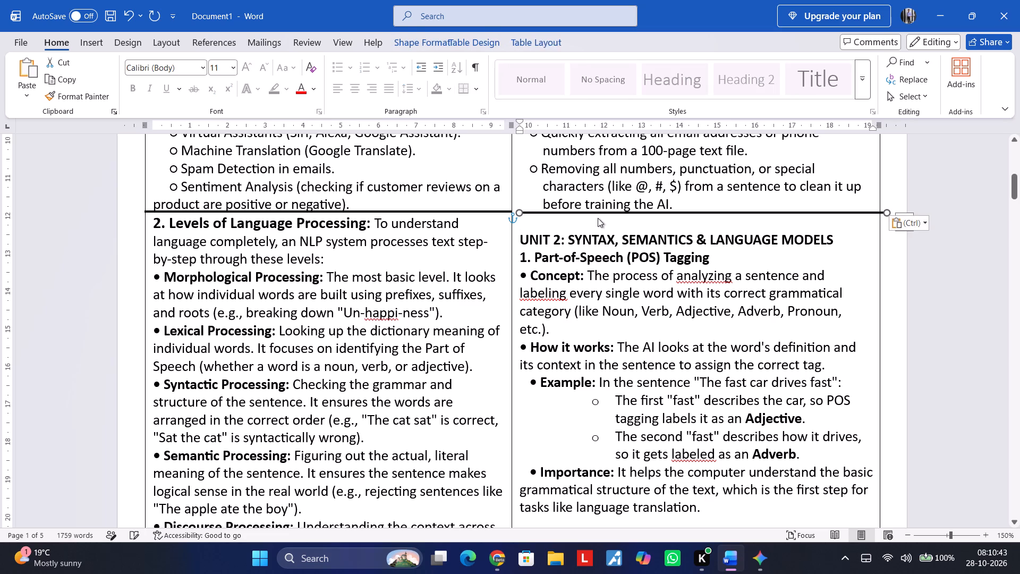
pyautogui.press('Left')
pyautogui.press('Left')
pyautogui.press('Left')
pyautogui.press('Left')
pyautogui.press('Left')
pyautogui.press('Left')
pyautogui.press('Left')
pyautogui.press('Left')
pyautogui.press('Left')
pyautogui.press('Left')
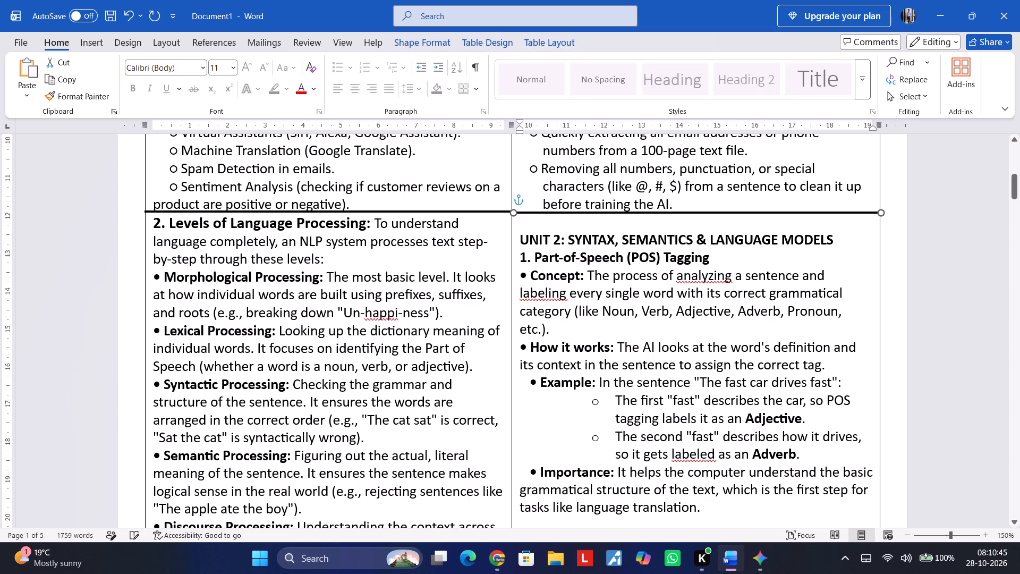
pyautogui.press('Up')
pyautogui.press('Up')
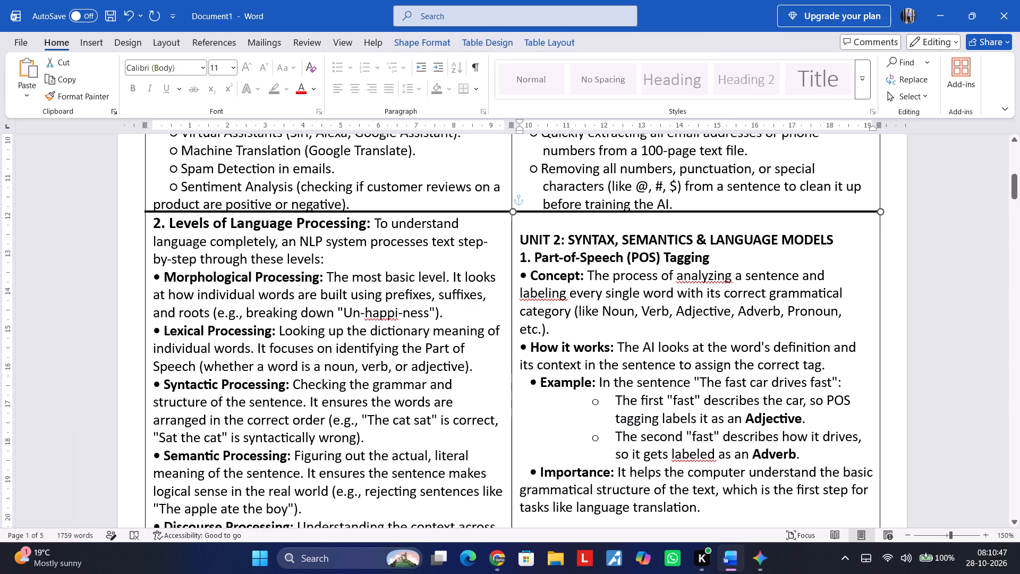
pyautogui.click(598, 218)
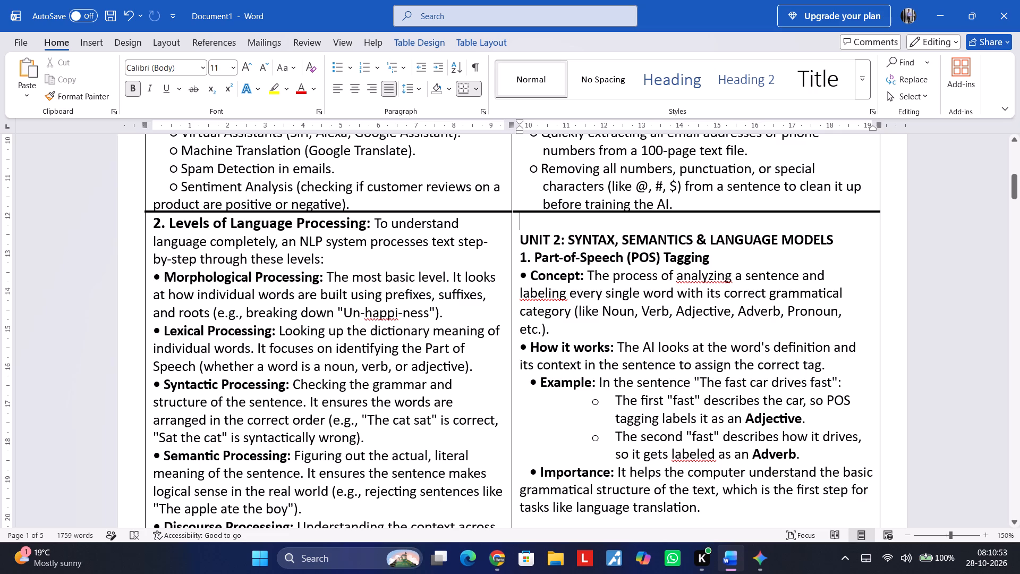
pyautogui.click(586, 212)
pyautogui.press('Left')
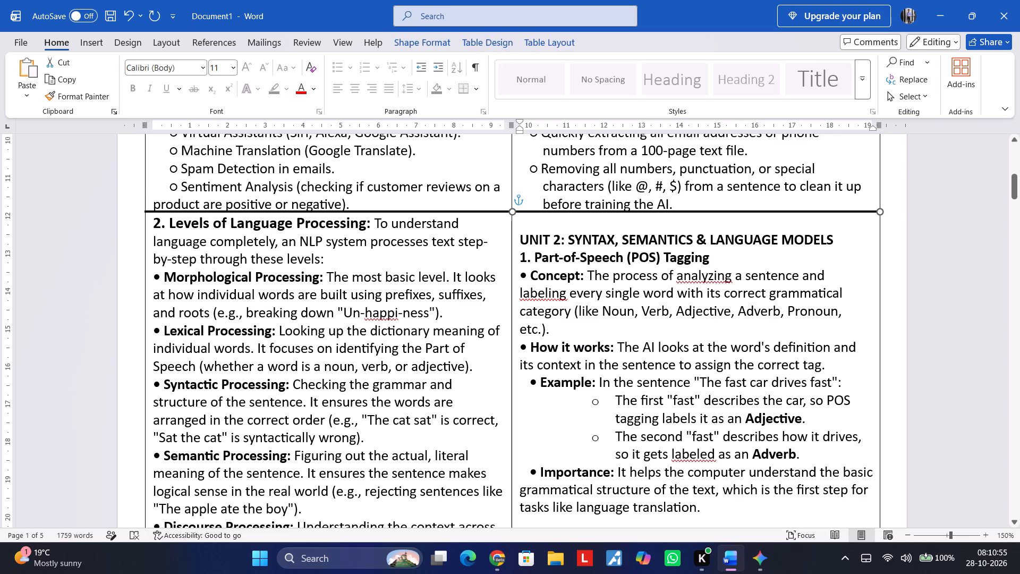
pyautogui.click(592, 232)
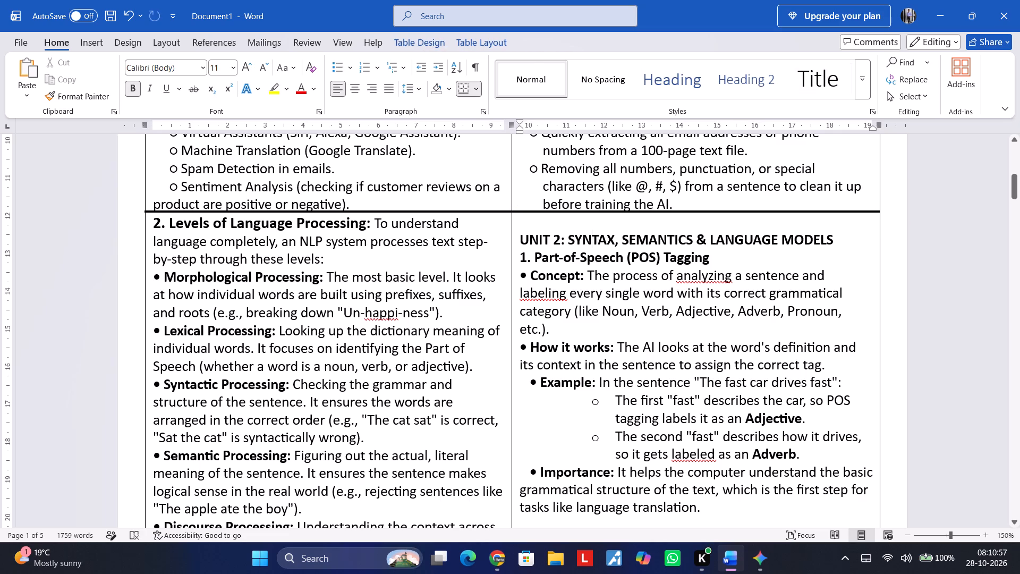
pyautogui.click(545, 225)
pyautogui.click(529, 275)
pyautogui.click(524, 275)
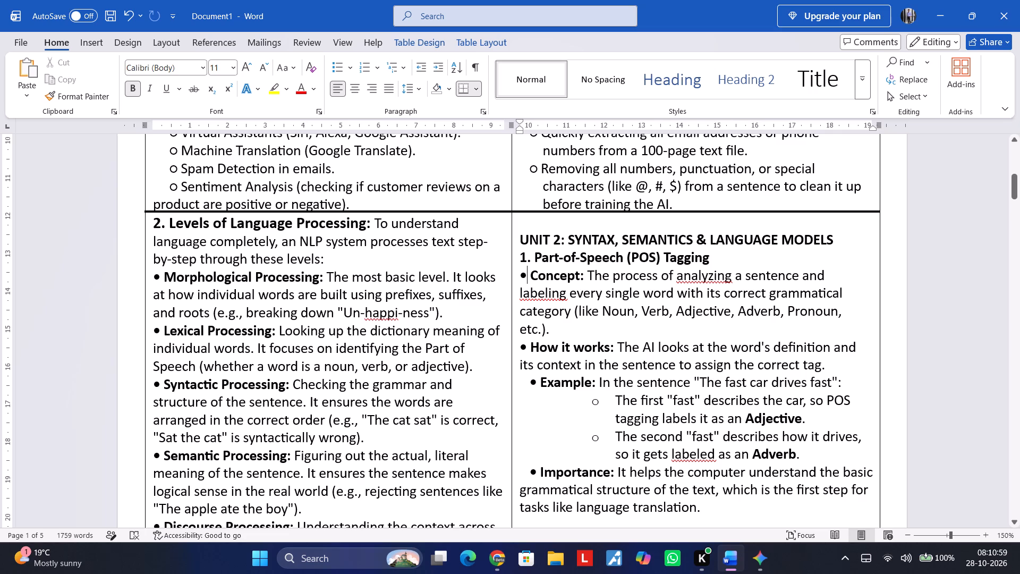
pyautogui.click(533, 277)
# Copy the hollow bullet of "Grammar Errors" and replace the automatic bullet of the first "fast" sub-point in POS Tagging with it.
pyautogui.scroll(-2, 545, 299)
pyautogui.scroll(1, 545, 299)
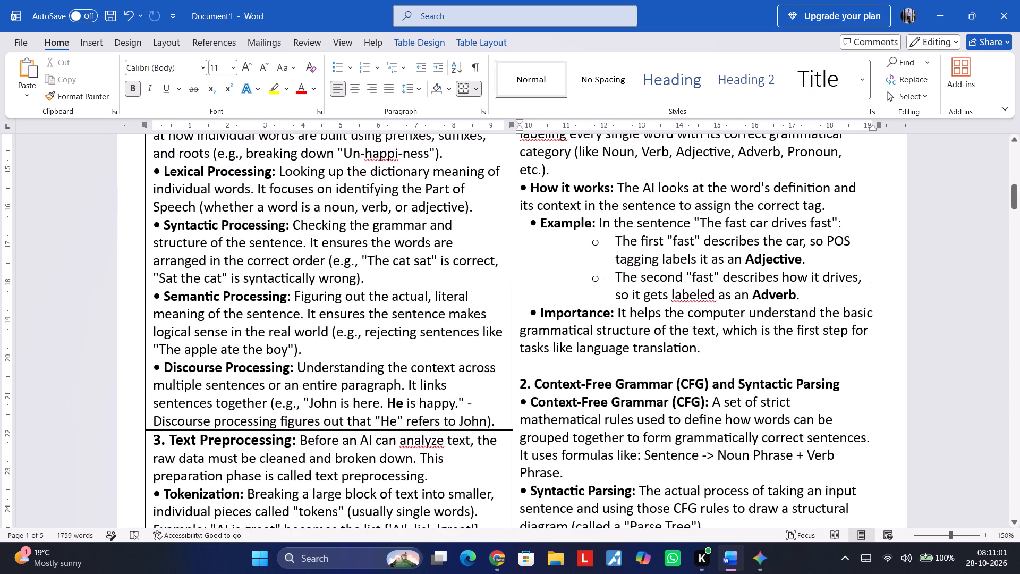
pyautogui.scroll(2, 189, 291)
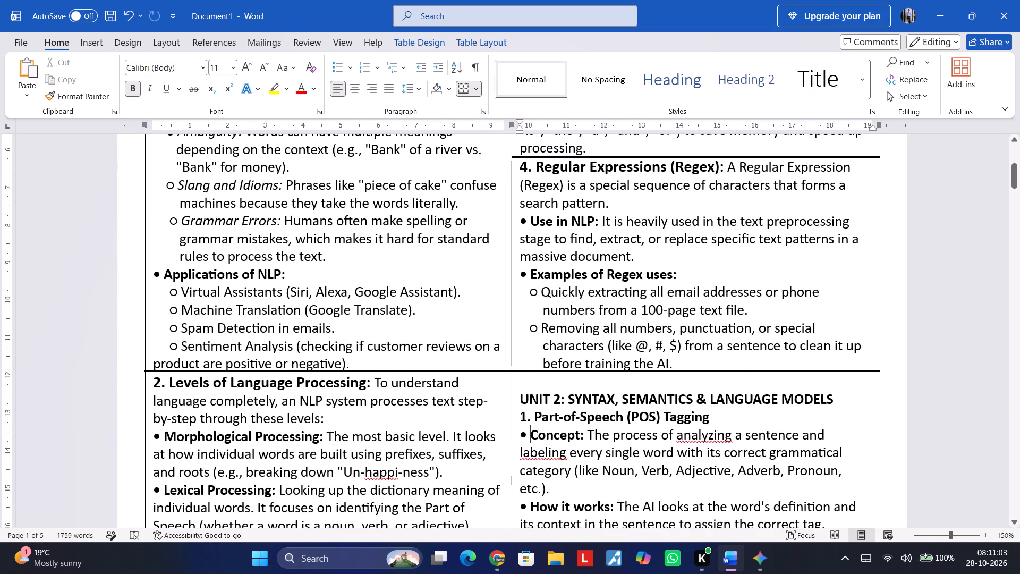
pyautogui.click(180, 227)
pyautogui.click(182, 224)
pyautogui.hotkey('ctrl', 'shift', 'Left')
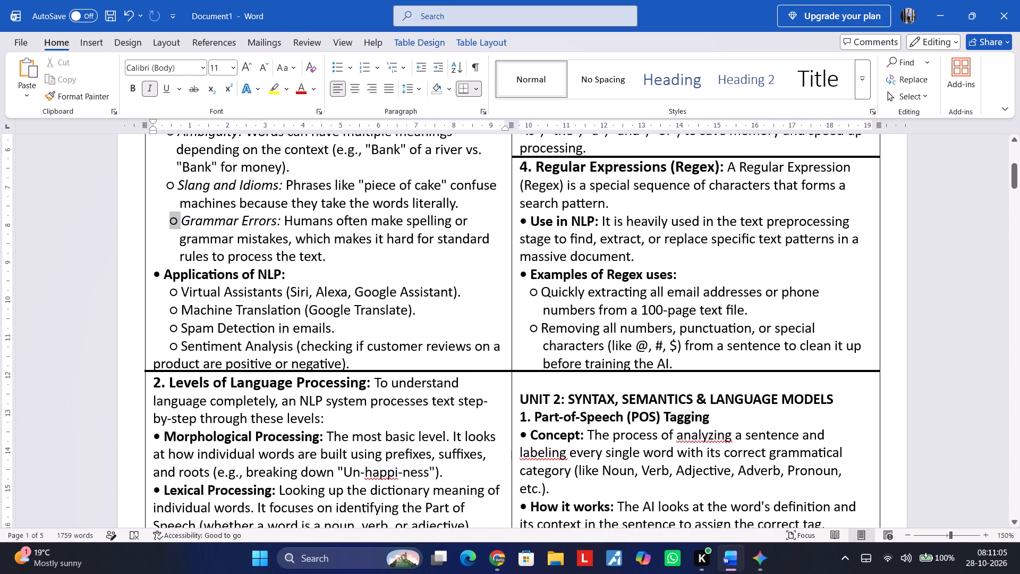
pyautogui.hotkey('ctrl', 'c')
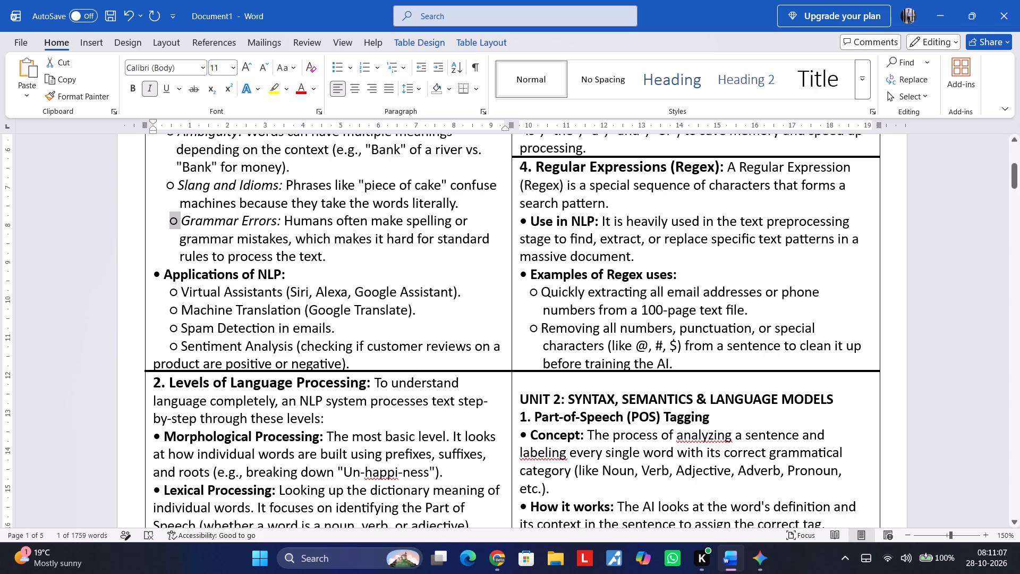
pyautogui.scroll(-1, 554, 352)
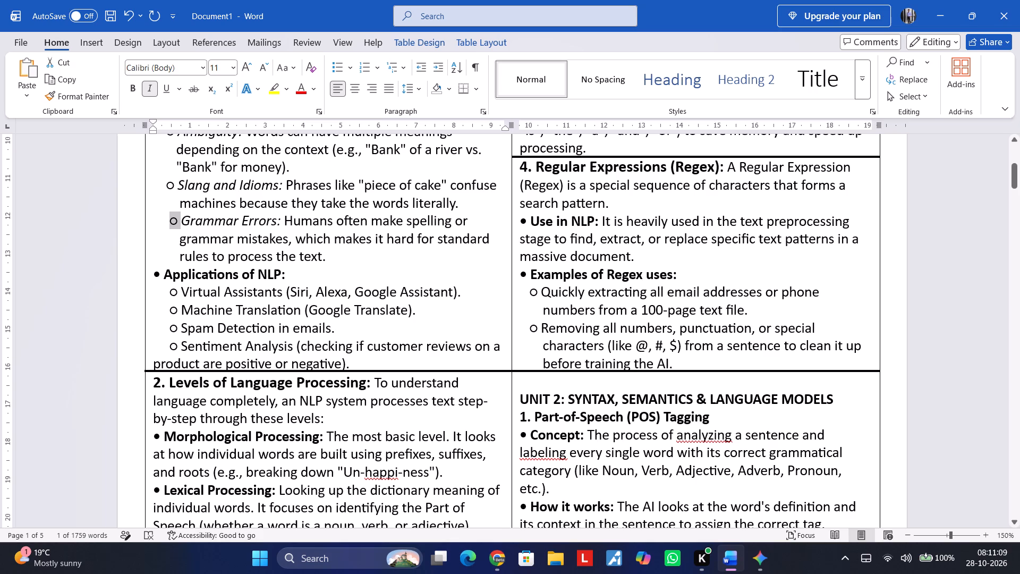
pyautogui.click(614, 398)
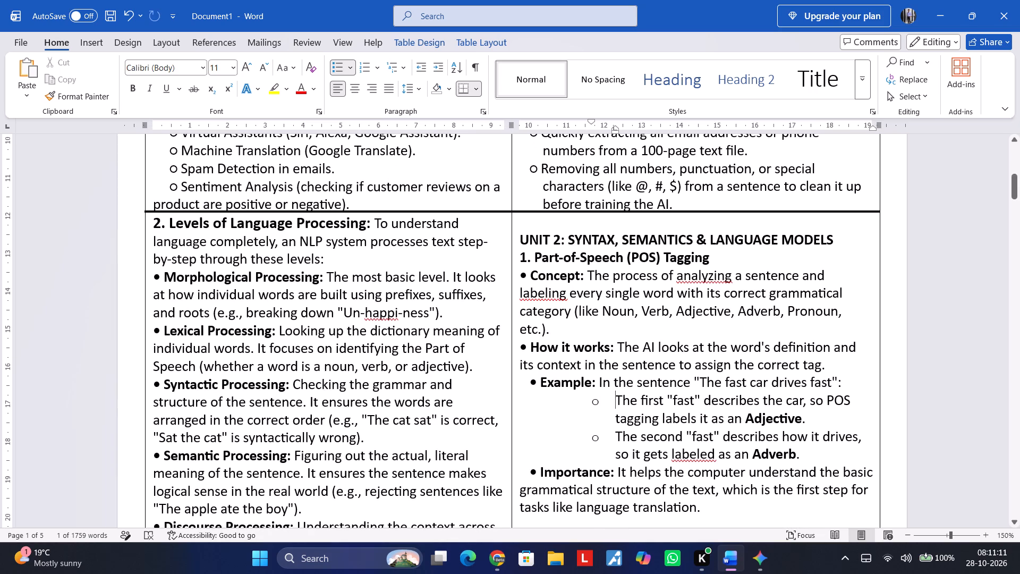
pyautogui.press('Right')
pyautogui.press('Left')
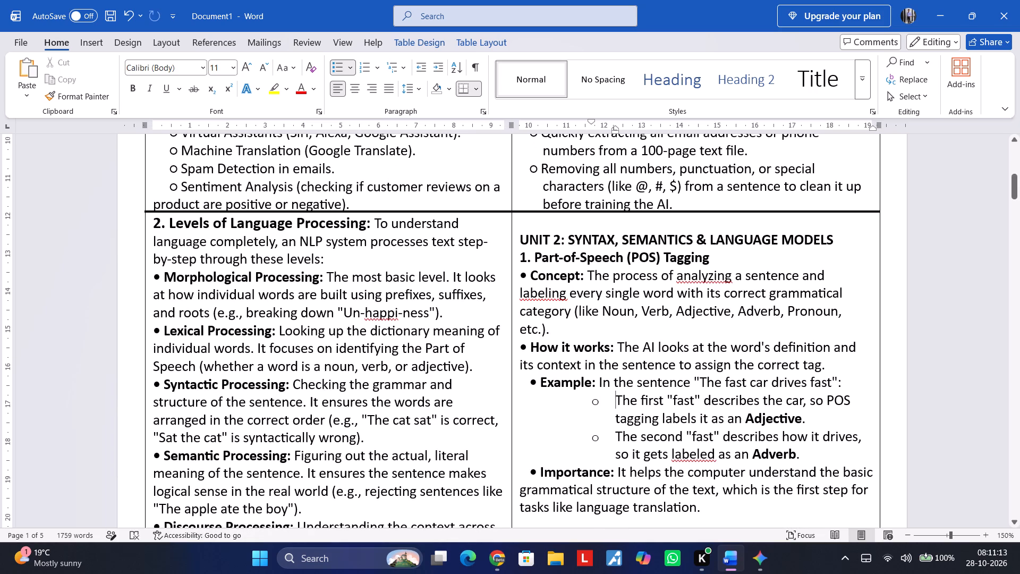
pyautogui.press('BackSpace')
pyautogui.press('BackSpace')
pyautogui.hotkey('ctrl', 'v')
pyautogui.press('Left')
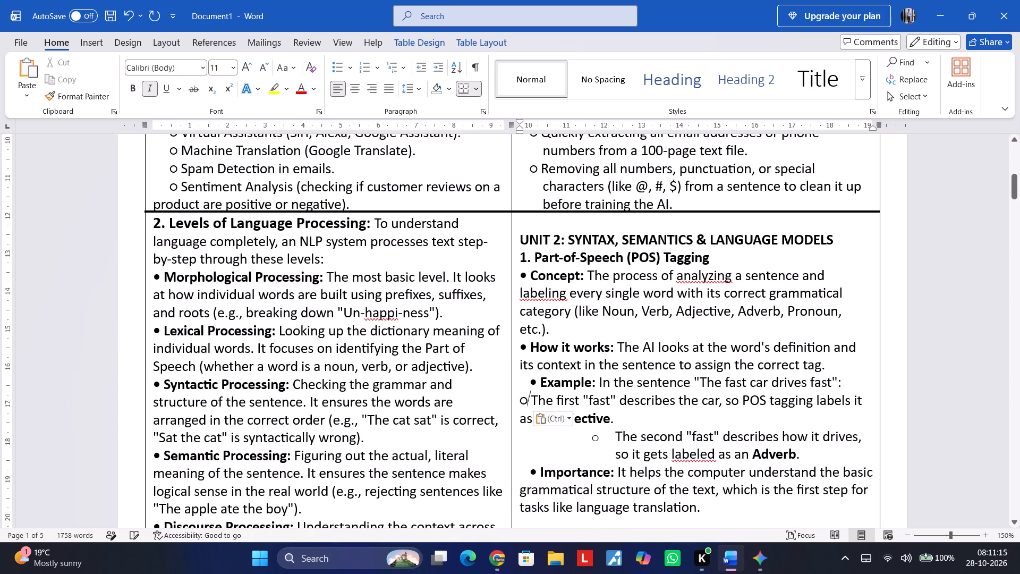
# Replace the automatic bullet of the second "fast" sub-point with the copied hollow bullet.
pyautogui.press('Down')
pyautogui.press('Down')
pyautogui.press('BackSpace')
pyautogui.press('BackSpace')
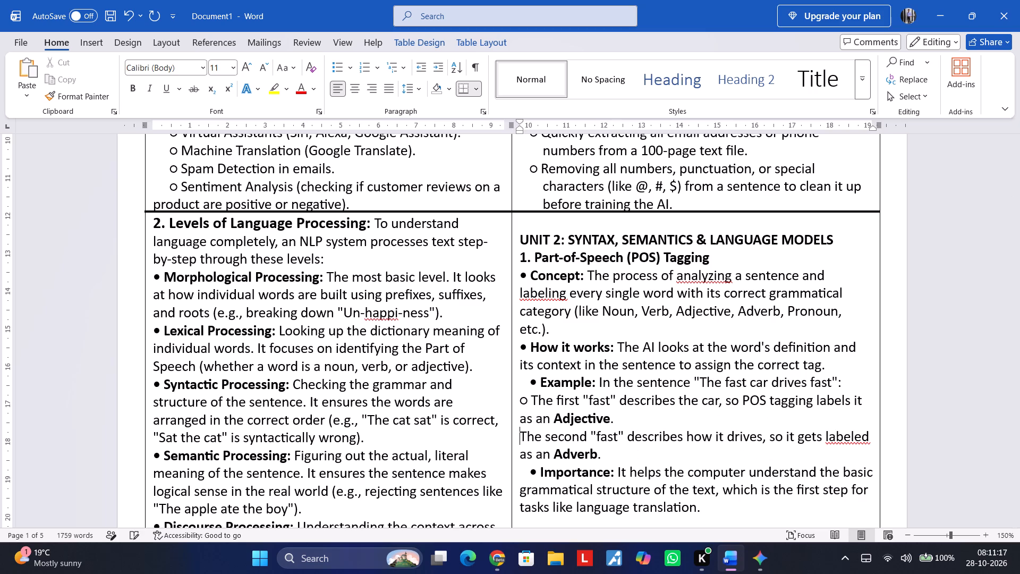
pyautogui.hotkey('ctrl', 'v')
# Indent the hollow bullet of the first "fast" sub-point with spaces, beneath the "Example" text.
pyautogui.press('Up')
pyautogui.press('Up')
pyautogui.press('Left')
pyautogui.press('Left')
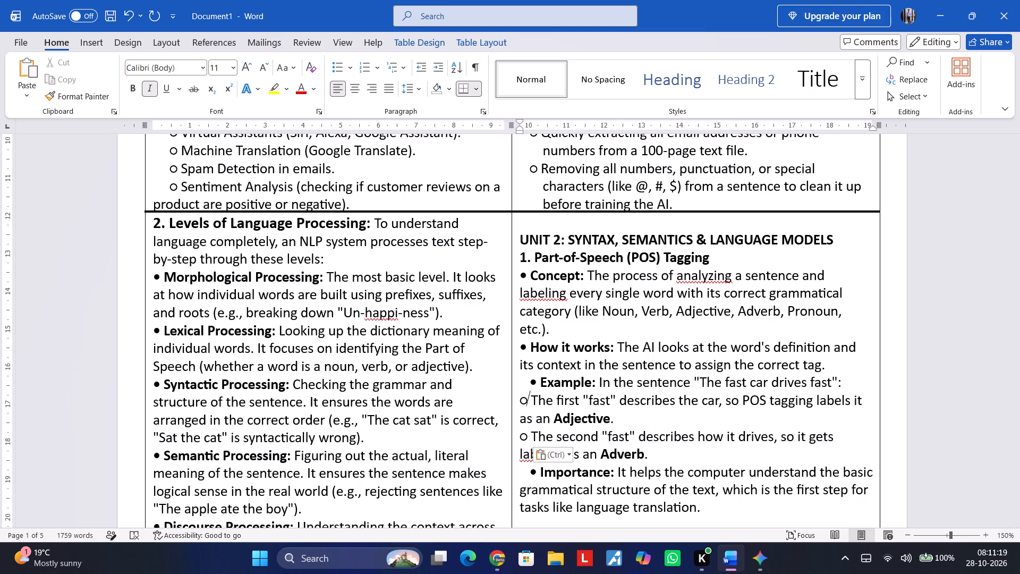
pyautogui.press('space')
pyautogui.press('space')
pyautogui.press('space')
pyautogui.press('space')
pyautogui.press('space')
pyautogui.press('space')
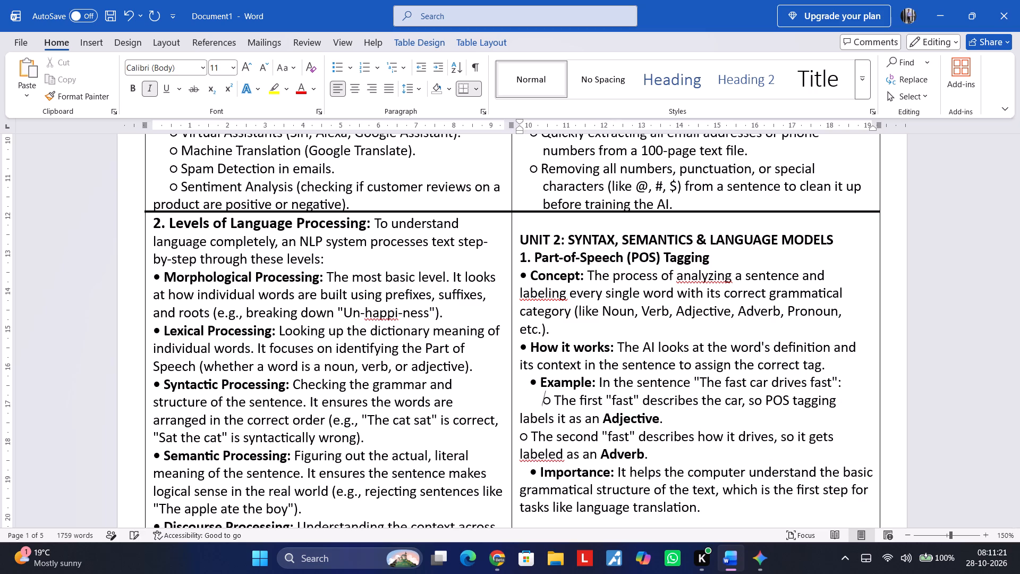
pyautogui.press('BackSpace')
pyautogui.press('Down')
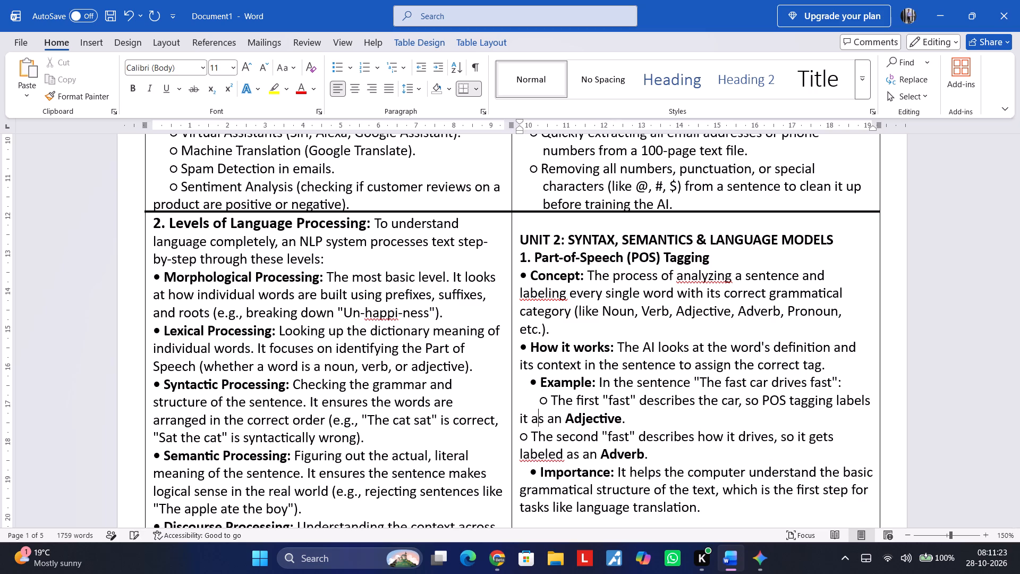
pyautogui.hotkey('ctrl', 'z')
pyautogui.hotkey('ctrl', 'z')
pyautogui.hotkey('ctrl', 'y')
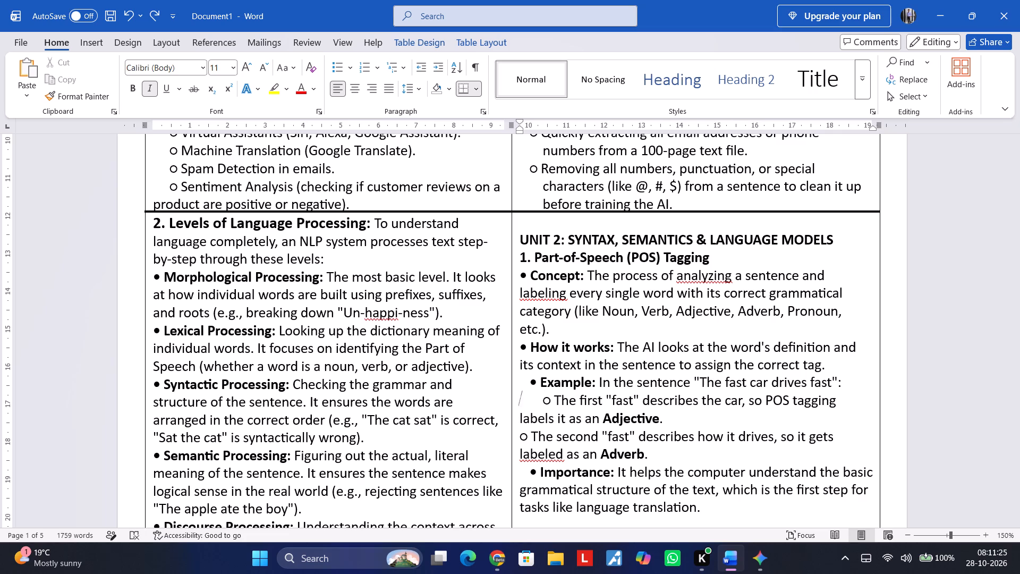
# Indent the hollow bullet of the second "fast" sub-point with spaces to match the first one.
pyautogui.press('Down')
pyautogui.press('Down')
pyautogui.hotkey('ctrl', 'Left')
pyautogui.hotkey('ctrl', 'Left')
pyautogui.press('space')
pyautogui.press('space')
pyautogui.press('space')
pyautogui.press('space')
pyautogui.press('space')
pyautogui.press('space')
pyautogui.press('space')
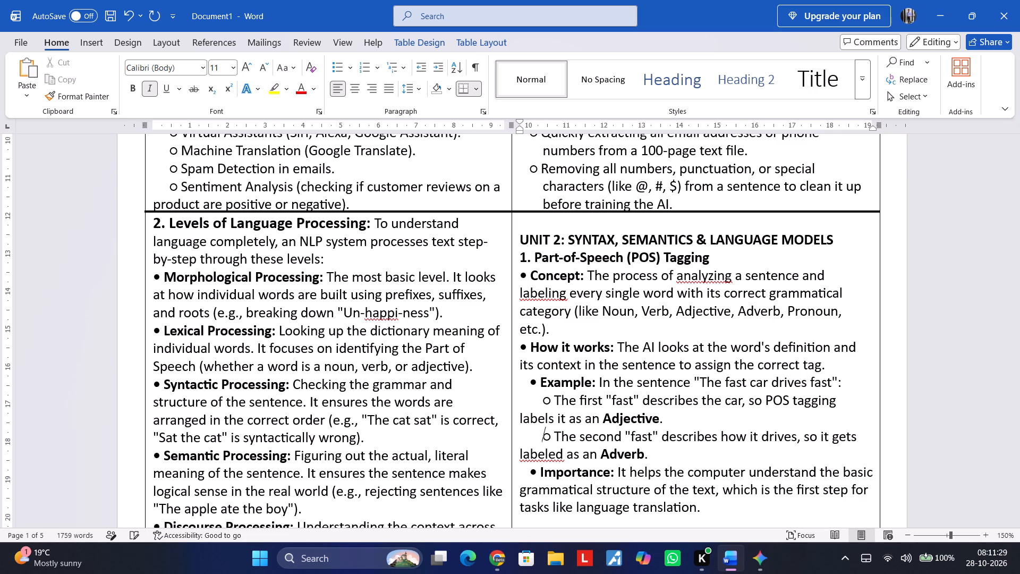
# Break the second "fast" sub-point before "labeled" and indent the continuation line with spaces under the sub-point's text.
pyautogui.press('Down')
pyautogui.press('Left')
pyautogui.press('Left')
pyautogui.press('Left')
pyautogui.press('Left')
pyautogui.press('Return')
pyautogui.press('space')
pyautogui.press('space')
pyautogui.press('space')
pyautogui.press('space')
pyautogui.press('space')
pyautogui.press('space')
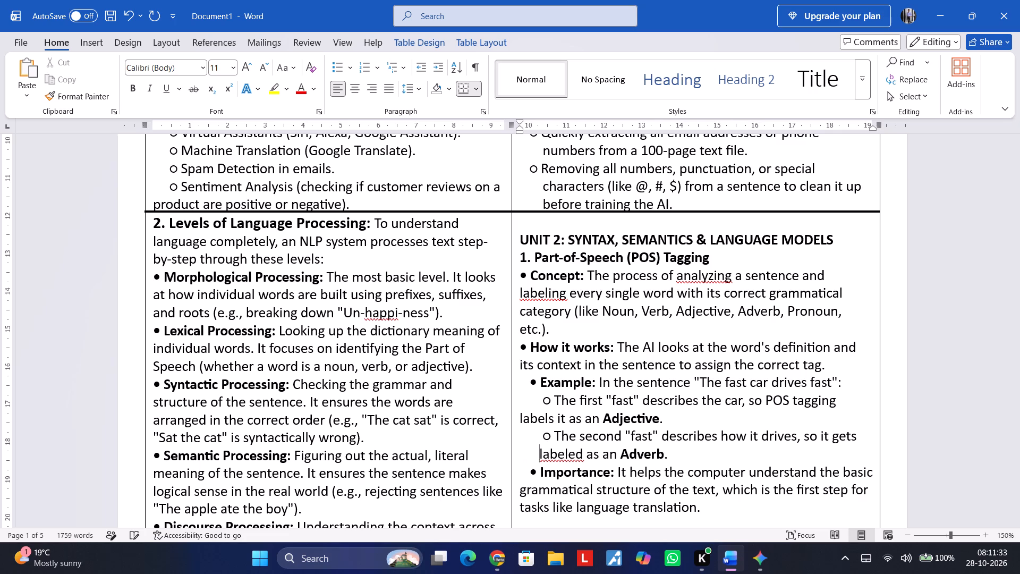
pyautogui.press('space')
pyautogui.press('space')
pyautogui.press('space')
pyautogui.press('space')
pyautogui.press('space')
# Break the first "fast" sub-point before "labels" and indent the continuation line to align with the sub-point's text.
pyautogui.press('Up')
pyautogui.press('Up')
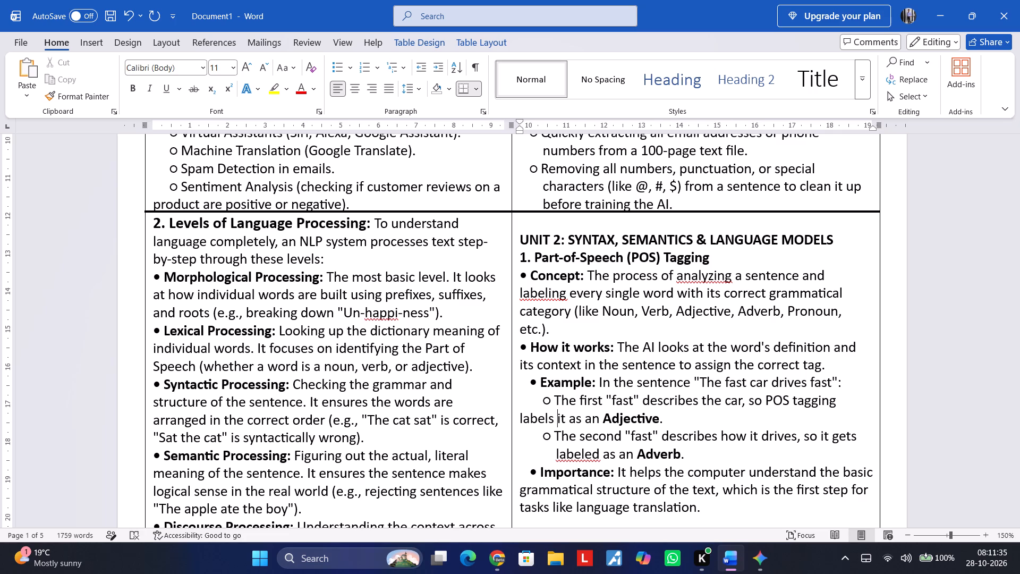
pyautogui.press('Left')
pyautogui.hotkey('ctrl', 'Left')
pyautogui.hotkey('ctrl', 'Left')
pyautogui.hotkey('ctrl', 'Right')
pyautogui.press('Return')
pyautogui.press('space')
pyautogui.press('space')
pyautogui.press('space')
pyautogui.press('space')
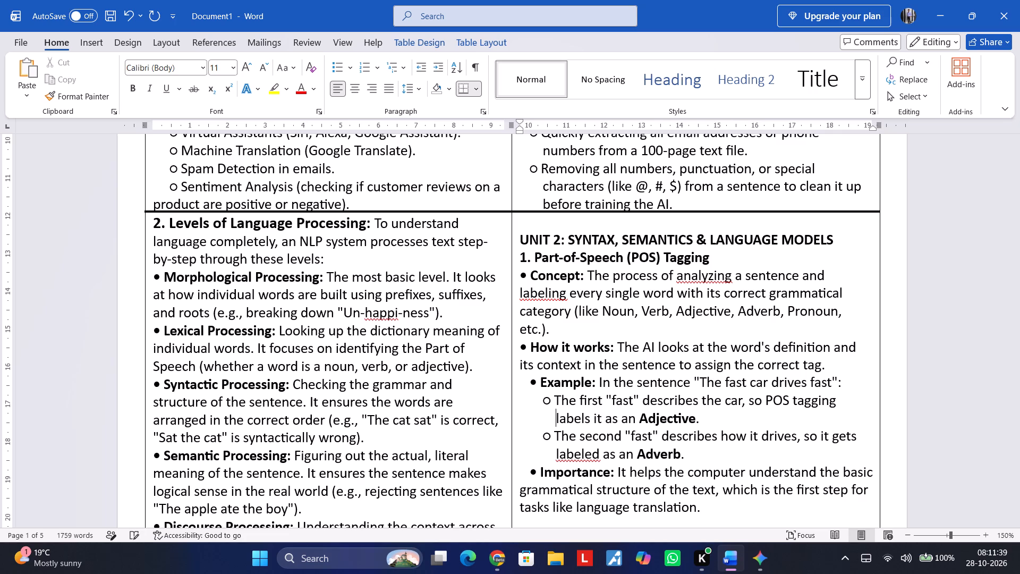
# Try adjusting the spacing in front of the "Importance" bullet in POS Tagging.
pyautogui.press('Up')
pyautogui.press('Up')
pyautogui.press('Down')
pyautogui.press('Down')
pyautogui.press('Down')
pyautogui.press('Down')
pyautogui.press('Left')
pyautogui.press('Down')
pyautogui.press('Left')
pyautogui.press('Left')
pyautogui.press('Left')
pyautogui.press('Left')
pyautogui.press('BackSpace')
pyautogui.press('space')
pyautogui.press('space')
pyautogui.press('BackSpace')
# Break the "Importance" point before "grammatical structure" and indent that line with spaces under the point's text.
pyautogui.press('Down')
pyautogui.press('Left')
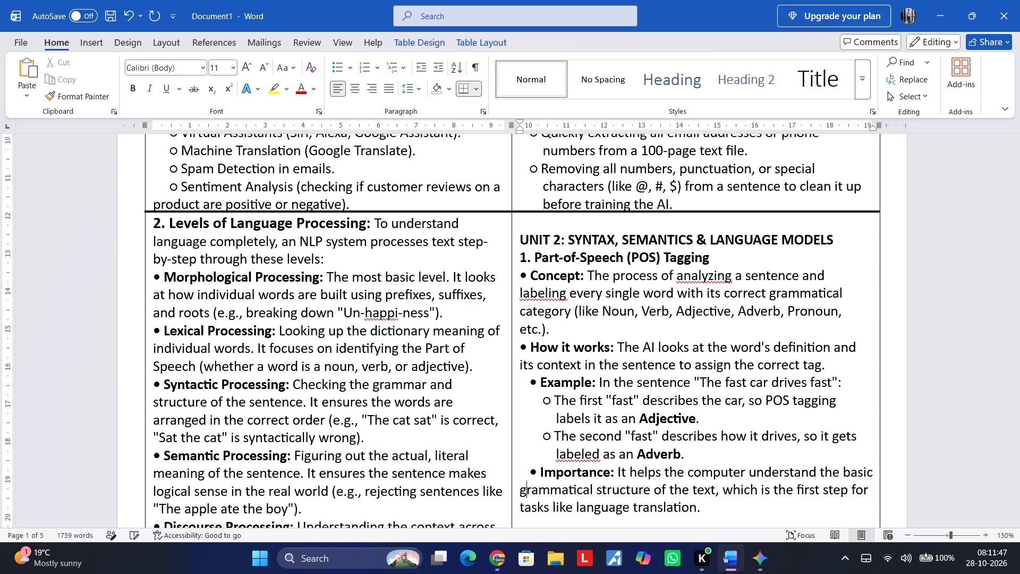
pyautogui.press('Left')
pyautogui.press('Return')
pyautogui.press('space')
pyautogui.press('space')
pyautogui.press('space')
pyautogui.press('space')
pyautogui.press('space')
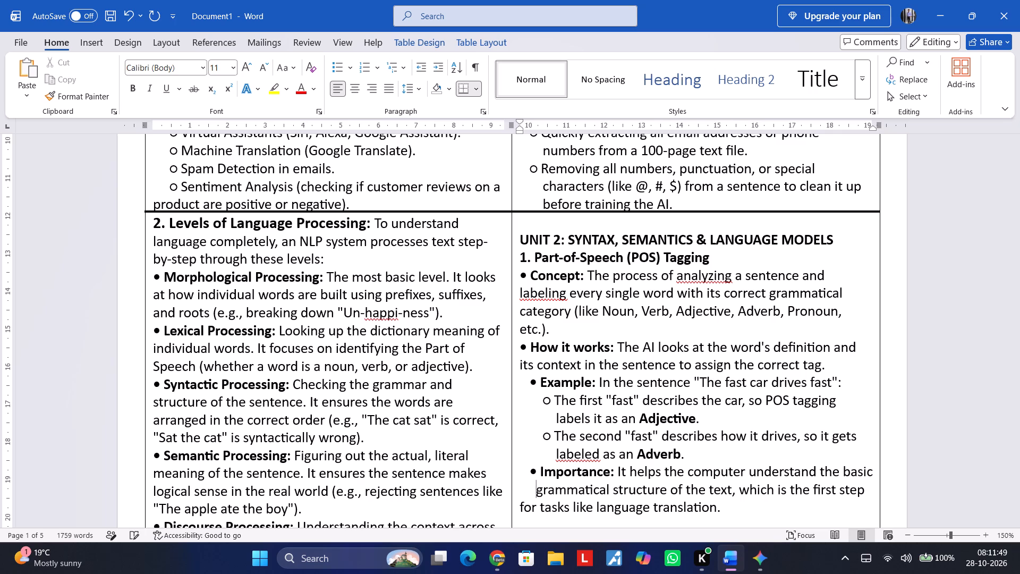
pyautogui.press('space')
# Break the "Importance" point before "for tasks like language translation" and indent that line to match the one above.
pyautogui.press('Down')
pyautogui.press('Left')
pyautogui.press('Left')
pyautogui.press('Left')
pyautogui.press('Left')
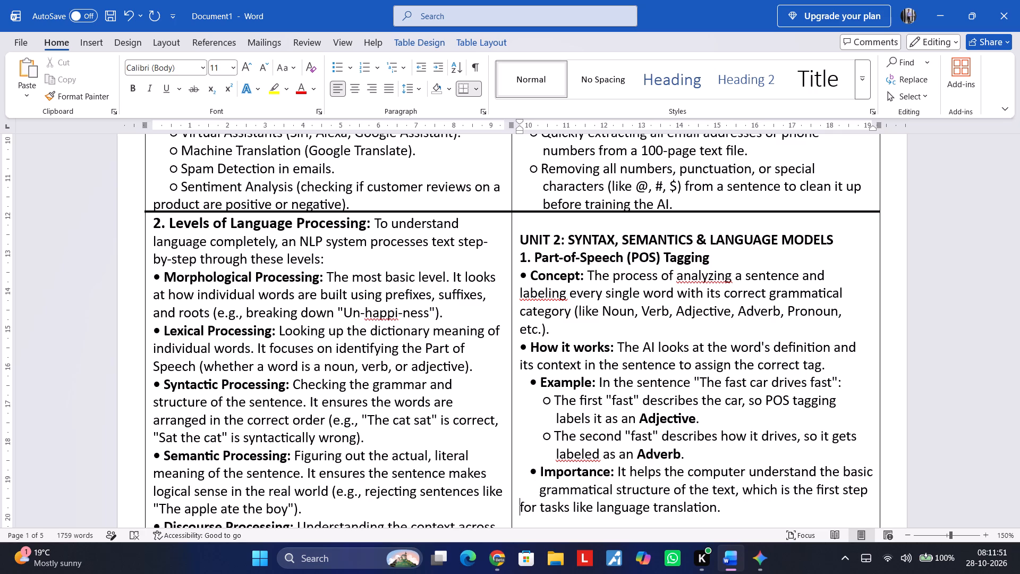
pyautogui.press('Return')
pyautogui.press('space')
pyautogui.press('space')
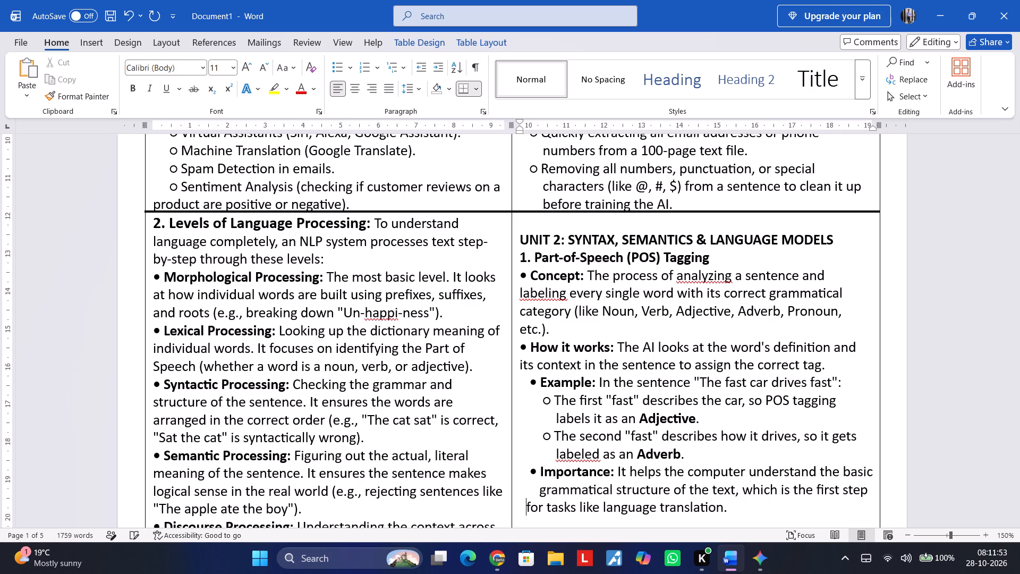
pyautogui.press('space')
pyautogui.press('space')
pyautogui.press('BackSpace')
pyautogui.press('BackSpace')
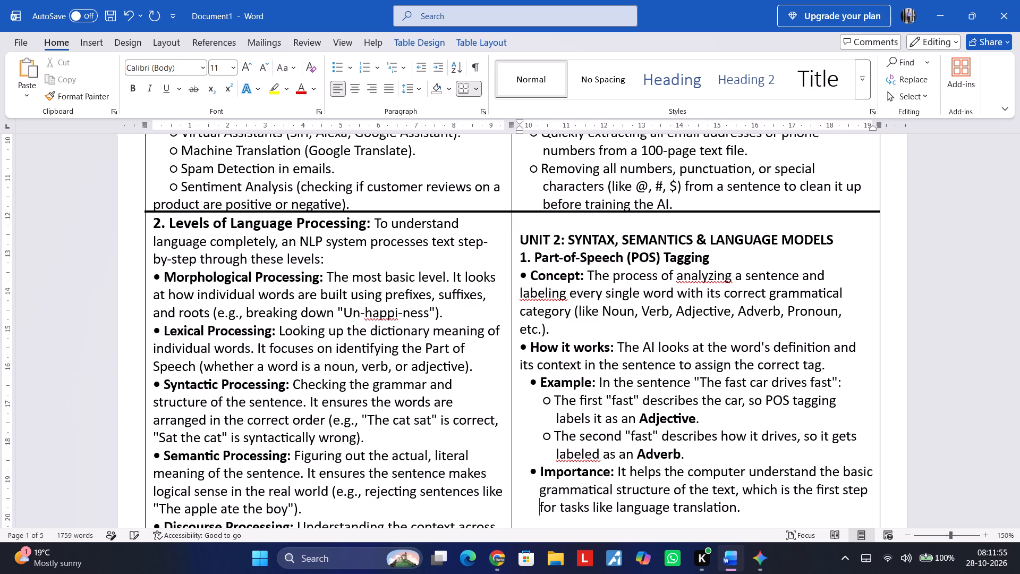
# Delete the blank line above the heading "2. Context-Free Grammar (CFG) and Syntactic Parsing".
pyautogui.scroll(-2, 650, 423)
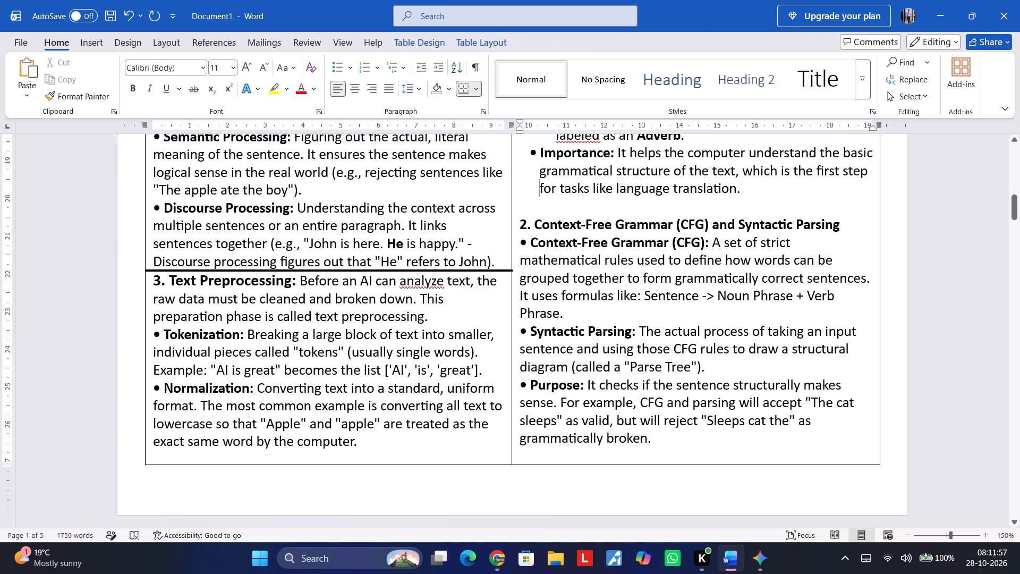
pyautogui.click(538, 210)
pyautogui.press('BackSpace')
pyautogui.press('BackSpace')
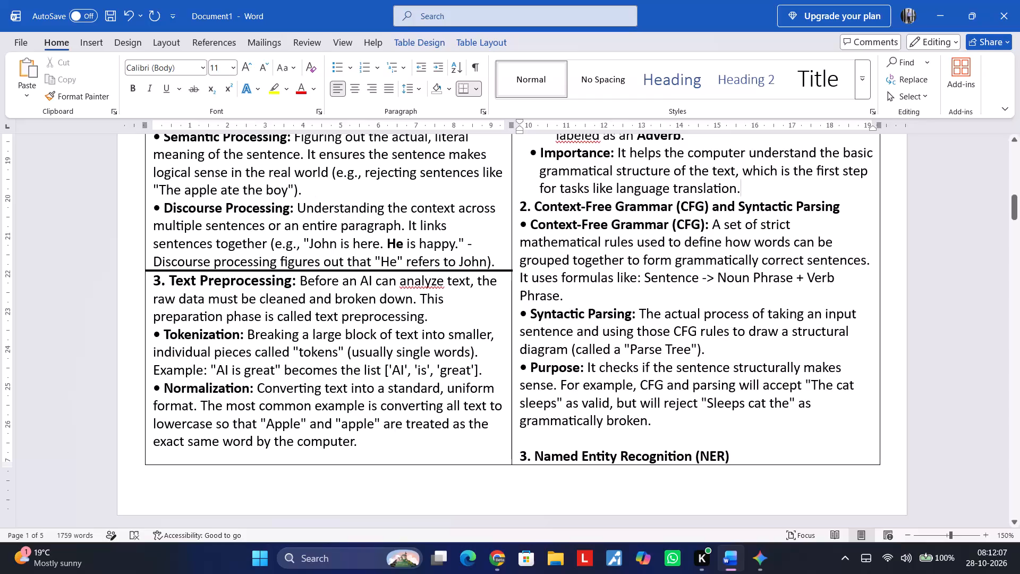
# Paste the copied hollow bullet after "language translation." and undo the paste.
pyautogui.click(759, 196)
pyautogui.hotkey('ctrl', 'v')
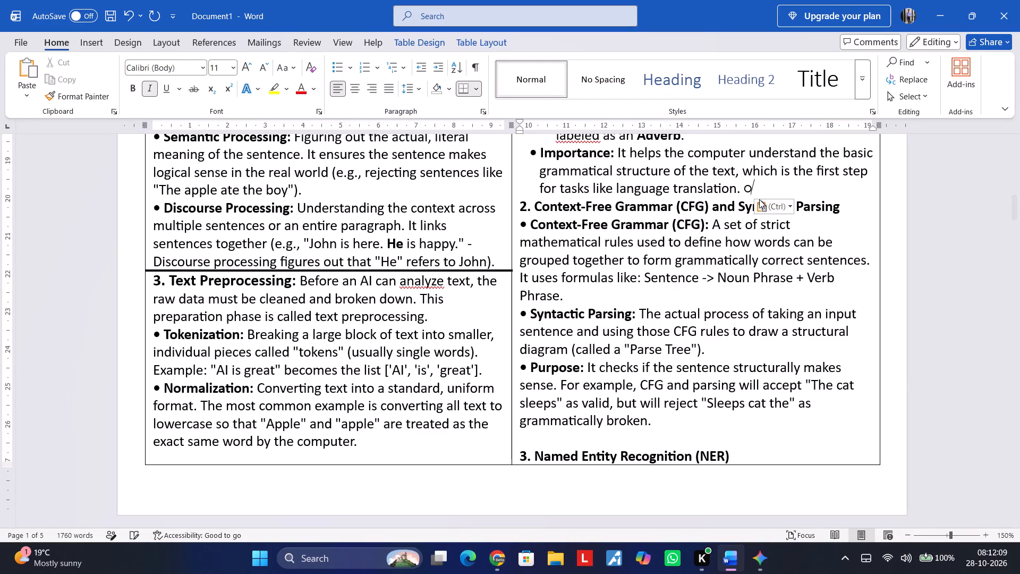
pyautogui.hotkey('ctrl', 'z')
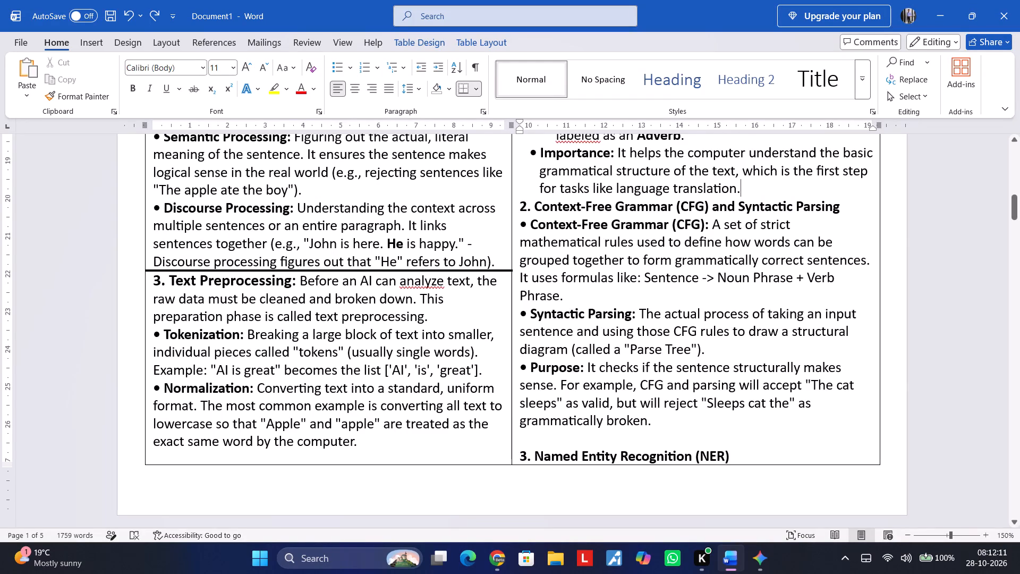
# Add a blank line above "3. Named Entity Recognition (NER)" so that the heading starts on the following page.
pyautogui.click(569, 441)
pyautogui.scroll(-1, 569, 441)
pyautogui.press('Return')
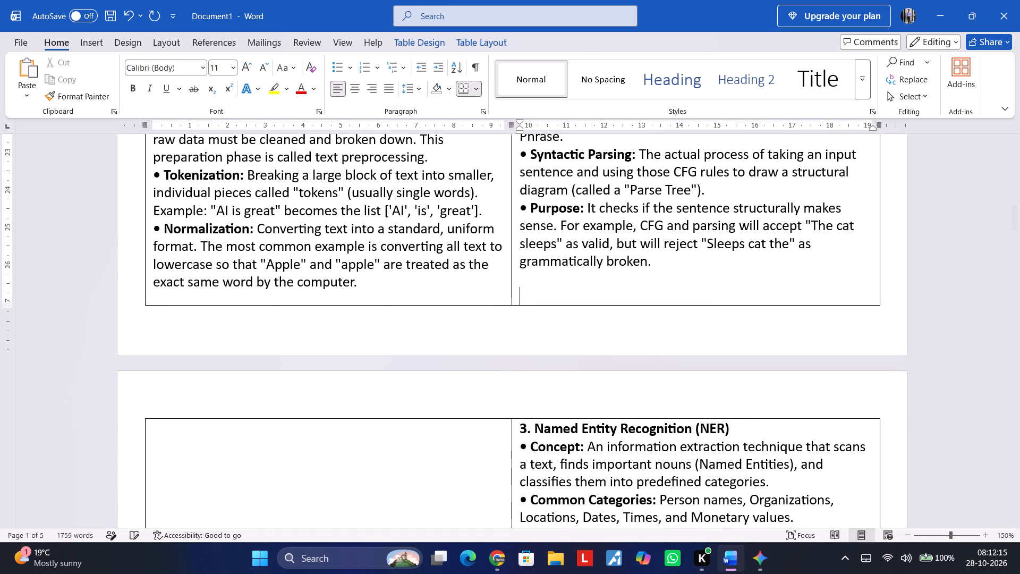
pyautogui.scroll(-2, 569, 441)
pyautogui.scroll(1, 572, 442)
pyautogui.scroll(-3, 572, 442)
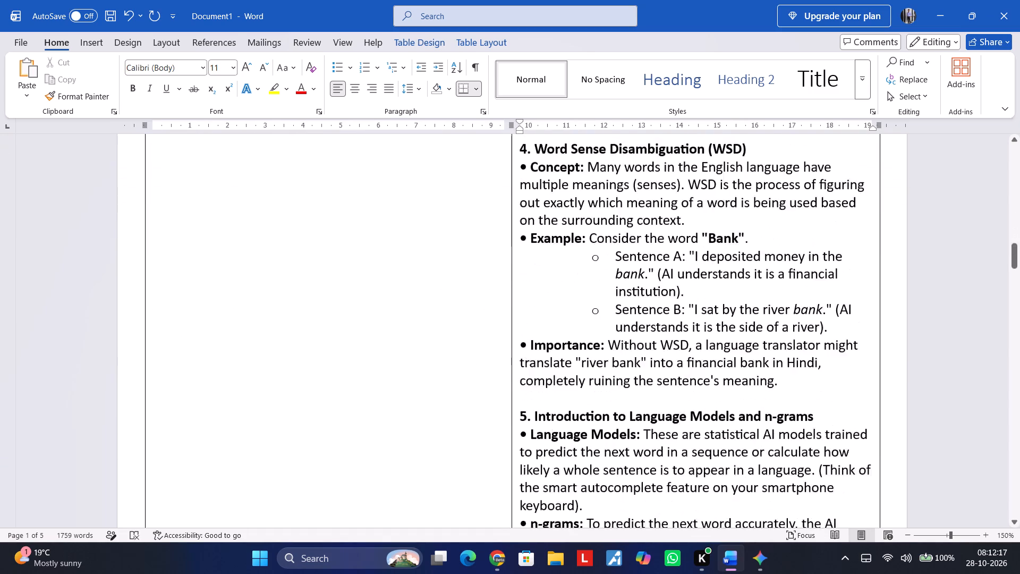
# Cut Unit 2 sections 3 to 5, from "3. Named Entity Recognition (NER)" to "more human-like.", and delete the empty line left on the second page.
pyautogui.scroll(-3, 566, 450)
pyautogui.scroll(2, 566, 452)
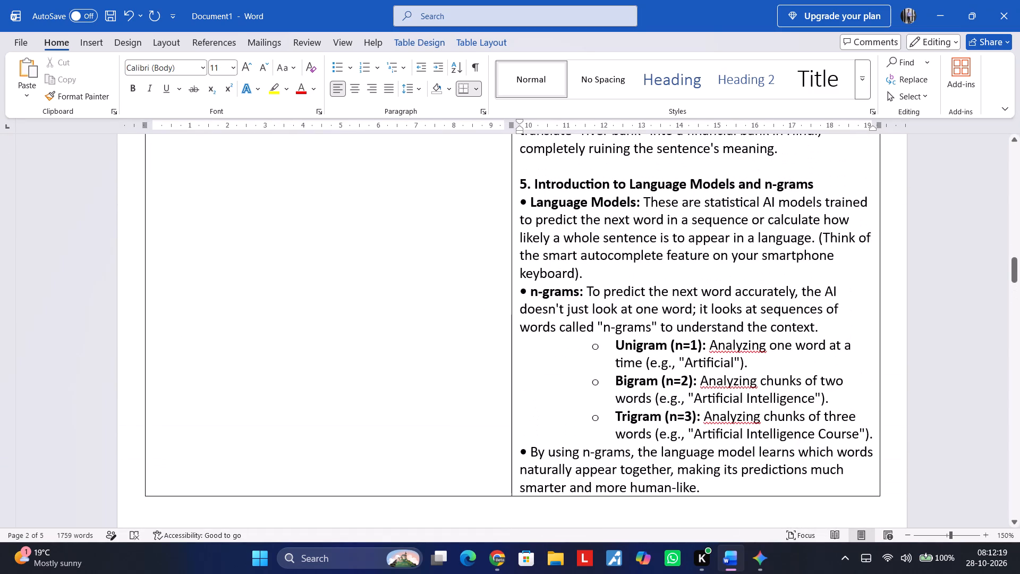
pyautogui.scroll(5, 607, 474)
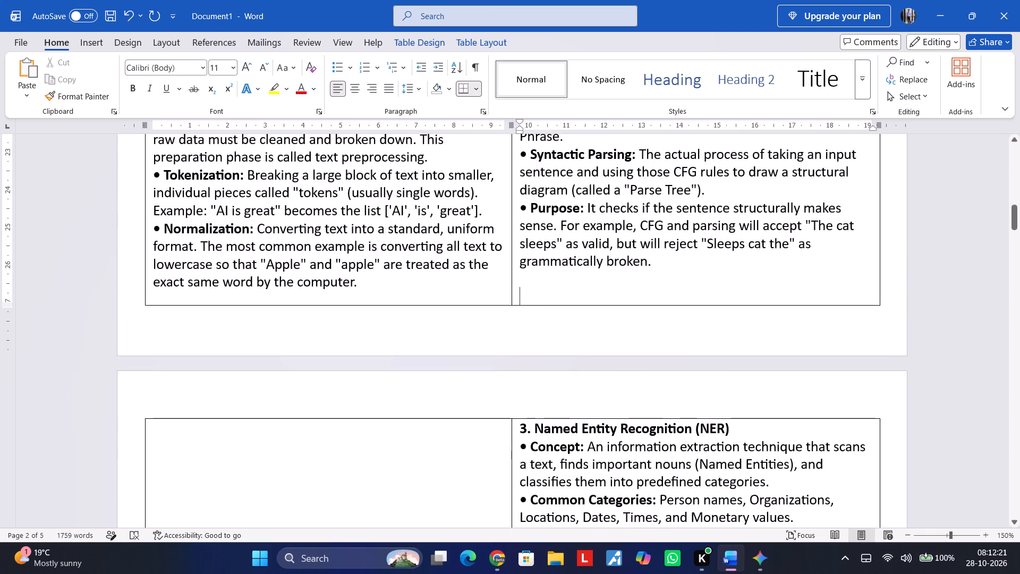
pyautogui.scroll(-5, 607, 474)
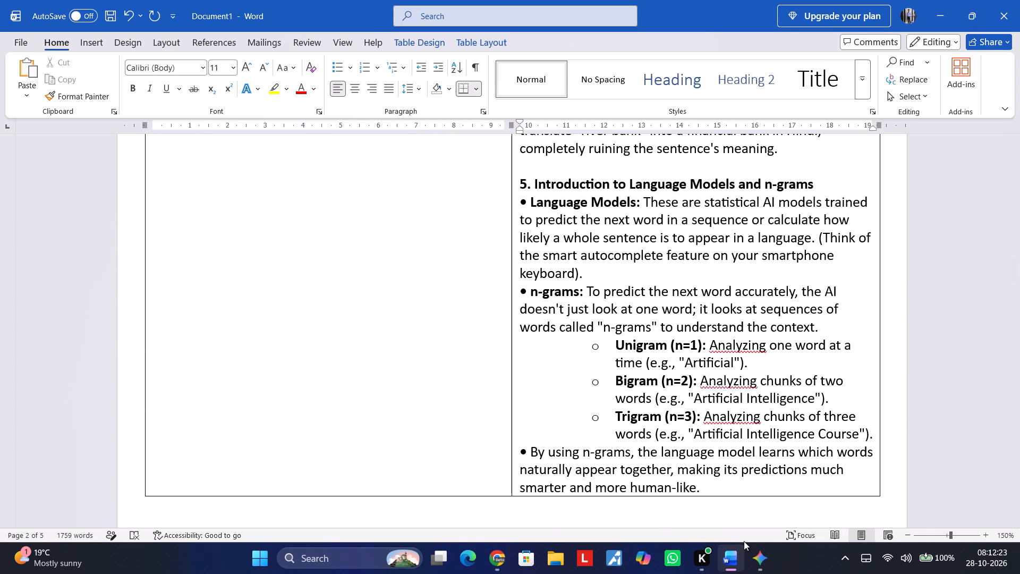
pyautogui.moveTo(728, 491); pyautogui.dragTo(623, 458)
pyautogui.scroll(1, 634, 458)
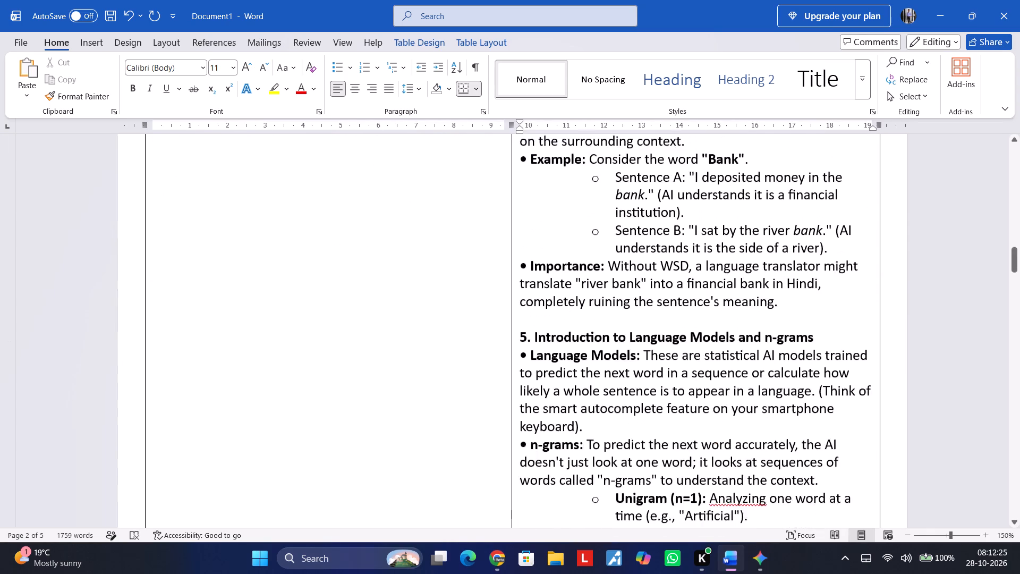
pyautogui.moveTo(623, 458); pyautogui.dragTo(529, 375)
pyautogui.scroll(1, 607, 446)
pyautogui.scroll(3, 520, 296)
pyautogui.scroll(-1, 525, 350)
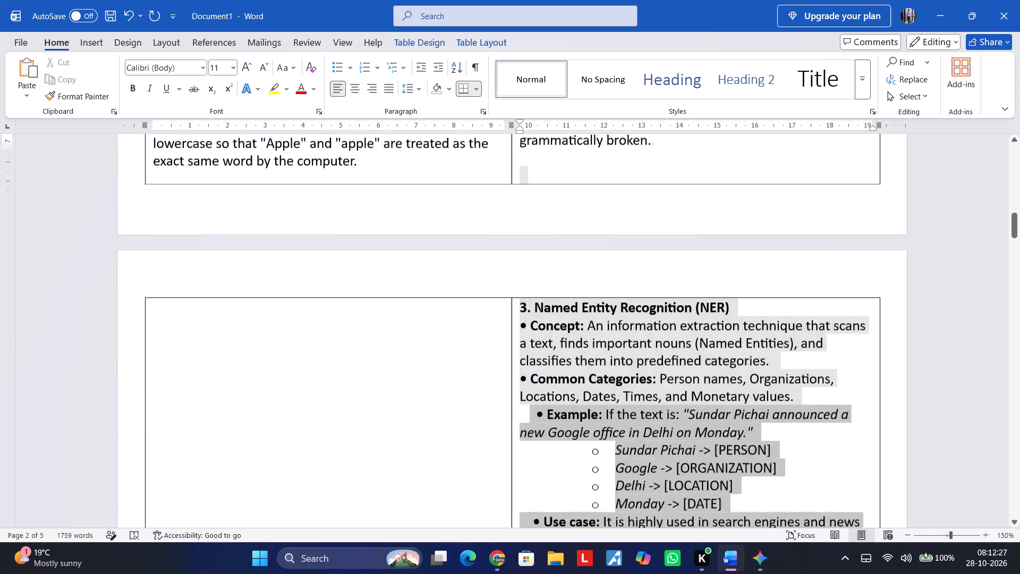
pyautogui.scroll(-1, 529, 375)
pyautogui.moveTo(529, 375); pyautogui.dragTo(517, 272)
pyautogui.scroll(2, 515, 284)
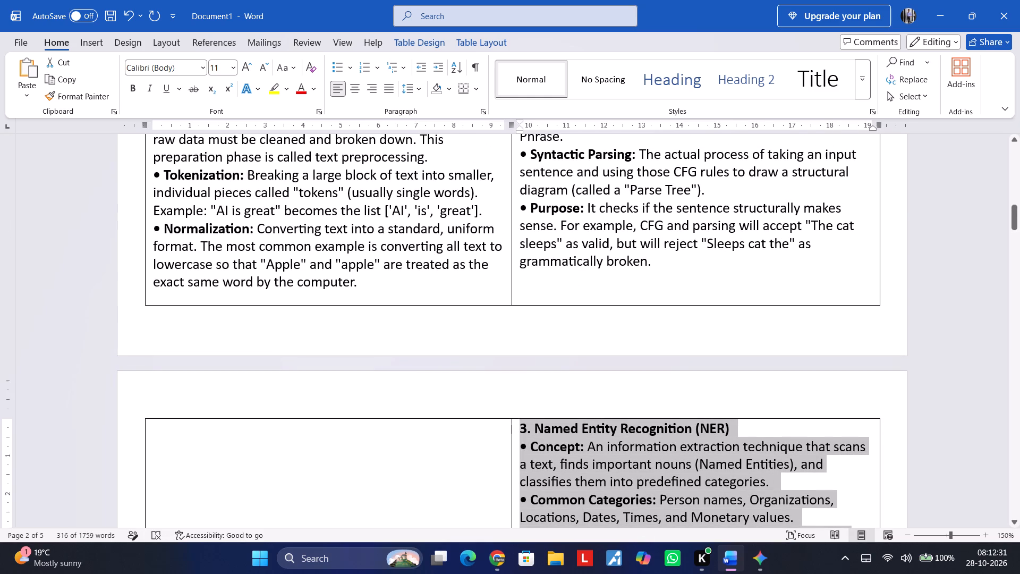
pyautogui.hotkey('ctrl', 'x')
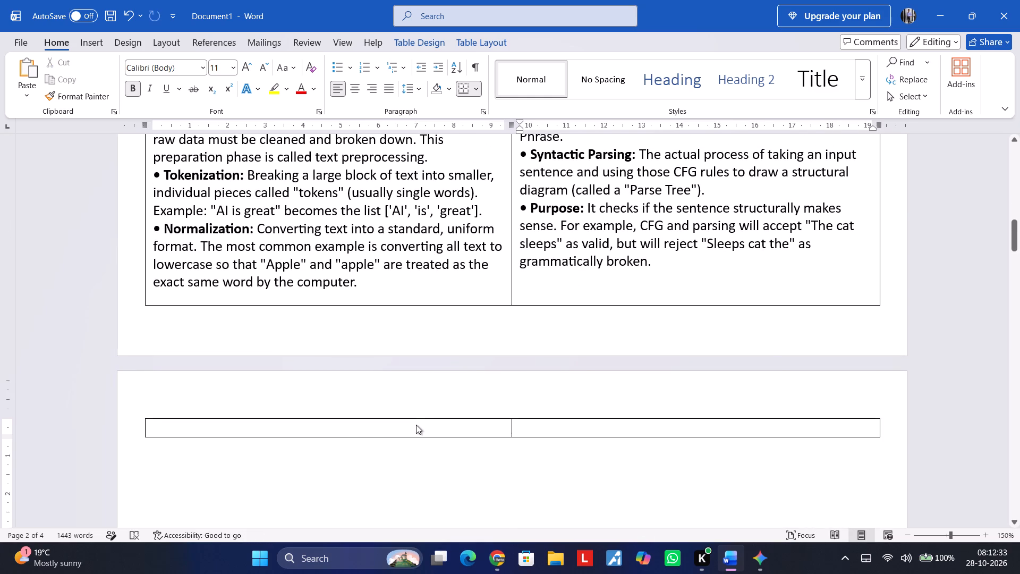
pyautogui.press('BackSpace')
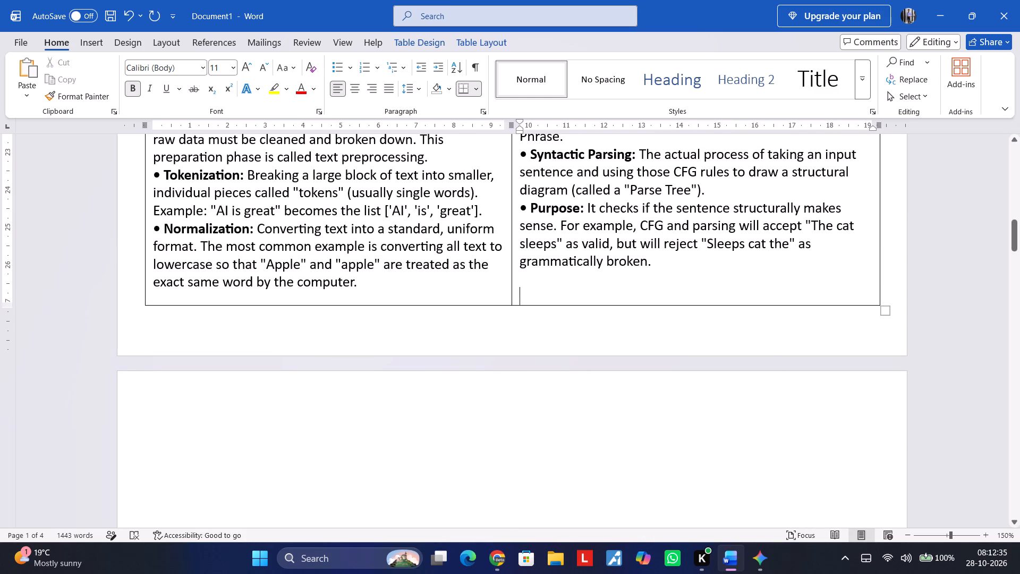
# Add a blank line at the top of the second page and insert a two-column, one-row table below it.
pyautogui.click(367, 466)
pyautogui.click(318, 391)
pyautogui.click(306, 390)
pyautogui.scroll(2, 421, 379)
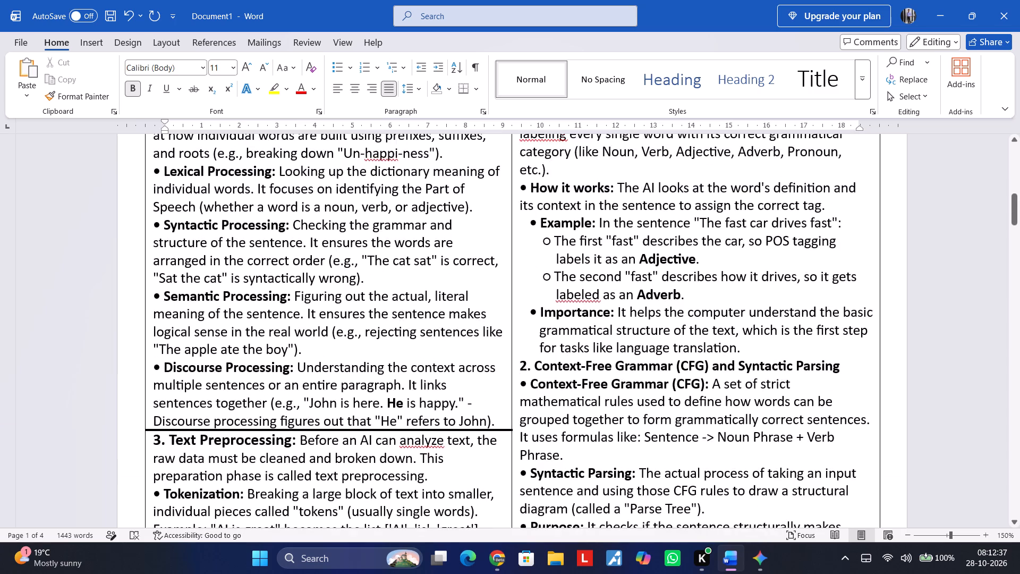
pyautogui.scroll(-1, 422, 378)
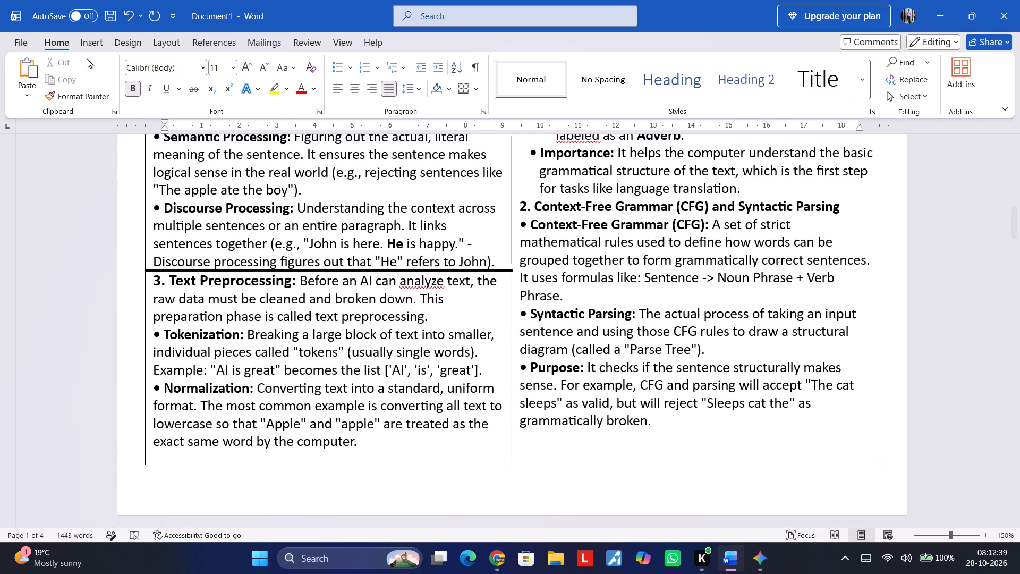
pyautogui.click(87, 51)
pyautogui.click(99, 73)
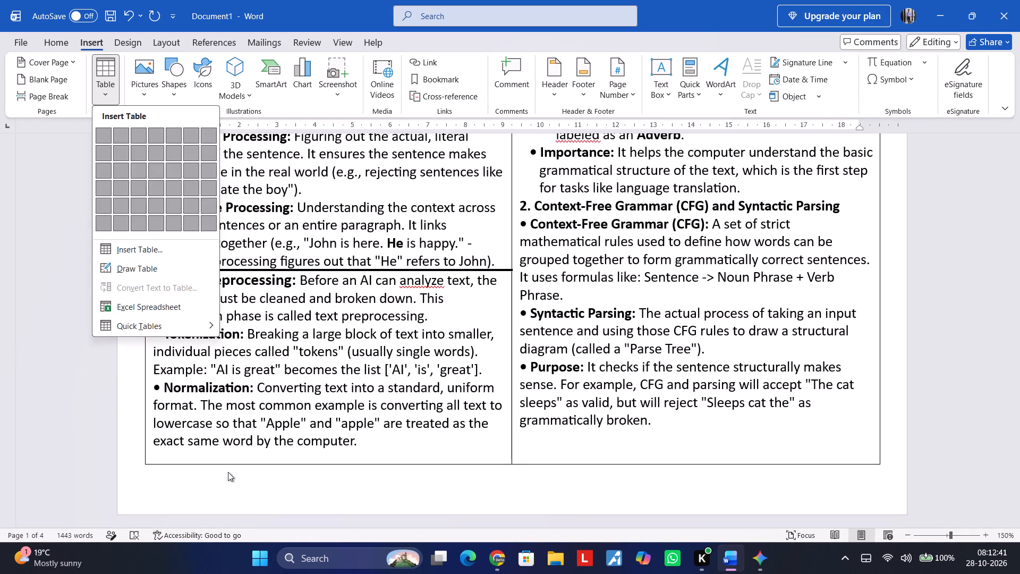
pyautogui.click(236, 489)
pyautogui.scroll(-1, 236, 487)
pyautogui.click(216, 422)
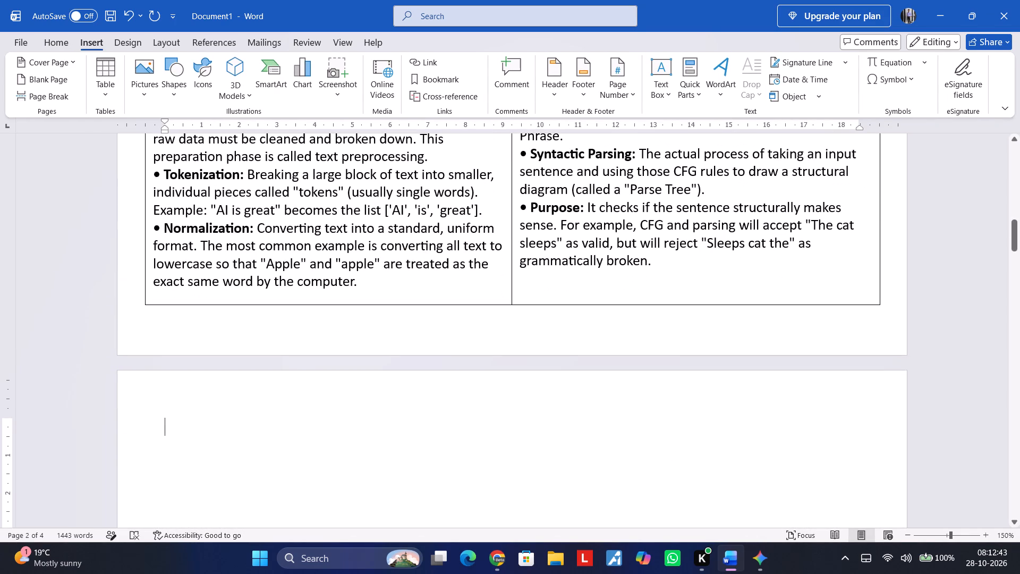
pyautogui.press('Return')
pyautogui.click(105, 92)
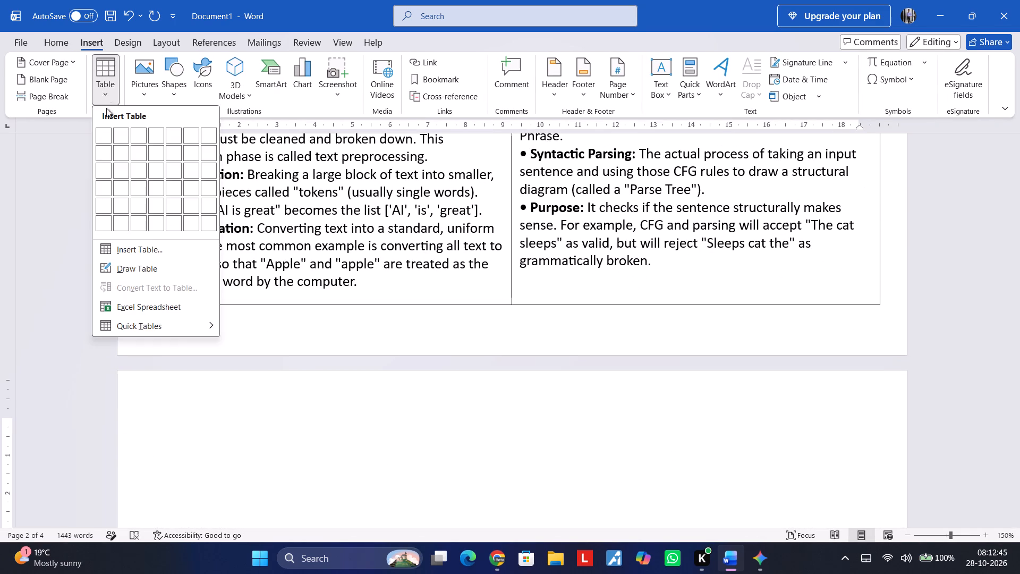
pyautogui.click(115, 135)
pyautogui.click(217, 427)
pyautogui.click(189, 441)
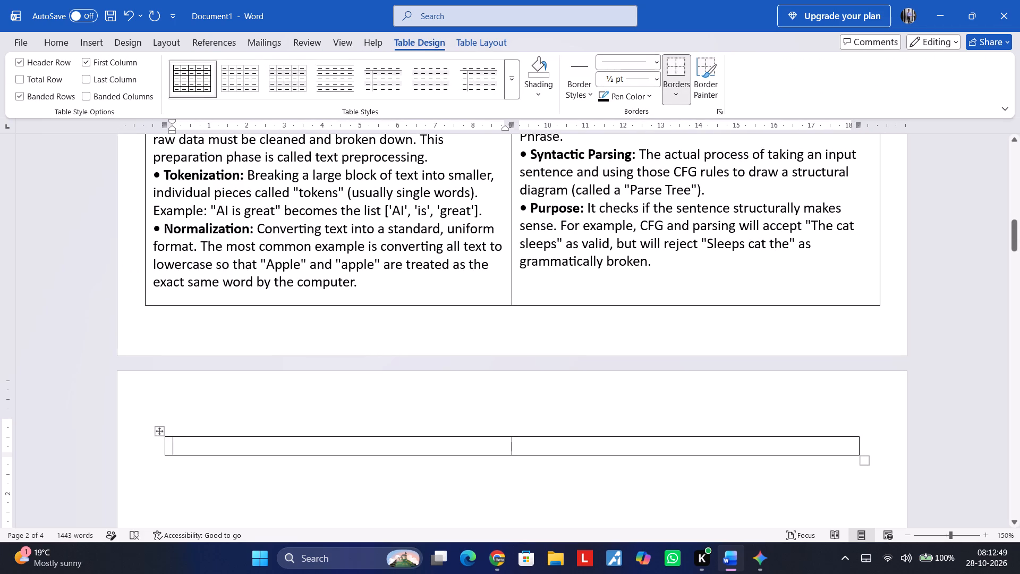
# Move the new table to the top of the second page and extend its outer edges to align with the first-page table.
pyautogui.moveTo(159, 433); pyautogui.dragTo(159, 410)
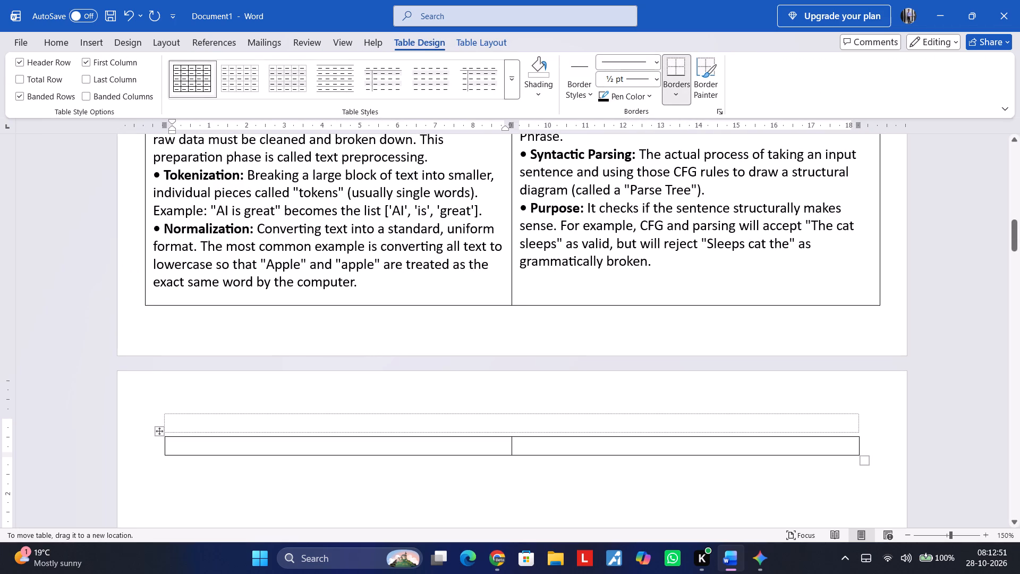
pyautogui.moveTo(159, 410); pyautogui.dragTo(159, 413)
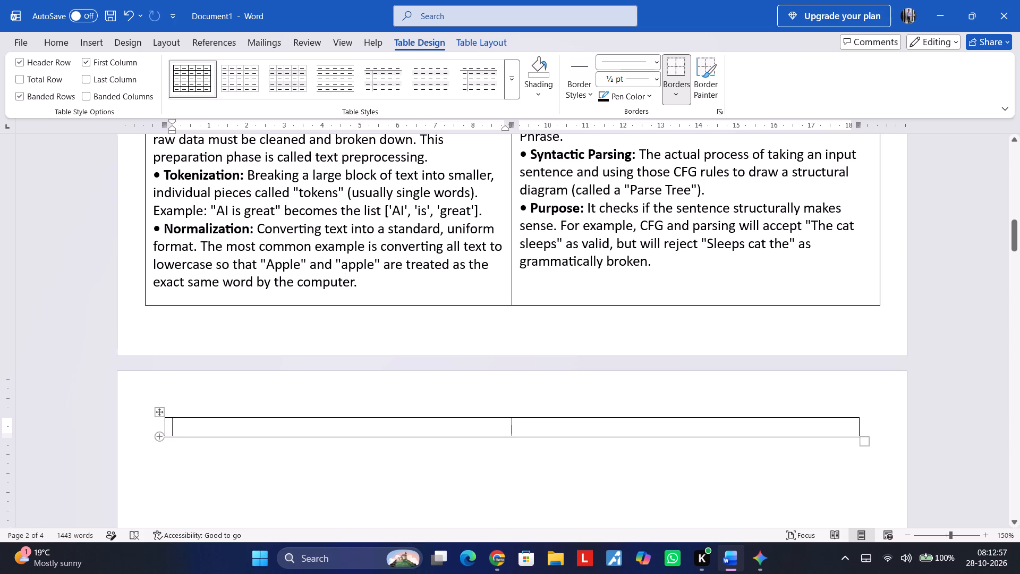
pyautogui.moveTo(164, 423); pyautogui.dragTo(146, 426)
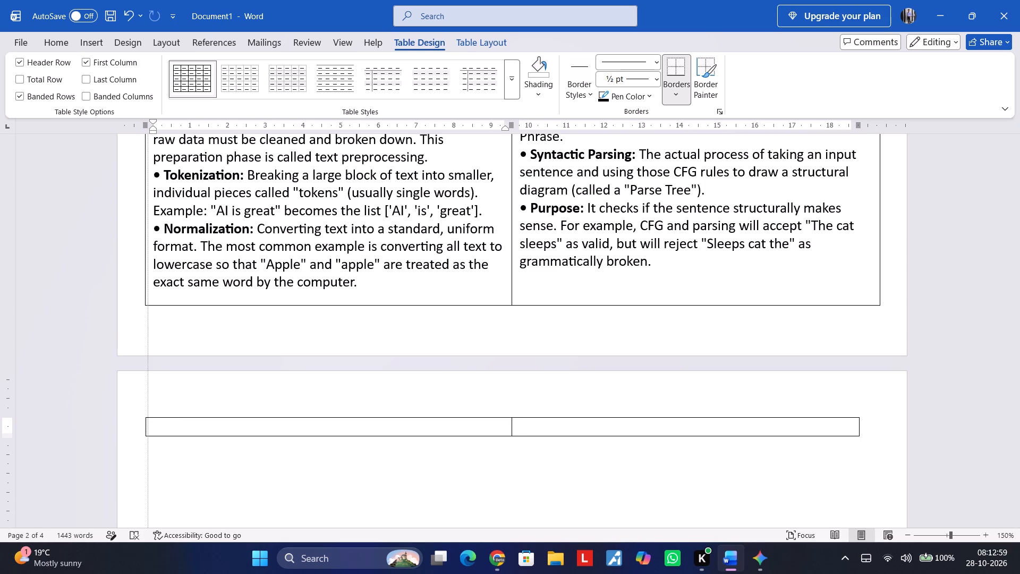
pyautogui.moveTo(146, 426); pyautogui.dragTo(143, 427)
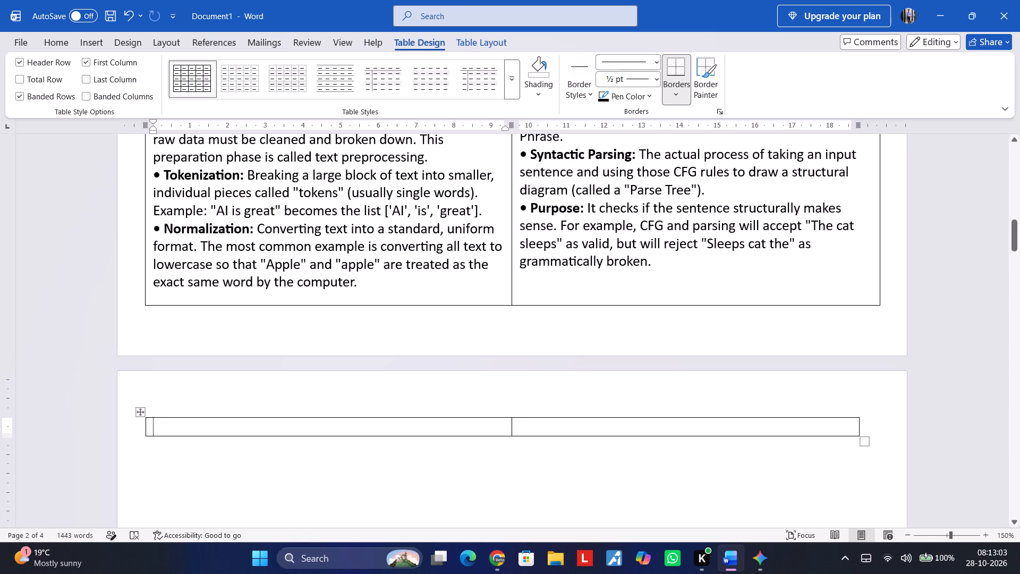
pyautogui.moveTo(859, 427); pyautogui.dragTo(876, 423)
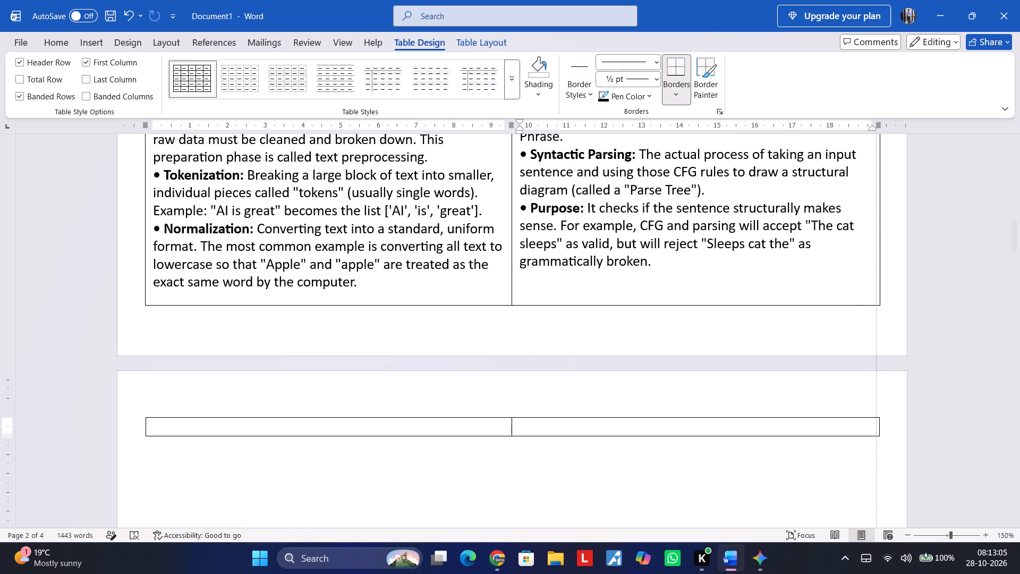
pyautogui.moveTo(876, 423); pyautogui.dragTo(879, 422)
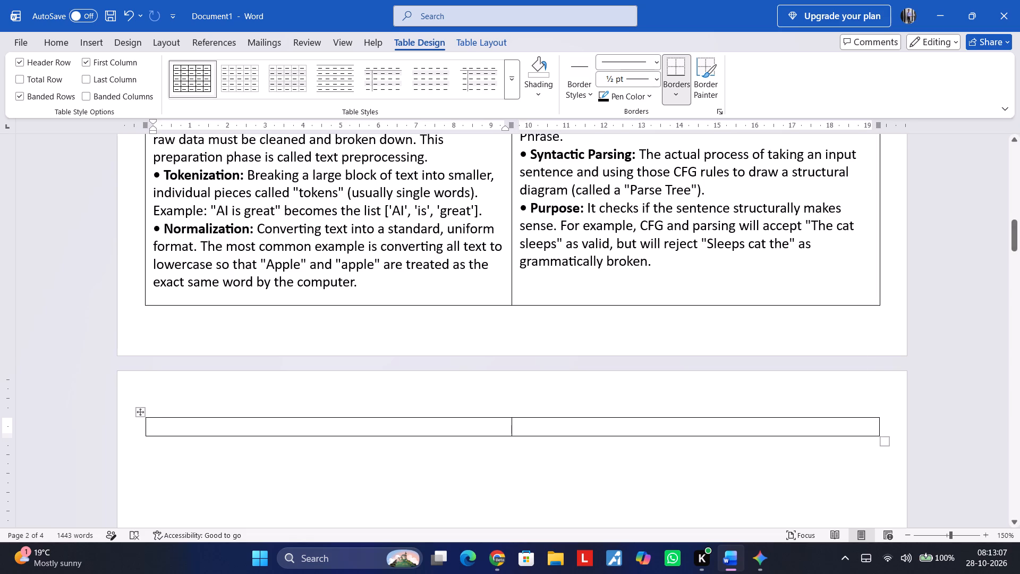
# Paste the cut Unit 2 sections 3 to 5 into the first cell of the new table.
pyautogui.click(398, 429)
pyautogui.hotkey('ctrl', 'v')
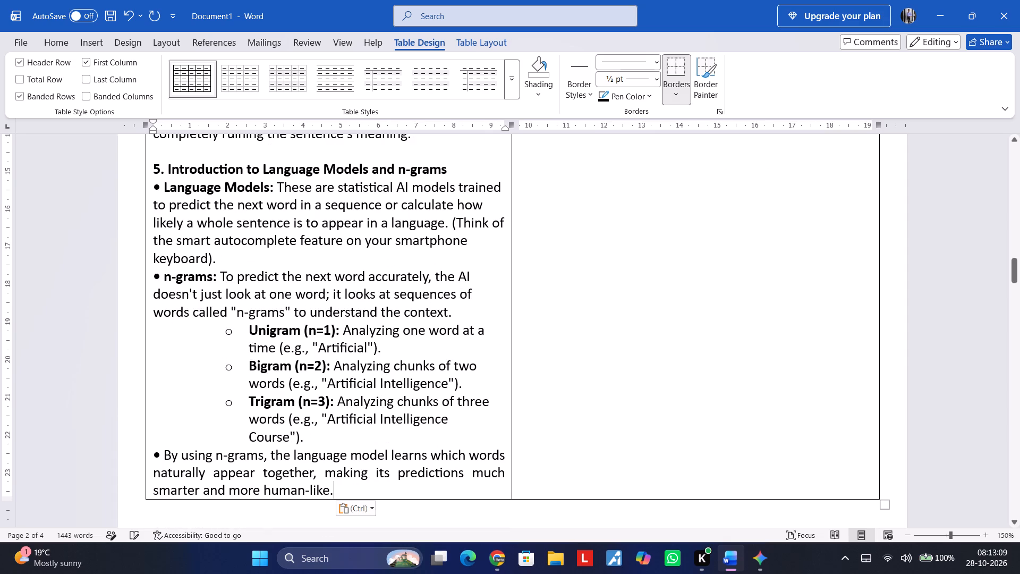
# Reduce the indent of the four NER example items, "Sundar Pichai" to "Monday", by one level and give them hollow circle bullets.
pyautogui.scroll(4, 240, 467)
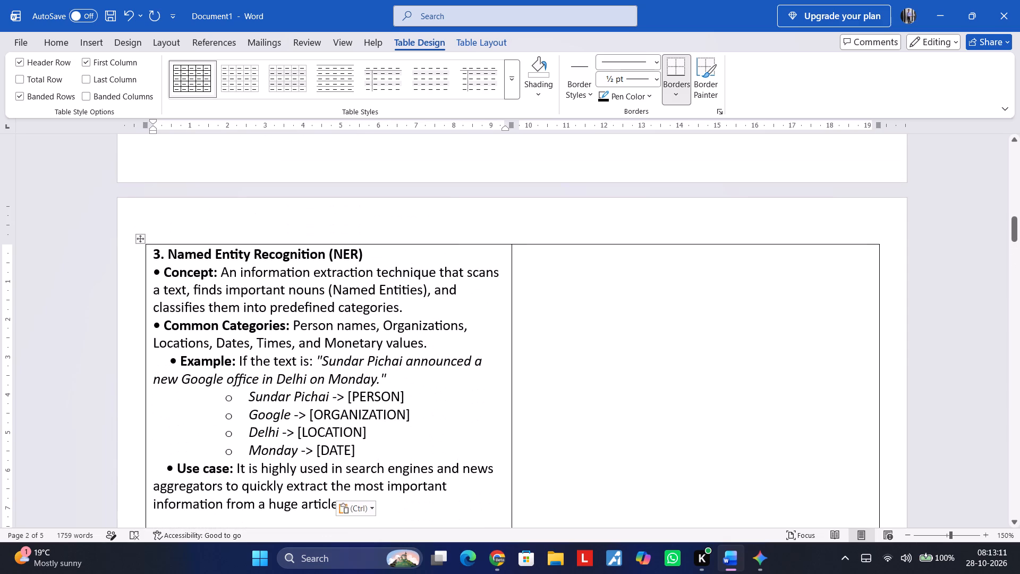
pyautogui.click(253, 401)
pyautogui.scroll(-1, 251, 417)
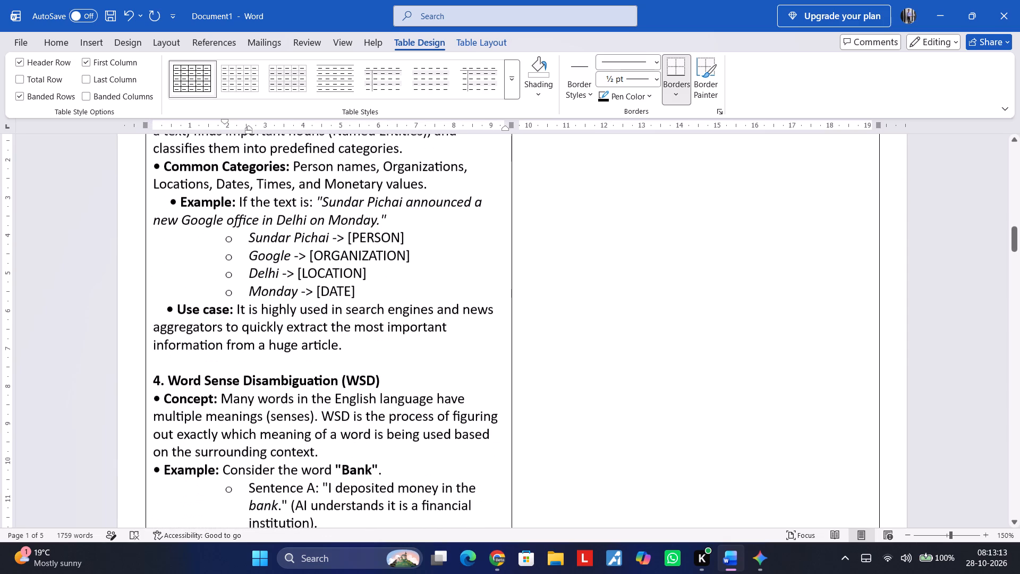
pyautogui.click(61, 45)
pyautogui.moveTo(252, 240); pyautogui.dragTo(372, 280)
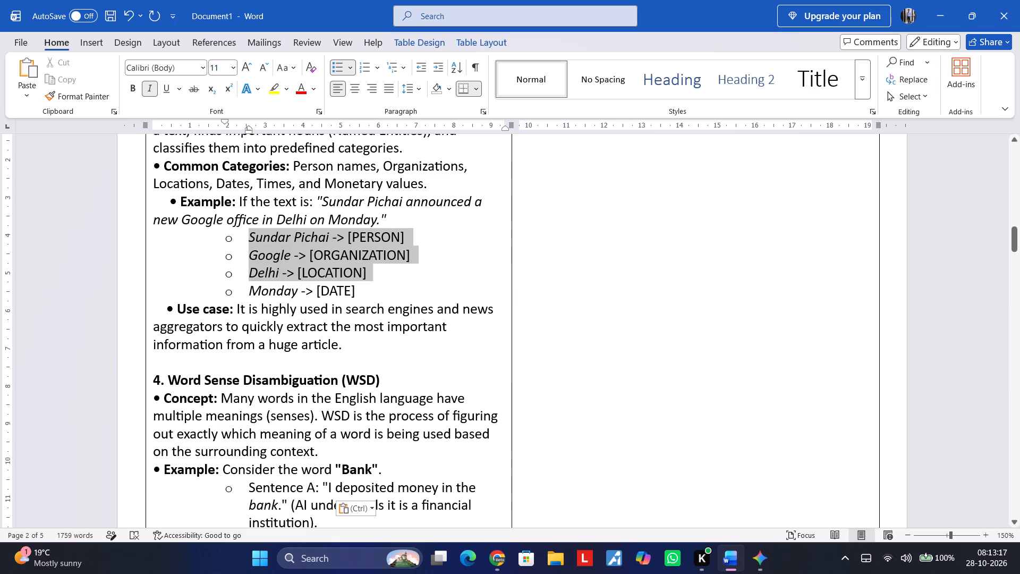
pyautogui.moveTo(372, 280); pyautogui.dragTo(373, 286)
pyautogui.click(413, 68)
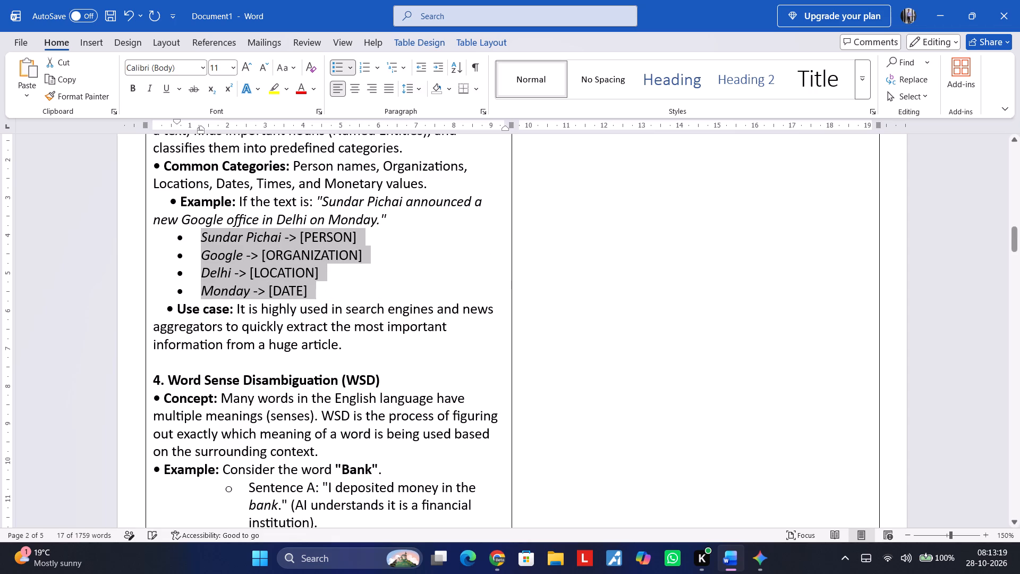
pyautogui.click(354, 72)
pyautogui.click(402, 124)
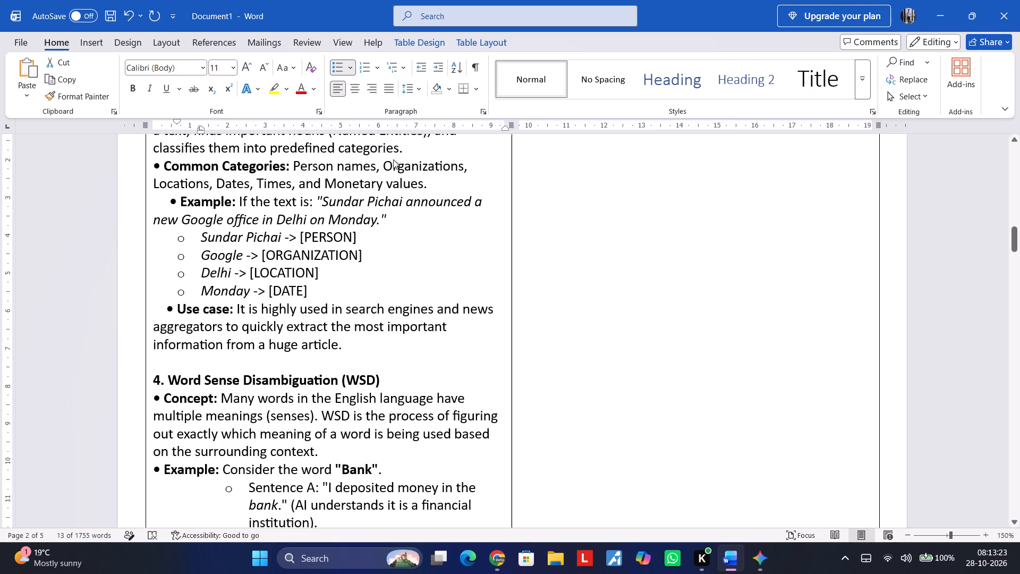
pyautogui.click(385, 240)
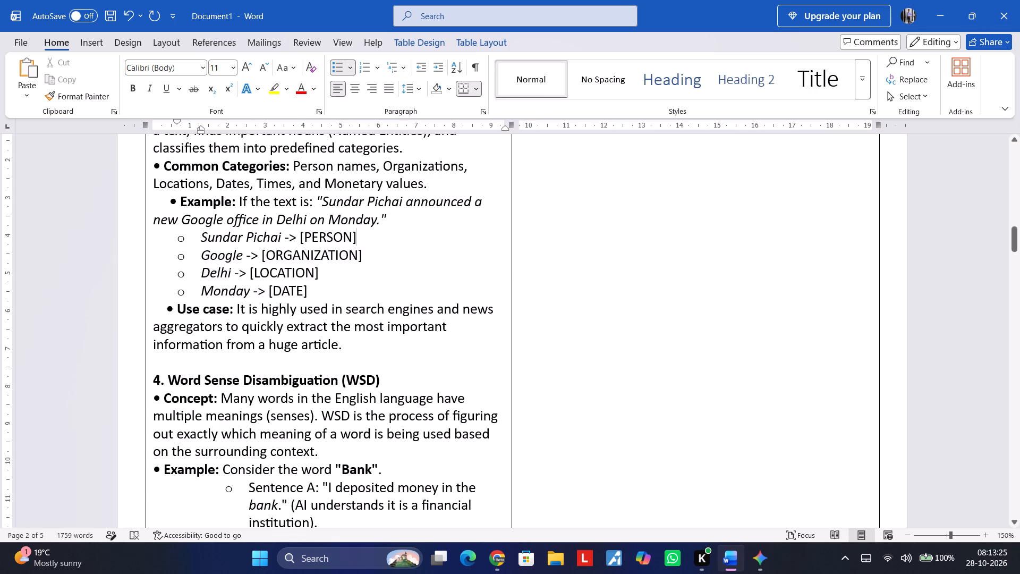
# Break the NER "Example" point before "new Google office in Delhi" and indent that line to match the text above.
pyautogui.click(157, 223)
pyautogui.press('Return')
pyautogui.press('space')
pyautogui.press('space')
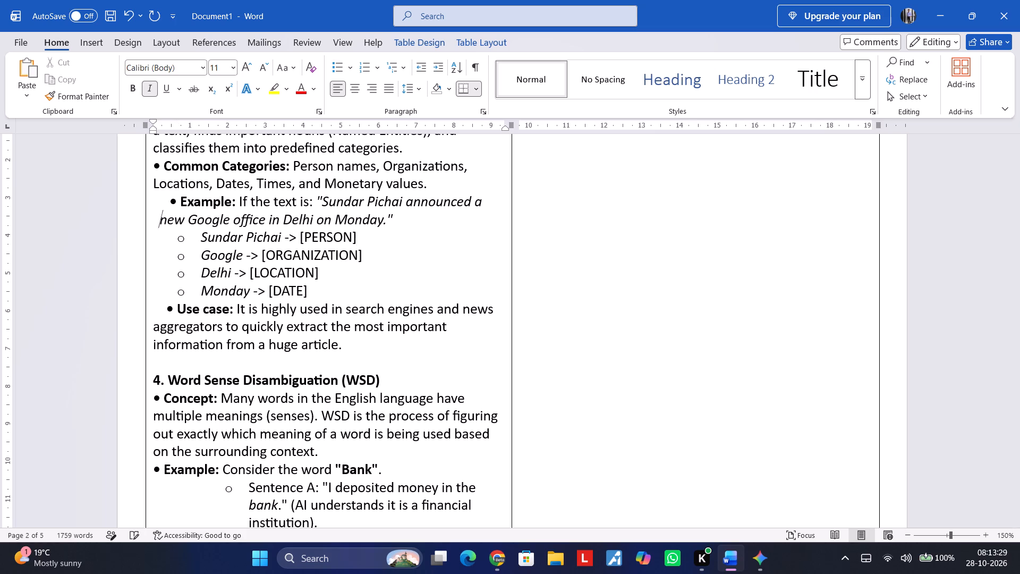
pyautogui.press('space')
pyautogui.press('space')
pyautogui.press('space')
pyautogui.press('space')
pyautogui.press('space')
pyautogui.press('space')
# Break the "Use case" point before "aggregators to quickly extract" and indent that line to align with the text above.
pyautogui.press('Down')
pyautogui.press('Down')
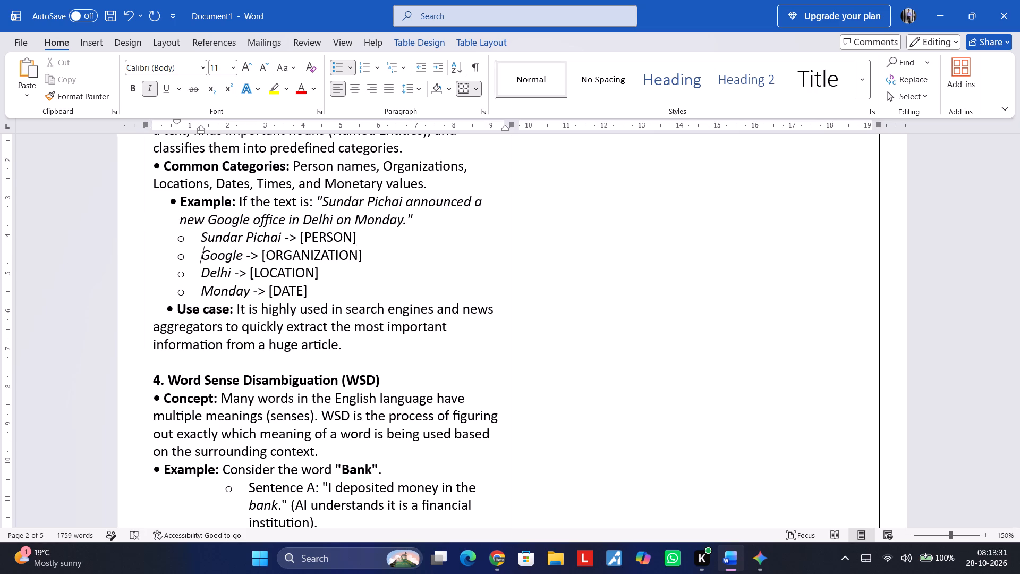
pyautogui.press('Down')
pyautogui.press('Down')
pyautogui.press('Down')
pyautogui.press('Down')
pyautogui.press('Down')
pyautogui.press('Up')
pyautogui.press('Left')
pyautogui.press('Left')
pyautogui.press('Left')
pyautogui.press('Left')
pyautogui.press('Return')
pyautogui.press('space')
pyautogui.press('space')
pyautogui.press('space')
pyautogui.press('space')
pyautogui.press('space')
pyautogui.press('space')
pyautogui.press('space')
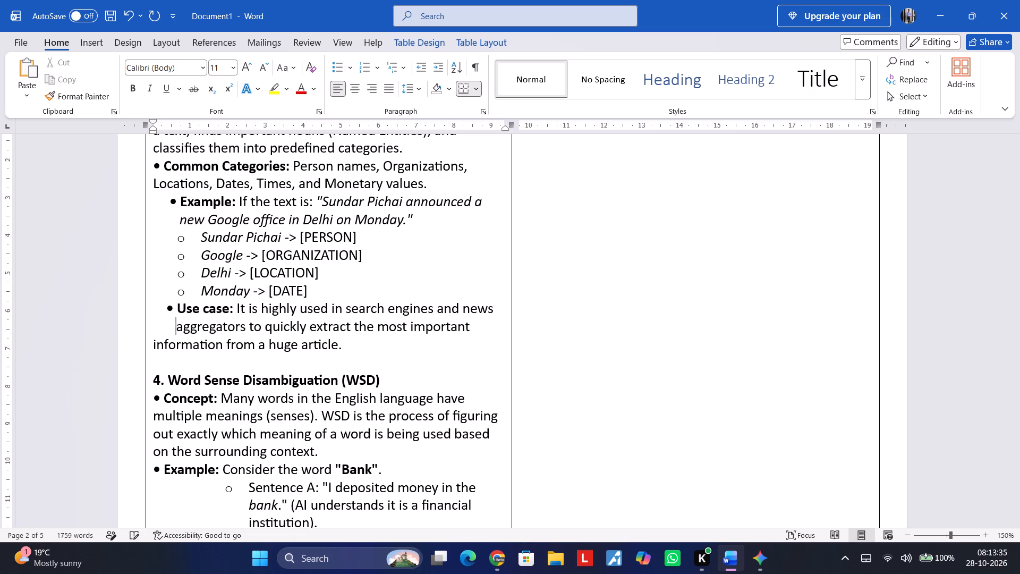
# Break the "Use case" point before "information from a huge article." and indent that line to match the one above.
pyautogui.press('Down')
pyautogui.press('Left')
pyautogui.press('Left')
pyautogui.press('Left')
pyautogui.press('Left')
pyautogui.press('Return')
pyautogui.press('space')
pyautogui.press('space')
pyautogui.press('space')
pyautogui.press('space')
pyautogui.press('space')
pyautogui.press('space')
pyautogui.press('space')
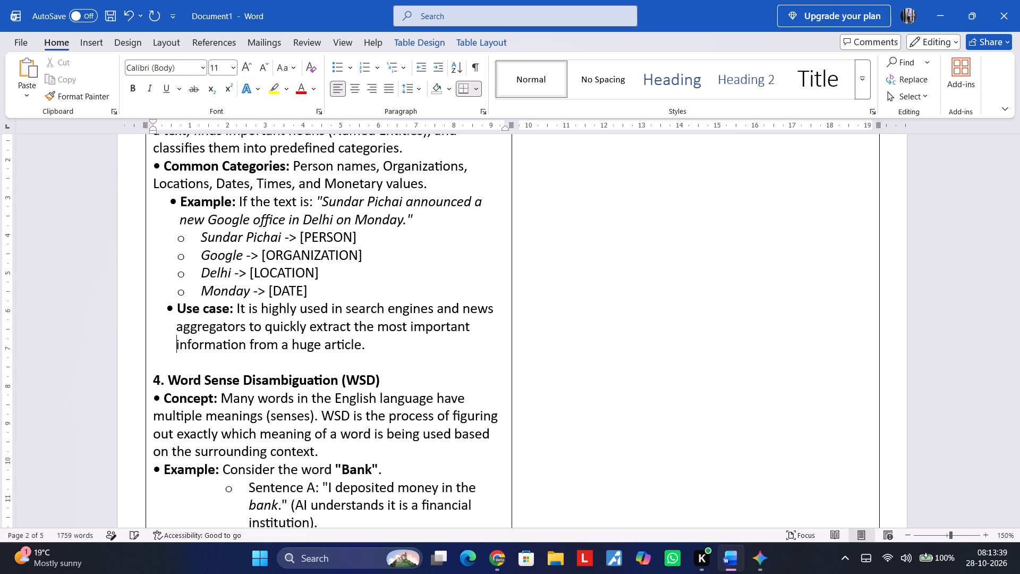
# Remove the blank line above the "4. Word Sense Disambiguation (WSD)" heading.
pyautogui.press('Down')
pyautogui.press('BackSpace')
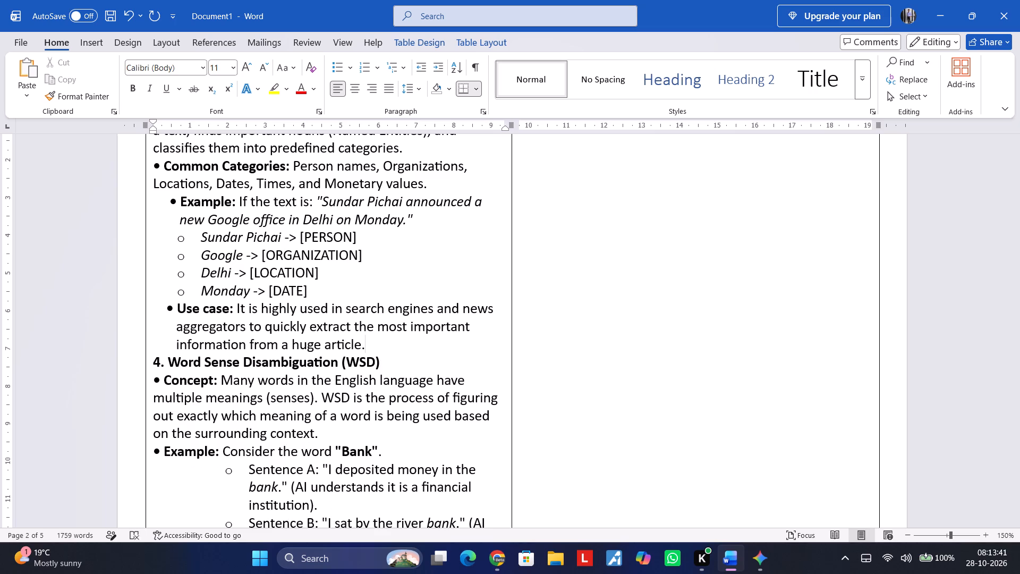
# Increase the "UNIT 2: SYNTAX, SEMANTICS & LANGUAGE MODELS" title and the "1. Part-of-Speech (POS) Tagging" heading to 12 pt.
pyautogui.scroll(1, 165, 222)
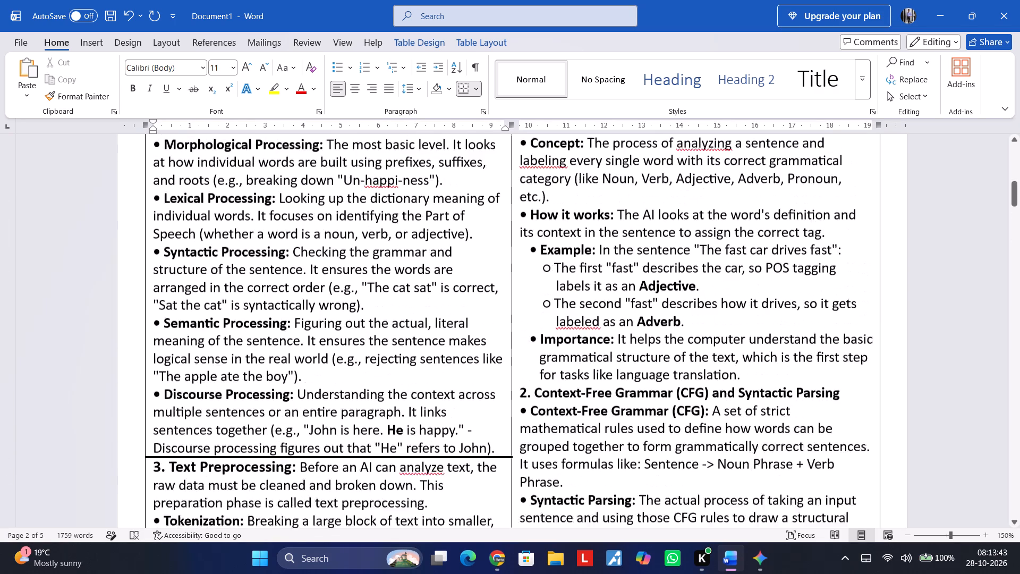
pyautogui.scroll(1, 165, 222)
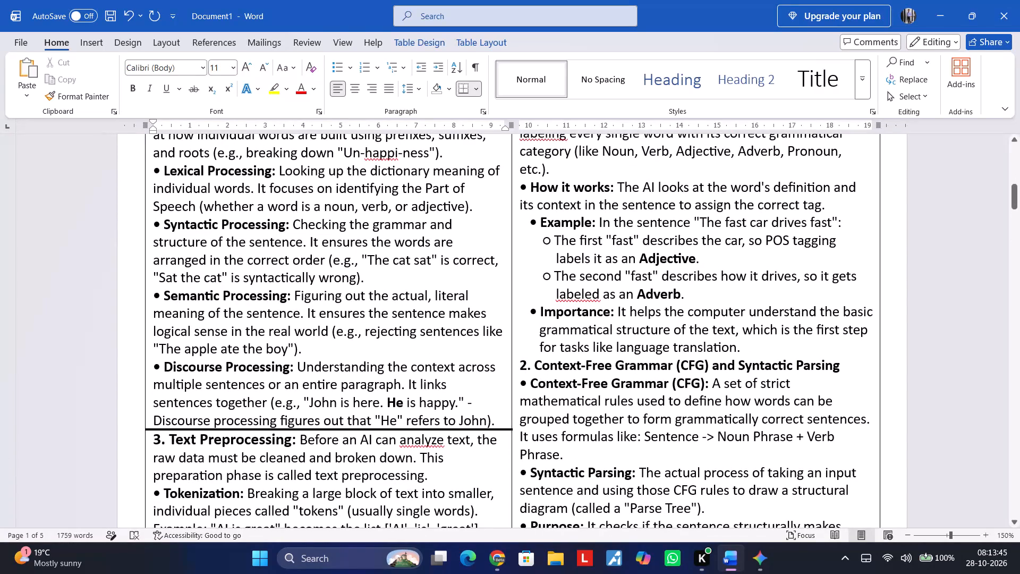
pyautogui.click(239, 446)
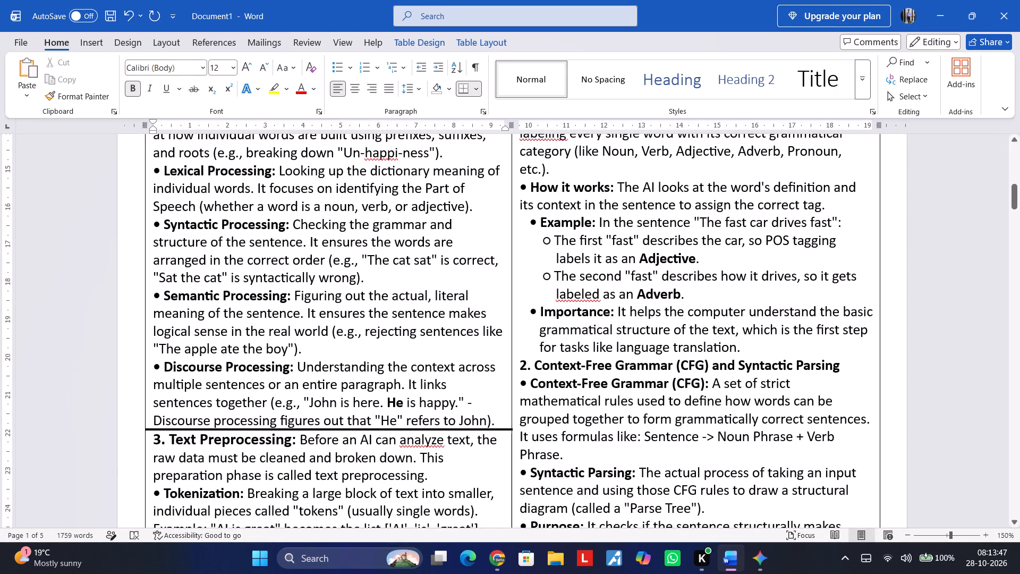
pyautogui.scroll(-2, 487, 344)
pyautogui.scroll(4, 459, 340)
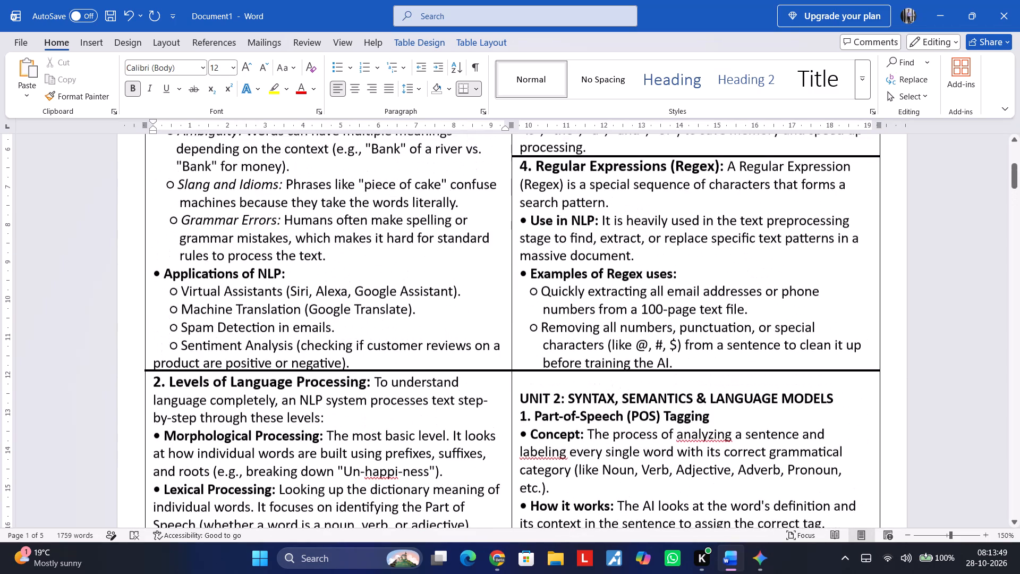
pyautogui.scroll(2, 563, 298)
pyautogui.scroll(-2, 563, 298)
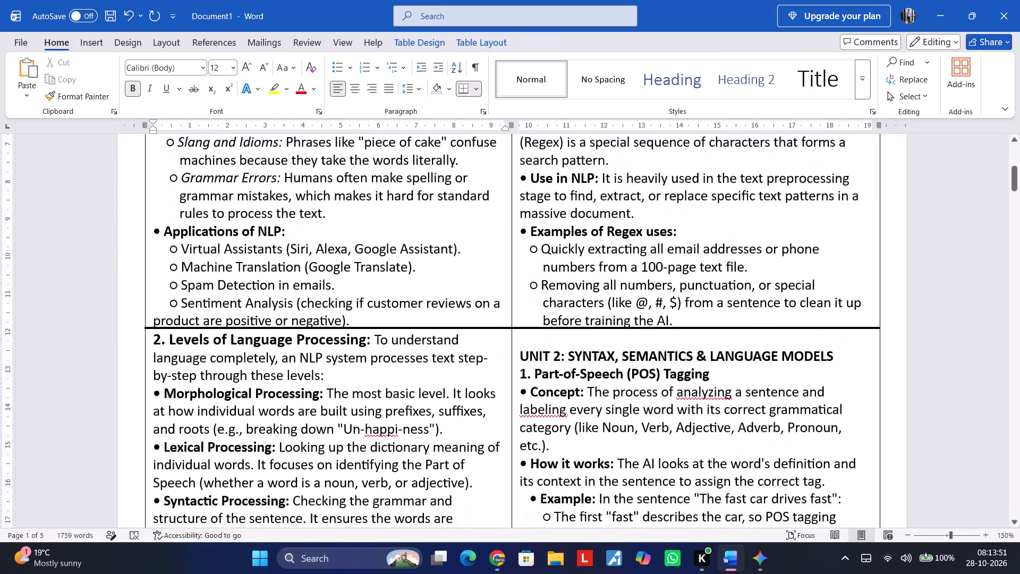
pyautogui.click(702, 376)
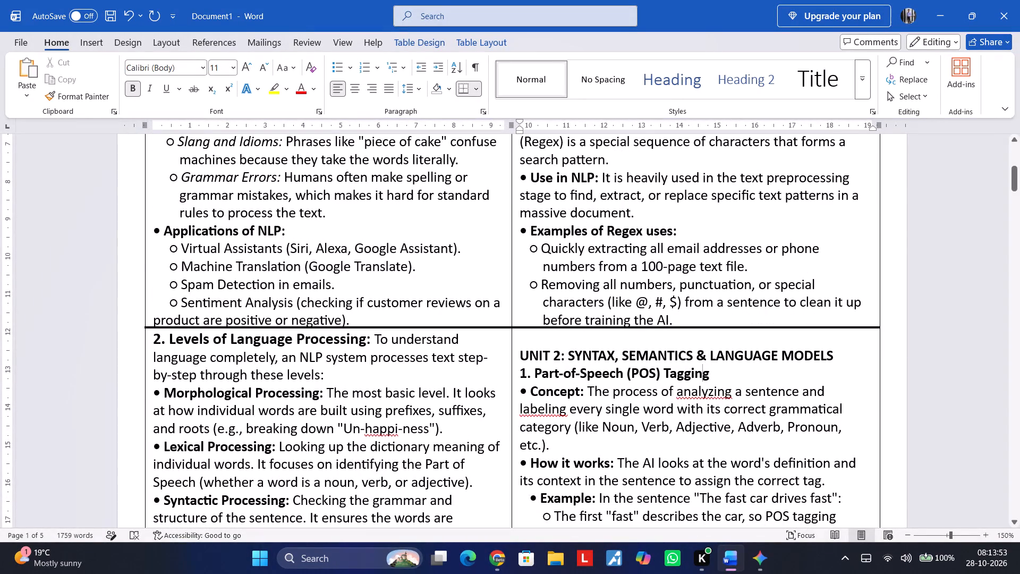
pyautogui.click(715, 355)
pyautogui.moveTo(718, 374); pyautogui.dragTo(716, 374)
pyautogui.moveTo(716, 374); pyautogui.dragTo(540, 349)
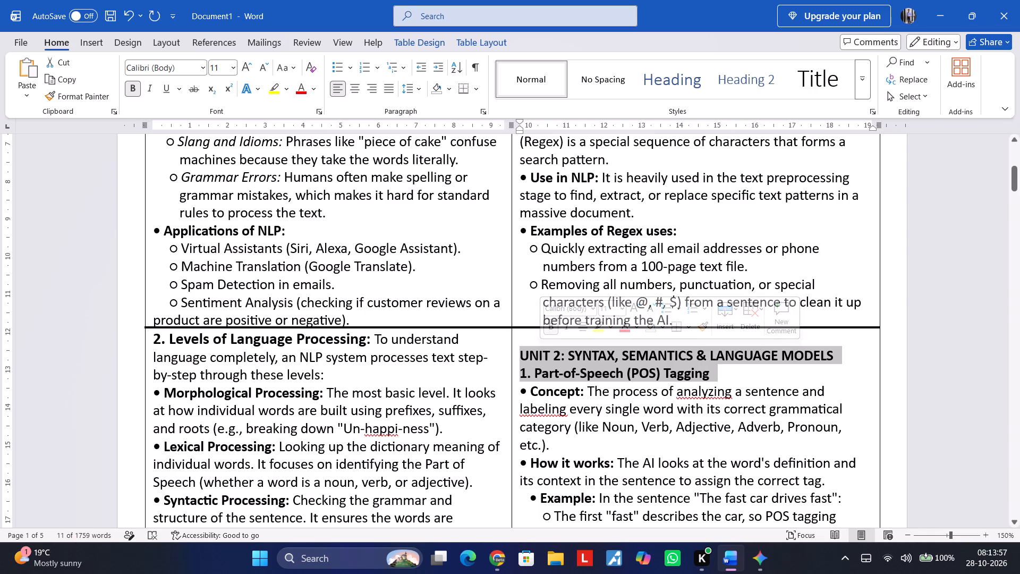
pyautogui.hotkey('ctrl', 'shift', '.')
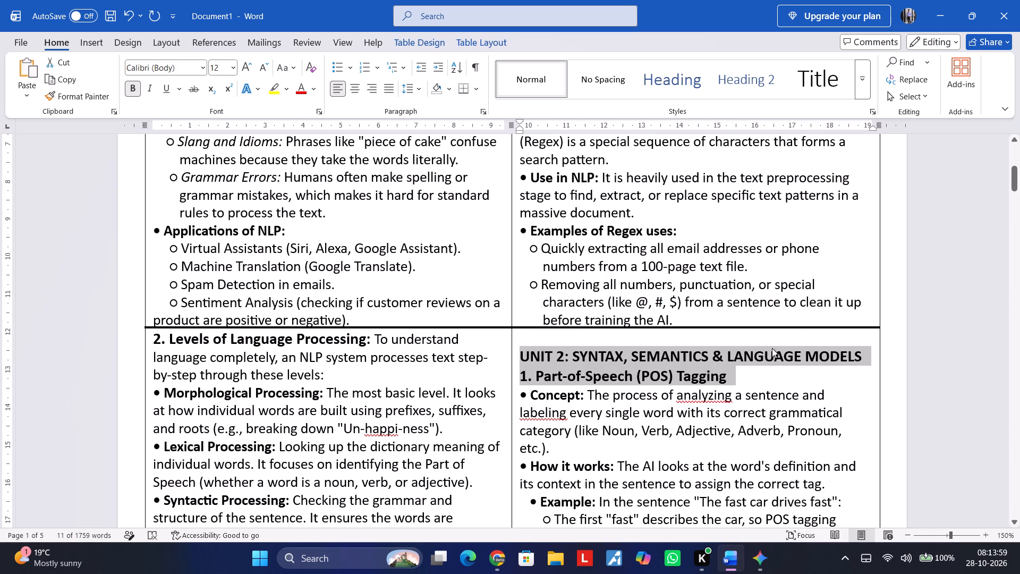
pyautogui.click(785, 365)
# Increase the "2. Context-Free Grammar (CFG) and Syntactic Parsing" heading to 12 pt.
pyautogui.scroll(-1, 569, 440)
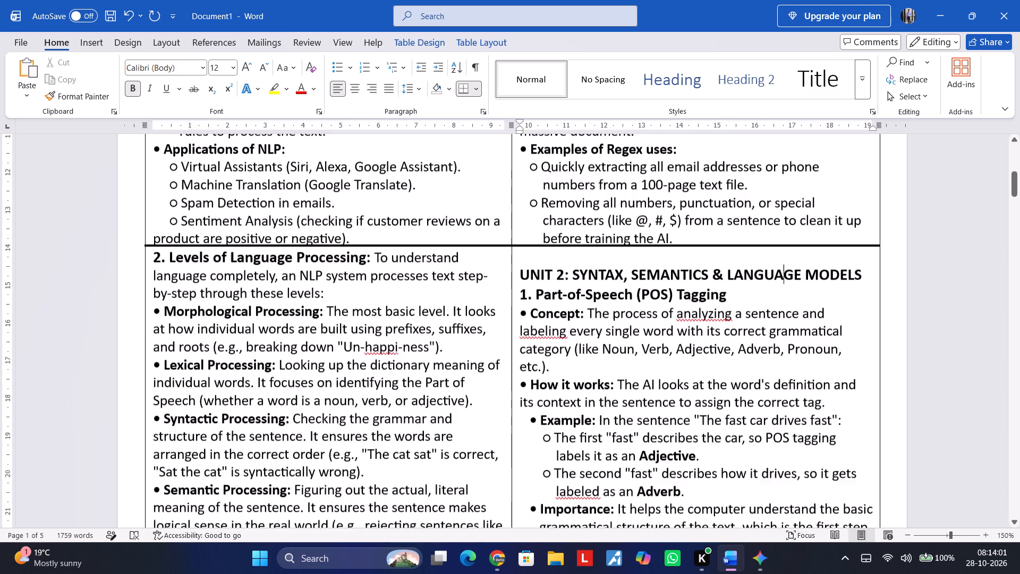
pyautogui.scroll(-1, 569, 440)
pyautogui.click(844, 330)
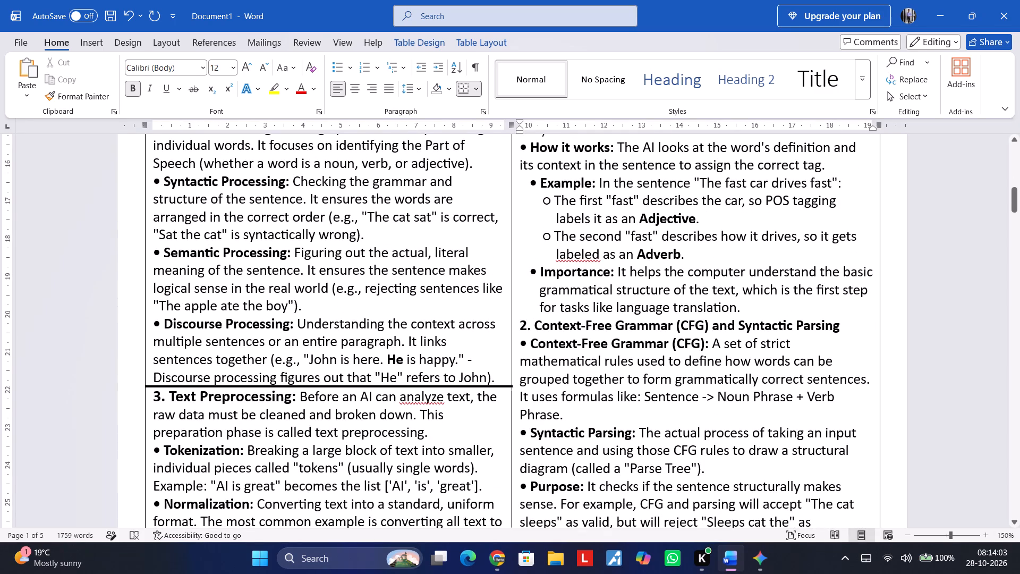
pyautogui.hotkey('ctrl', 'shift', 'Left')
pyautogui.hotkey('ctrl', 'shift', 'Left')
pyautogui.hotkey('ctrl', 'shift', 'Left')
pyautogui.hotkey('ctrl', 'shift', 'Left')
pyautogui.hotkey('ctrl', 'shift', 'Left')
pyautogui.hotkey('ctrl', 'shift', 'Left')
pyautogui.hotkey('ctrl', 'shift', 'Left')
pyautogui.hotkey('ctrl', 'shift', 'Left')
pyautogui.hotkey('ctrl', 'shift', 'Left')
pyautogui.hotkey('ctrl', 'shift', 'Left')
pyautogui.hotkey('ctrl', 'shift', 'Left')
pyautogui.hotkey('ctrl', 'shift', 'Left')
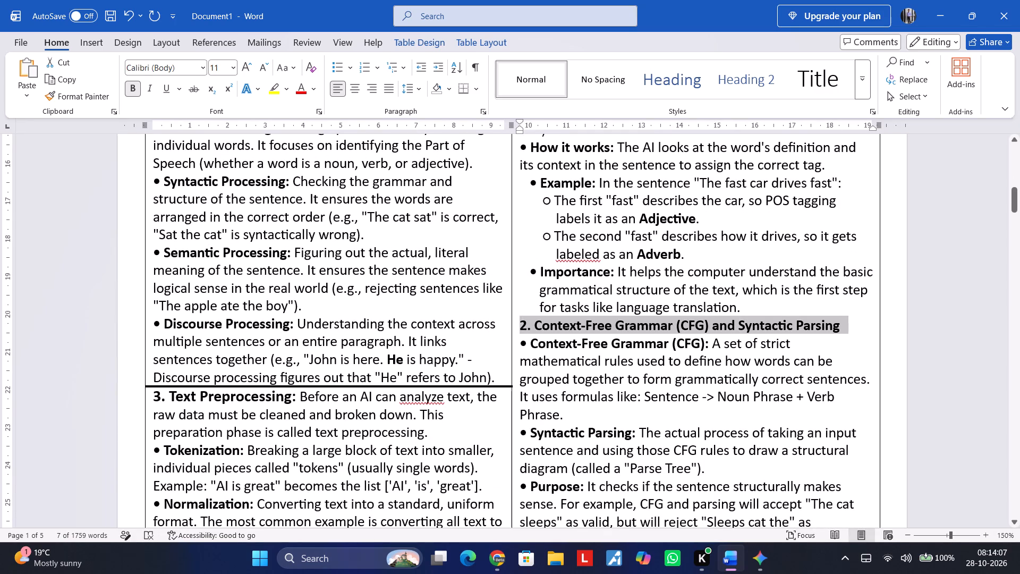
pyautogui.hotkey('ctrl', 'shift', '.')
# Increase the "3. Named Entity Recognition (NER)" heading on page two to 12 pt.
pyautogui.scroll(-1, 776, 345)
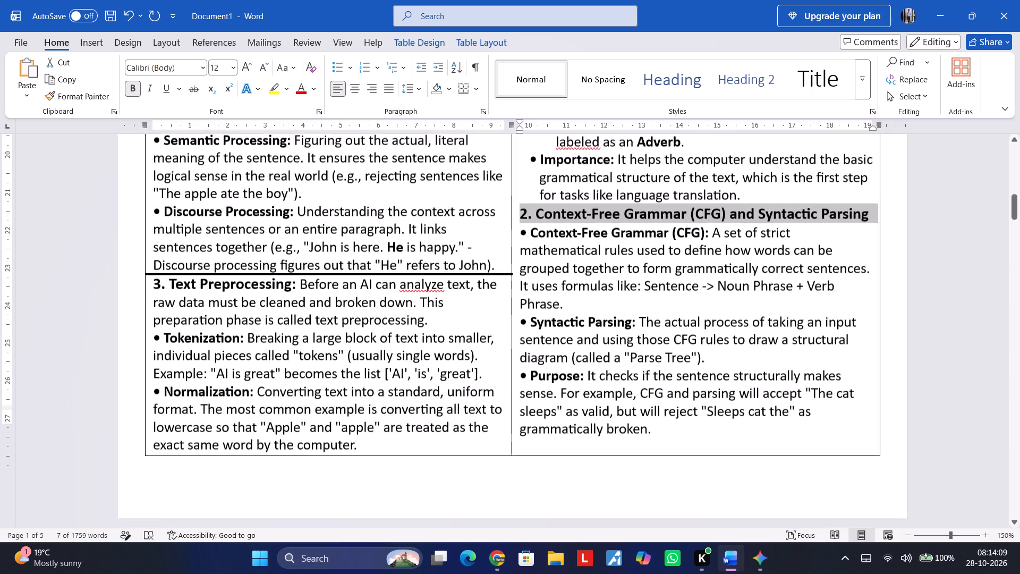
pyautogui.scroll(-2, 693, 331)
pyautogui.click(363, 239)
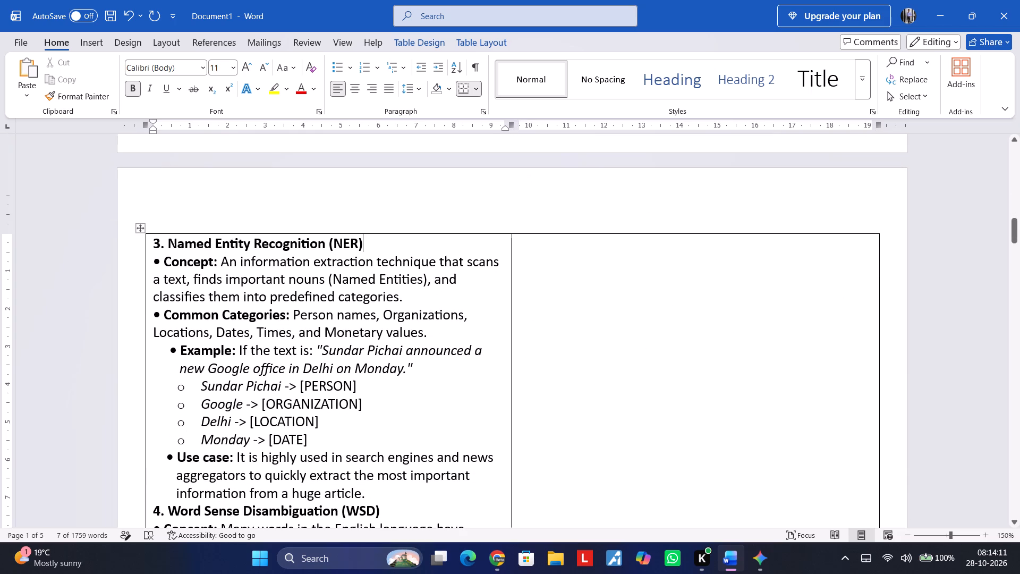
pyautogui.hotkey('ctrl', 'shift', 'Left')
pyautogui.hotkey('ctrl', 'shift', 'Left')
pyautogui.hotkey('ctrl', 'shift', 'Up')
pyautogui.hotkey('ctrl', 'shift', '.')
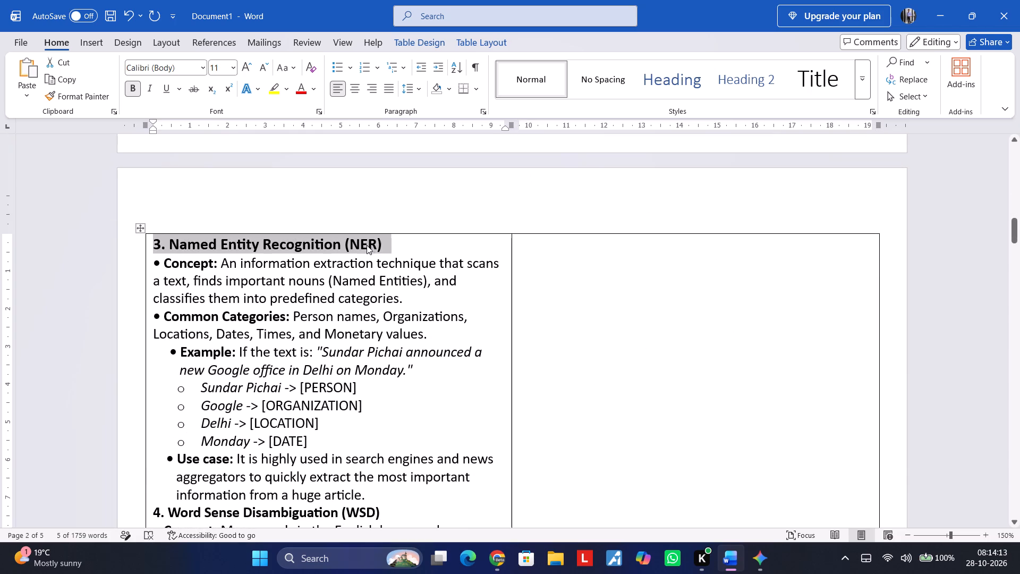
# Increase the "4. Word Sense Disambiguation (WSD)" heading to 12 pt.
pyautogui.scroll(-1, 405, 311)
pyautogui.click(405, 348)
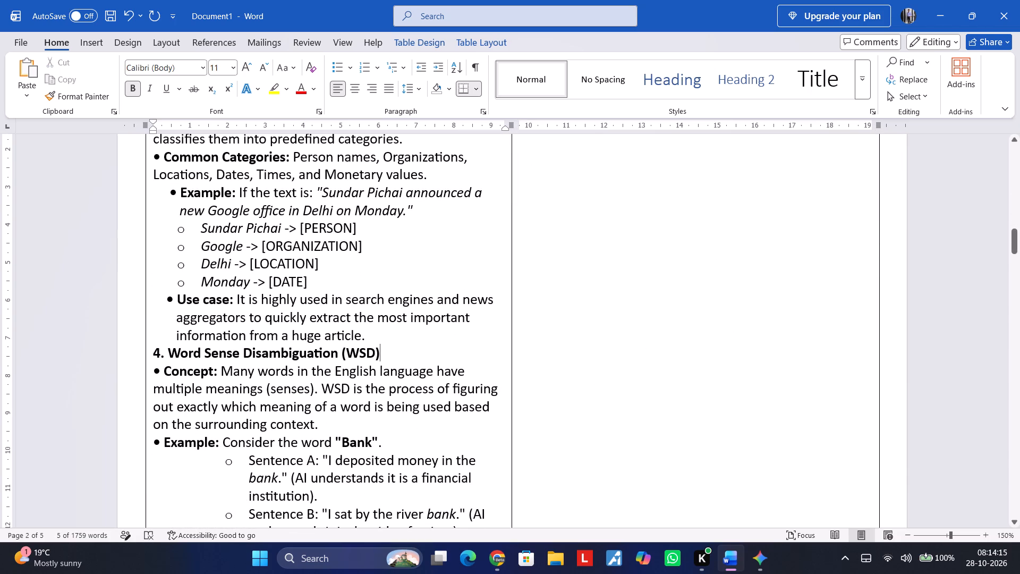
pyautogui.hotkey('ctrl', 'shift', 'Up')
pyautogui.hotkey('ctrl', 'shift', '.')
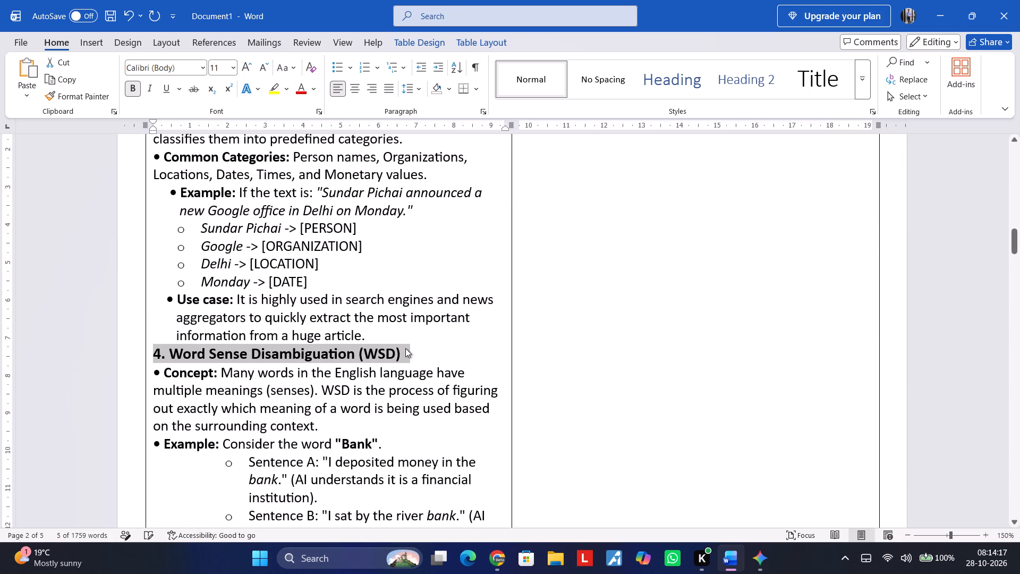
# Remove the blank line above the "5. Introduction to Language Models and n-grams" heading.
pyautogui.scroll(-1, 411, 337)
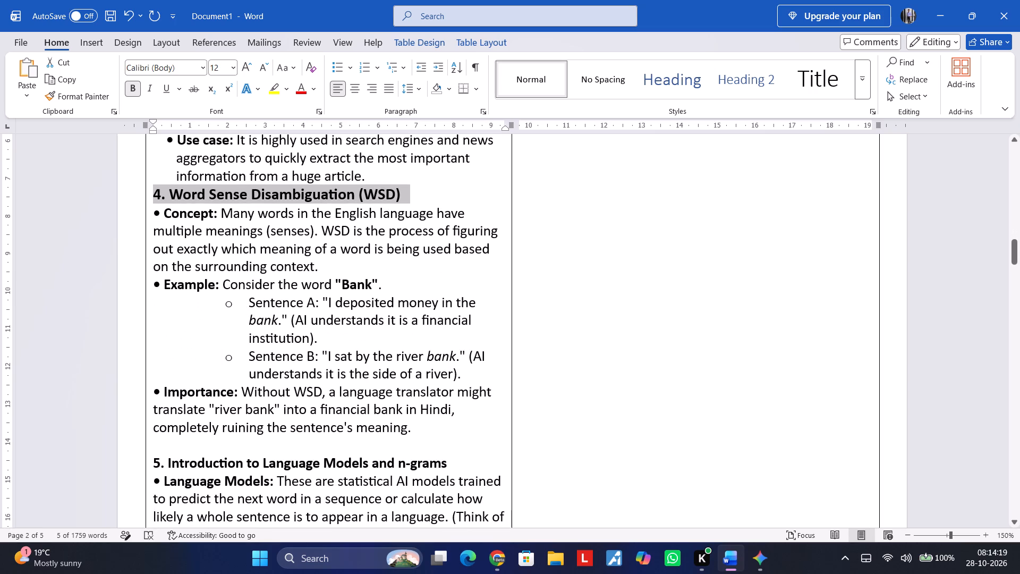
pyautogui.scroll(-1, 303, 495)
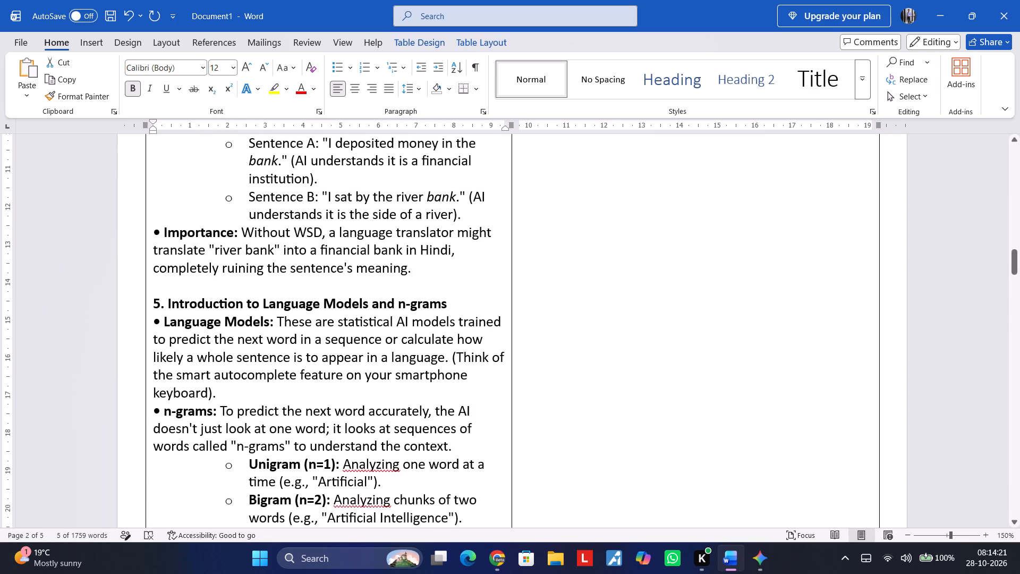
pyautogui.click(467, 299)
pyautogui.click(465, 294)
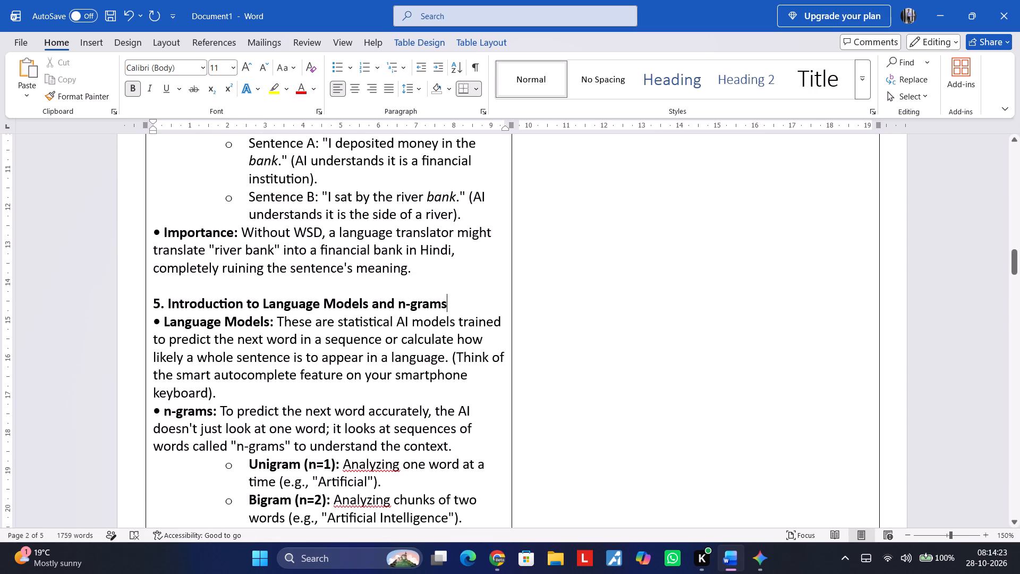
pyautogui.click(444, 288)
pyautogui.press('BackSpace')
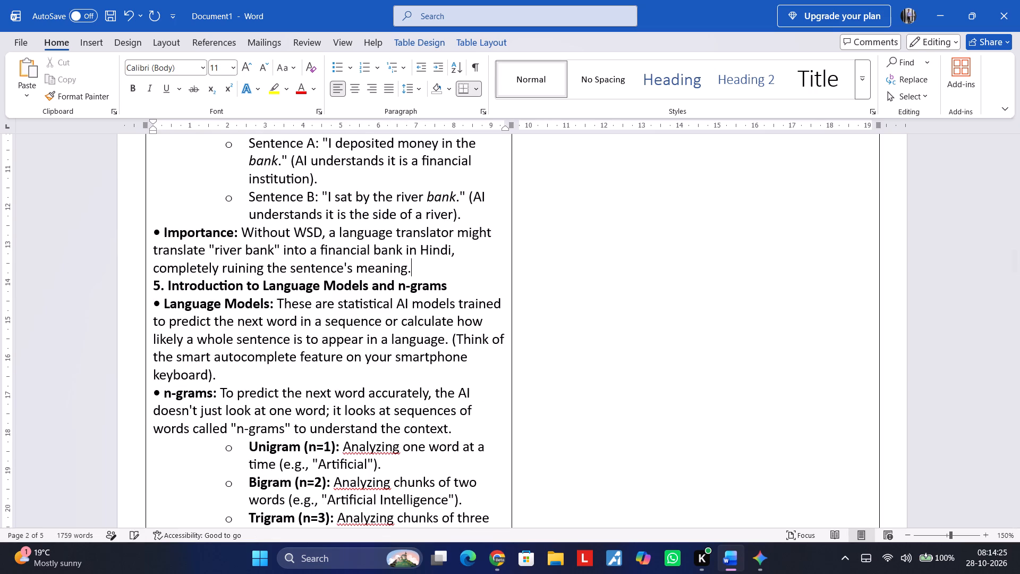
# Increase the "5. Introduction to Language Models and n-grams" heading to 12 pt.
pyautogui.press('Down')
pyautogui.hotkey('ctrl', 'Right')
pyautogui.hotkey('ctrl', 'shift', 'Left')
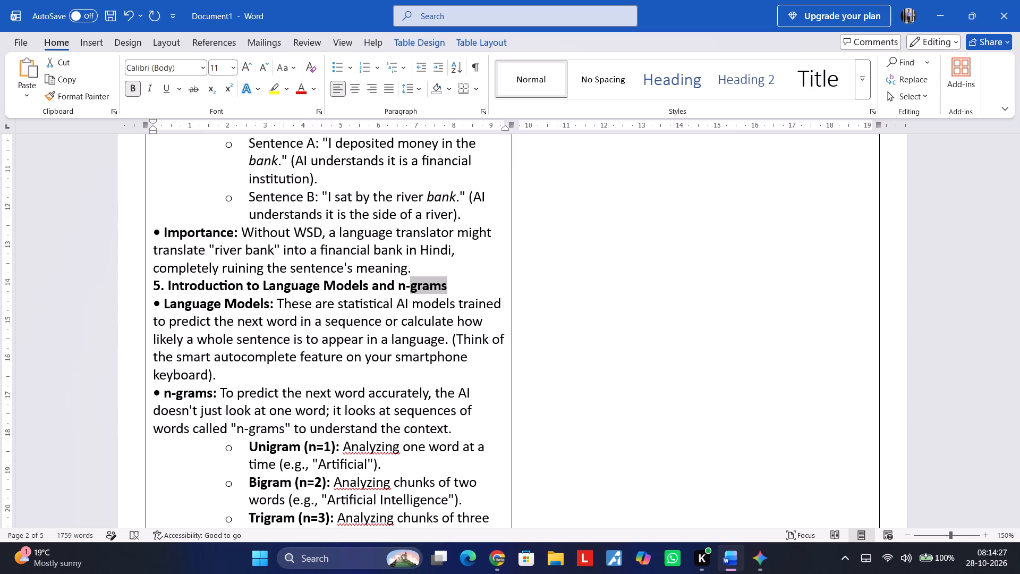
pyautogui.hotkey('ctrl', 'shift', 'Left')
pyautogui.hotkey('ctrl', 'shift', 'Left')
pyautogui.hotkey('ctrl', 'shift', 'Left')
pyautogui.hotkey('ctrl', 'shift', 'Left')
pyautogui.hotkey('ctrl', 'shift', 'Left')
pyautogui.hotkey('ctrl', 'shift', 'Left')
pyautogui.hotkey('ctrl', 'shift', 'Left')
pyautogui.hotkey('ctrl', 'shift', 'Left')
pyautogui.hotkey('ctrl', 'shift', 'Left')
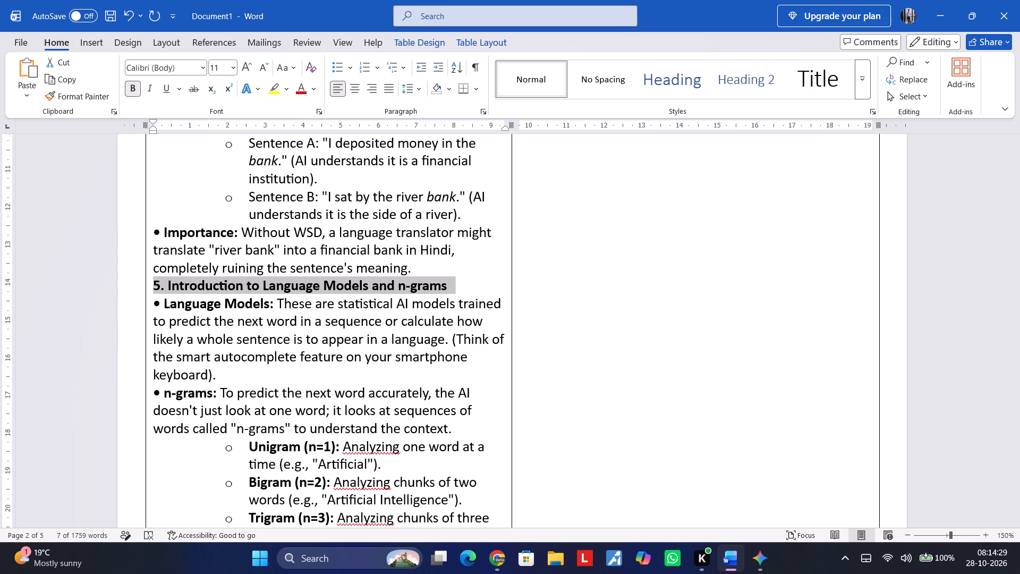
pyautogui.keyDown('ctrl'); pyautogui.keyDown('shift'); pyautogui.click(444, 288); pyautogui.keyUp('shift'); pyautogui.keyUp('ctrl')
pyautogui.hotkey('ctrl', 'shift', '.')
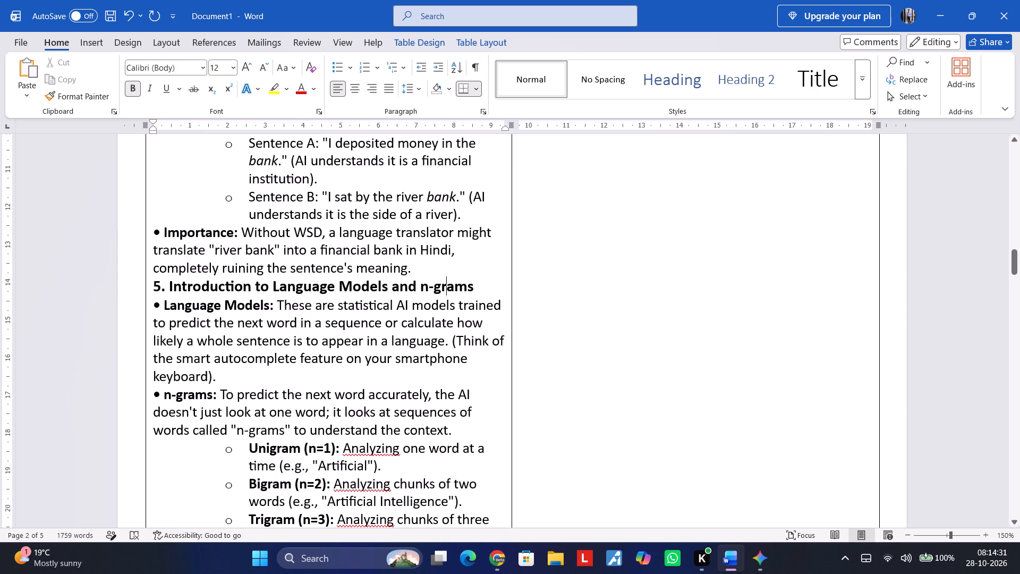
pyautogui.click(484, 288)
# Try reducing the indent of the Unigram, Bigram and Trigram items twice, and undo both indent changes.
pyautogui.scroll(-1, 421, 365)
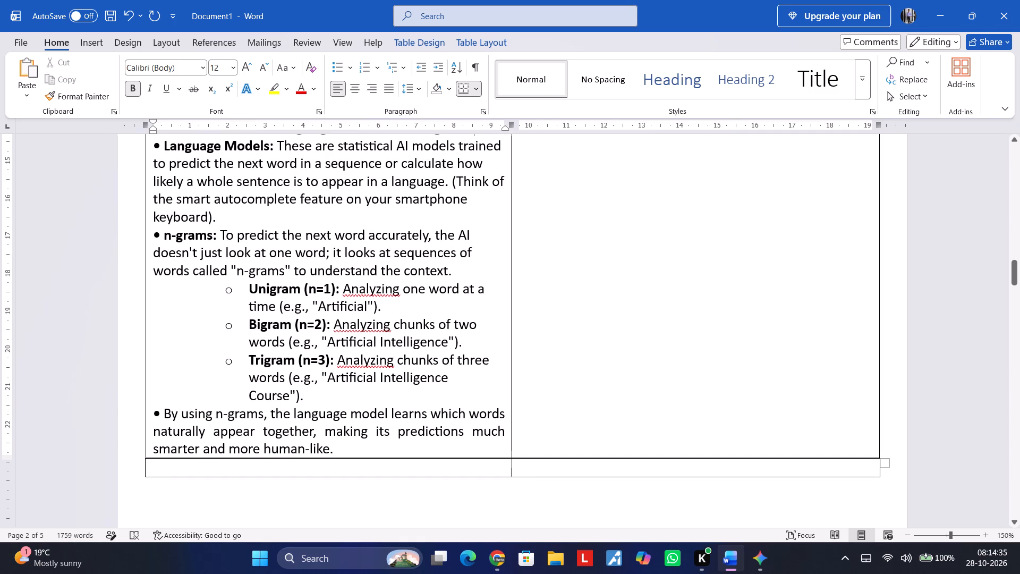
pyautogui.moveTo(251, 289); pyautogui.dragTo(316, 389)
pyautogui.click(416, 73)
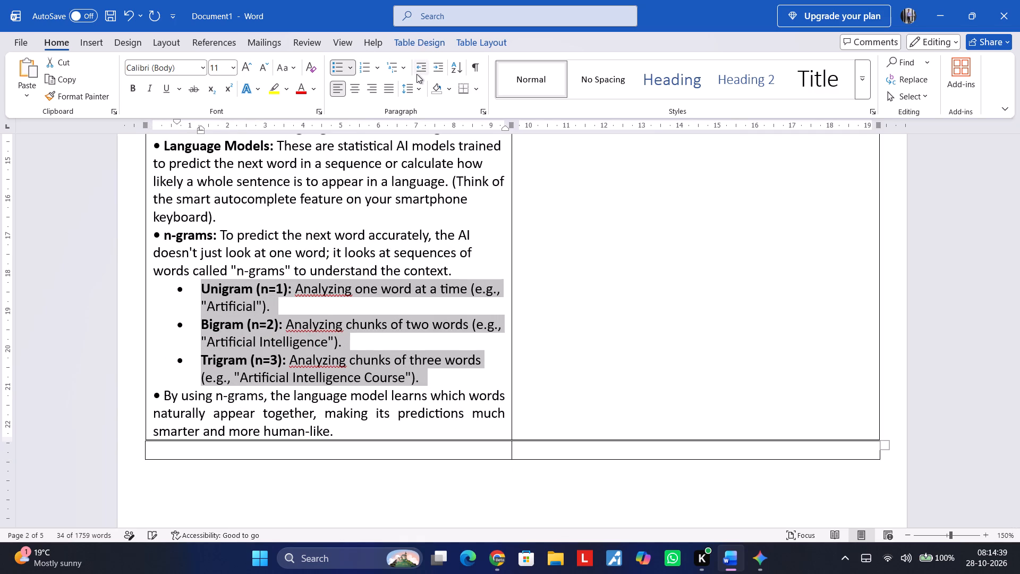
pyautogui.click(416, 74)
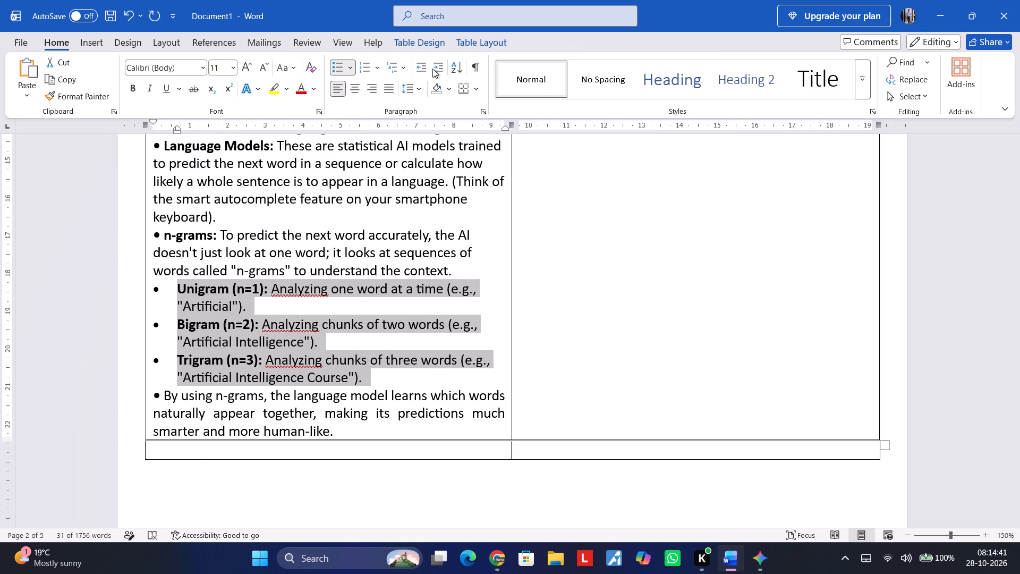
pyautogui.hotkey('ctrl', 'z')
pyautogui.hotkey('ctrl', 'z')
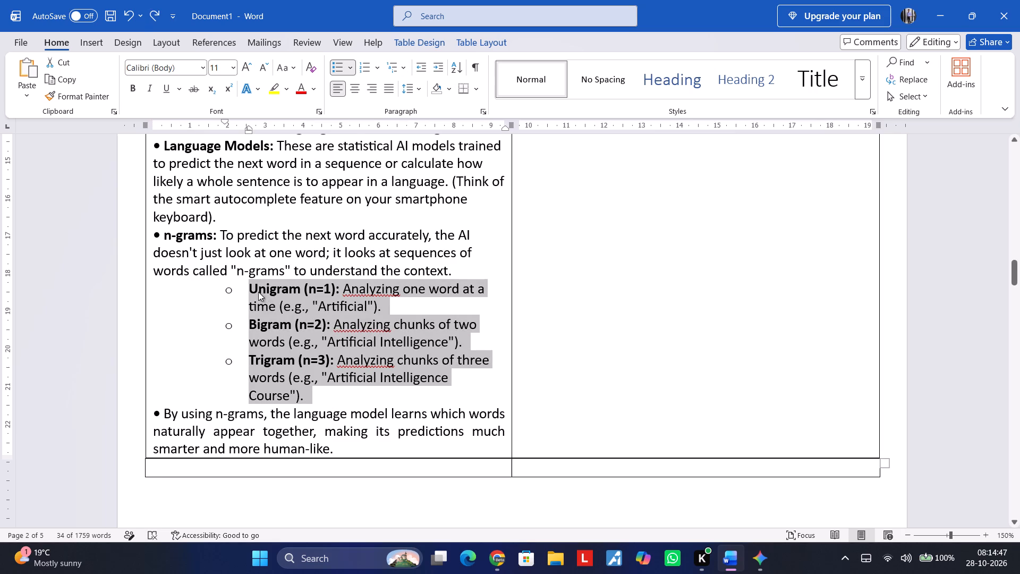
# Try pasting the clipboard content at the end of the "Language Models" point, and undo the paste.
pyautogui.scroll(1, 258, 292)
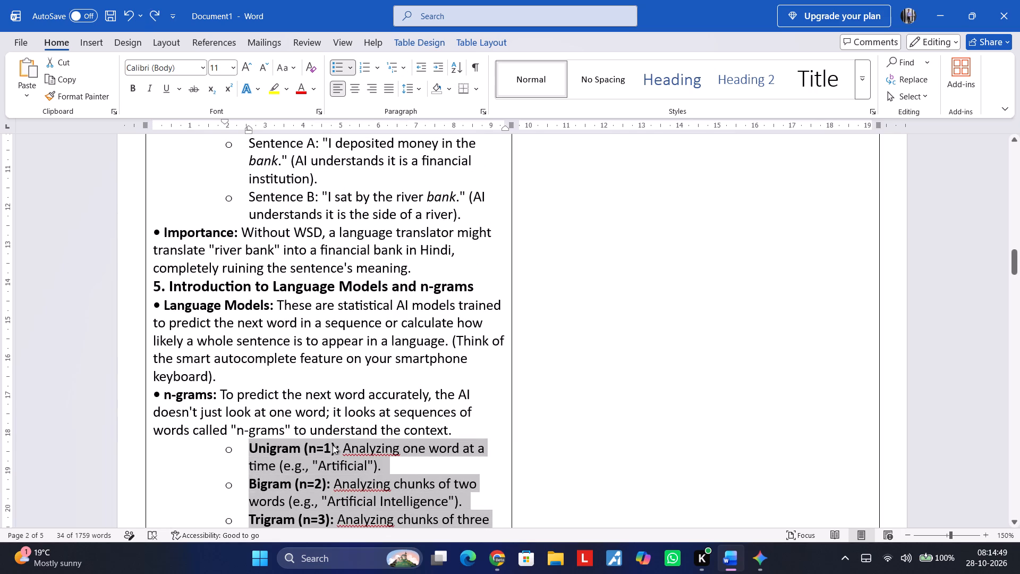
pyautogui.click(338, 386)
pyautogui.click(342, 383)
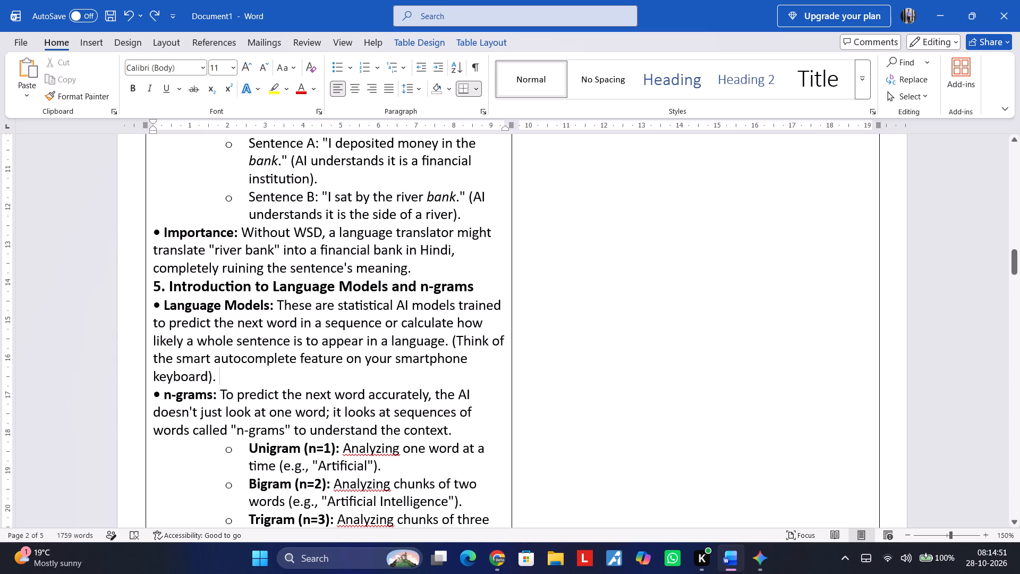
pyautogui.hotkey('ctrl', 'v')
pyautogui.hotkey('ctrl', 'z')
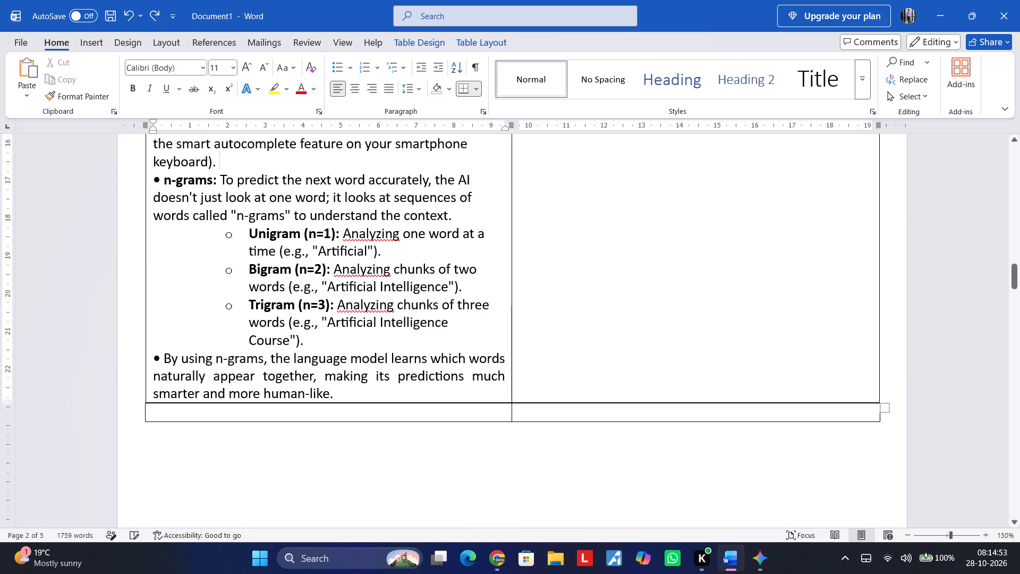
# Replace the Sentence A item's automatic bullet with the hollow-circle bullet copied from the "The second 'fast'" item, flush with the cell's text edge.
pyautogui.scroll(3, 290, 325)
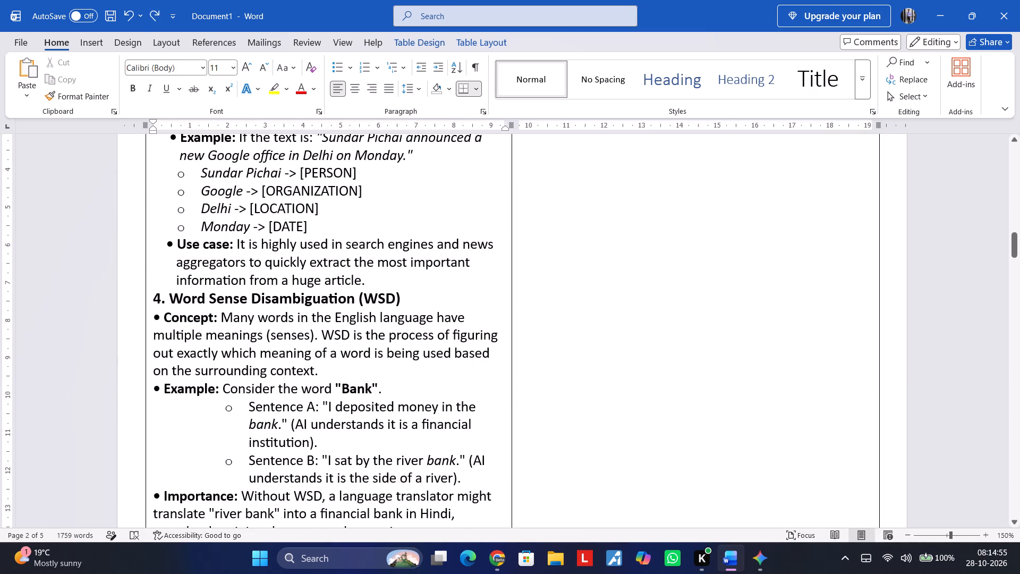
pyautogui.click(244, 411)
pyautogui.scroll(4, 308, 358)
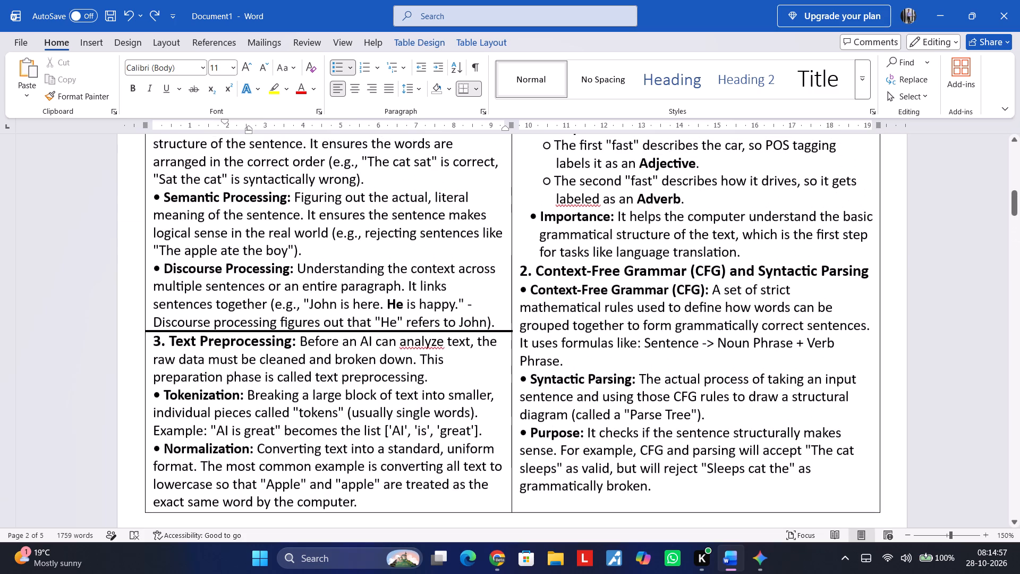
pyautogui.click(556, 175)
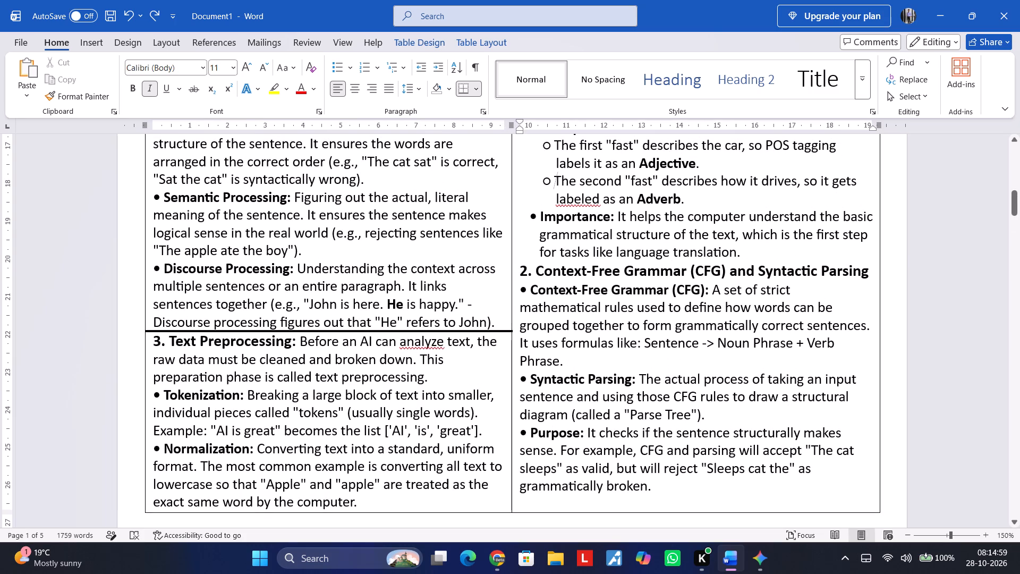
pyautogui.hotkey('ctrl', 'shift', 'Left')
pyautogui.hotkey('ctrl', 'c')
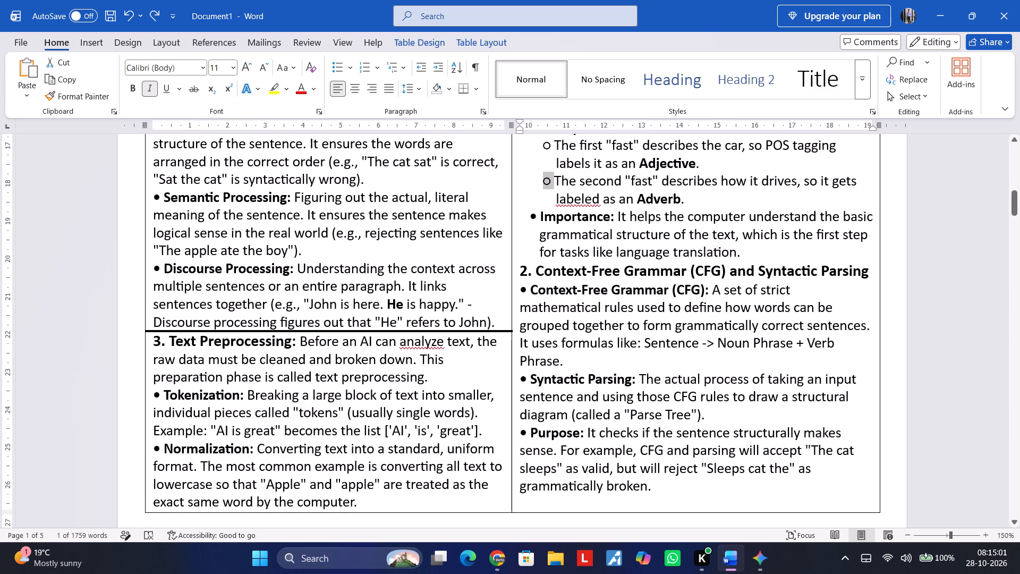
pyautogui.scroll(-4, 556, 198)
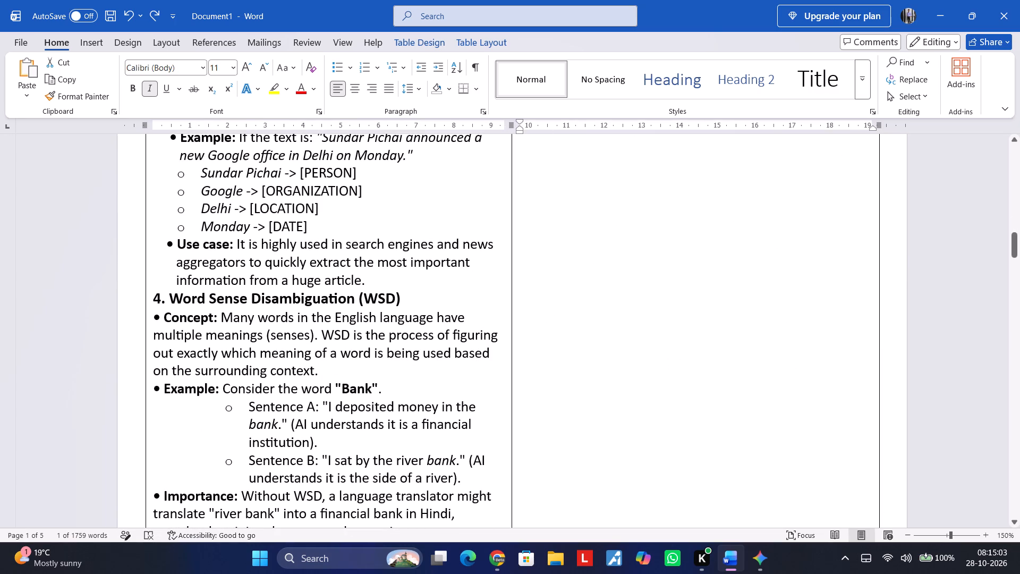
pyautogui.click(246, 406)
pyautogui.press('BackSpace')
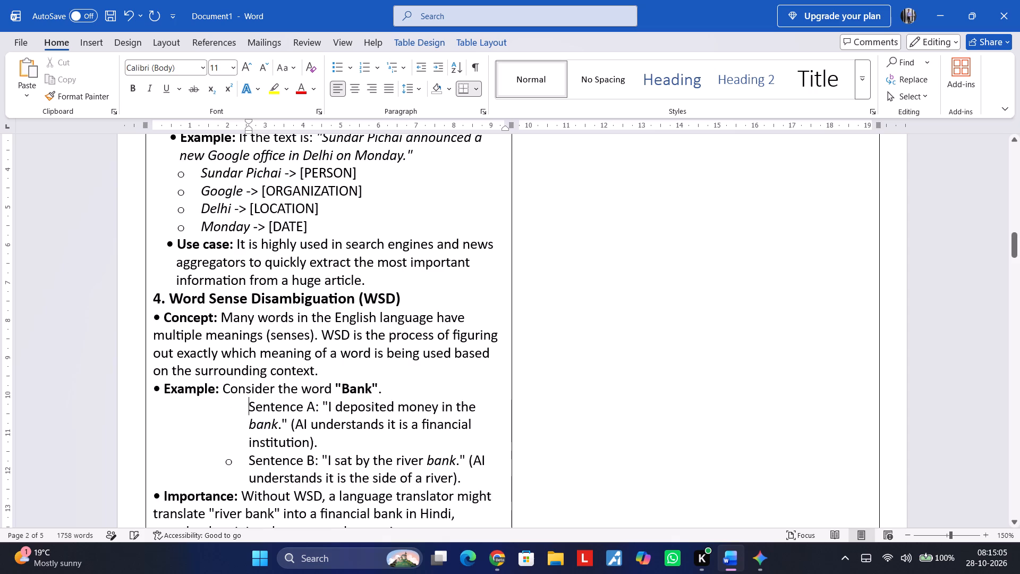
pyautogui.press('BackSpace')
pyautogui.hotkey('ctrl', 'v')
# Replace the Sentence B item's automatic bullet with the same copied hollow-circle bullet.
pyautogui.press('Down')
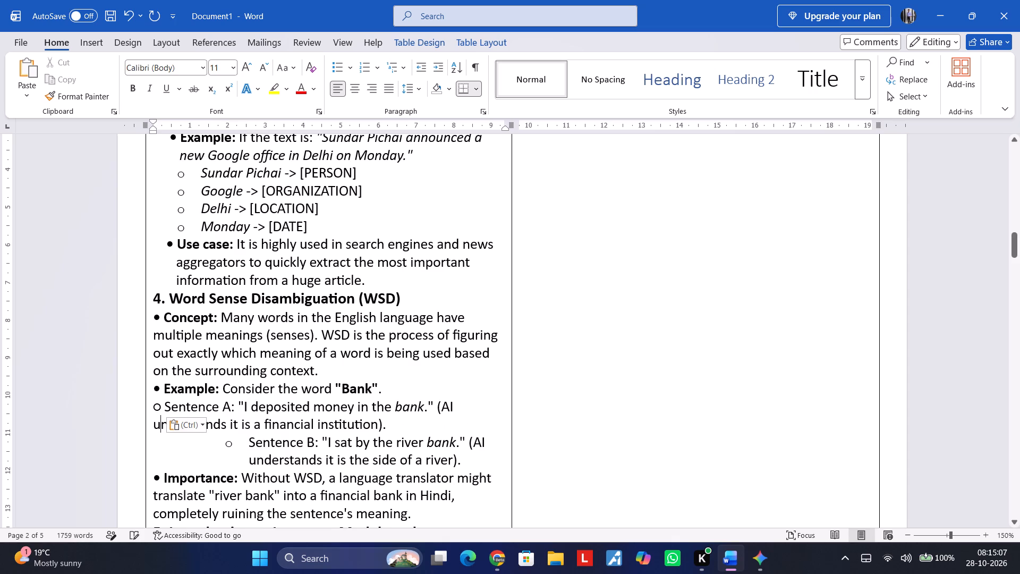
pyautogui.press('Down')
pyautogui.press('BackSpace')
pyautogui.press('BackSpace')
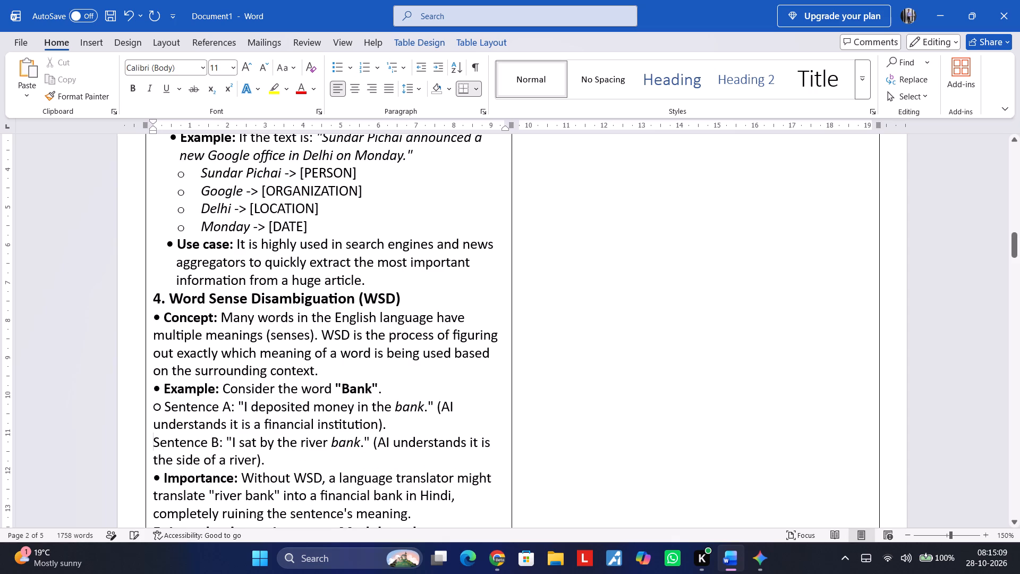
pyautogui.hotkey('ctrl', 'v')
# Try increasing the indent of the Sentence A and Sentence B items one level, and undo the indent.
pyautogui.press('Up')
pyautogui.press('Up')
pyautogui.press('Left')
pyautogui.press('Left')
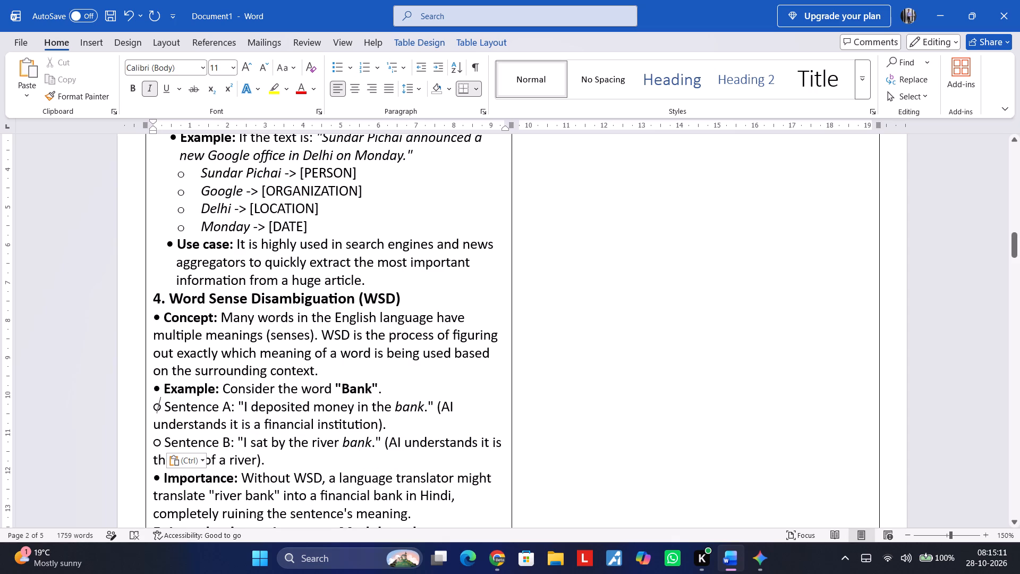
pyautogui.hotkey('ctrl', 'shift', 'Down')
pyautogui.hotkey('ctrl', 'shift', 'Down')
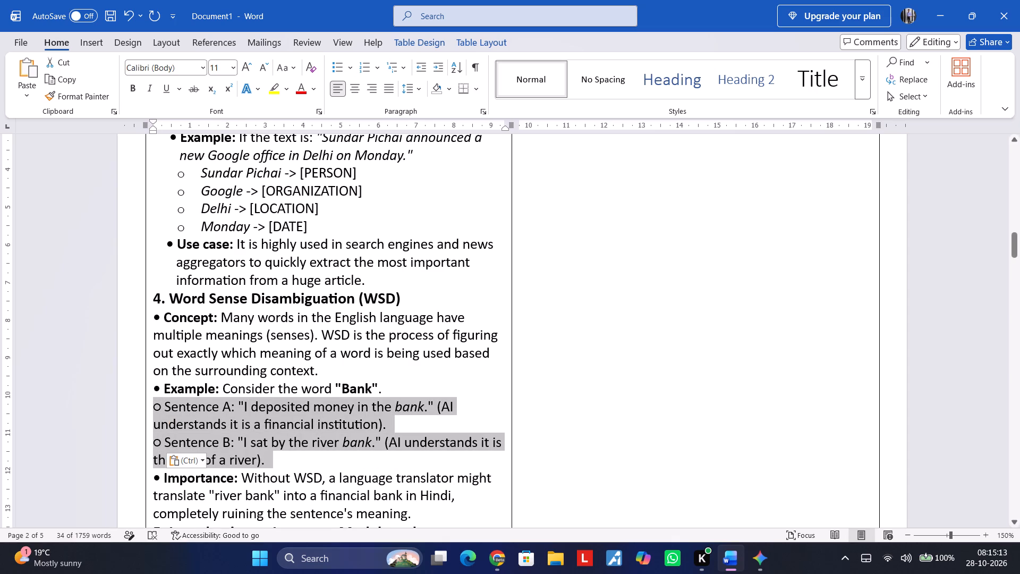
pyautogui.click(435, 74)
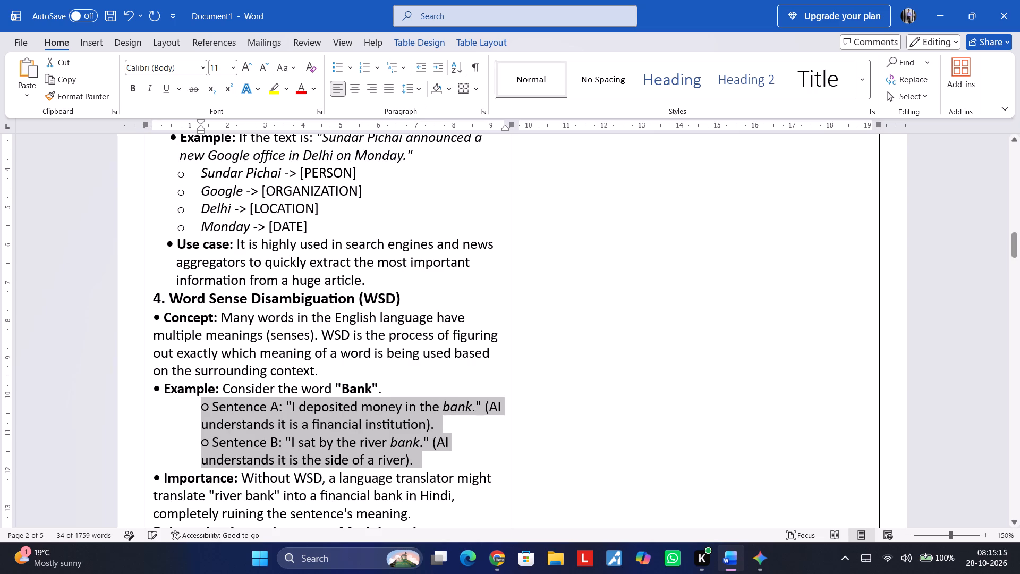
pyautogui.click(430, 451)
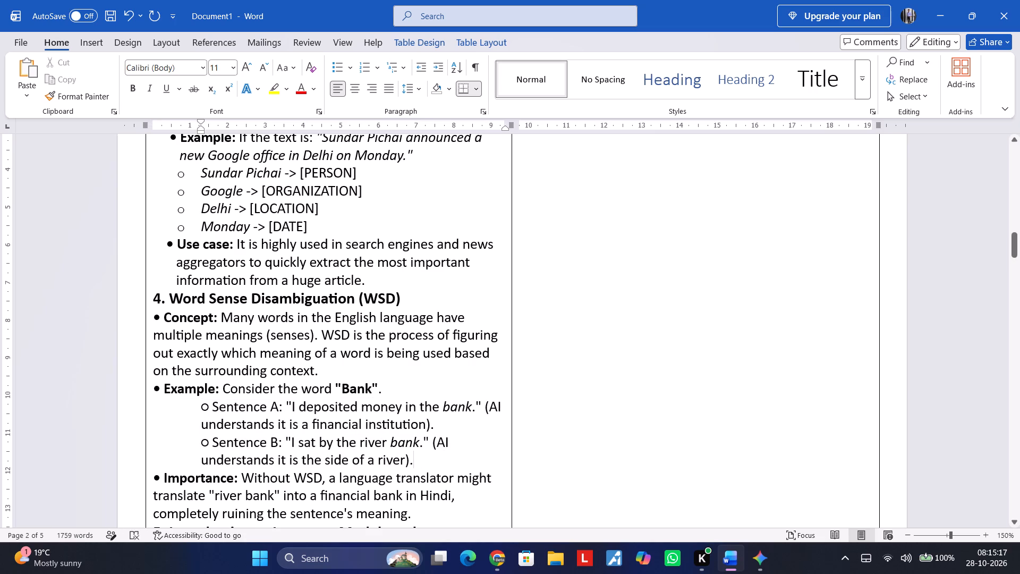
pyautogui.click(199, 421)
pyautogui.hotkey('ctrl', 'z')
# Indent the first line of the Sentence A item with eight leading spaces.
pyautogui.click(189, 433)
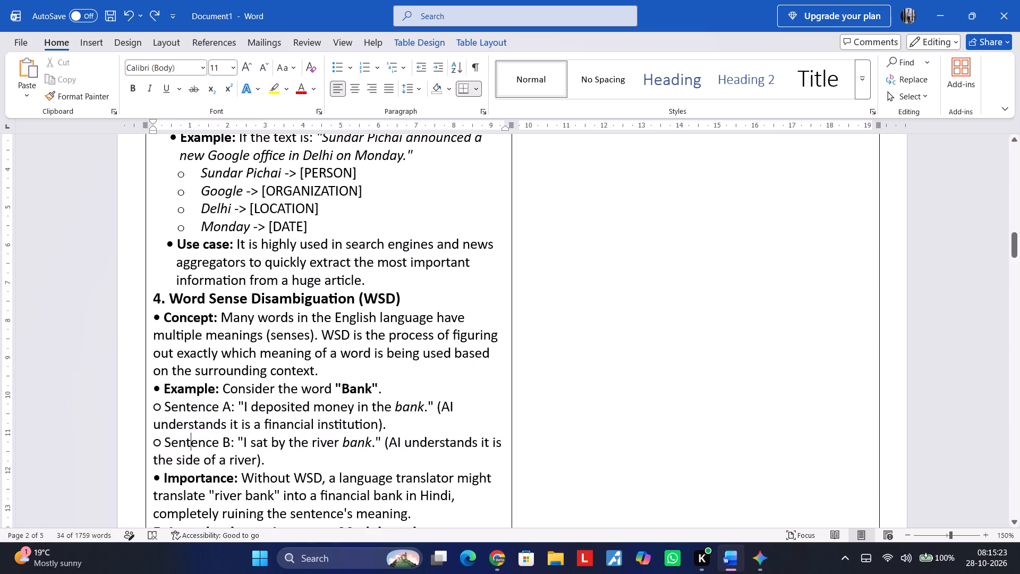
pyautogui.click(163, 409)
pyautogui.click(153, 407)
pyautogui.press('space')
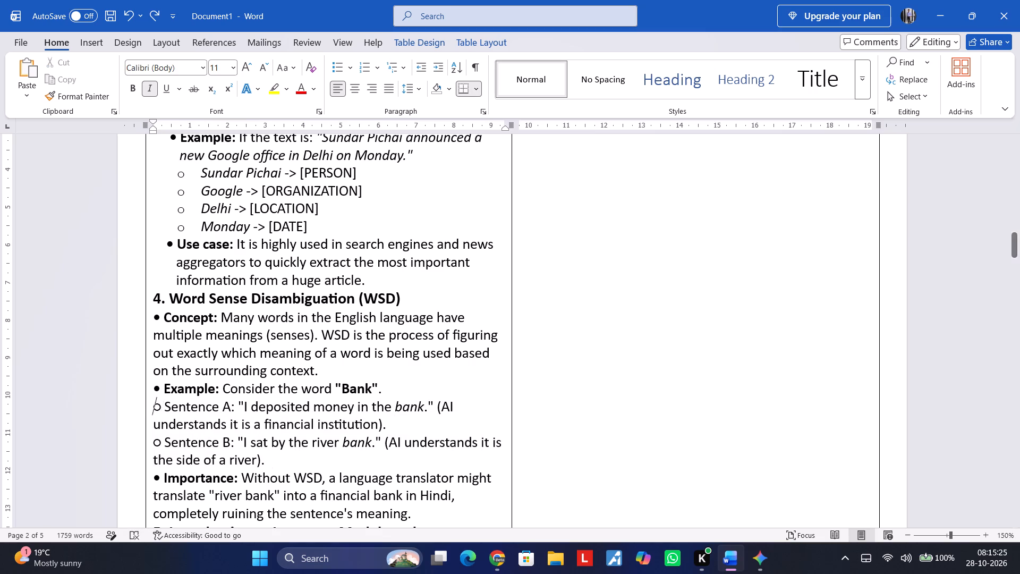
pyautogui.press('space')
pyautogui.press('space')
pyautogui.press('space')
pyautogui.press('space')
pyautogui.press('space')
pyautogui.press('space')
pyautogui.press('space')
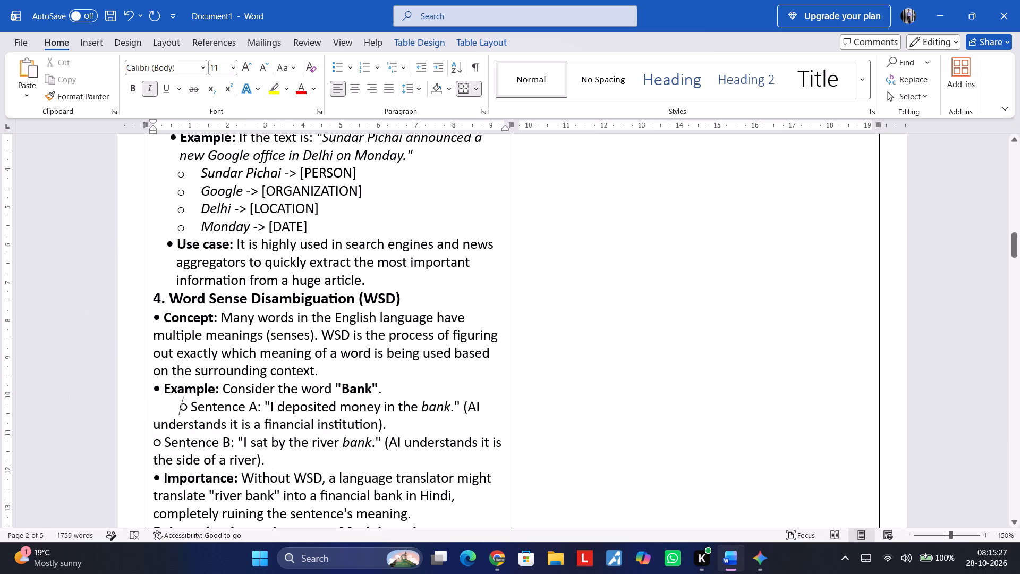
# Break the Sentence A item before "understands it is a financial institution" and align that line under the item text with spaces.
pyautogui.click(150, 428)
pyautogui.click(155, 424)
pyautogui.press('space')
pyautogui.press('Return')
pyautogui.press('space')
pyautogui.press('space')
pyautogui.press('space')
pyautogui.press('space')
pyautogui.press('space')
pyautogui.press('space')
pyautogui.press('space')
pyautogui.press('space')
pyautogui.press('space')
pyautogui.press('space')
pyautogui.press('space')
pyautogui.press('space')
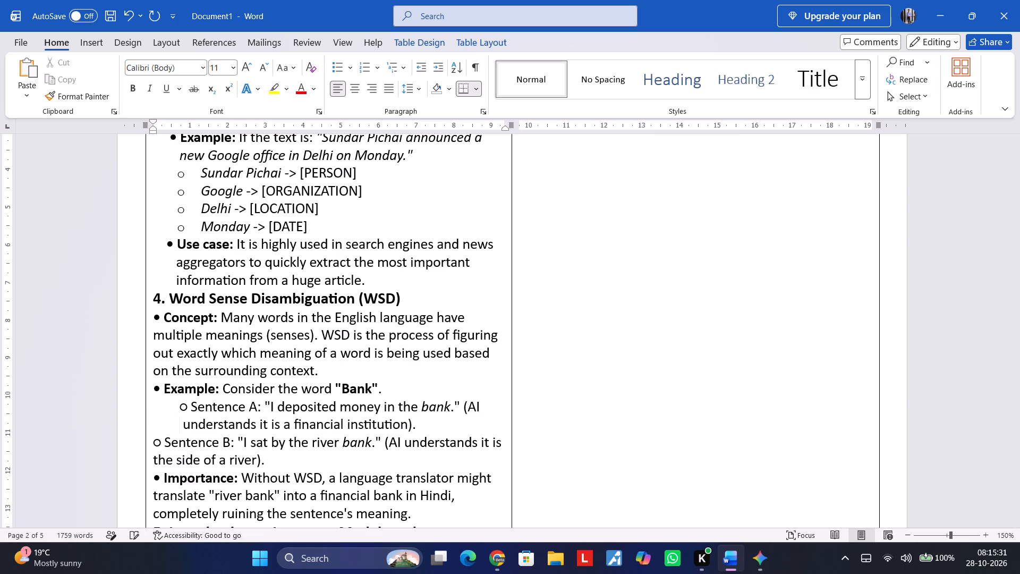
pyautogui.press('BackSpace')
# Indent the first line of the Sentence B item with seven leading spaces.
pyautogui.press('Down')
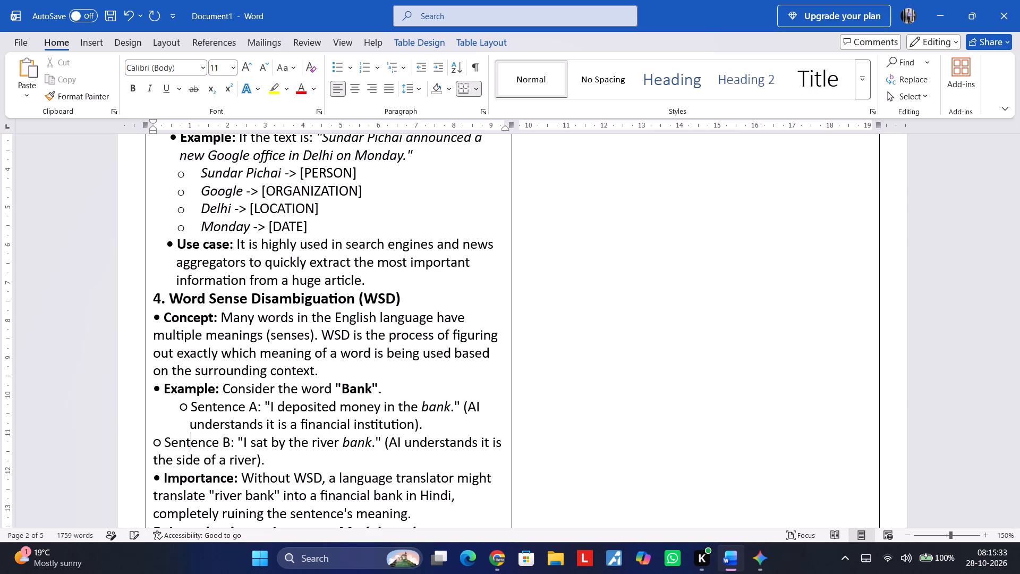
pyautogui.hotkey('ctrl', 'Left')
pyautogui.hotkey('ctrl', 'Left')
pyautogui.press('space')
pyautogui.press('space')
pyautogui.press('space')
pyautogui.press('space')
pyautogui.press('space')
pyautogui.press('space')
pyautogui.press('space')
pyautogui.press('space')
pyautogui.press('space')
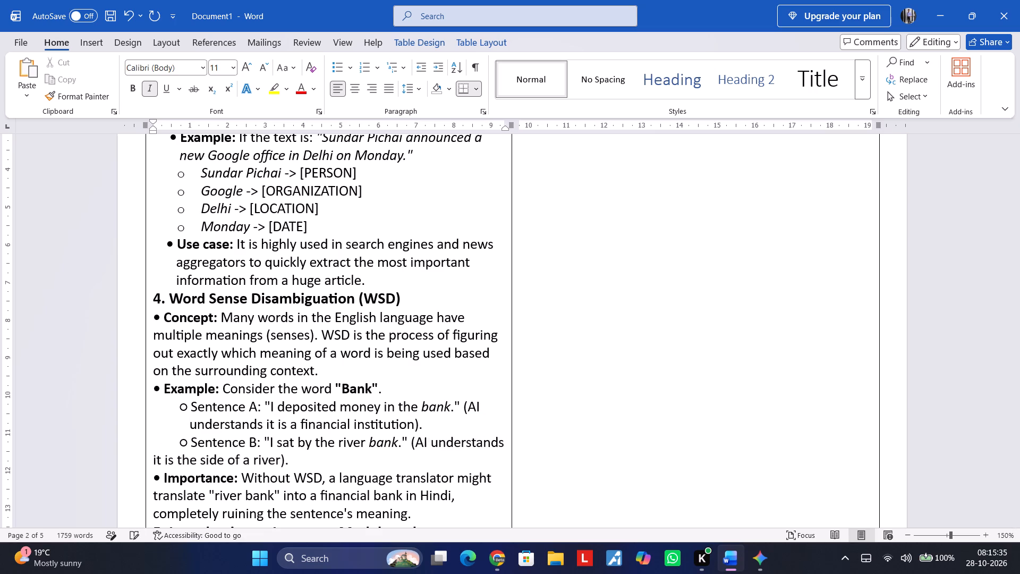
pyautogui.press('BackSpace')
pyautogui.press('BackSpace')
# Break the Sentence B item before "it is the side of a river" and align that line under the item text with spaces.
pyautogui.press('Down')
pyautogui.hotkey('ctrl', 'Left')
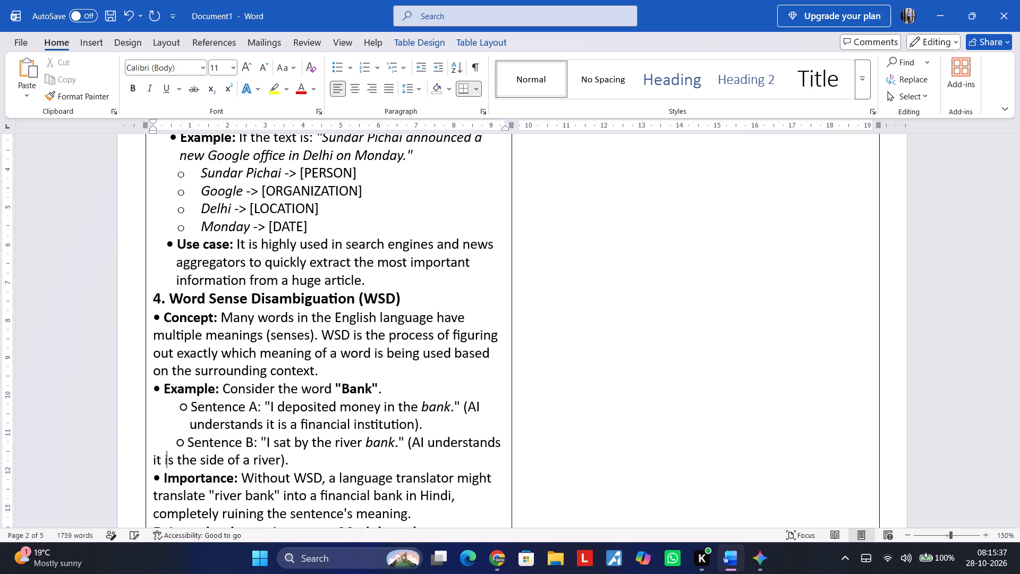
pyautogui.hotkey('ctrl', 'Left')
pyautogui.press('space')
pyautogui.press('space')
pyautogui.press('space')
pyautogui.press('space')
pyautogui.press('Return')
pyautogui.press('space')
pyautogui.press('space')
pyautogui.press('space')
pyautogui.press('space')
pyautogui.press('space')
pyautogui.press('space')
pyautogui.press('space')
pyautogui.press('space')
pyautogui.press('space')
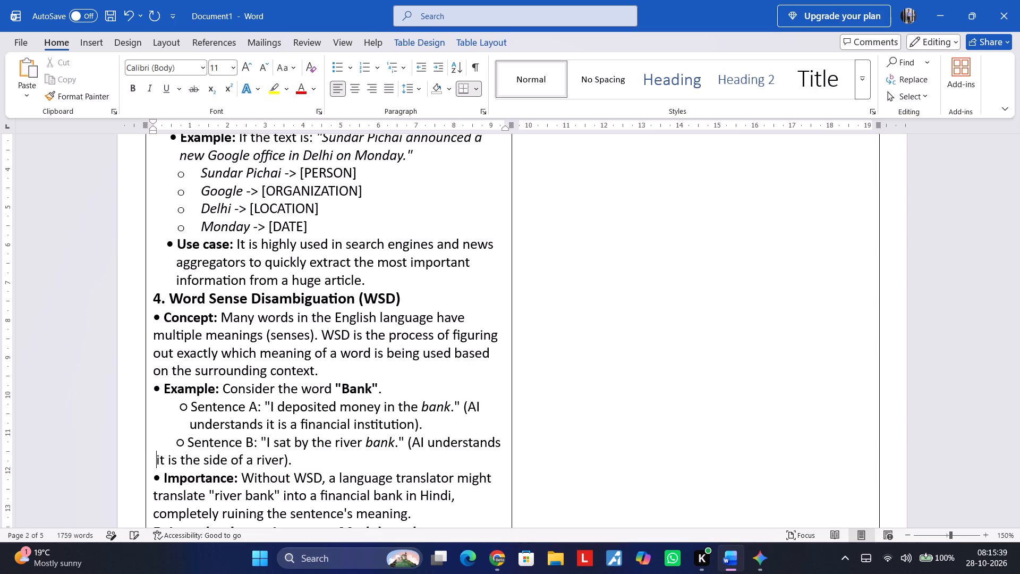
pyautogui.press('space')
pyautogui.press('space')
pyautogui.press('space')
# Replace the Unigram item's automatic bullet under "n-grams" with the copied hollow-circle bullet.
pyautogui.press('Down')
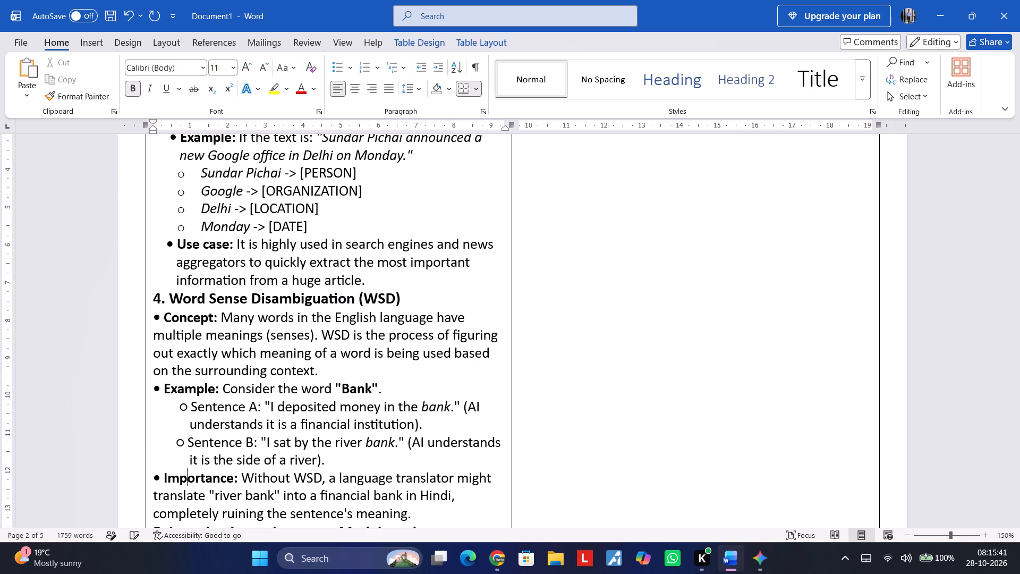
pyautogui.press('Down')
pyautogui.press('Down')
pyautogui.press('Down')
pyautogui.press('Down')
pyautogui.press('Down')
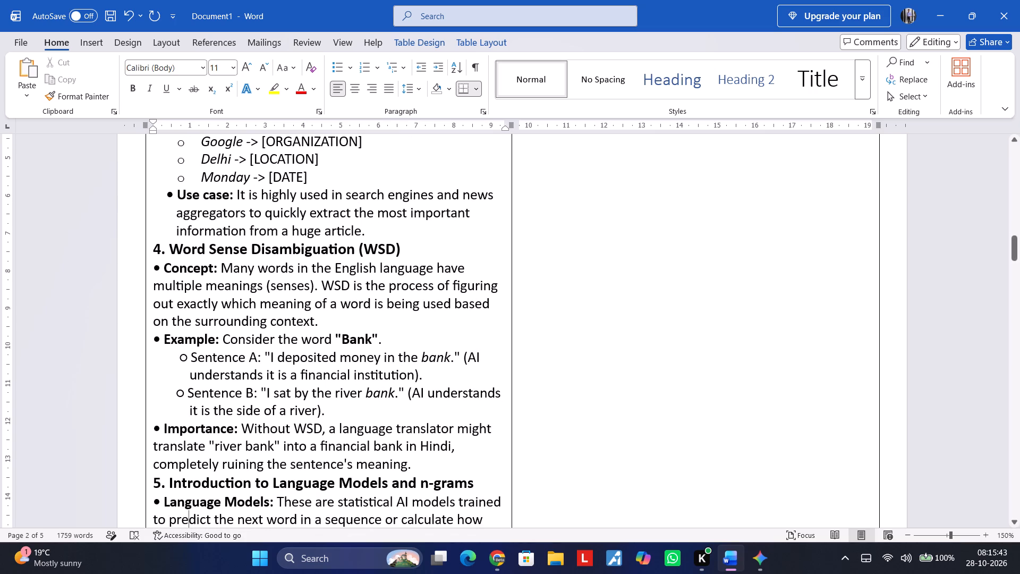
pyautogui.press('Down')
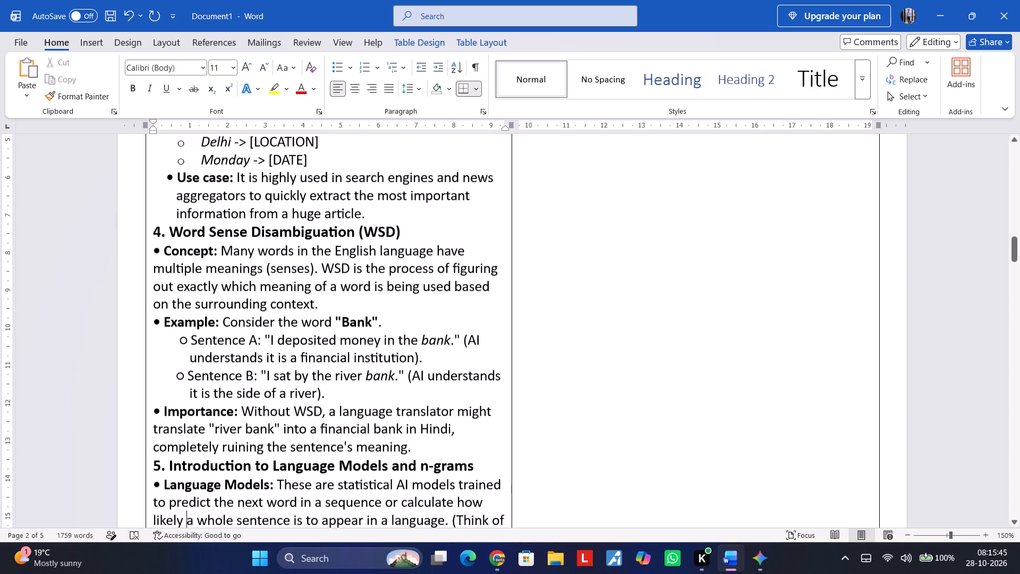
pyautogui.press('Down')
pyautogui.press('Down')
pyautogui.press('Down')
pyautogui.press('Down')
pyautogui.press('Down')
pyautogui.press('Down')
pyautogui.press('Down')
pyautogui.press('Down')
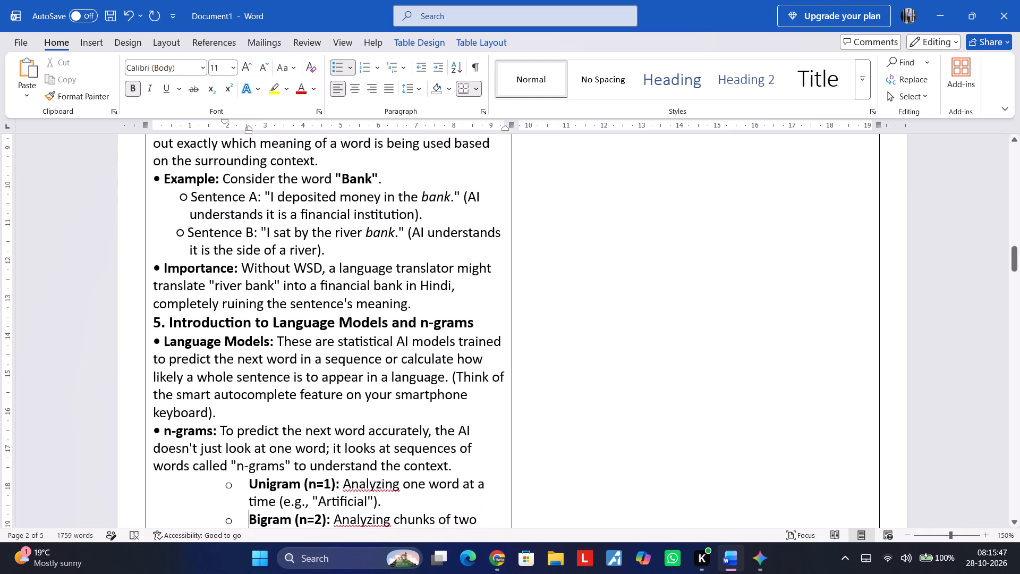
pyautogui.press('Down')
pyautogui.press('Down')
pyautogui.press('Down')
pyautogui.press('Down')
pyautogui.press('Down')
pyautogui.press('Down')
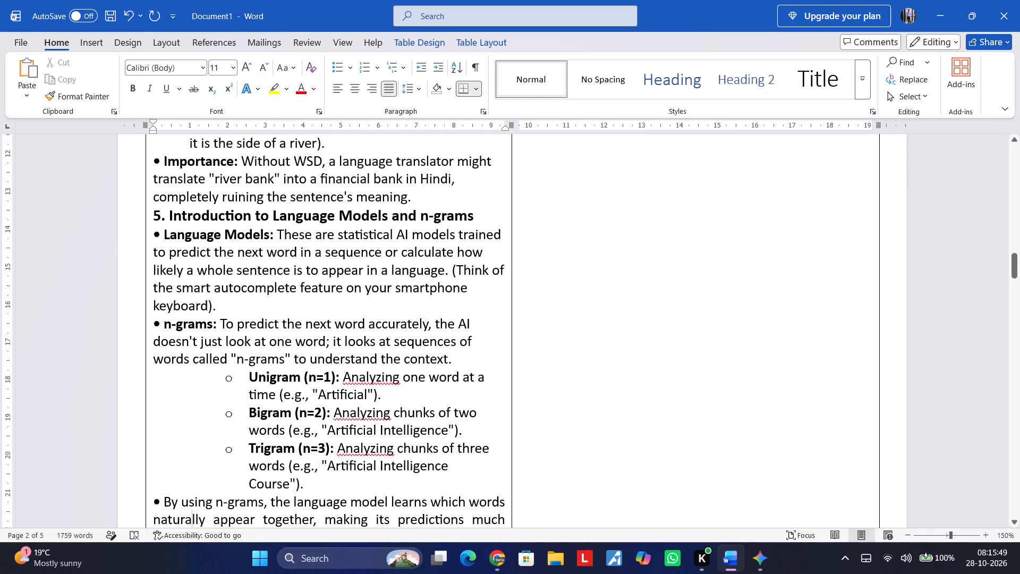
pyautogui.click(250, 374)
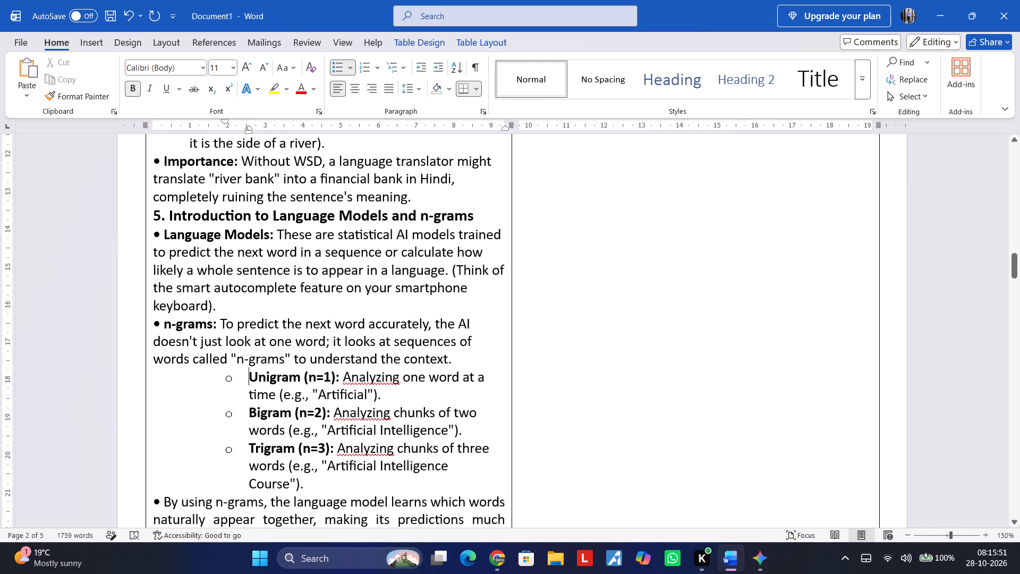
pyautogui.press('BackSpace')
pyautogui.press('BackSpace')
pyautogui.hotkey('ctrl', 'v')
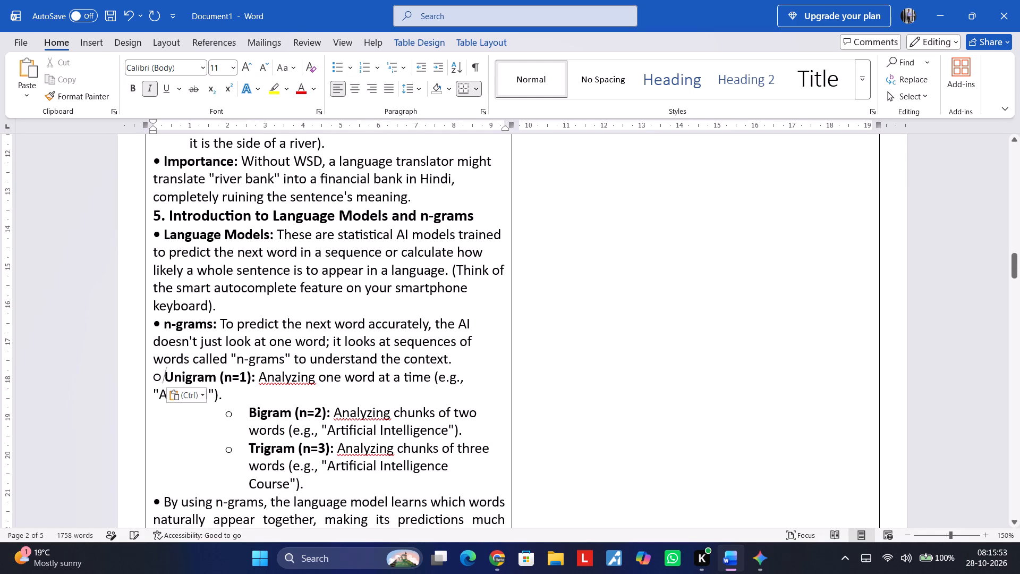
# Indent the first line of the Unigram item with four leading spaces.
pyautogui.press('Left')
pyautogui.press('Left')
pyautogui.press('space')
pyautogui.press('space')
pyautogui.press('space')
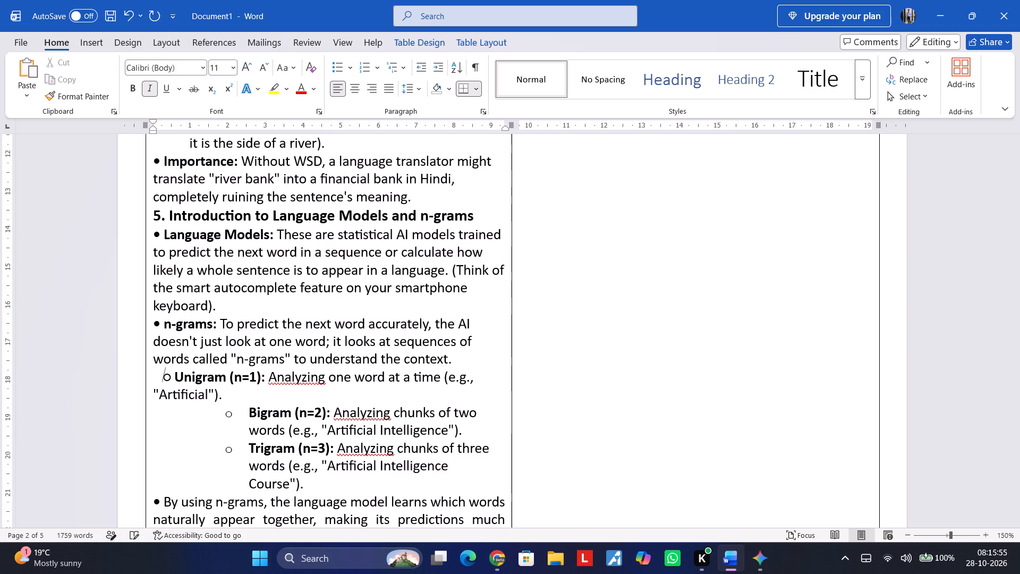
pyautogui.press('space')
# Break the Unigram item before "Artificial" and indent that line with spaces under the item text.
pyautogui.press('Down')
pyautogui.press('Left')
pyautogui.press('Left')
pyautogui.press('space')
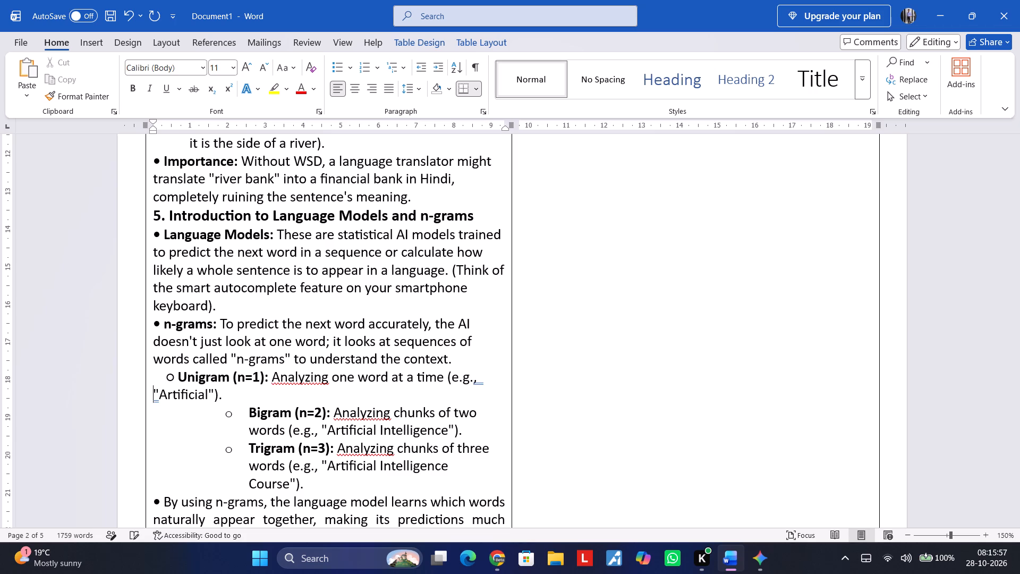
pyautogui.press('Return')
pyautogui.press('space')
pyautogui.press('space')
pyautogui.press('space')
pyautogui.press('space')
pyautogui.press('space')
pyautogui.press('space')
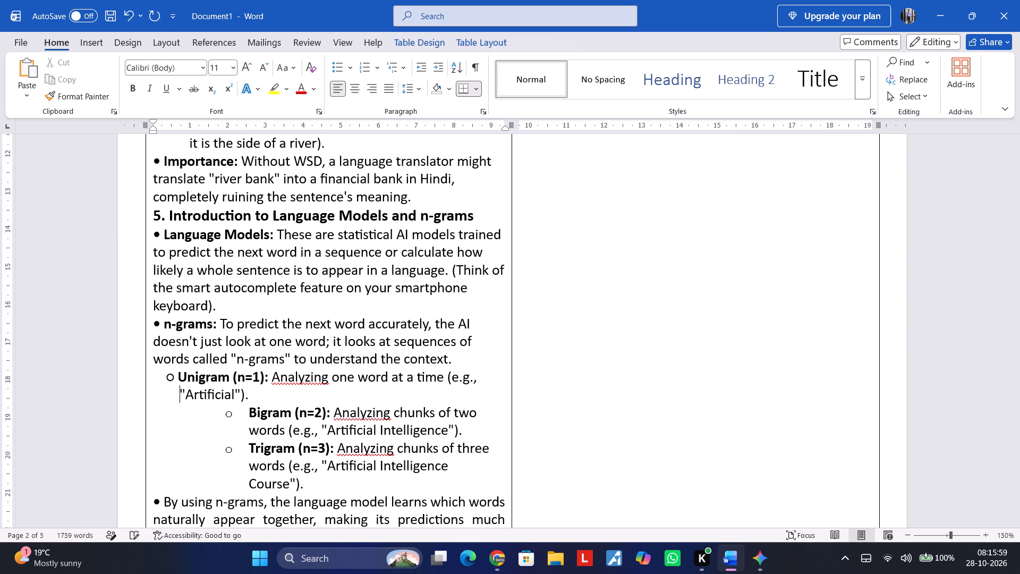
pyautogui.press('BackSpace')
pyautogui.press('space')
# Undo the Unigram item's line break and spacing, and redo them up to one space less before "Artificial".
pyautogui.hotkey('ctrl', 'z')
pyautogui.hotkey('ctrl', 'z')
pyautogui.hotkey('ctrl', 'z')
pyautogui.hotkey('ctrl', 'z')
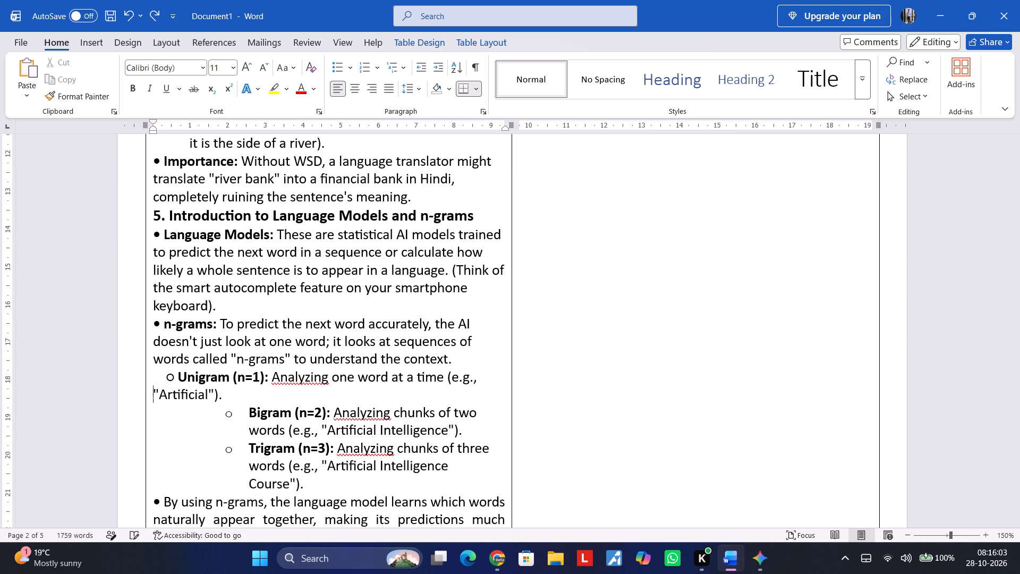
pyautogui.hotkey('ctrl', 'y')
pyautogui.hotkey('ctrl', 'y')
pyautogui.hotkey('ctrl', 'y')
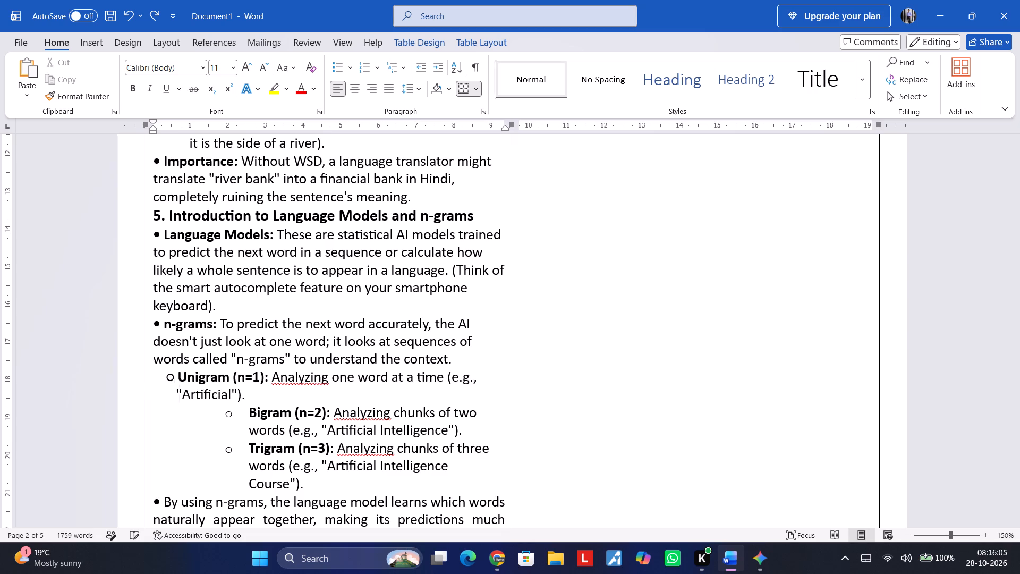
# Redo the remaining space before "Artificial" in the Unigram item's second line.
pyautogui.hotkey('ctrl', 'y')
pyautogui.hotkey('ctrl', 'y')
pyautogui.hotkey('ctrl', 'y')
pyautogui.hotkey('ctrl', 'y')
pyautogui.hotkey('ctrl', 'y')
# Replace the Bigram item's automatic bullet with the copied hollow-circle bullet, indented by four leading spaces.
pyautogui.press('Down')
pyautogui.press('Down')
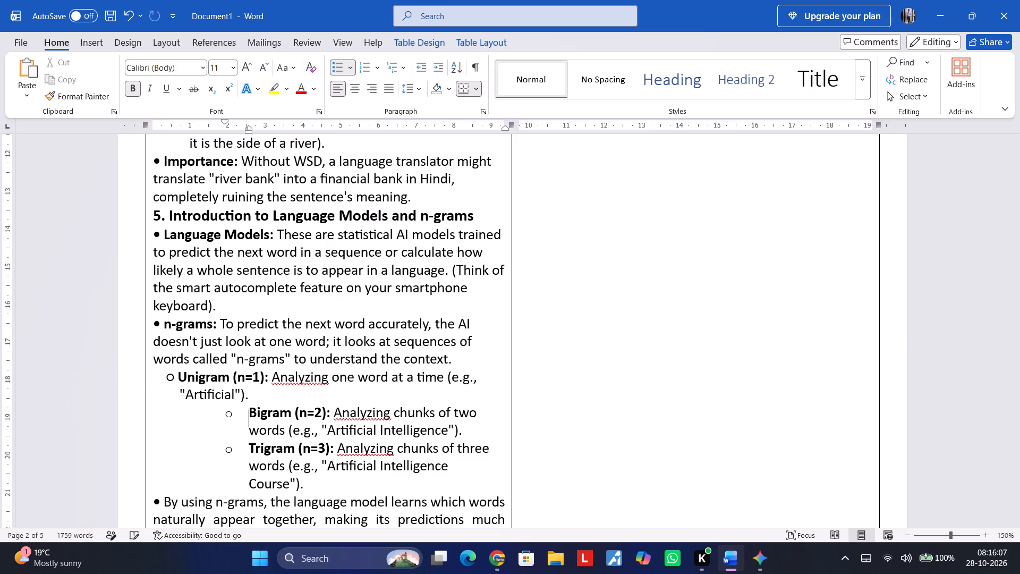
pyautogui.press('Up')
pyautogui.press('BackSpace')
pyautogui.press('BackSpace')
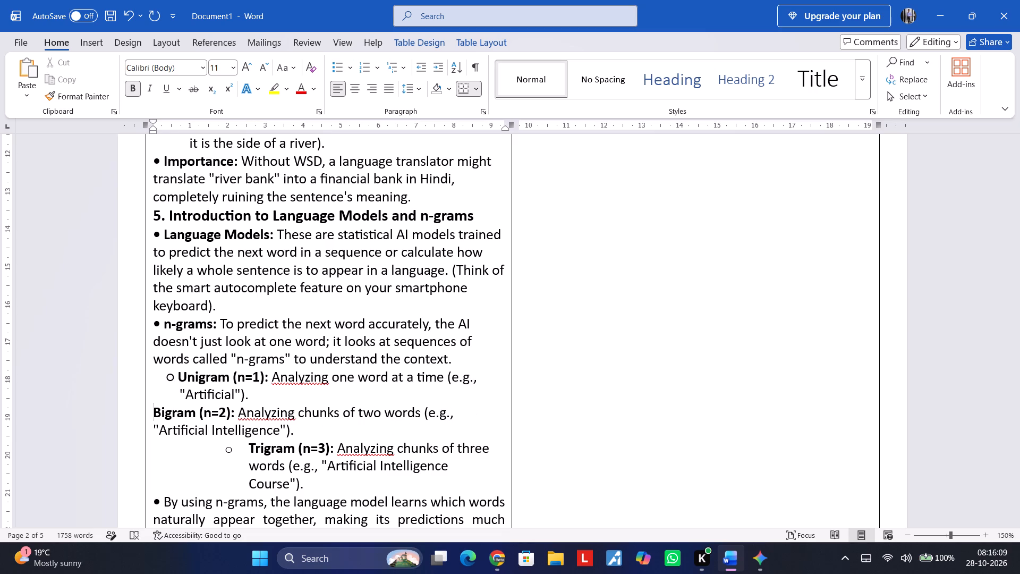
pyautogui.hotkey('ctrl', 'v')
pyautogui.press('Left')
pyautogui.press('Left')
pyautogui.press('space')
pyautogui.press('space')
pyautogui.press('space')
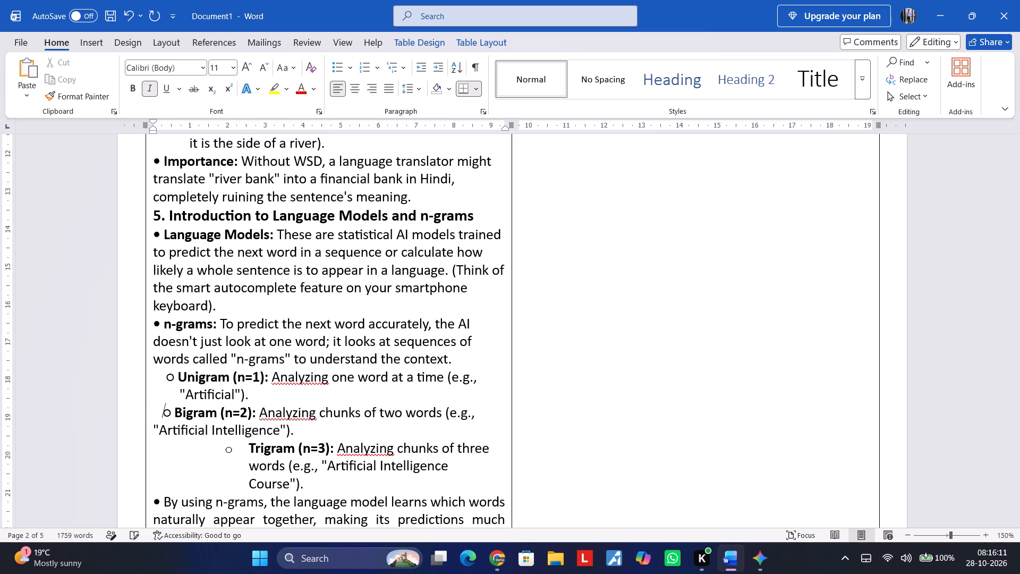
pyautogui.press('space')
pyautogui.press('BackSpace')
pyautogui.press('space')
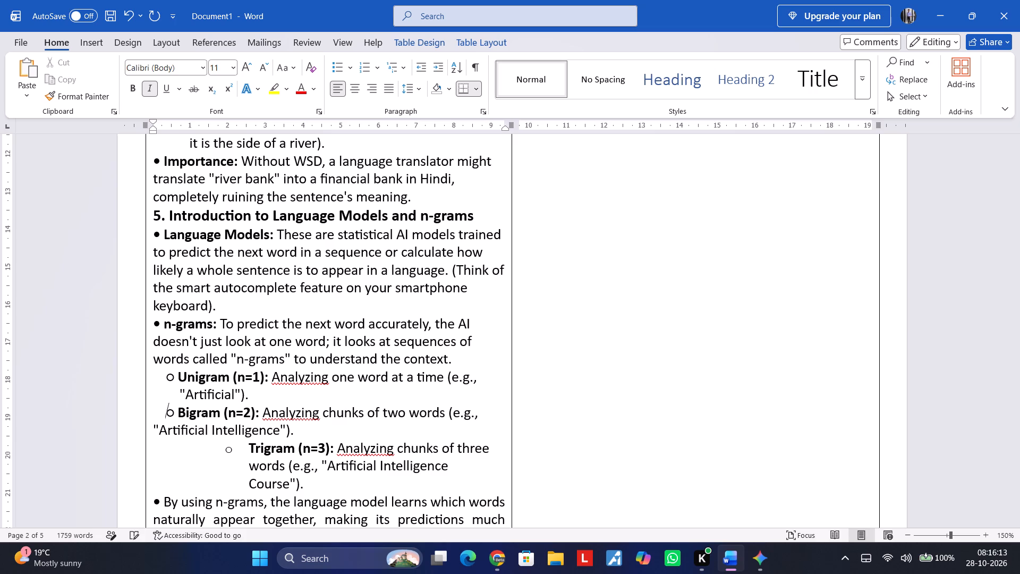
# Break the Bigram item before "Artificial Intelligence" and indent that line with spaces under the item text.
pyautogui.press('Down')
pyautogui.hotkey('ctrl', 'Left')
pyautogui.hotkey('ctrl', 'Left')
pyautogui.press('space')
pyautogui.press('space')
pyautogui.press('Return')
pyautogui.press('space')
pyautogui.press('space')
pyautogui.press('space')
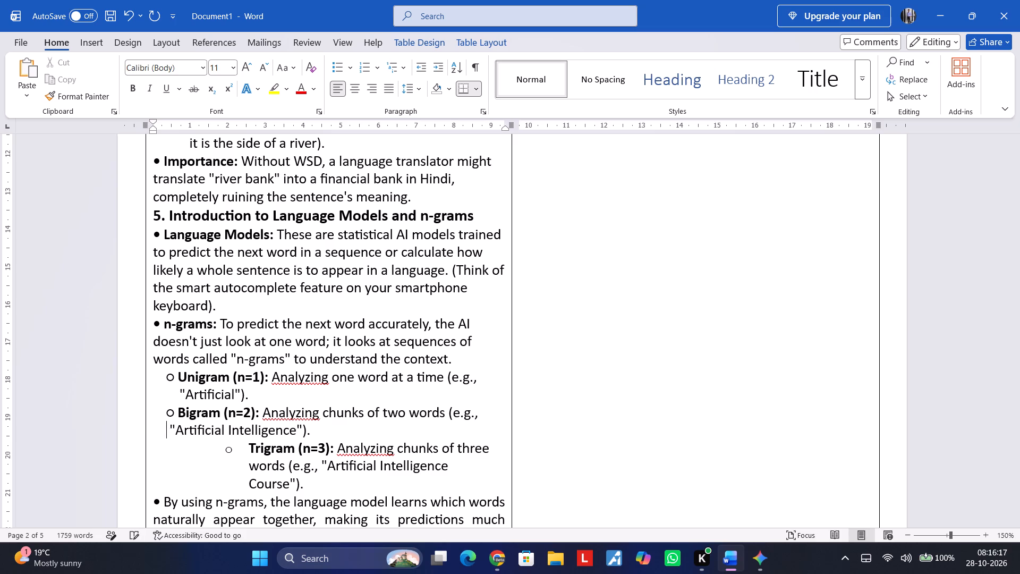
pyautogui.press('space')
pyautogui.press('space')
pyautogui.press('space')
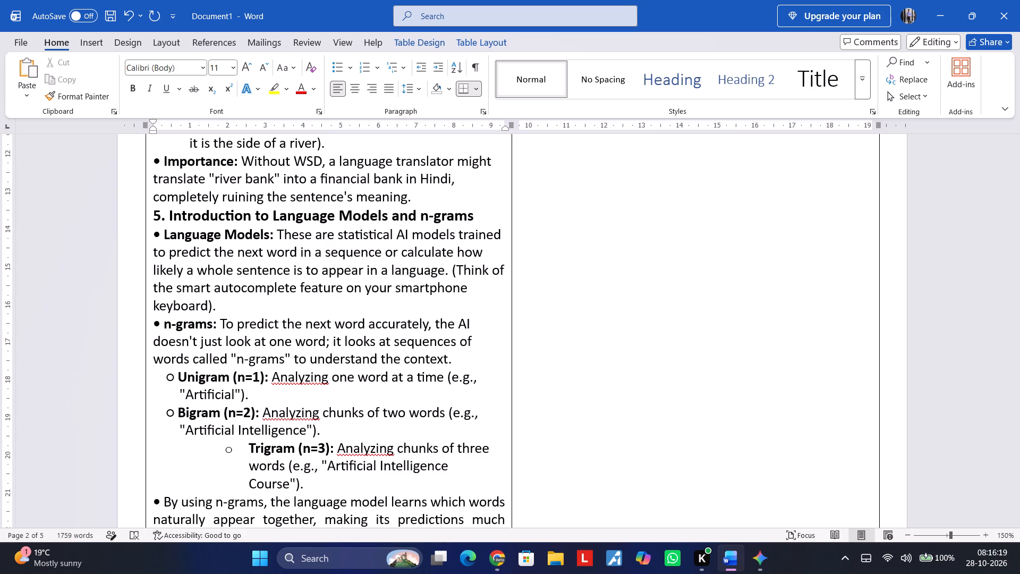
# Replace the Trigram item's automatic bullet with the copied hollow-circle bullet, indented by four leading spaces.
pyautogui.press('Down')
pyautogui.press('Down')
pyautogui.press('Up')
pyautogui.press('BackSpace')
pyautogui.press('BackSpace')
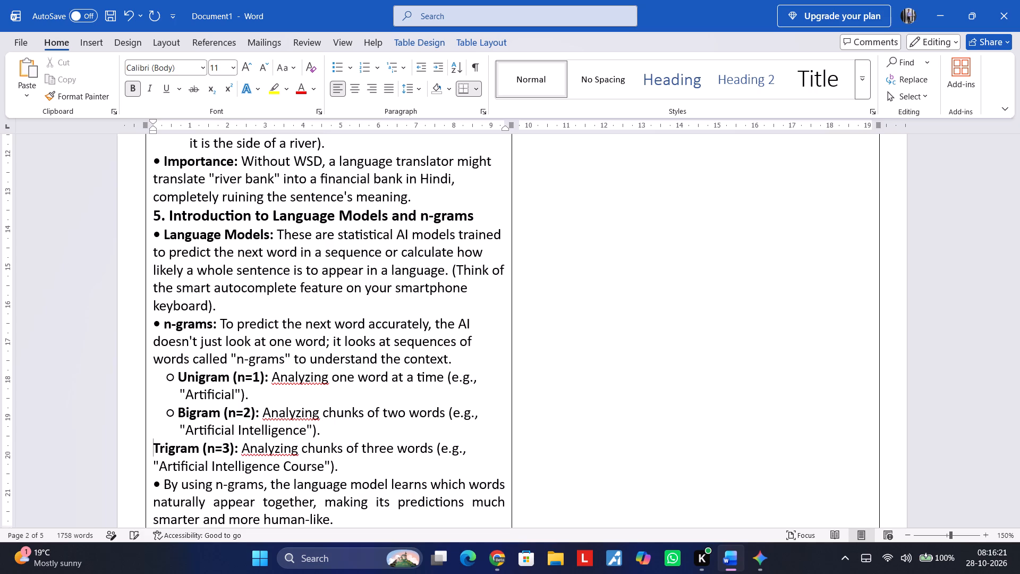
pyautogui.hotkey('ctrl', 'v')
pyautogui.press('Left')
pyautogui.press('space')
pyautogui.press('Left')
pyautogui.hotkey('ctrl', 'z')
pyautogui.press('Left')
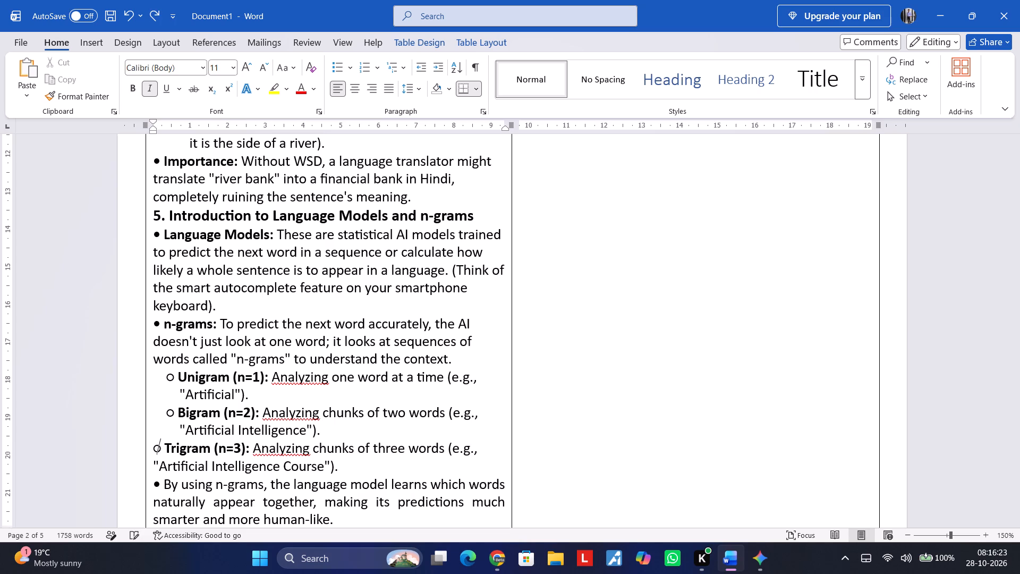
pyautogui.press('space')
pyautogui.press('space')
pyautogui.press('space')
pyautogui.press('space')
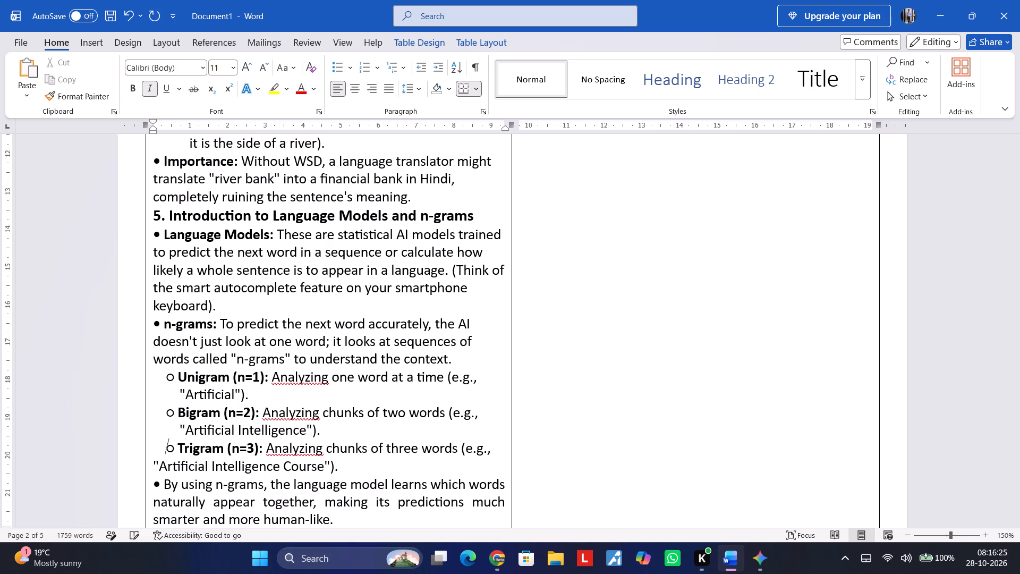
# Break the Trigram item before "Artificial Intelligence Course" and indent that line with eight spaces under the item text.
pyautogui.press('Down')
pyautogui.press('Left')
pyautogui.hotkey('ctrl', 'Left')
pyautogui.press('Return')
pyautogui.press('space')
pyautogui.press('space')
pyautogui.press('space')
pyautogui.press('space')
pyautogui.press('space')
pyautogui.press('space')
pyautogui.press('space')
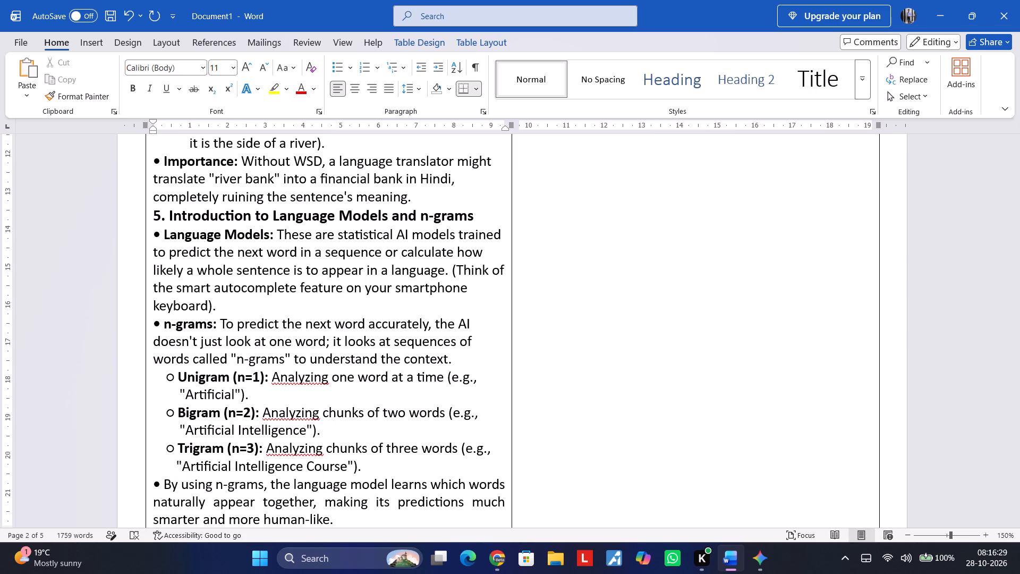
pyautogui.press('Up')
pyautogui.press('Down')
pyautogui.press('Up')
pyautogui.press('Down')
pyautogui.press('space')
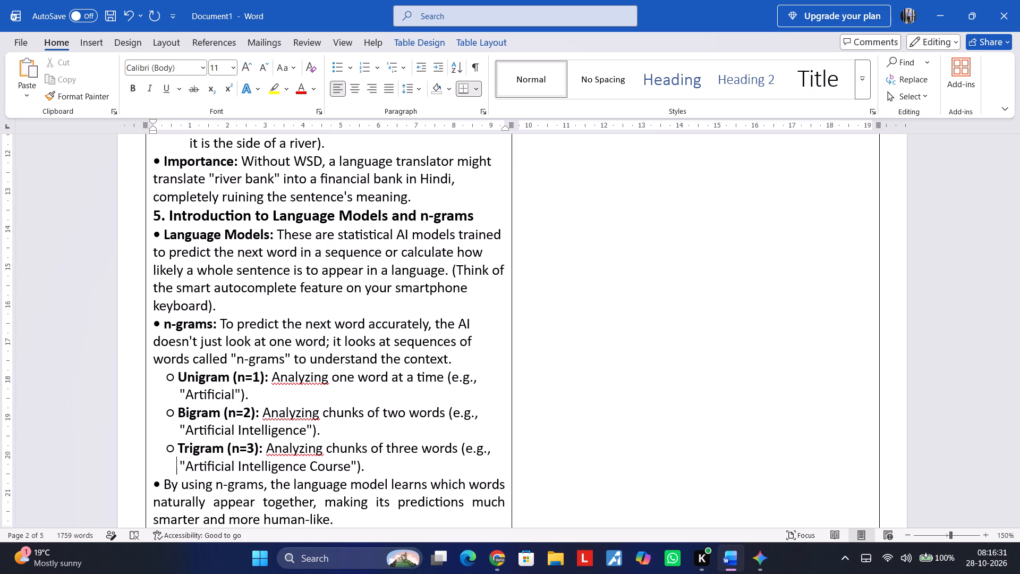
pyautogui.press('Up')
pyautogui.hotkey('ctrl', 'i')
# Remove the empty row at the bottom of the table, below the closing n-grams bullet.
pyautogui.press('Down')
pyautogui.press('Down')
pyautogui.press('Down')
pyautogui.press('Down')
pyautogui.press('Down')
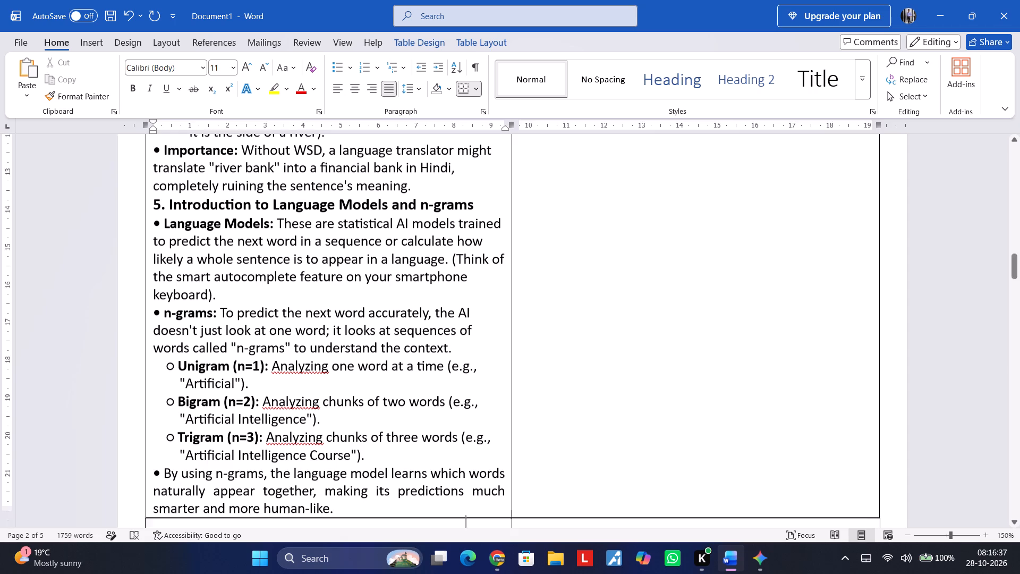
pyautogui.press('Down')
pyautogui.press('Up')
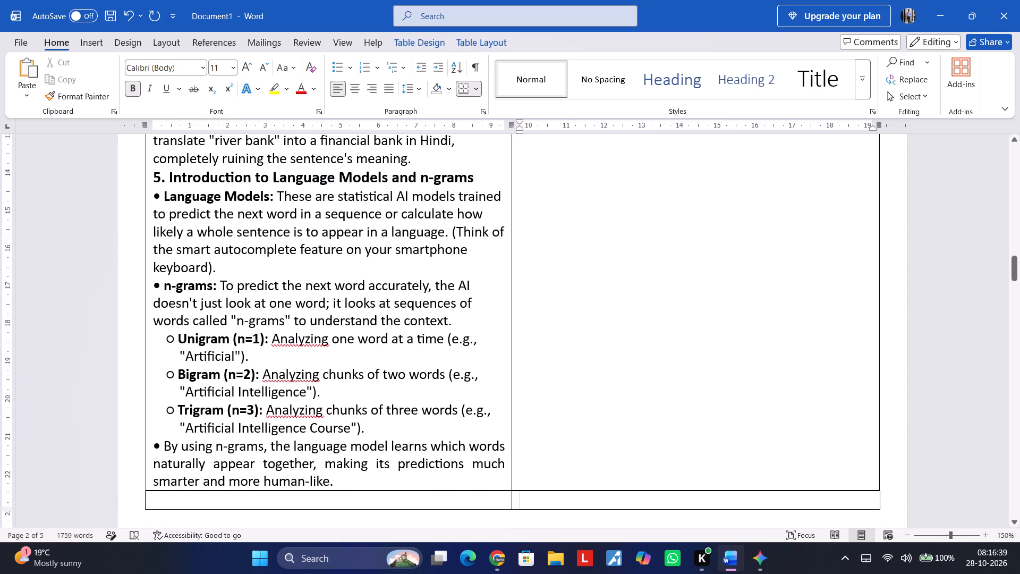
pyautogui.press('BackSpace')
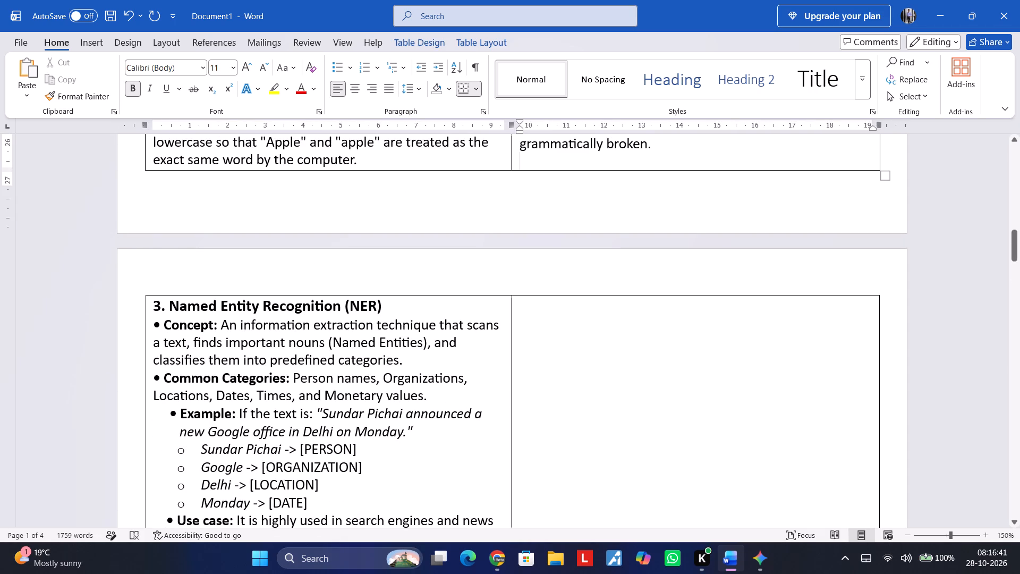
# Review the layout of the Unit 1 and Unit 2 tables and the unformatted Unit 3 text after them.
pyautogui.click(552, 346)
pyautogui.scroll(-7, 550, 345)
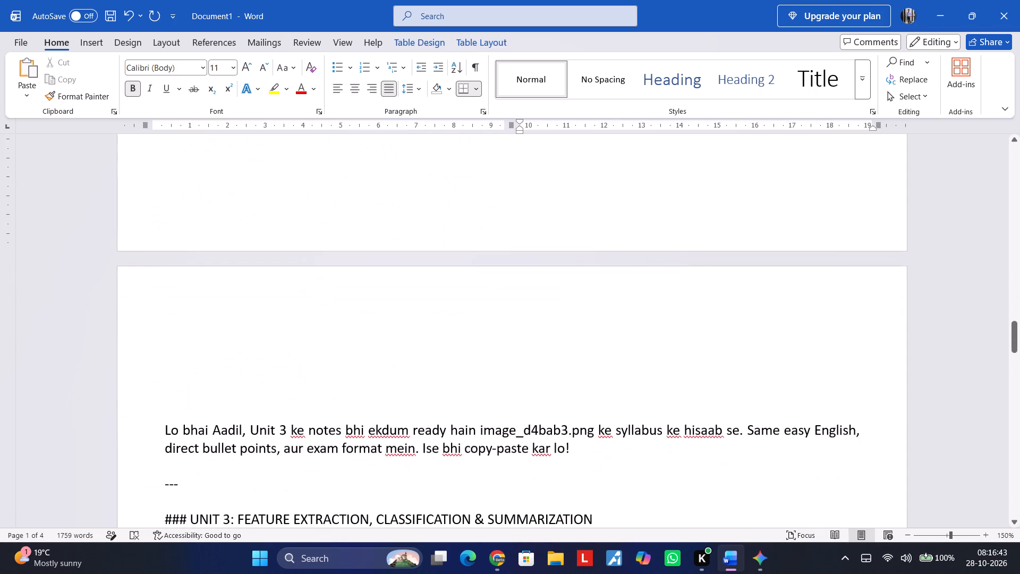
pyautogui.scroll(6, 480, 373)
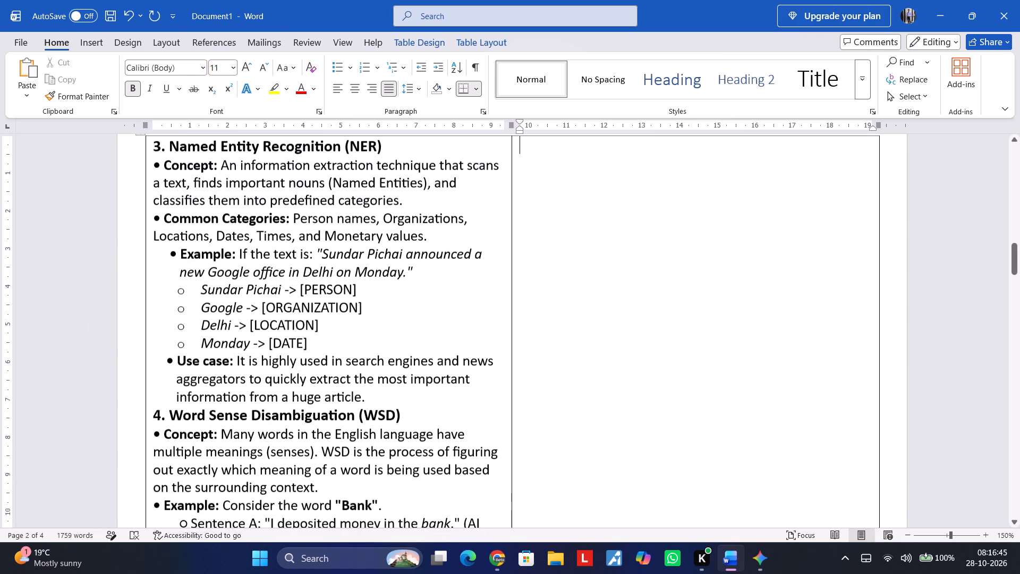
pyautogui.scroll(5, 479, 373)
pyautogui.scroll(-3, 481, 376)
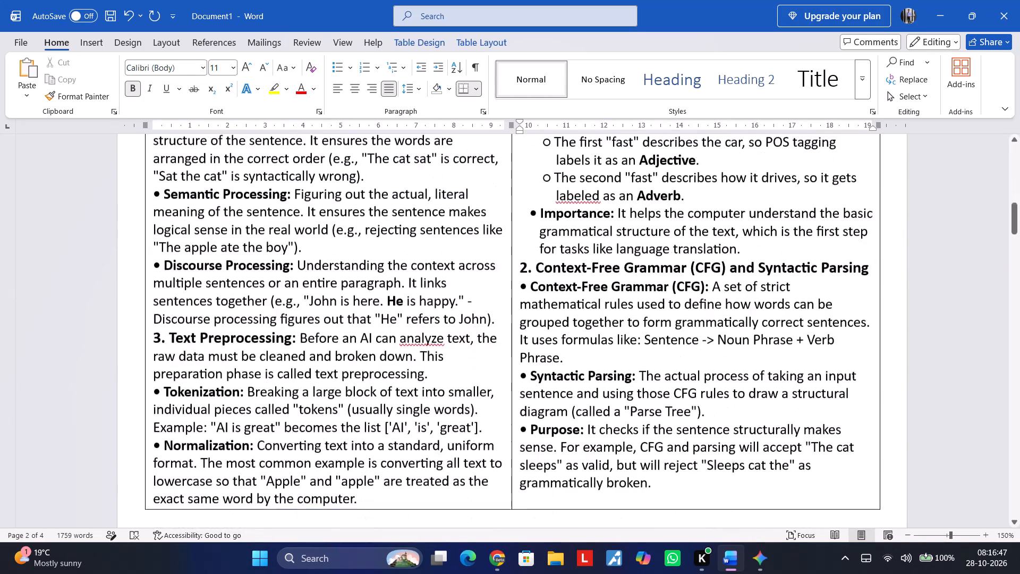
pyautogui.scroll(-13, 481, 376)
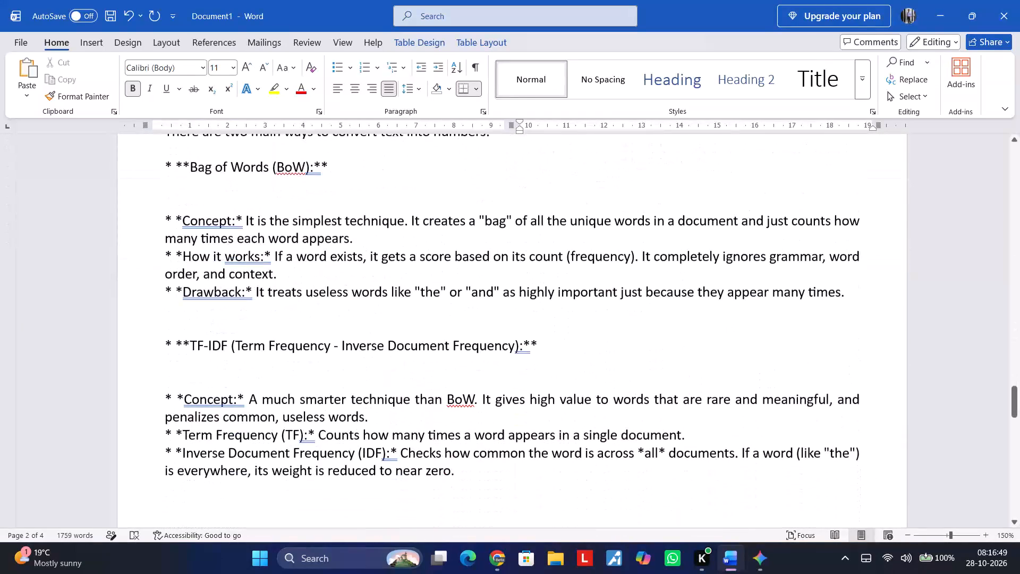
pyautogui.scroll(-13, 480, 373)
pyautogui.scroll(2, 484, 384)
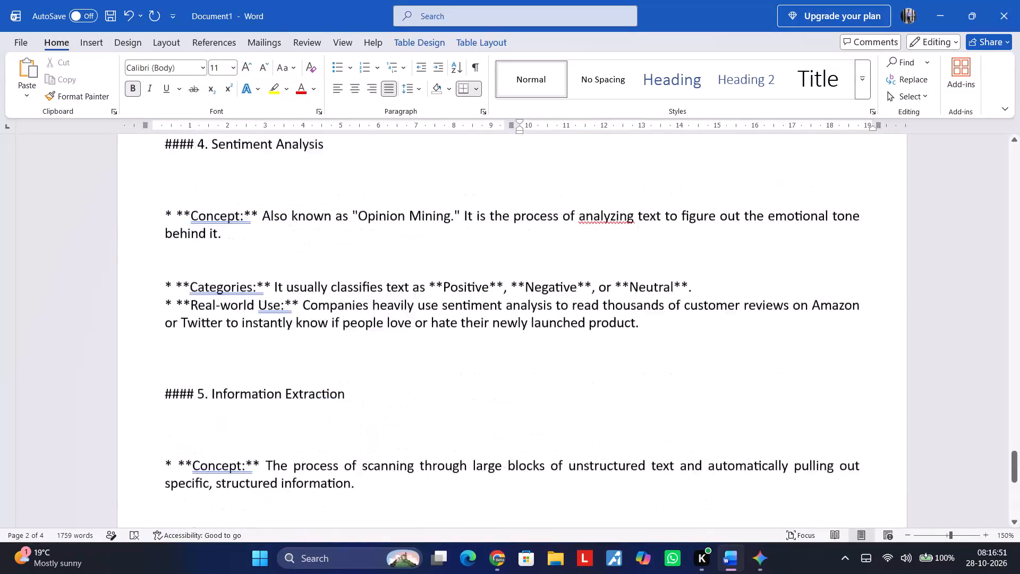
pyautogui.scroll(18, 484, 384)
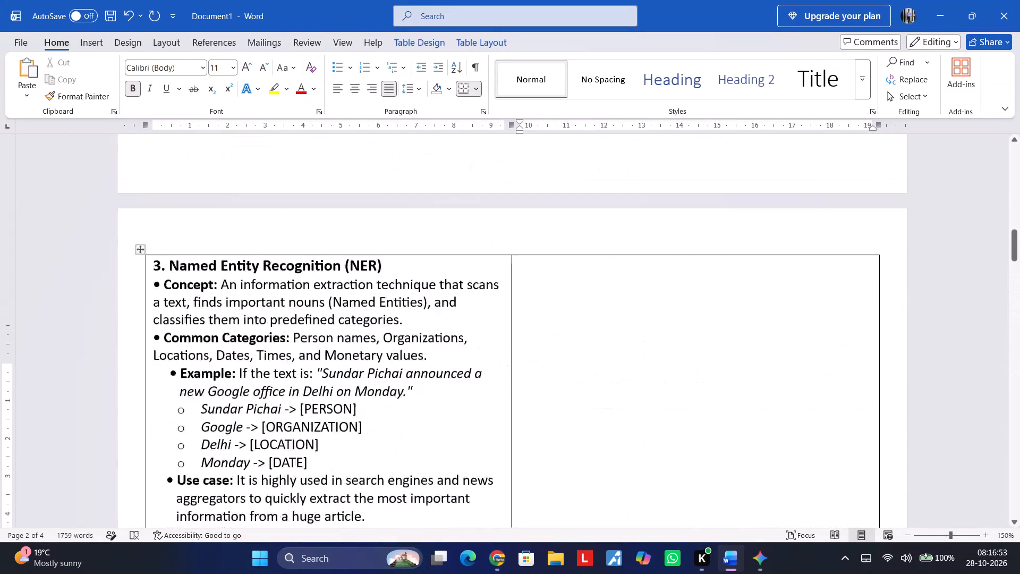
pyautogui.scroll(10, 475, 395)
pyautogui.scroll(-2, 498, 401)
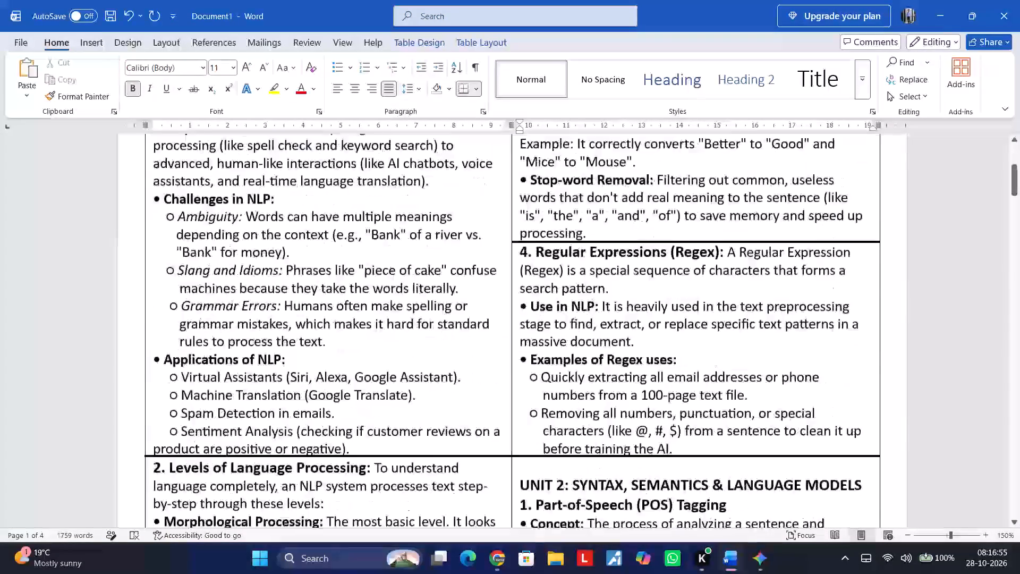
pyautogui.scroll(-3, 498, 401)
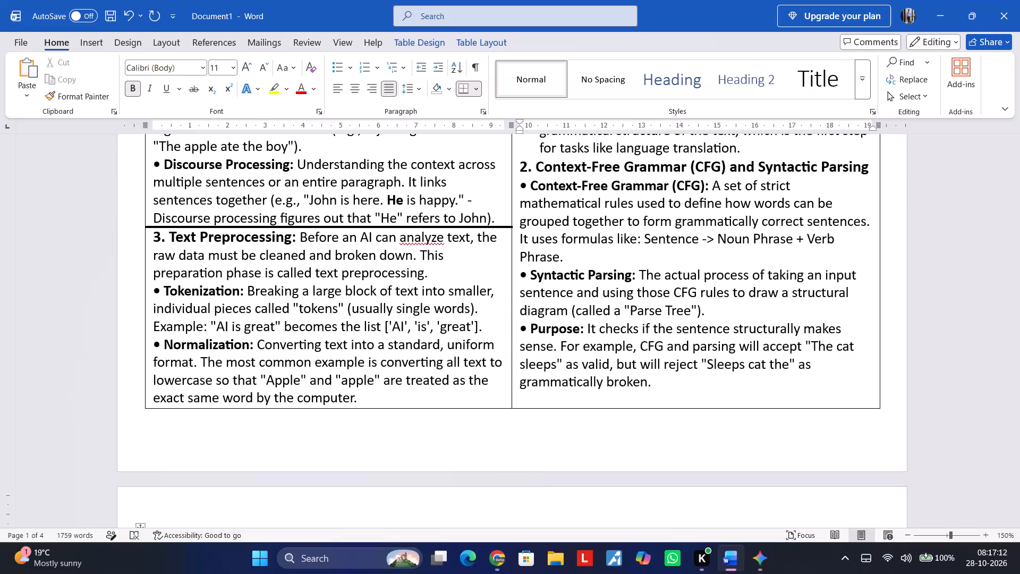
pyautogui.scroll(-1, 498, 401)
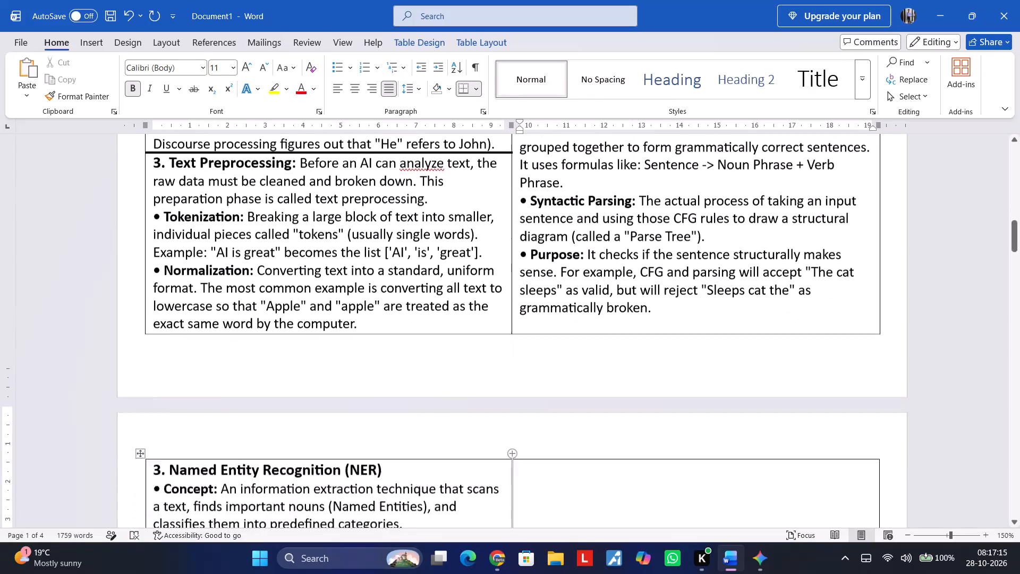
pyautogui.scroll(-1, 498, 401)
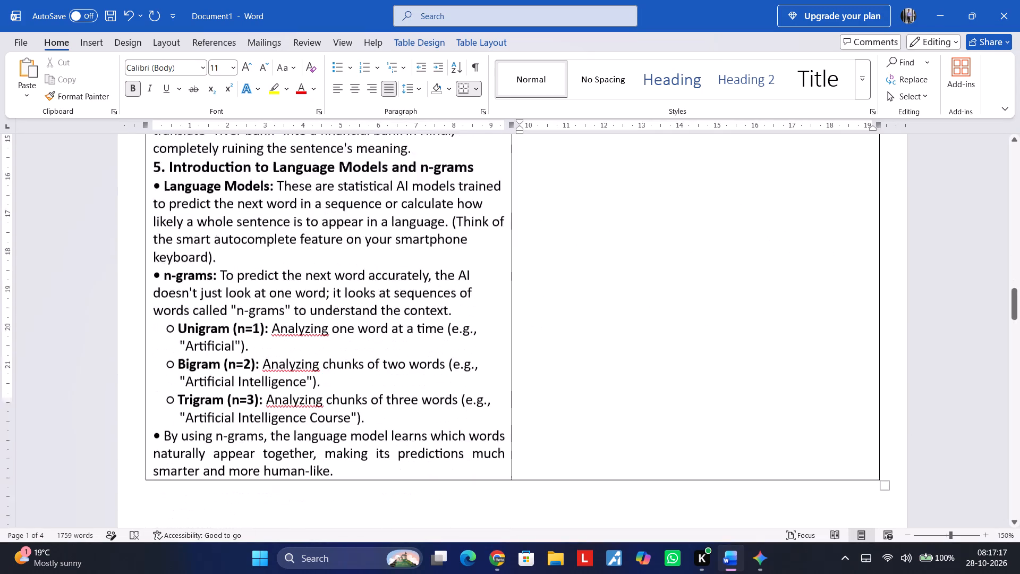
pyautogui.scroll(-2, 498, 401)
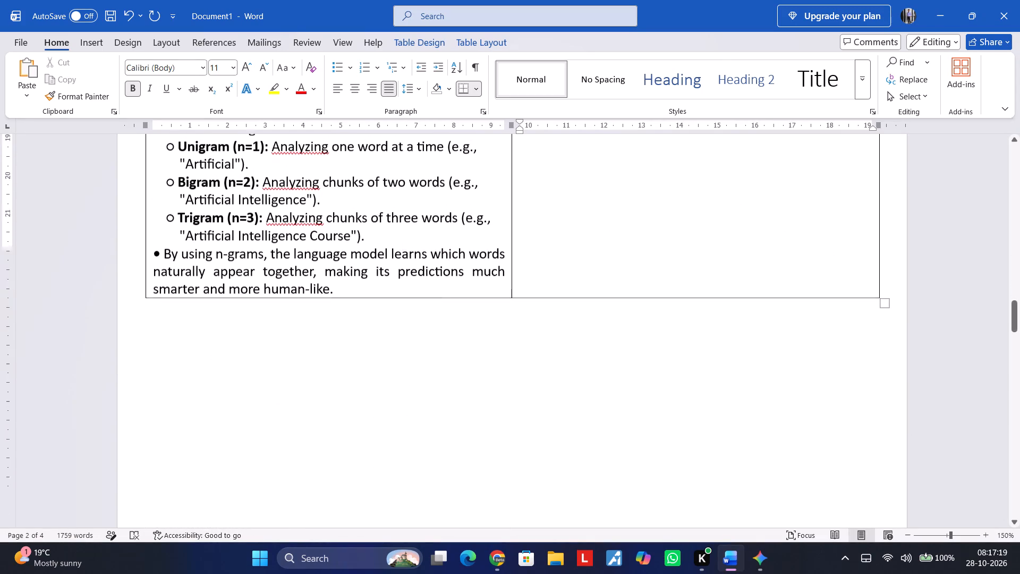
pyautogui.scroll(-1, 498, 401)
pyautogui.scroll(1, 498, 401)
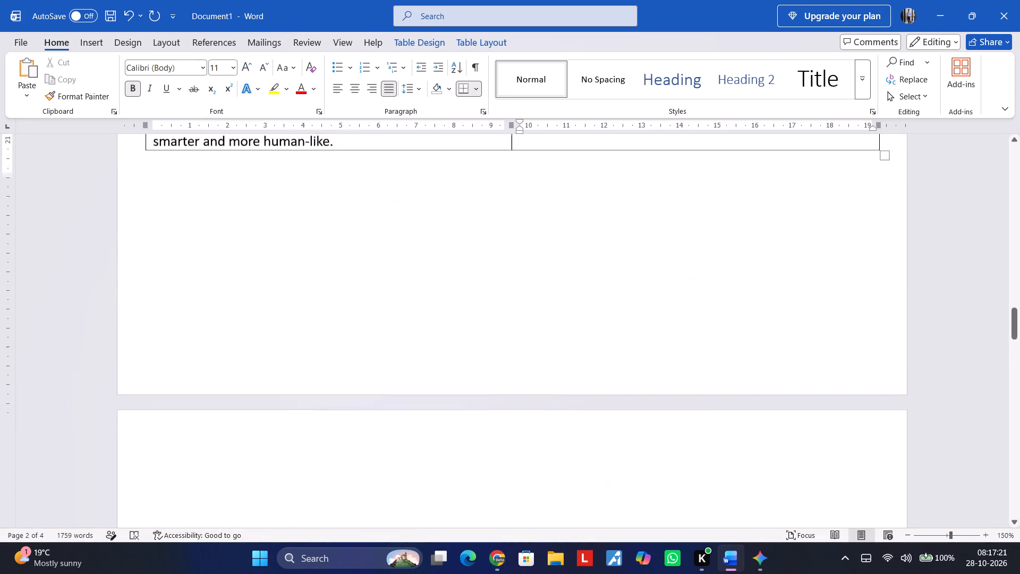
pyautogui.scroll(1, 498, 401)
pyautogui.scroll(-4, 498, 401)
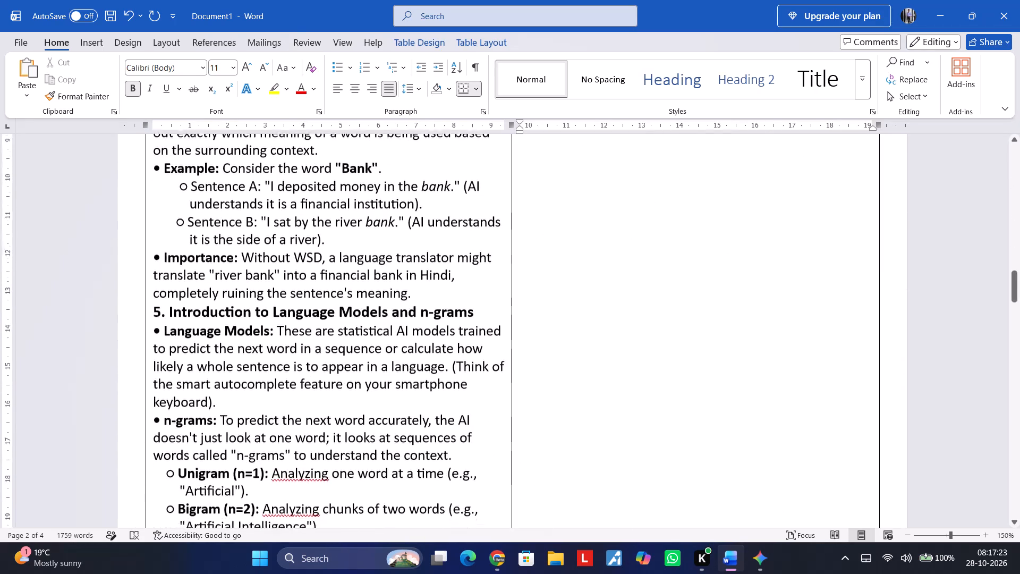
pyautogui.scroll(-3, 498, 401)
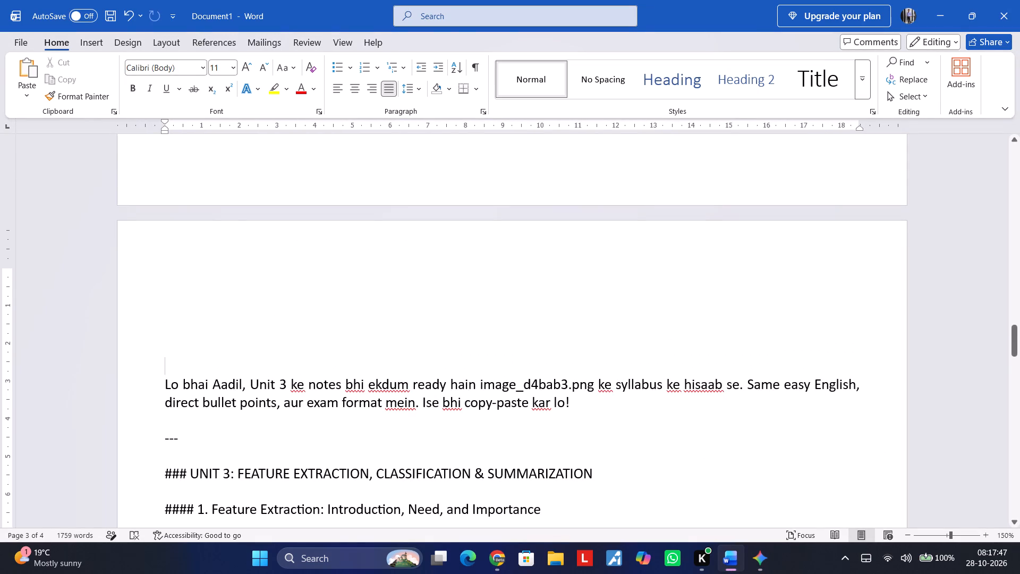
pyautogui.moveTo(159, 252); pyautogui.dragTo(206, 365)
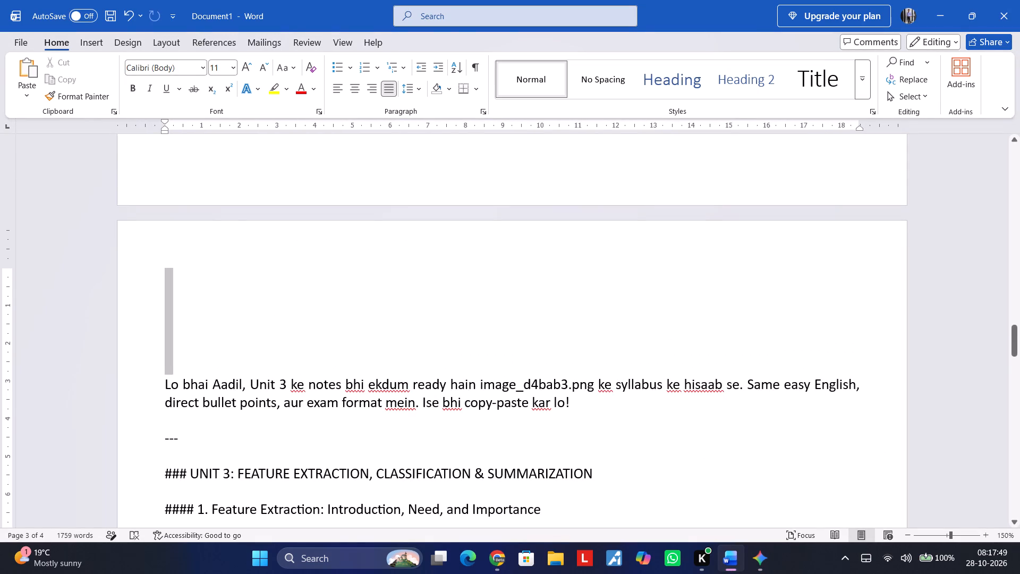
pyautogui.moveTo(206, 365); pyautogui.dragTo(280, 573)
pyautogui.scroll(-1, 263, 533)
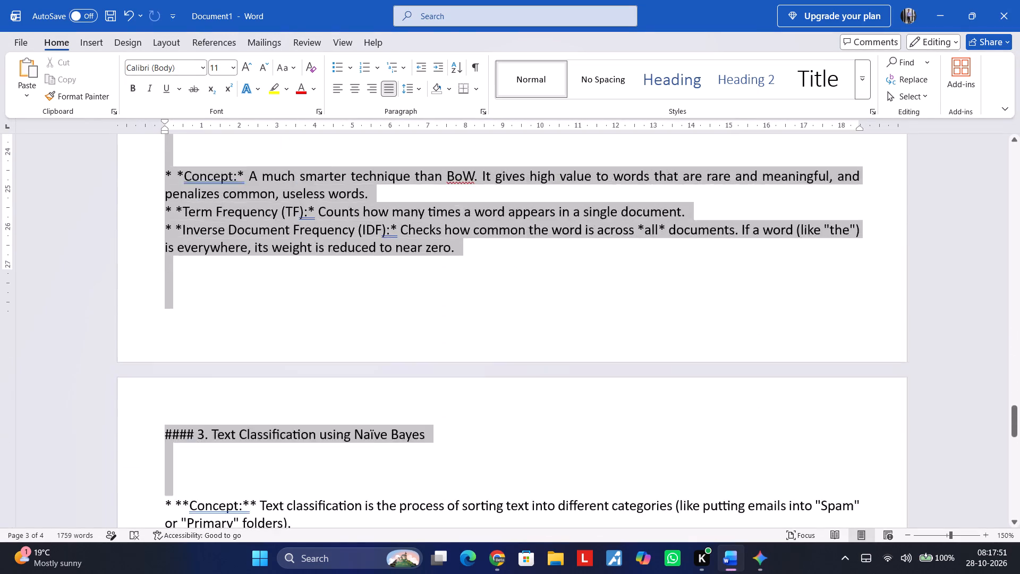
pyautogui.moveTo(280, 573); pyautogui.dragTo(347, 519)
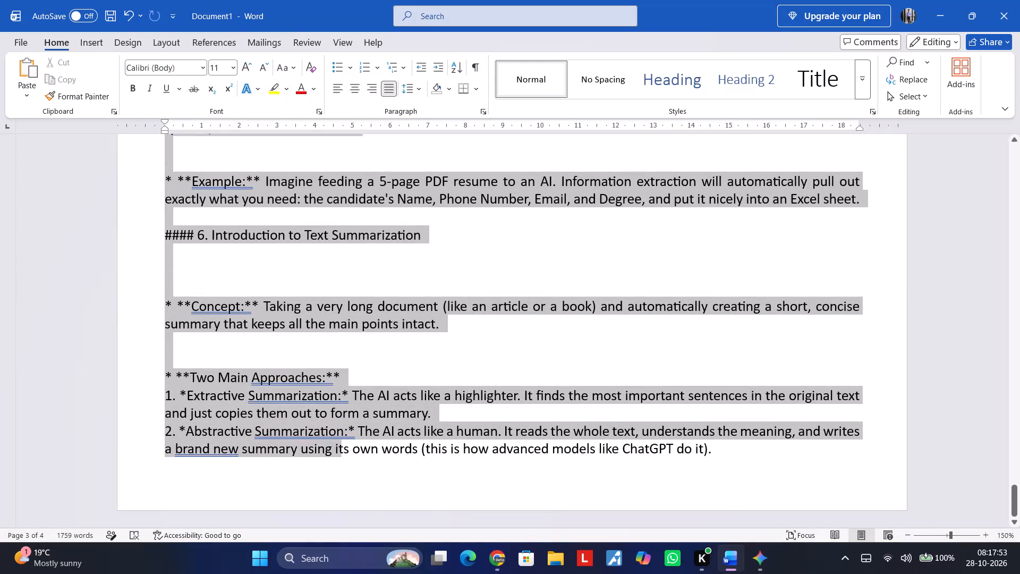
pyautogui.moveTo(347, 519); pyautogui.dragTo(749, 462)
pyautogui.hotkey('ctrl', 'v')
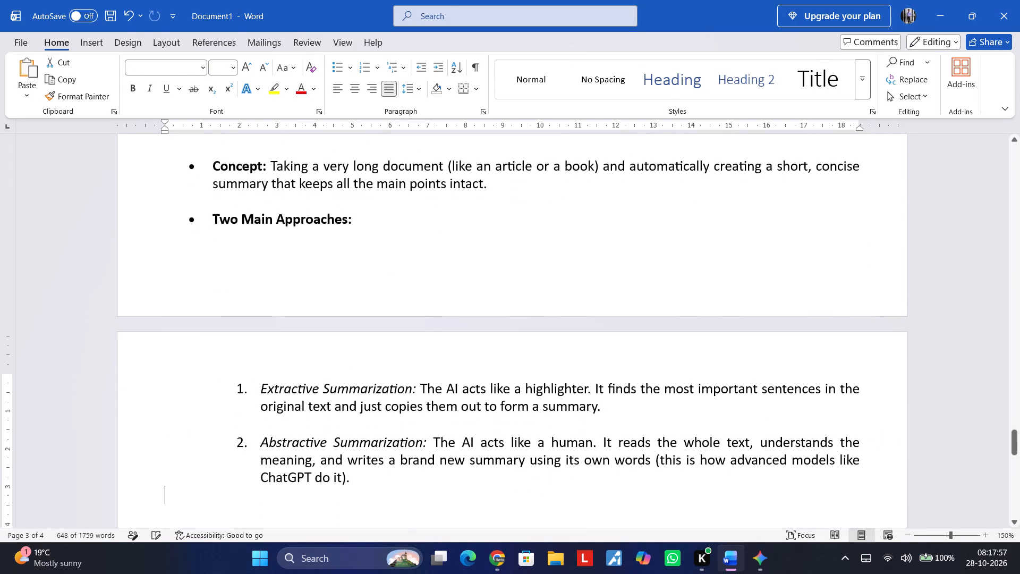
# Delete the chatty introduction paragraph and the blank lines above the UNIT 3 heading.
pyautogui.scroll(13, 429, 378)
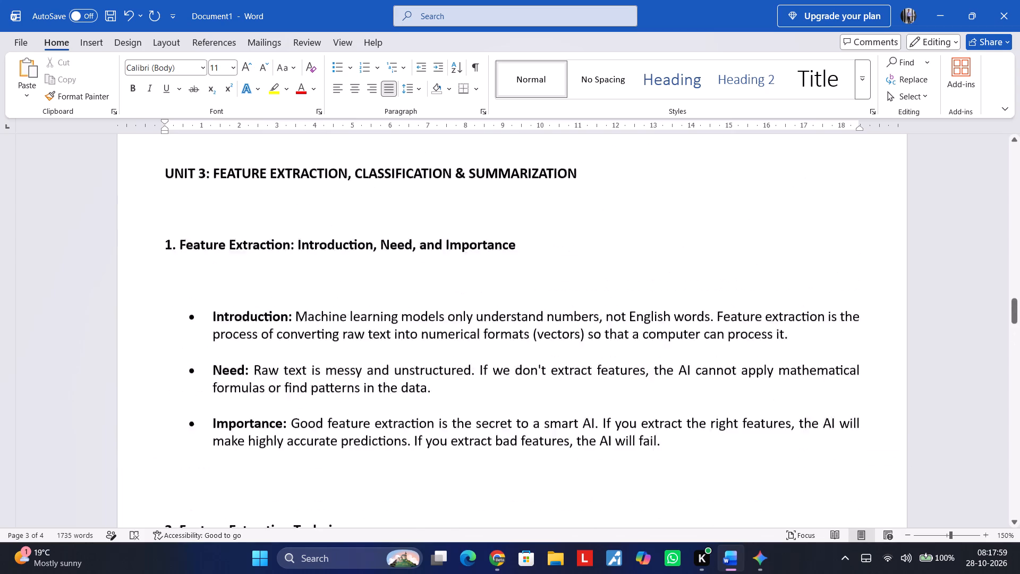
pyautogui.scroll(3, 429, 378)
pyautogui.scroll(-3, 429, 378)
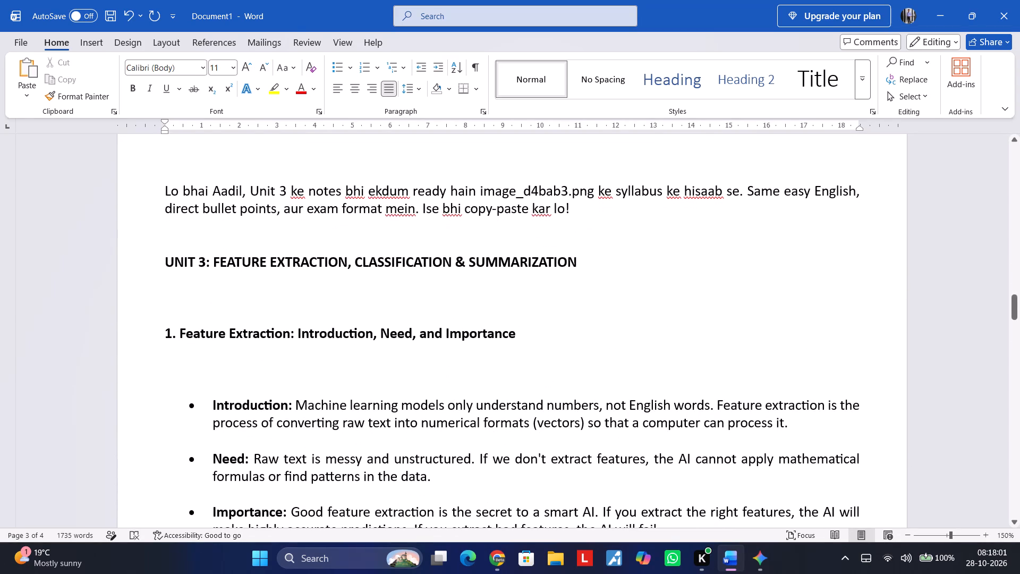
pyautogui.moveTo(279, 240); pyautogui.dragTo(160, 190)
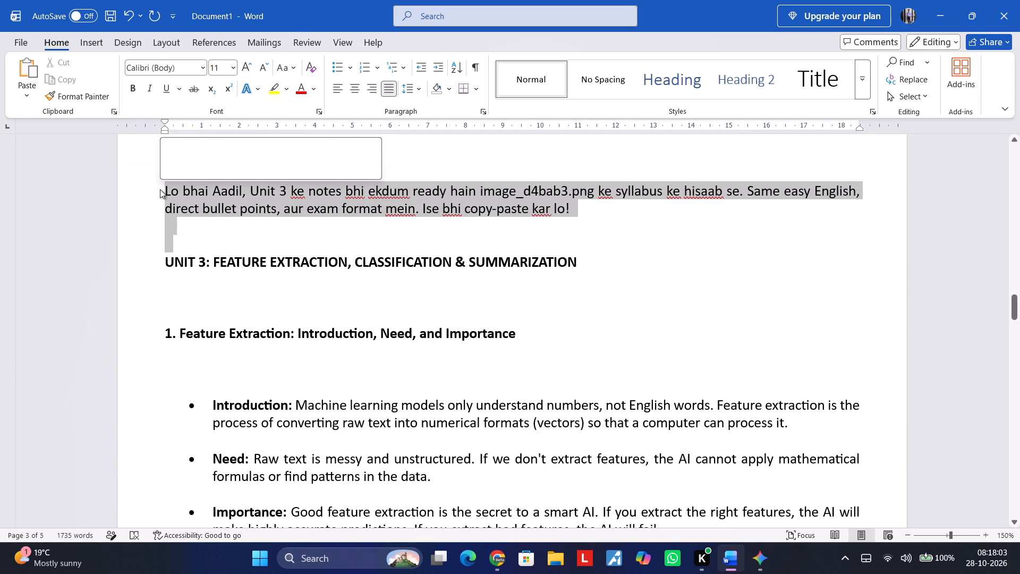
pyautogui.press('BackSpace')
# Remove the blank lines between the UNIT 3 heading and the "1. Feature Extraction" heading.
pyautogui.press('Down')
pyautogui.press('Down')
pyautogui.press('Down')
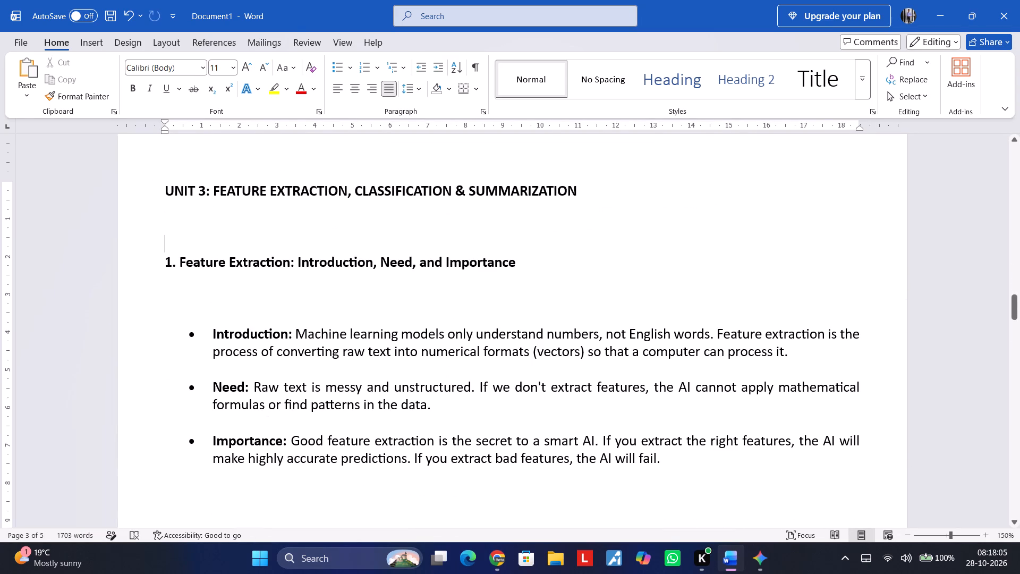
pyautogui.press('=')
pyautogui.press('BackSpace')
pyautogui.press('BackSpace')
pyautogui.press('BackSpace')
pyautogui.press('BackSpace')
# Enlarge the UNIT 3 heading and the "1. Feature Extraction" heading by one font size step.
pyautogui.press('Down')
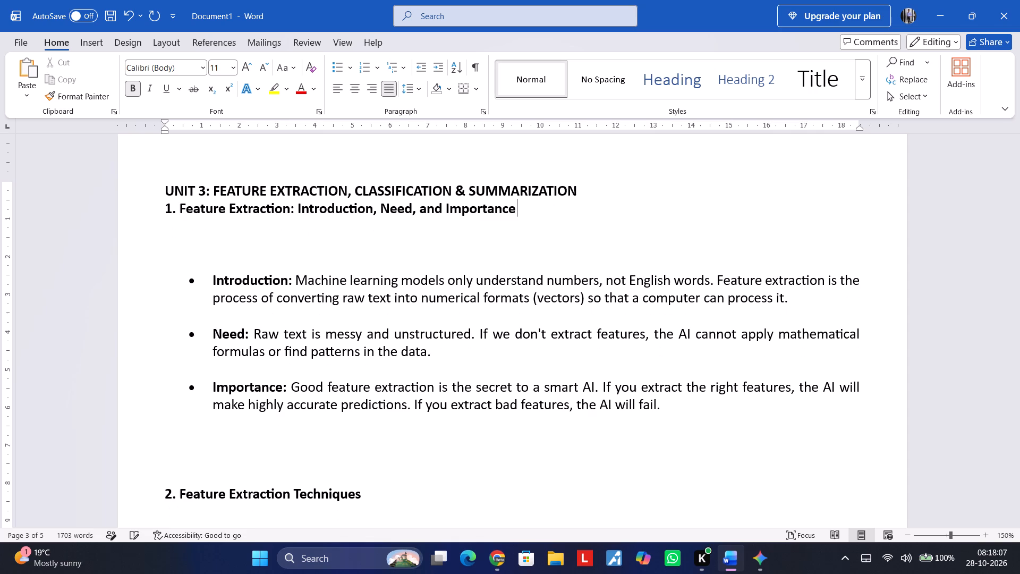
pyautogui.hotkey('ctrl', 'shift', 'Up')
pyautogui.hotkey('ctrl', 'shift', 'Up')
pyautogui.hotkey('ctrl', 'shift', '.')
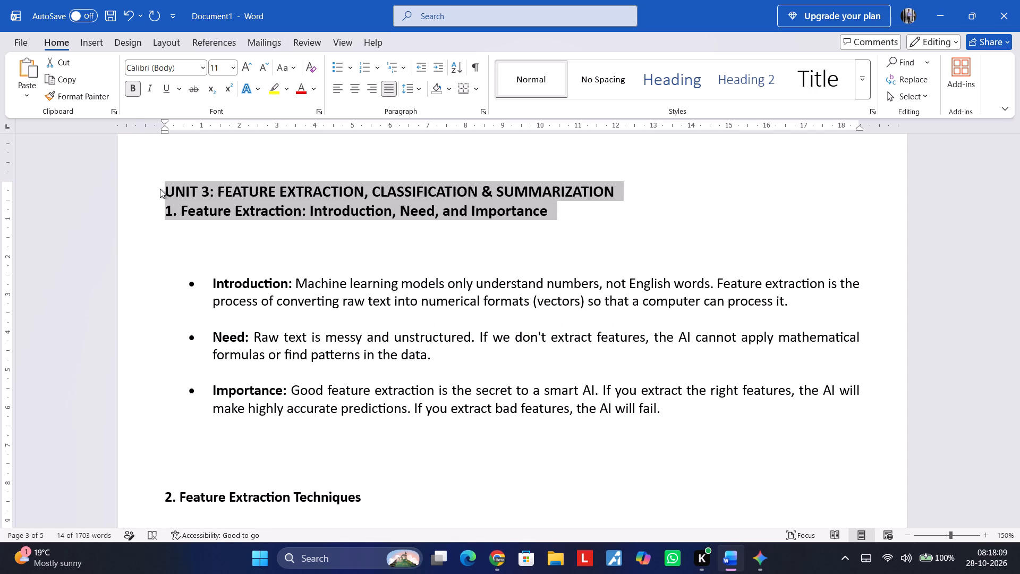
# Remove the blank lines between the "1. Feature Extraction" heading and the Introduction bullet.
pyautogui.press('Down')
pyautogui.press('Down')
pyautogui.press('Down')
pyautogui.press('BackSpace')
pyautogui.press('BackSpace')
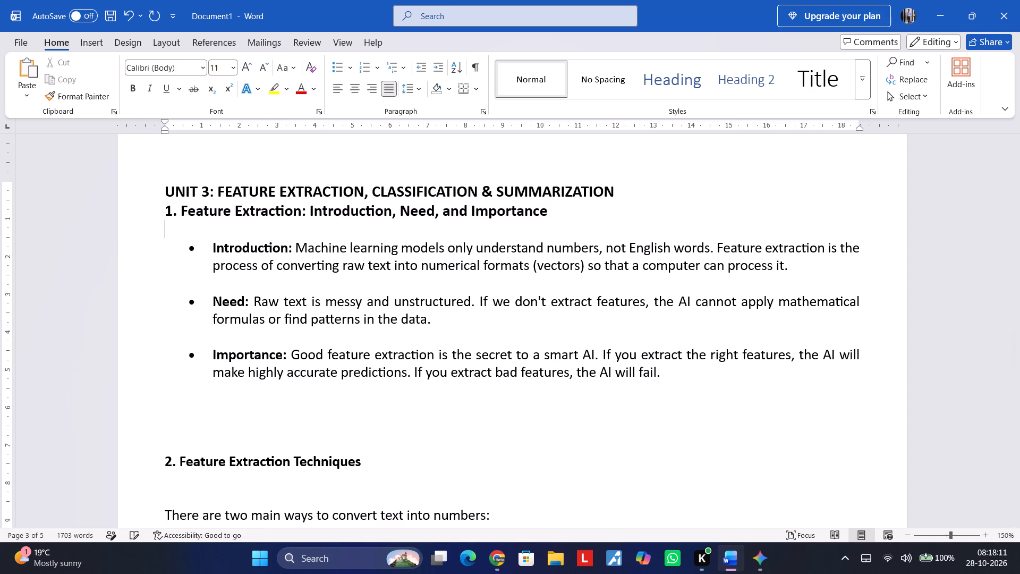
pyautogui.press('BackSpace')
# Remove the blank lines between the Introduction, Need and Importance bullets.
pyautogui.press('Down')
pyautogui.press('Down')
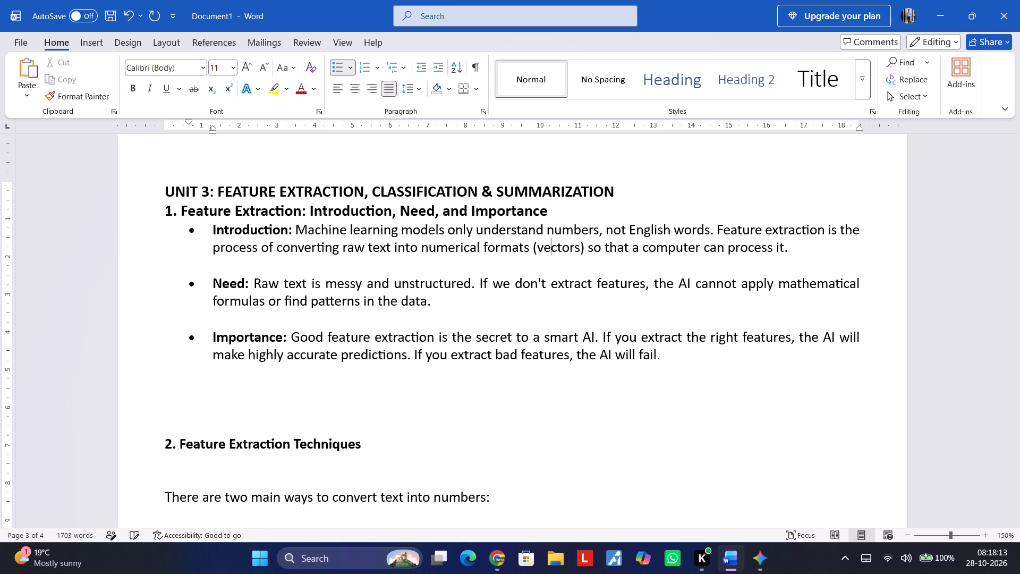
pyautogui.press('Down')
pyautogui.press('BackSpace')
pyautogui.press('Down')
pyautogui.press('Down')
pyautogui.press('Down')
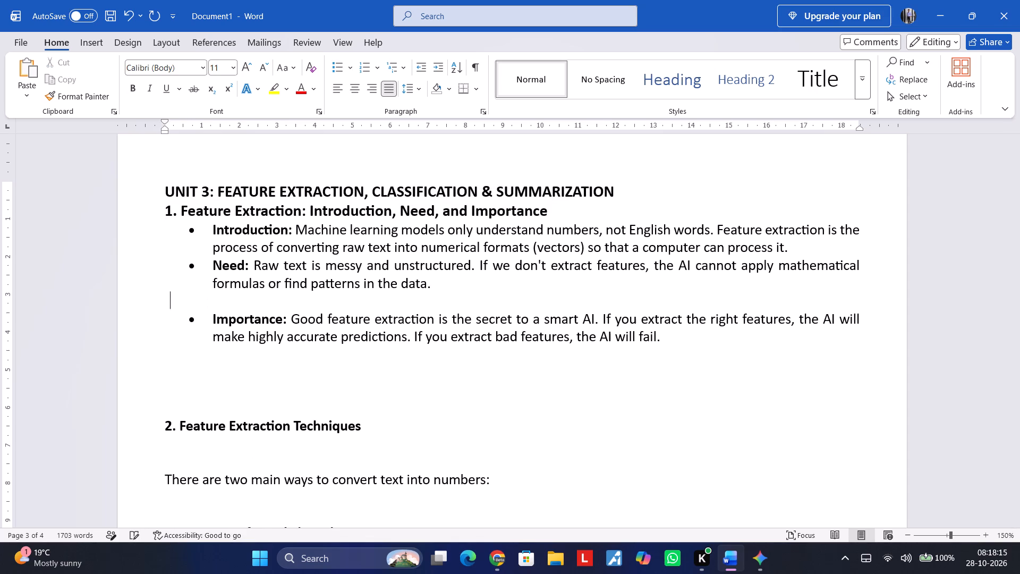
pyautogui.press('Down')
pyautogui.press('Up')
pyautogui.press('BackSpace')
# Reduce the gap between the Importance bullet and the "2. Feature Extraction Techniques" heading to a single blank line.
pyautogui.press('Down')
pyautogui.press('Down')
pyautogui.press('Down')
pyautogui.press('Down')
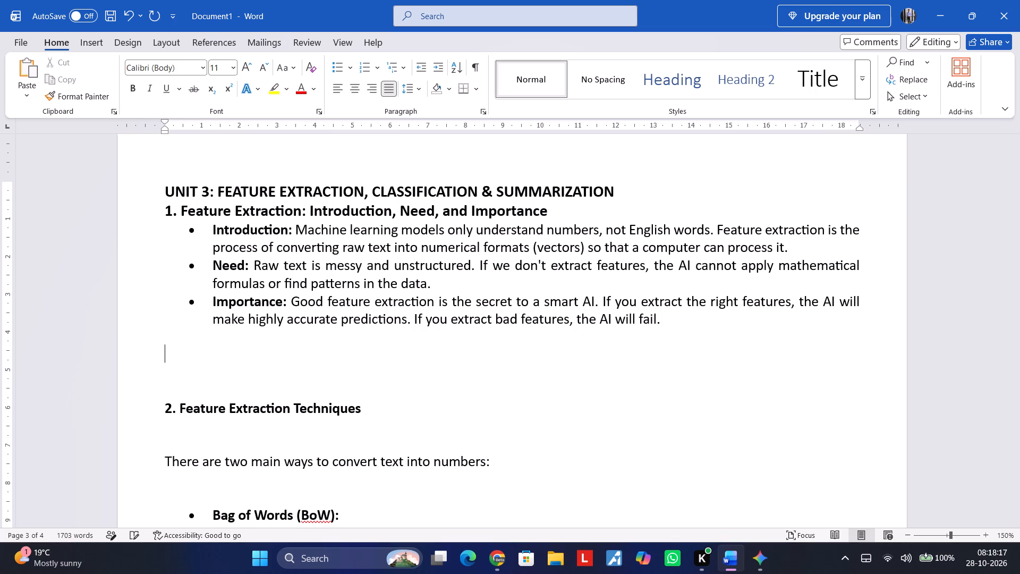
pyautogui.press('Down')
pyautogui.press('Down')
pyautogui.hotkey('ctrl', 'shift', 'Up')
pyautogui.hotkey('ctrl', 'shift', 'Up')
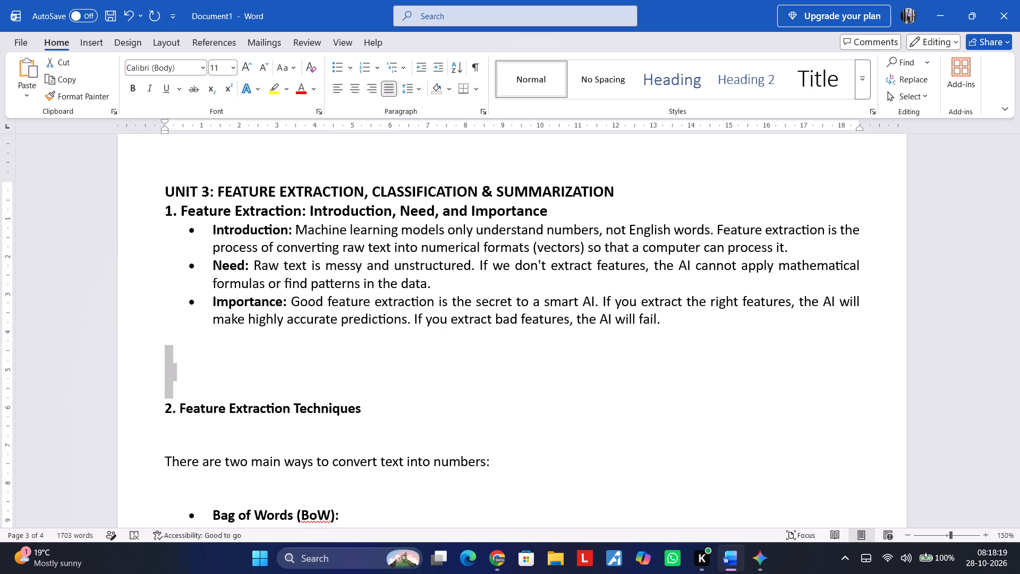
pyautogui.hotkey('ctrl', 'shift', 'Up')
pyautogui.press('BackSpace')
pyautogui.press('Return')
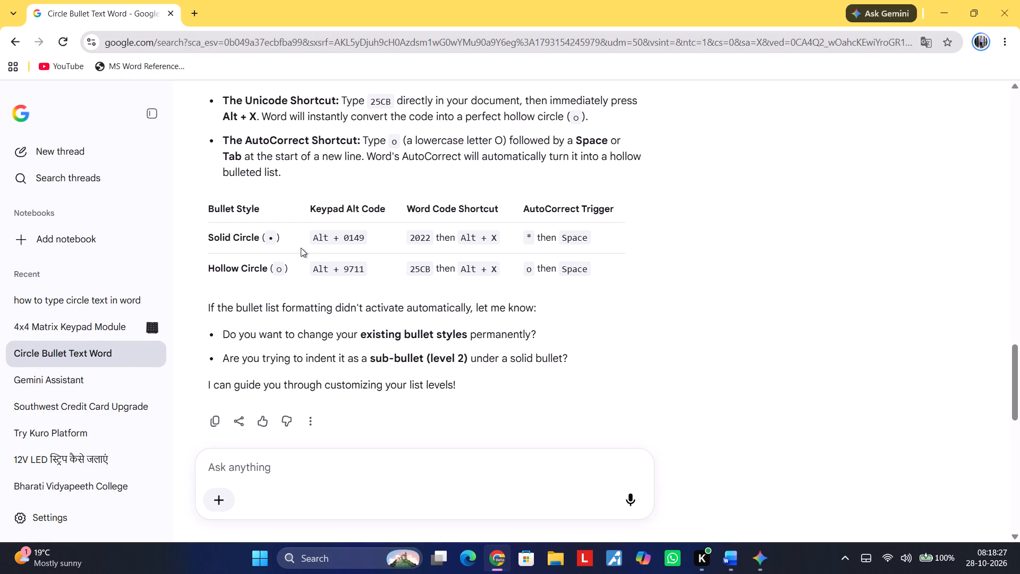
# Switch to Chrome and ask Google's AI chat "how can i delete useless spaces in word document".
pyautogui.click(329, 464)
pyautogui.write('how can i delete')
pyautogui.press('space')
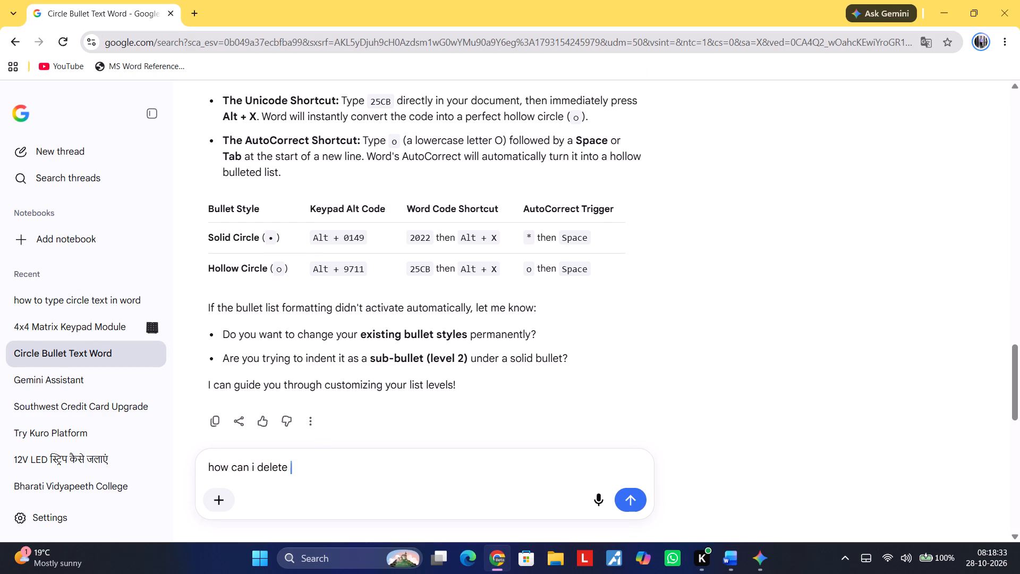
pyautogui.write('useless spaces')
pyautogui.press('space')
pyautogui.write('in word c')
pyautogui.press('BackSpace')
pyautogui.write('do')
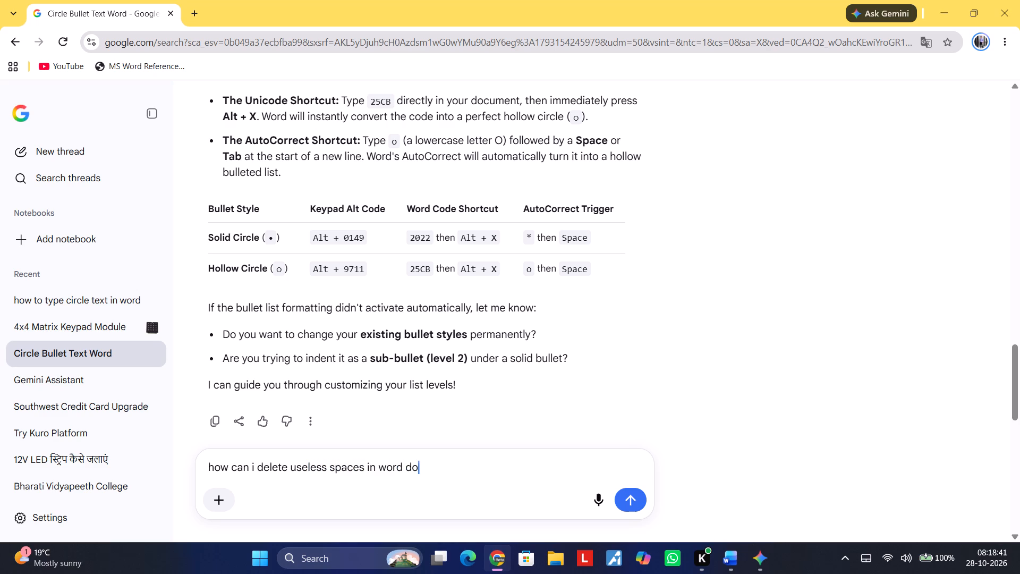
pyautogui.write('cumenr')
pyautogui.press('space')
pyautogui.press('BackSpace')
pyautogui.press('BackSpace')
pyautogui.press('t')
pyautogui.press('Return')
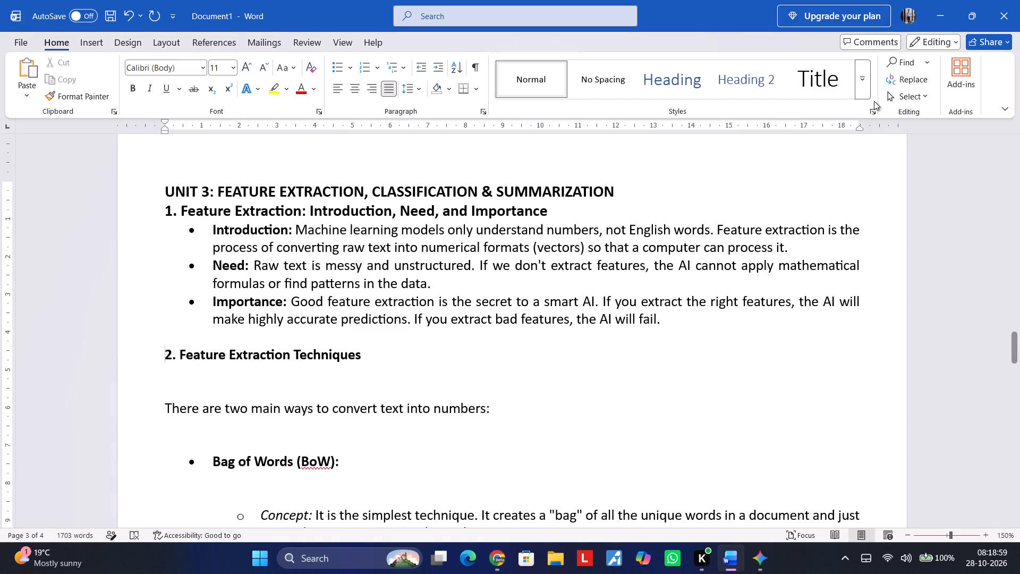
# Open Find and Replace in the Word document and find the next space character.
pyautogui.click(902, 85)
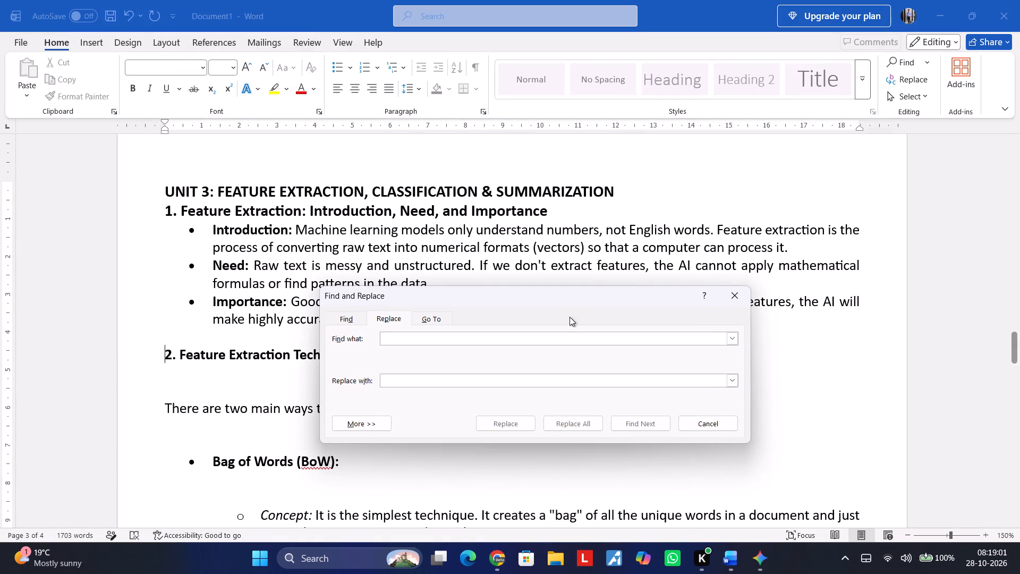
pyautogui.click(578, 426)
pyautogui.click(464, 339)
pyautogui.click(456, 336)
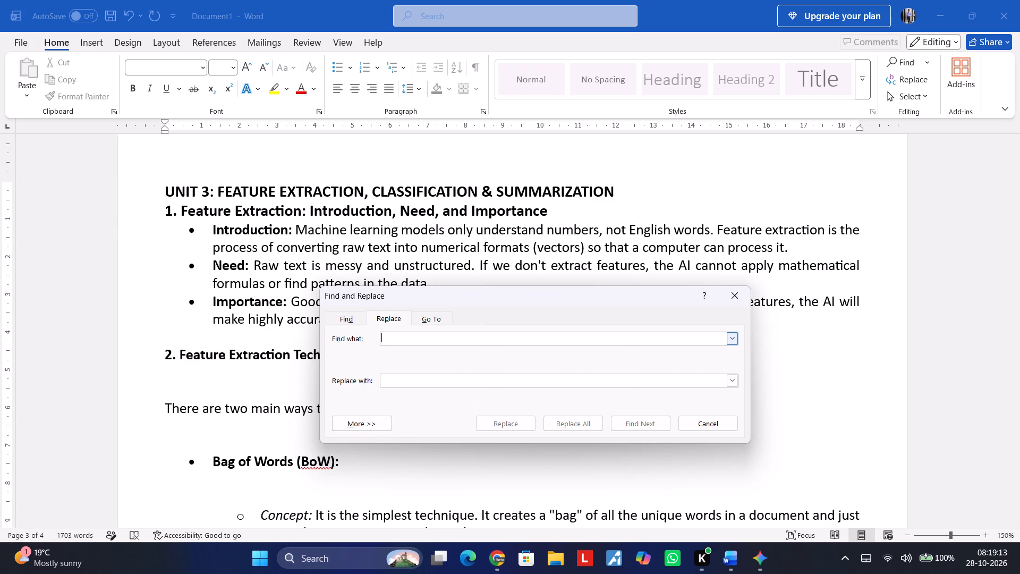
pyautogui.press('space')
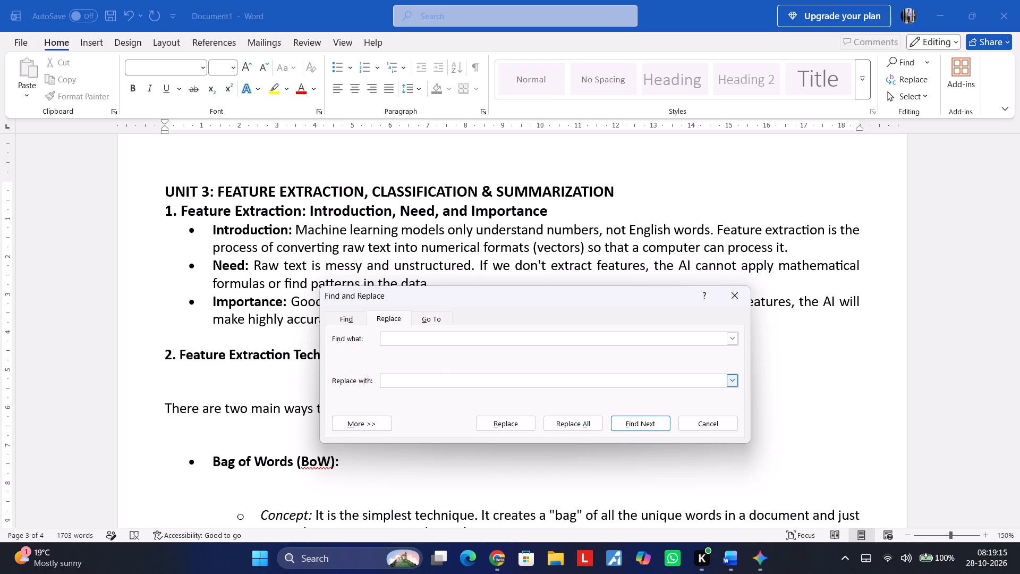
pyautogui.click(617, 419)
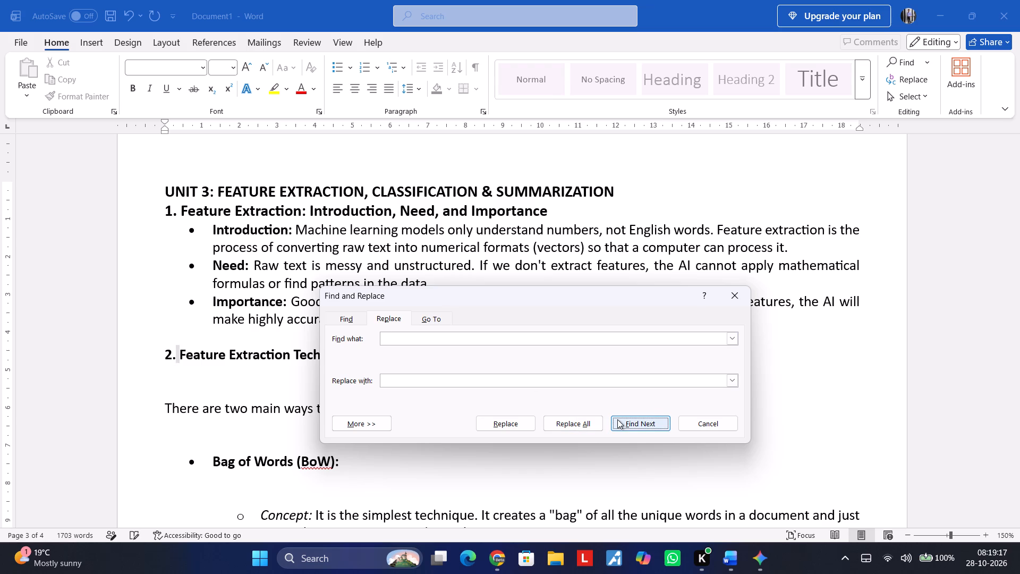
pyautogui.click(536, 379)
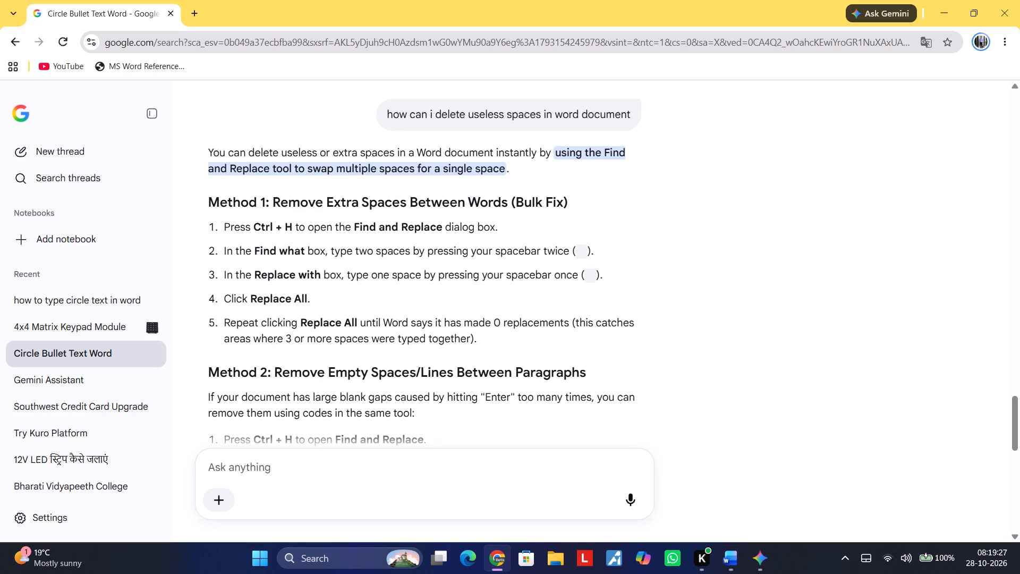
# Switch to Chrome and read the AI chat's methods for removing extra spaces and empty lines with Find and Replace.
pyautogui.scroll(-1, 378, 228)
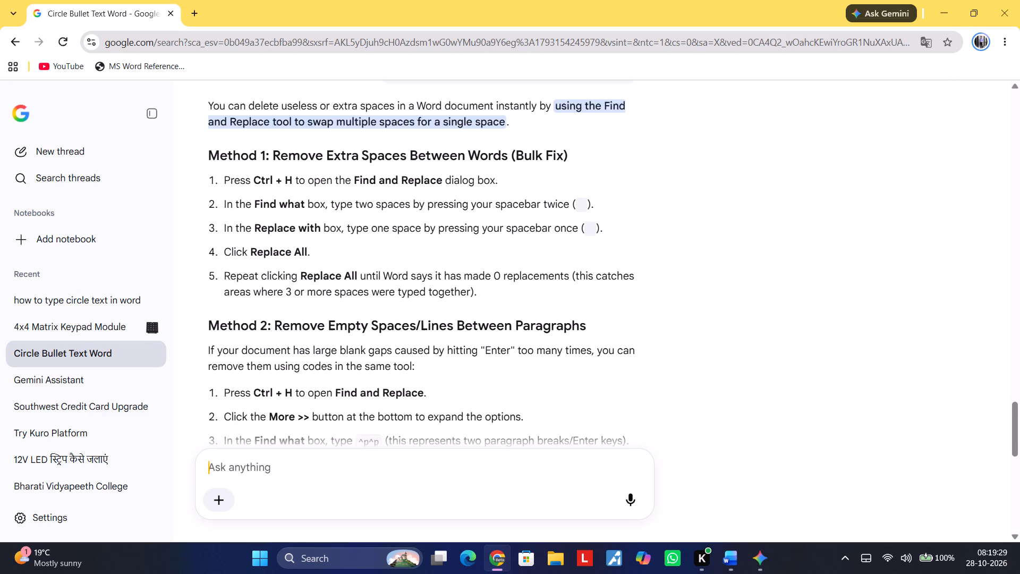
pyautogui.scroll(-2, 378, 228)
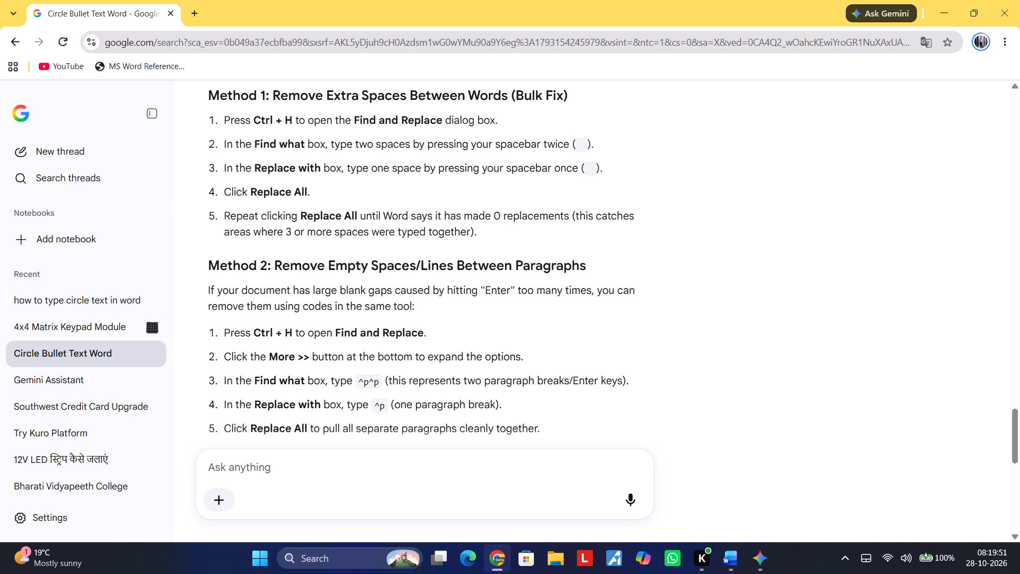
pyautogui.hscroll(1, 275, 388)
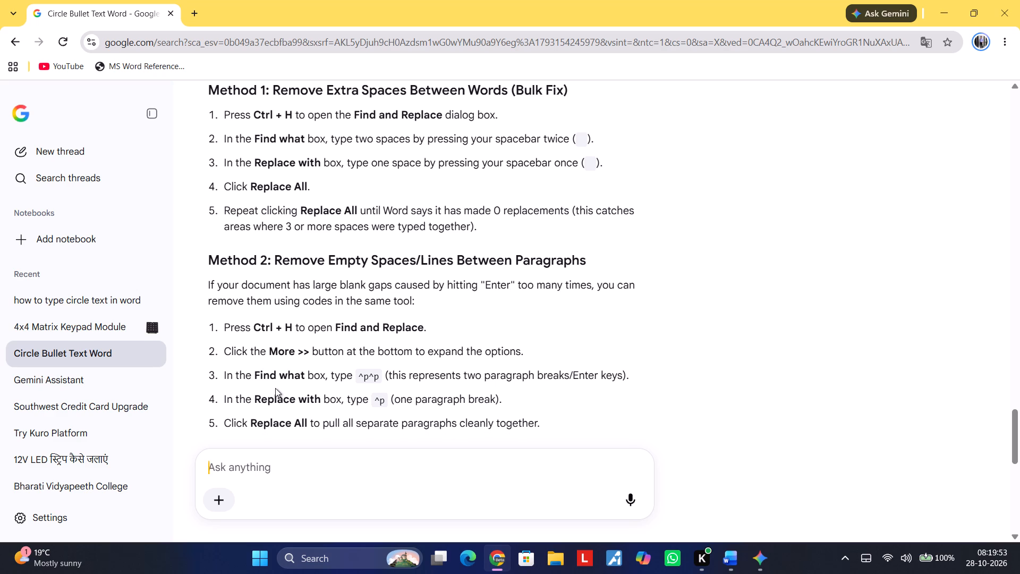
pyautogui.hscroll(2, 275, 388)
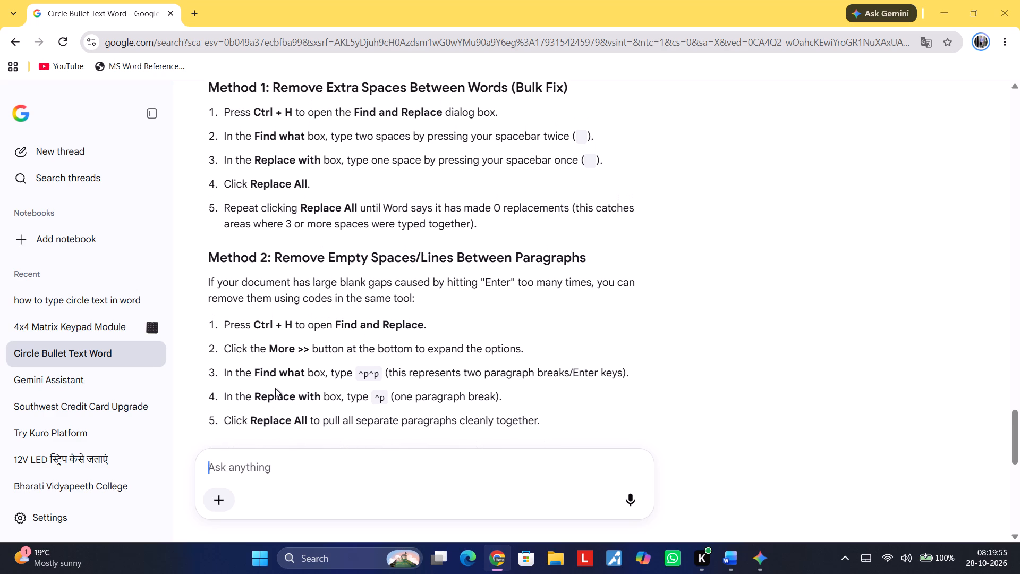
pyautogui.hscroll(1, 275, 388)
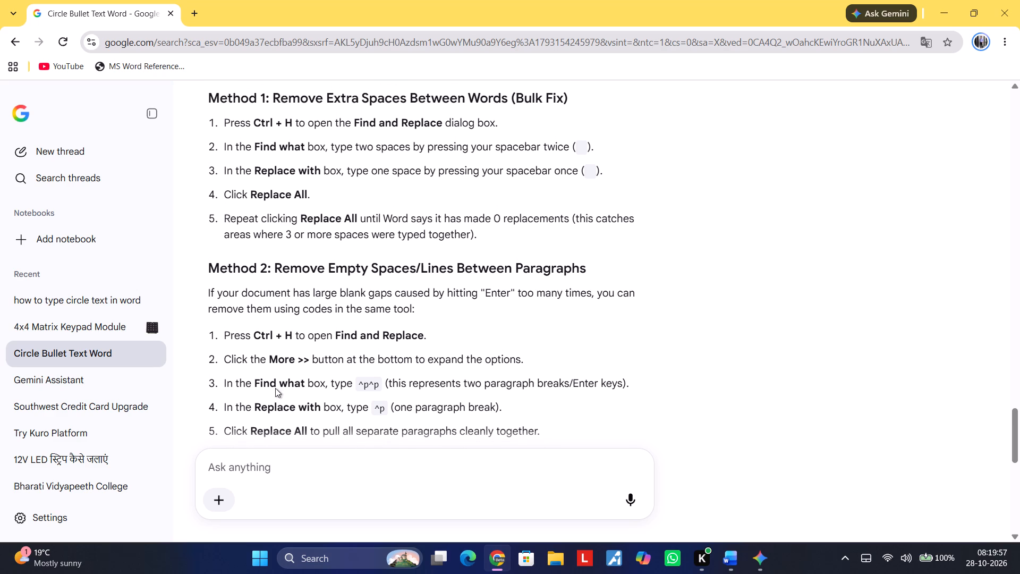
pyautogui.hscroll(2, 275, 388)
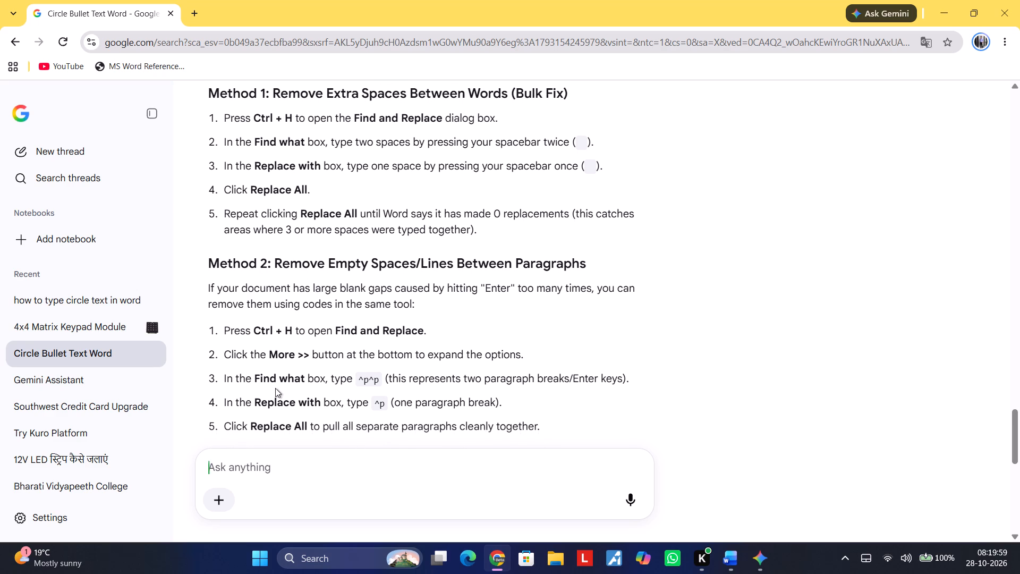
pyautogui.hscroll(3, 275, 388)
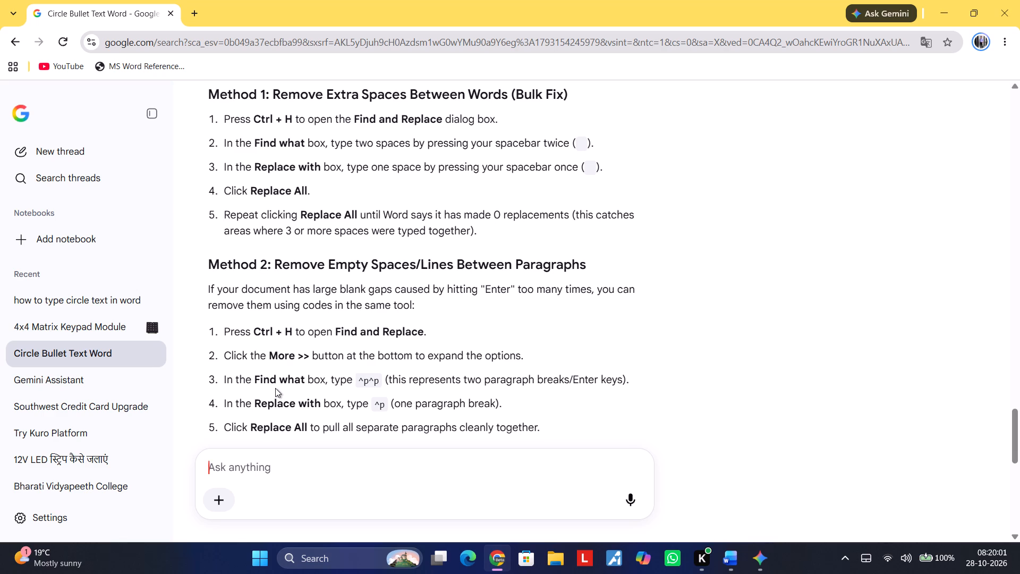
pyautogui.hscroll(2, 275, 388)
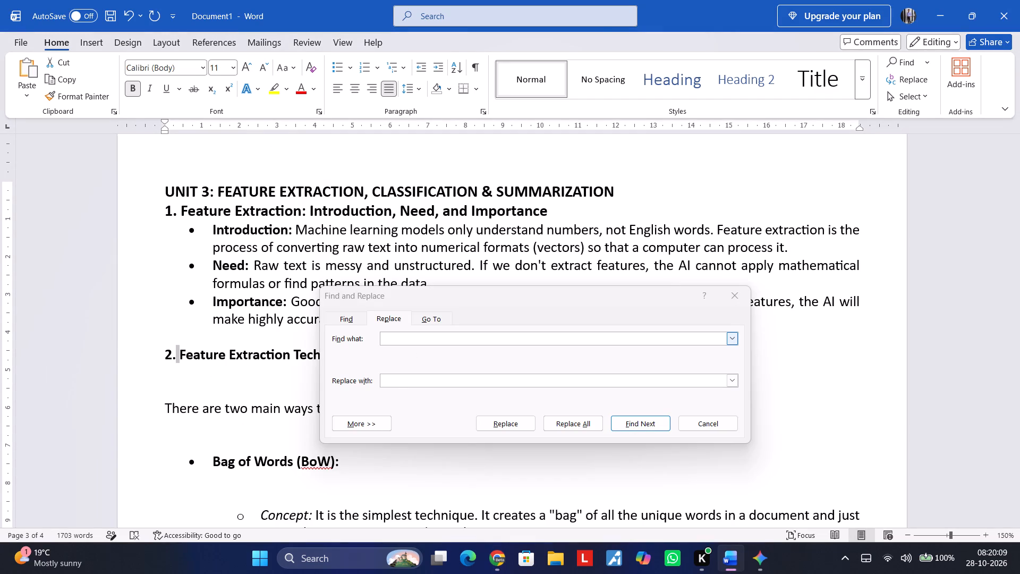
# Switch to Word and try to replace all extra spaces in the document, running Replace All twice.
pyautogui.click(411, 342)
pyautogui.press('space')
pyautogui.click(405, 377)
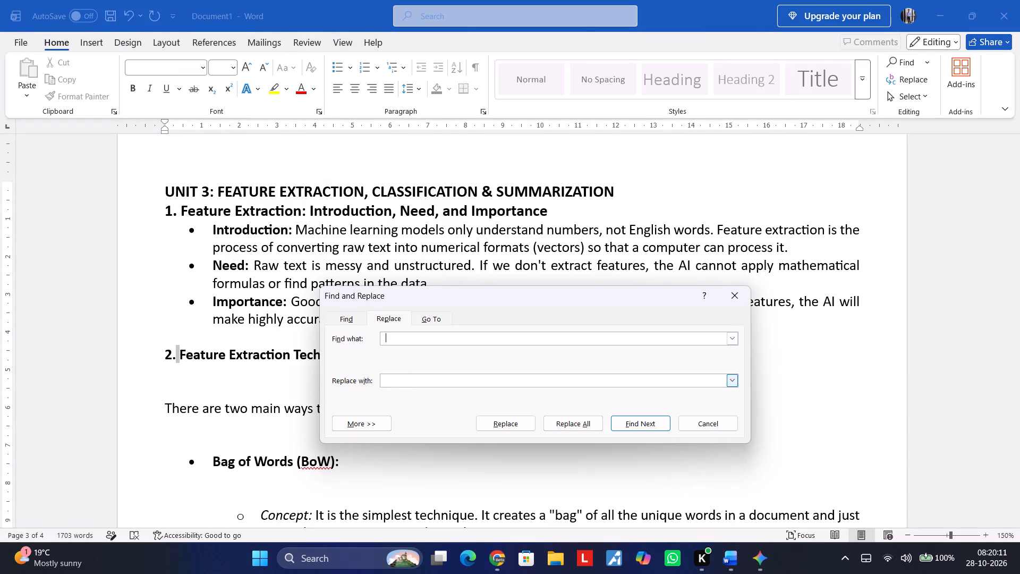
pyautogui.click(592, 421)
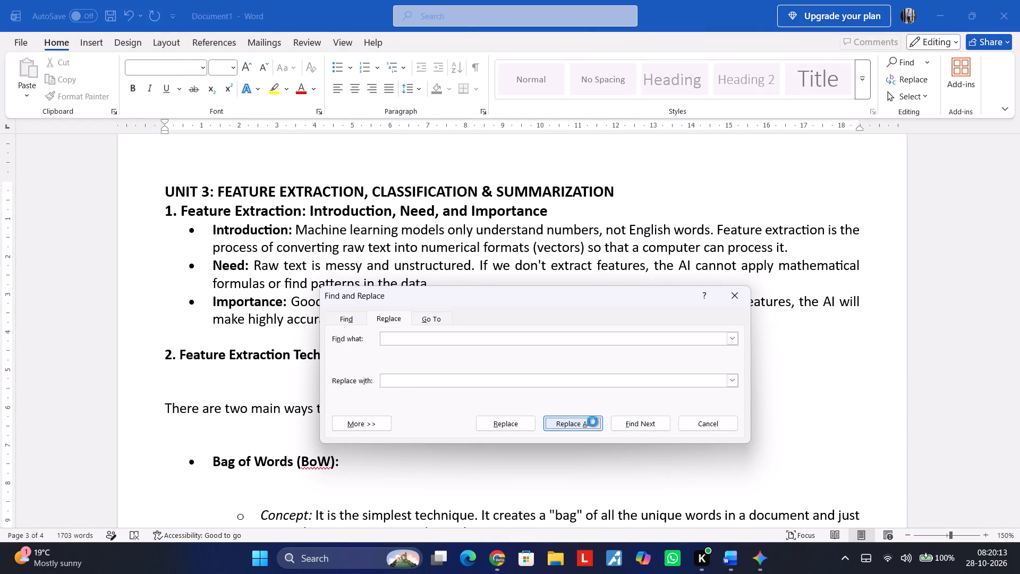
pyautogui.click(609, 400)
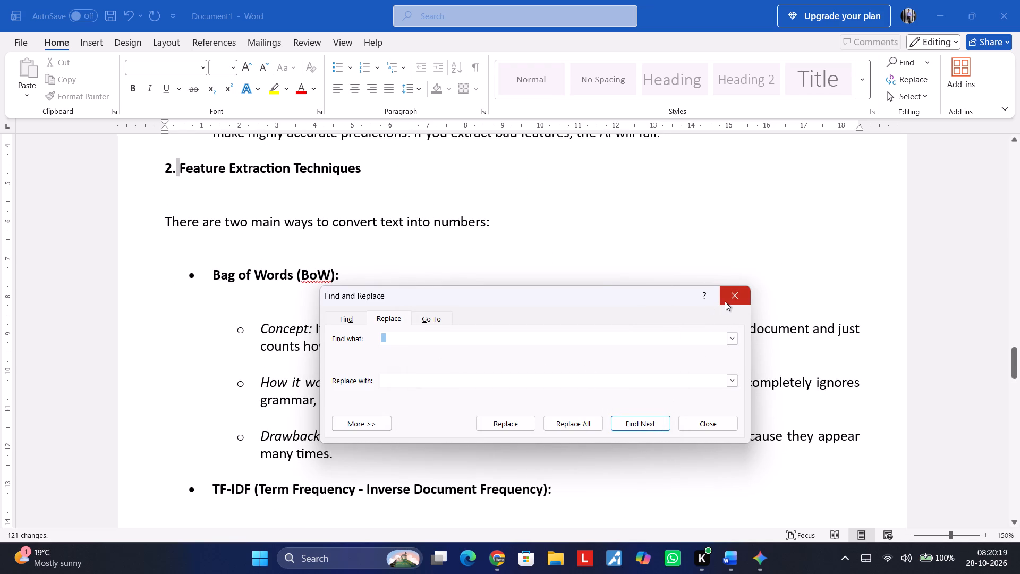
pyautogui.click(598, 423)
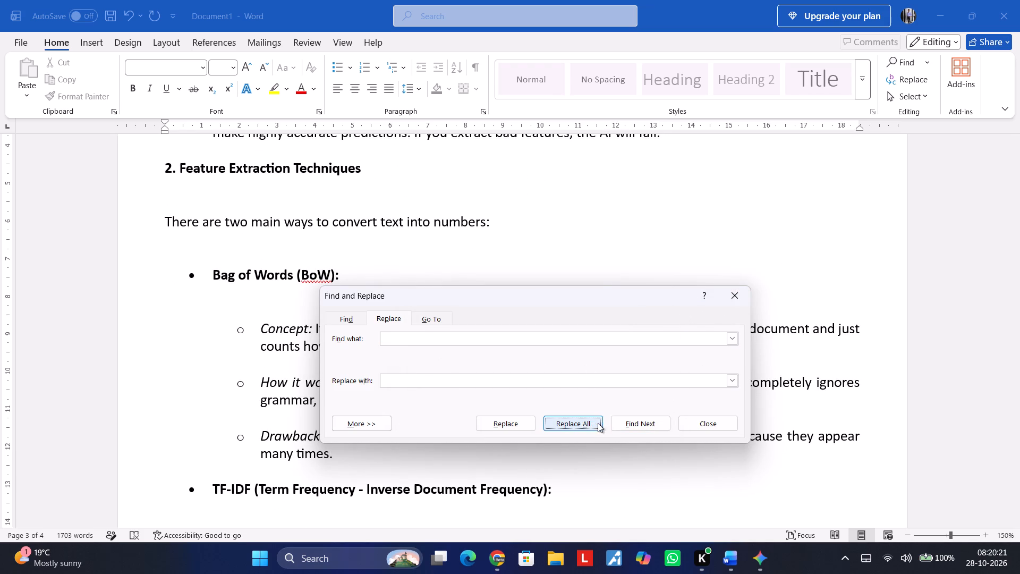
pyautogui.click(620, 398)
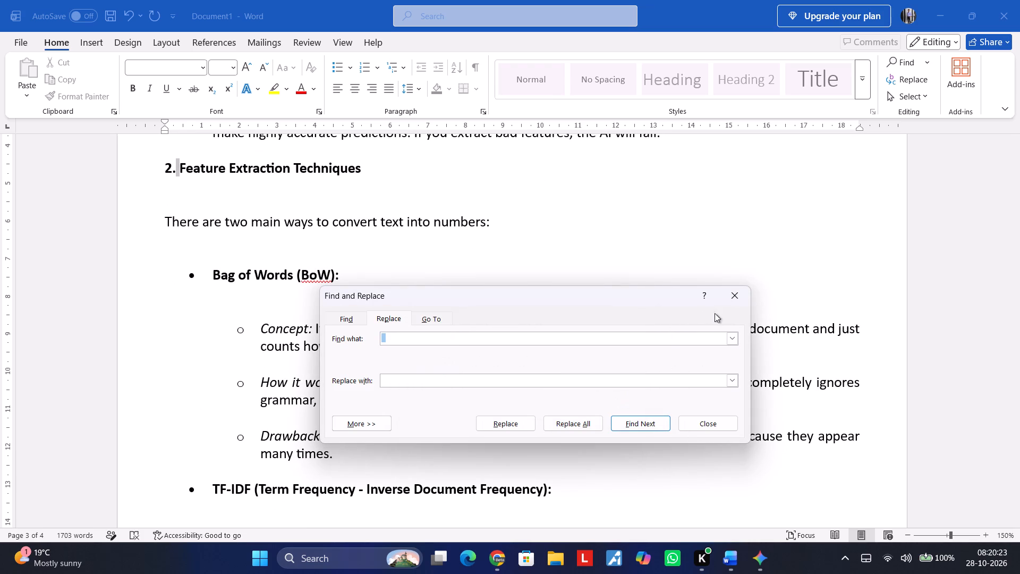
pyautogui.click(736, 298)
# Look through the Unit 1 to 3 notes to check the spacing across the document.
pyautogui.scroll(3, 568, 290)
pyautogui.hscroll(1, 568, 290)
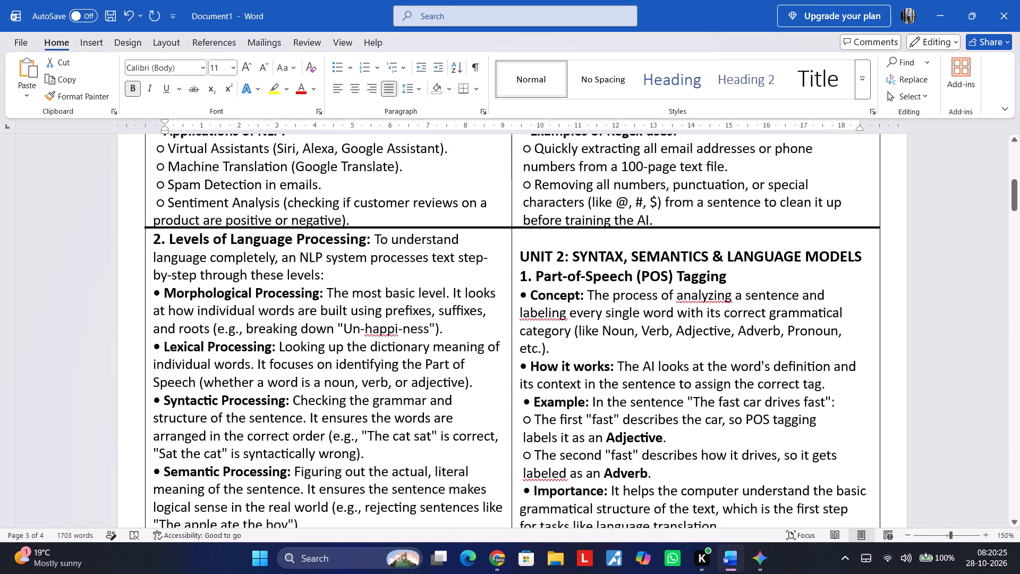
pyautogui.hscroll(1, 568, 290)
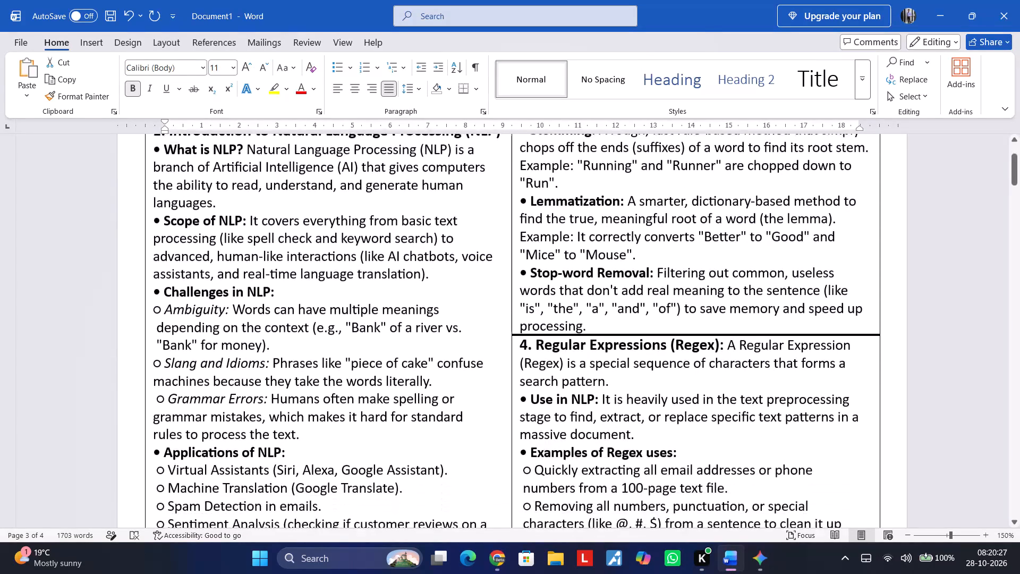
pyautogui.hscroll(2, 568, 290)
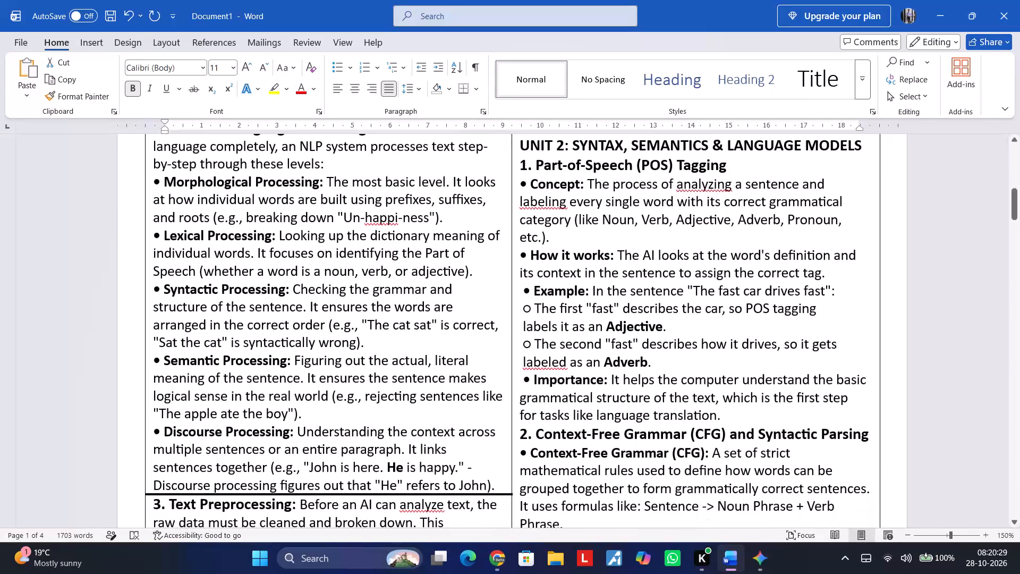
pyautogui.hscroll(1, 568, 290)
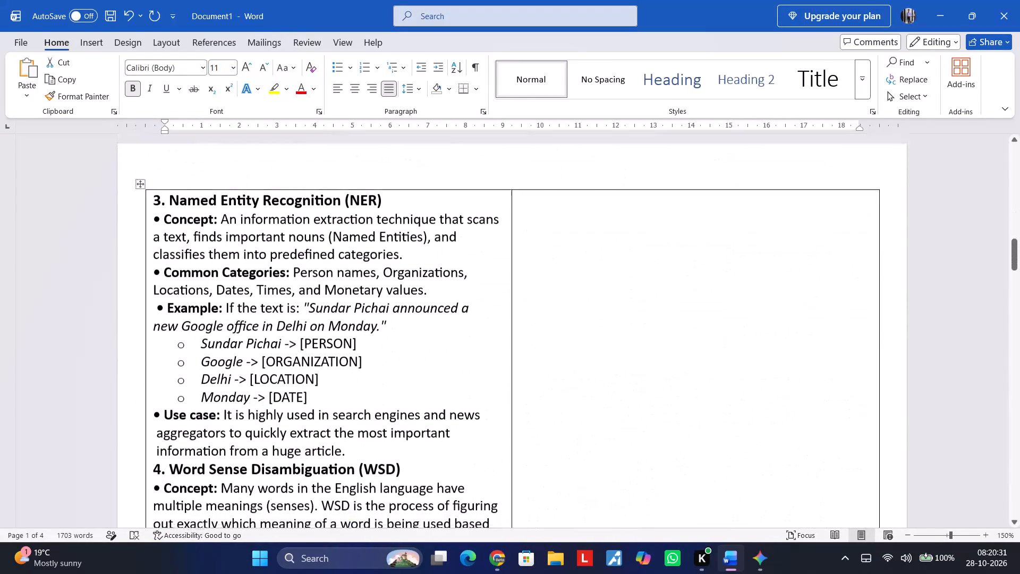
pyautogui.scroll(-3, 568, 290)
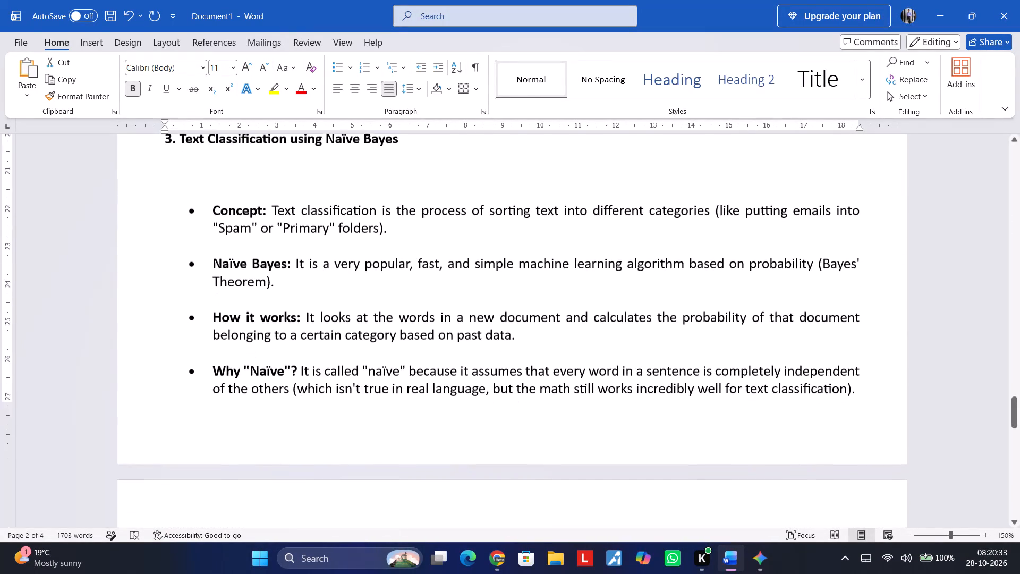
pyautogui.scroll(-2, 568, 290)
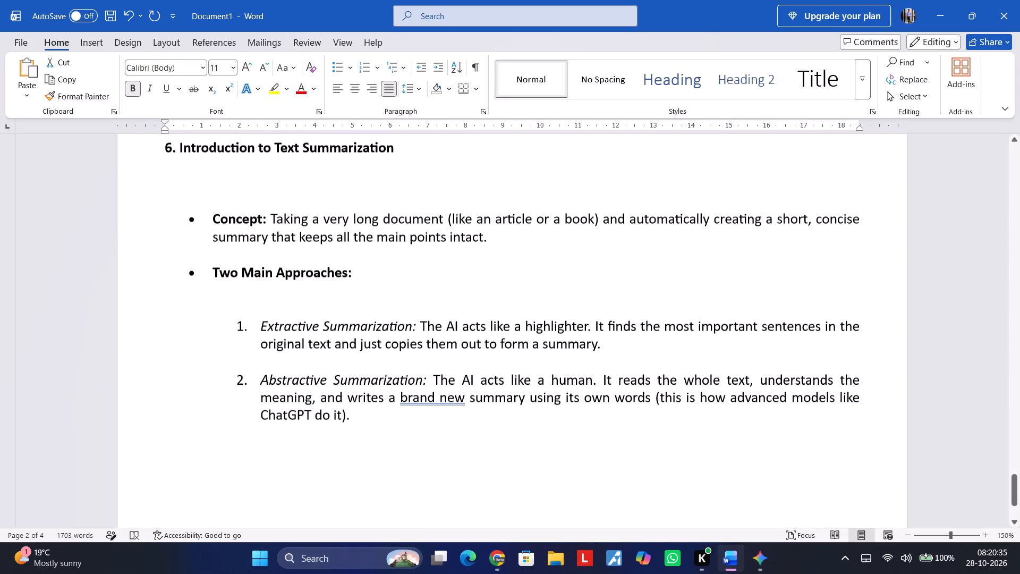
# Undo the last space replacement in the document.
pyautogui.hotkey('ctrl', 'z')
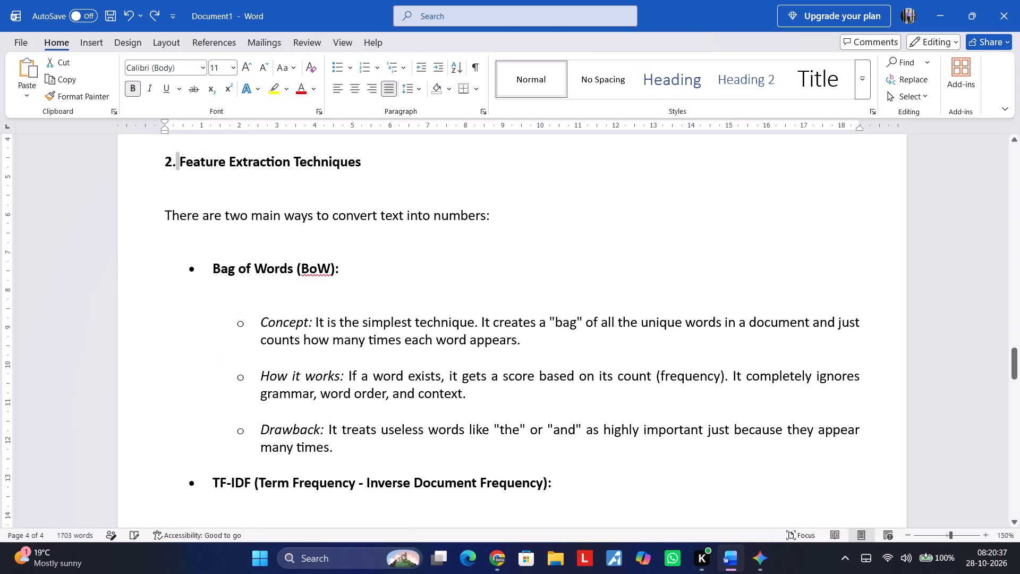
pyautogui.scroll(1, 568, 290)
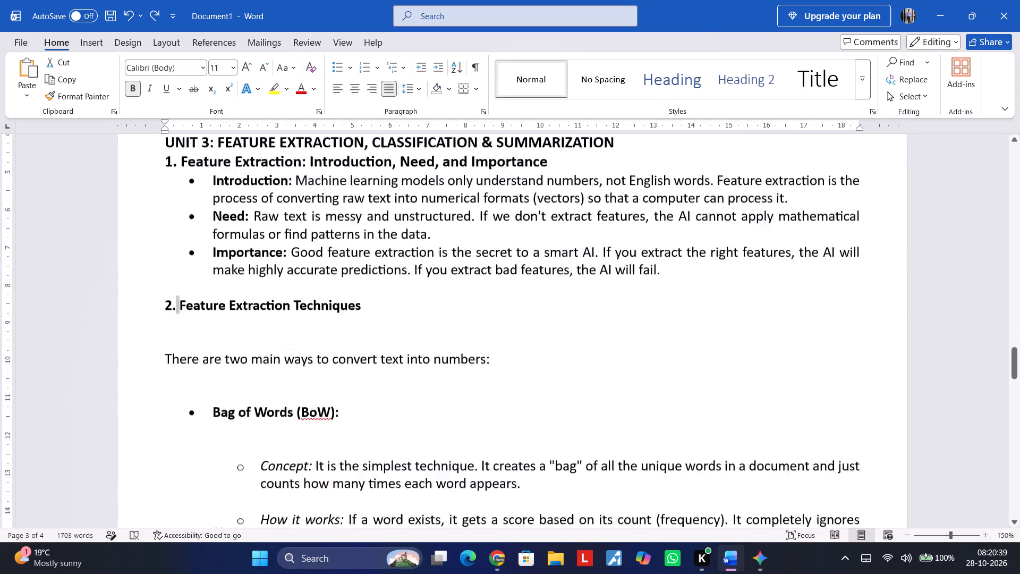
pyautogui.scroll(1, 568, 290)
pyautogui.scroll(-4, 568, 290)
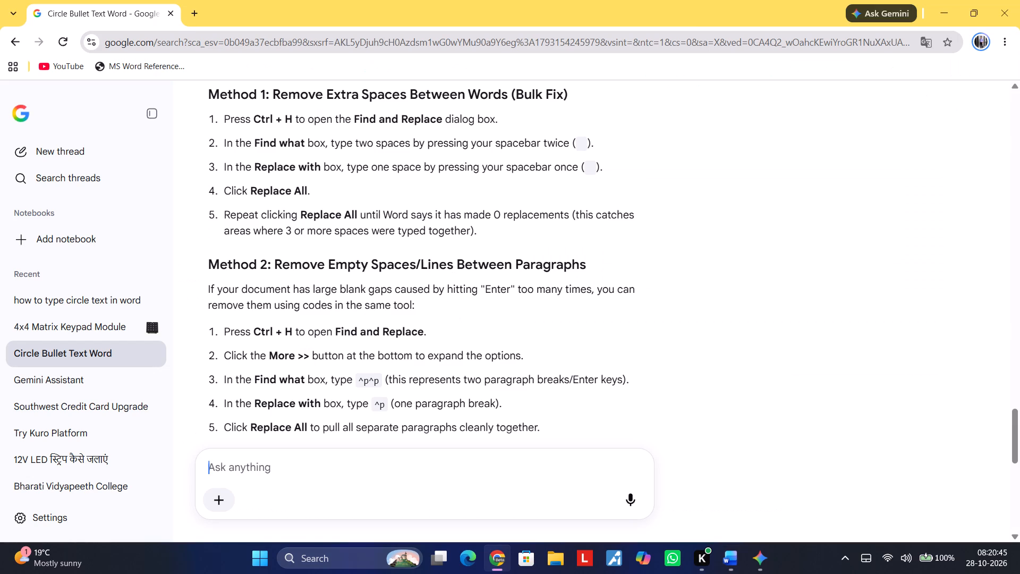
# Switch to Chrome and read the AI chat's methods for removing empty lines between paragraphs and cleaning up trailing spaces.
pyautogui.scroll(-1, 430, 384)
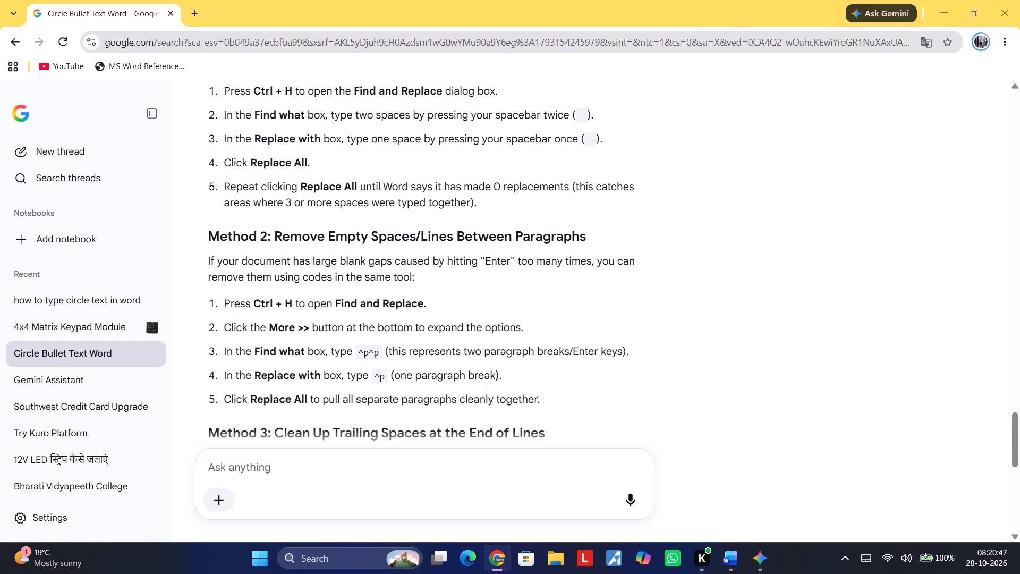
pyautogui.scroll(-4, 430, 384)
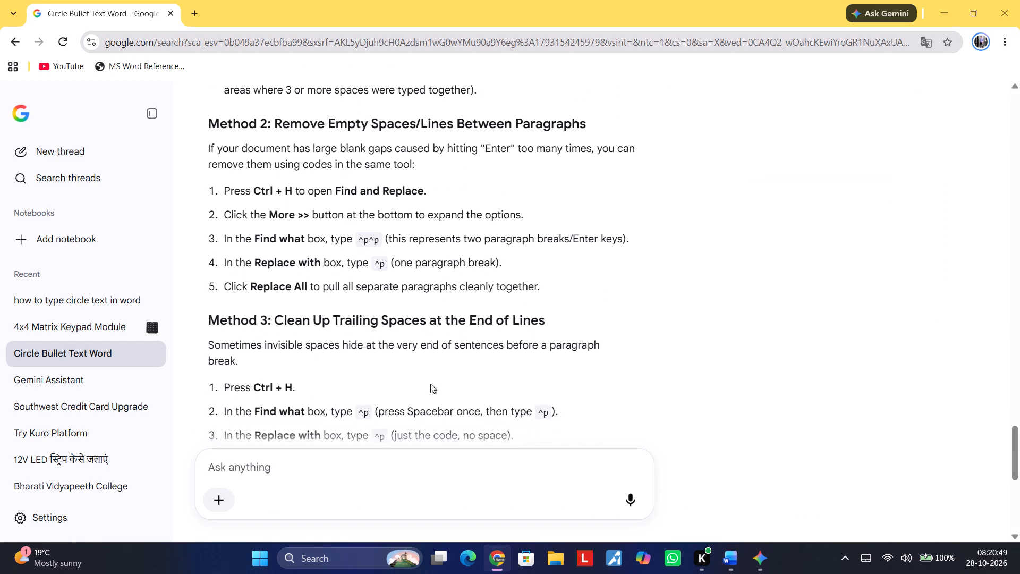
pyautogui.scroll(-1, 430, 384)
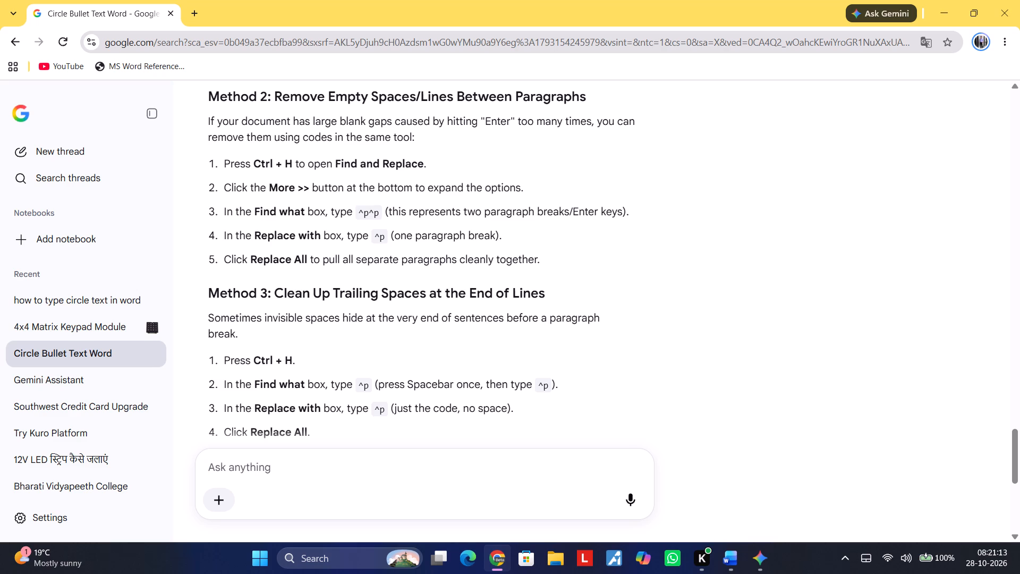
pyautogui.scroll(-1, 472, 360)
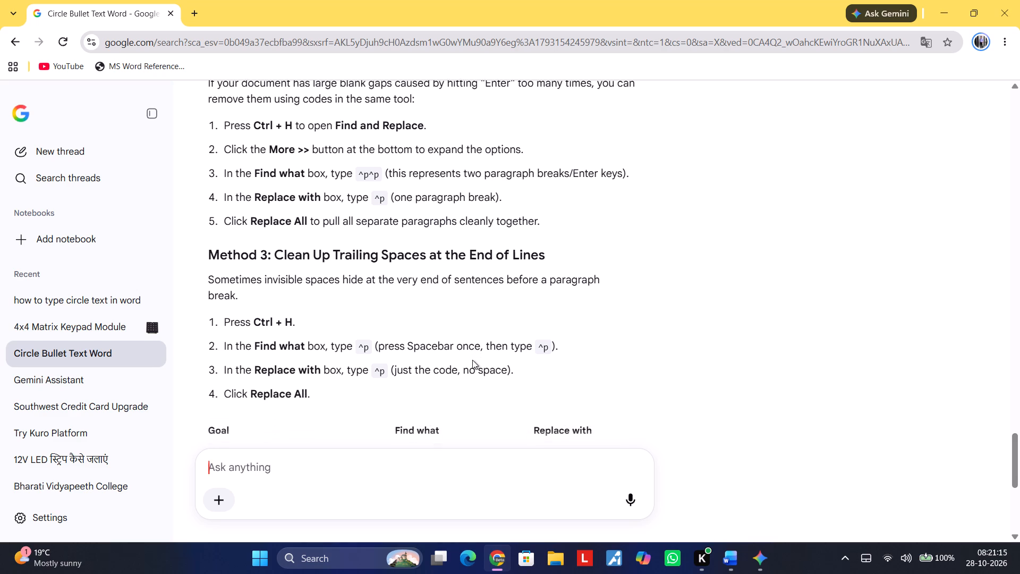
pyautogui.scroll(-1, 472, 360)
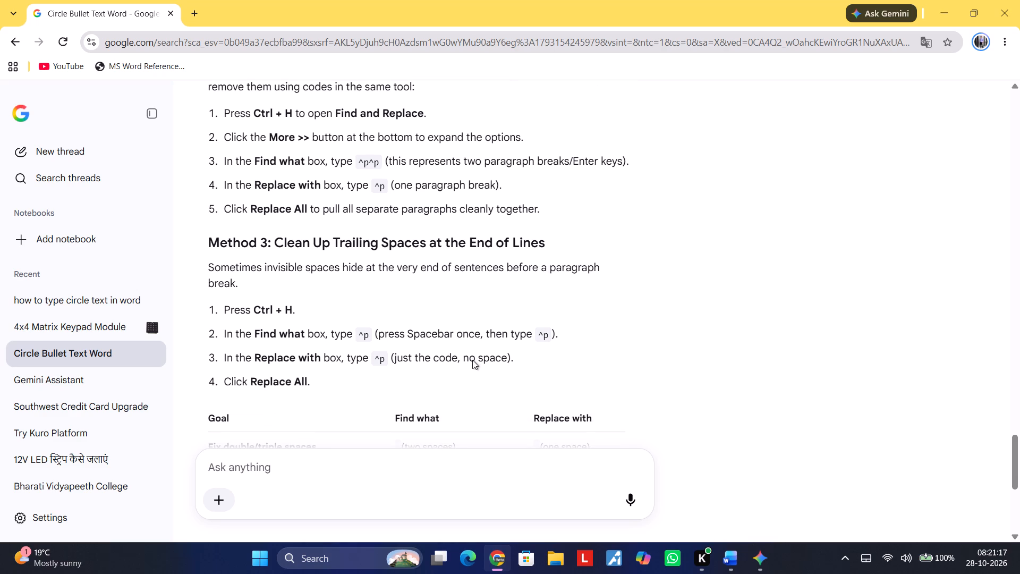
pyautogui.scroll(-2, 472, 360)
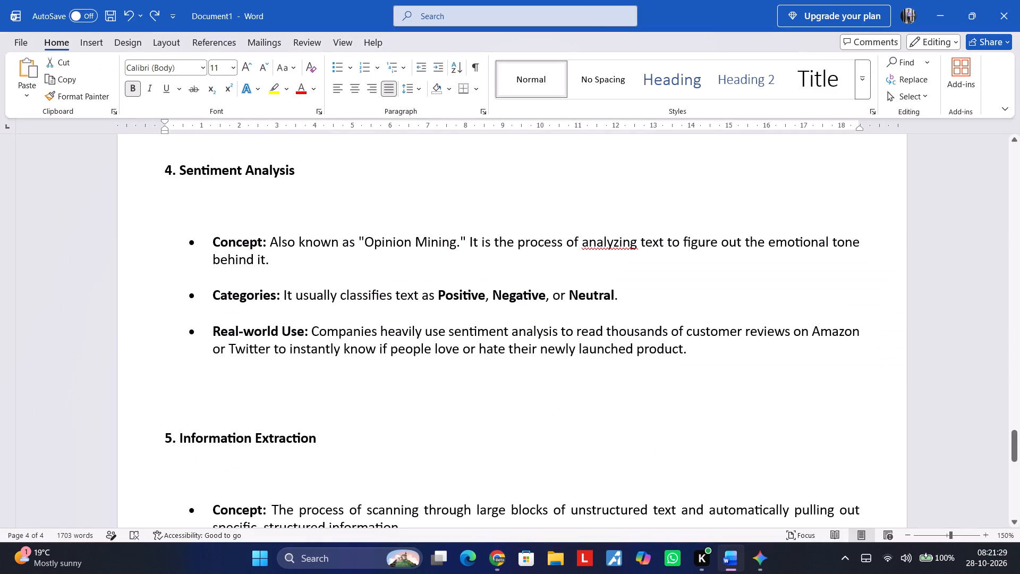
pyautogui.click(294, 229)
pyautogui.scroll(3, 294, 229)
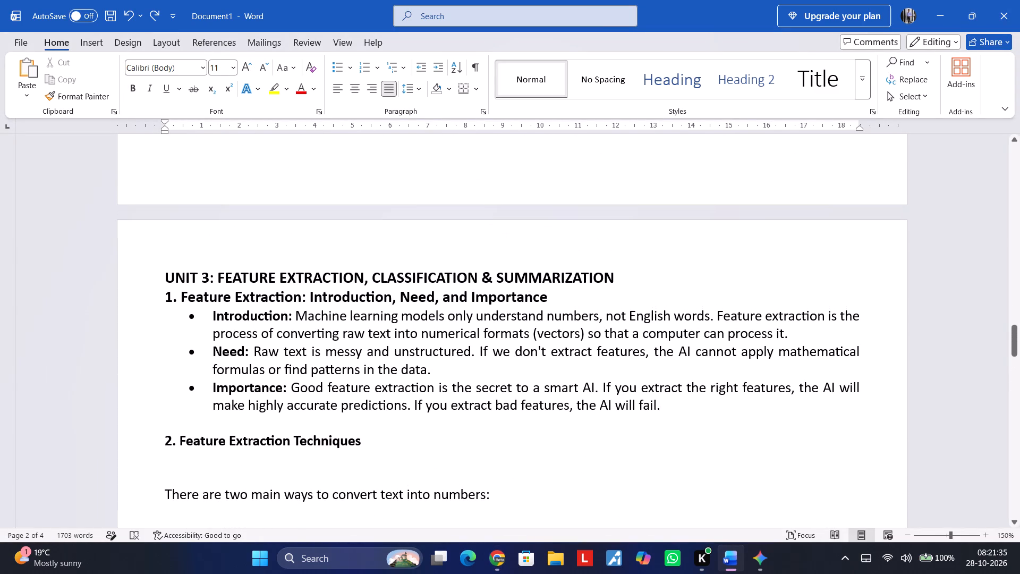
pyautogui.click(275, 269)
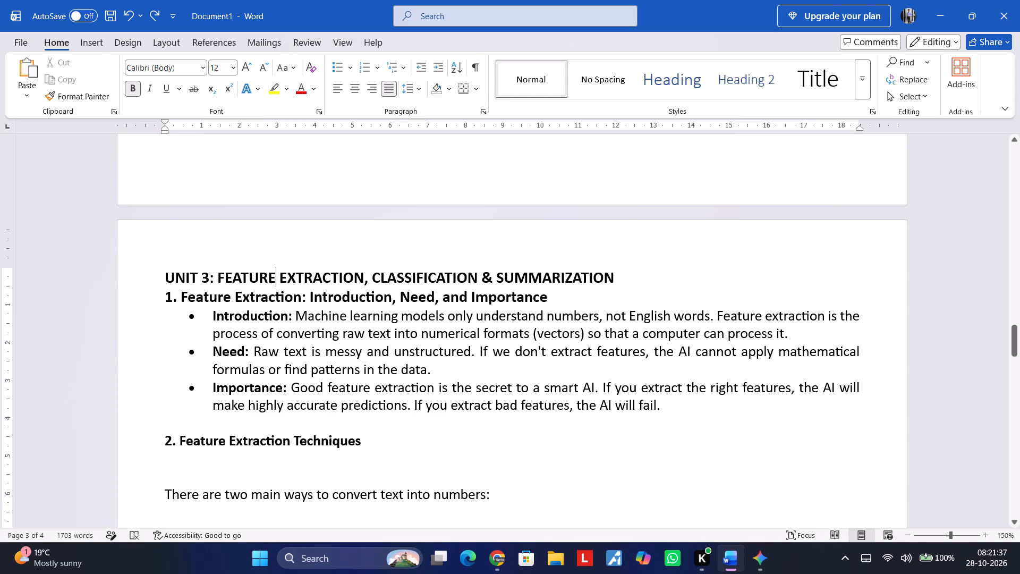
pyautogui.hotkey('ctrl', 'h')
pyautogui.click(404, 339)
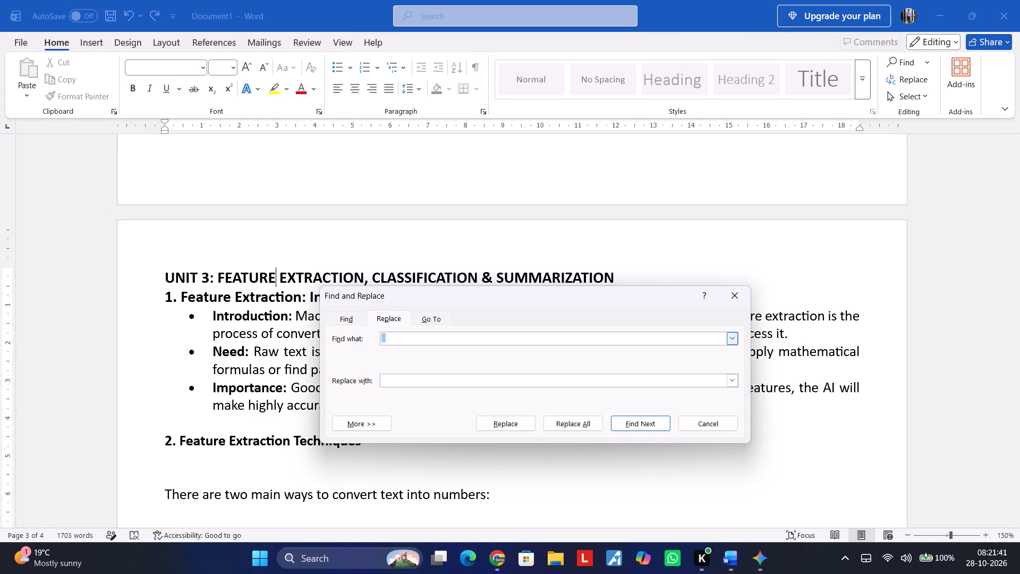
pyautogui.press('BackSpace')
pyautogui.press('BackSpace')
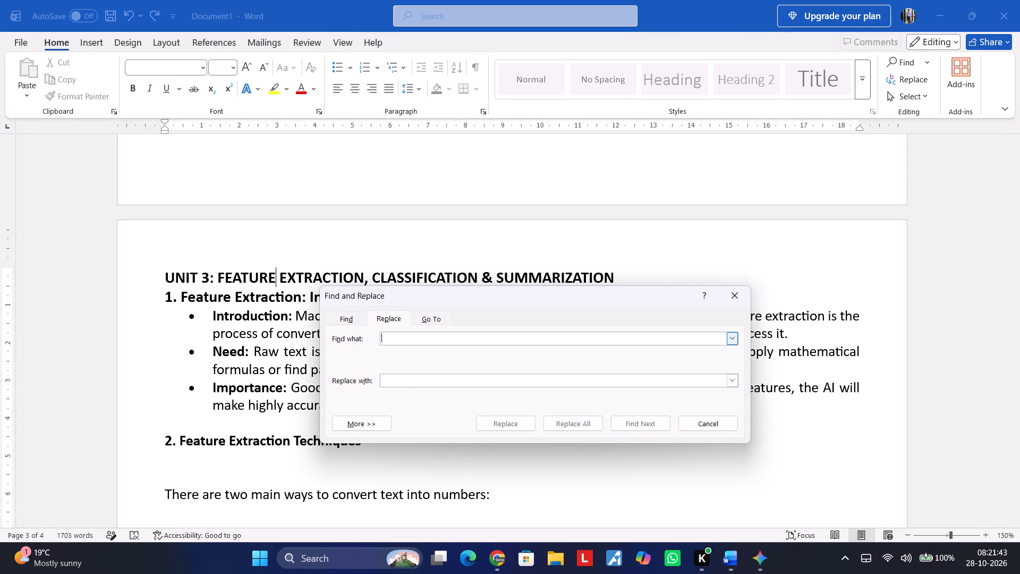
pyautogui.hotkey('shift', '^')
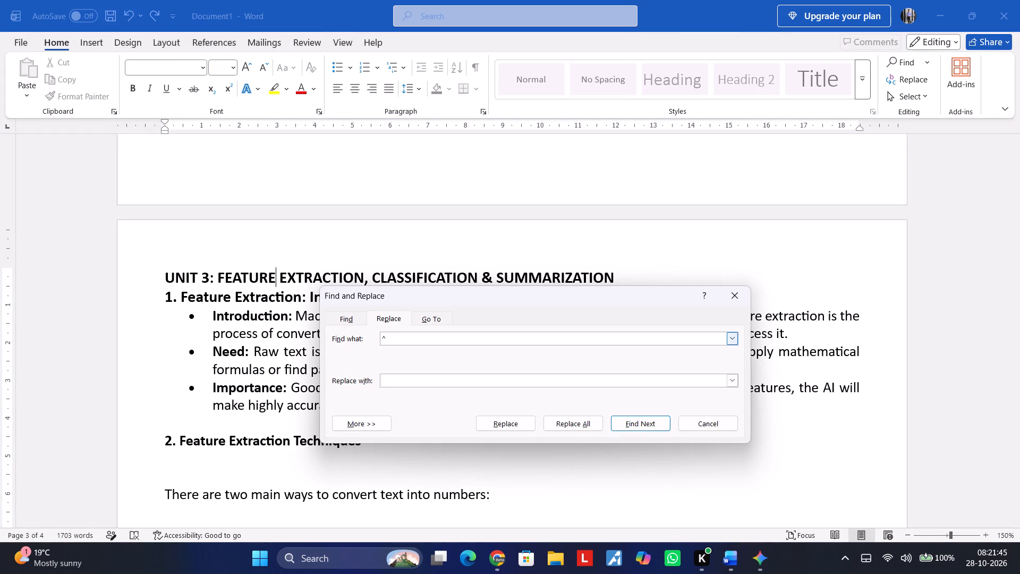
pyautogui.press('p')
pyautogui.write('^h')
pyautogui.press('BackSpace')
pyautogui.press('p')
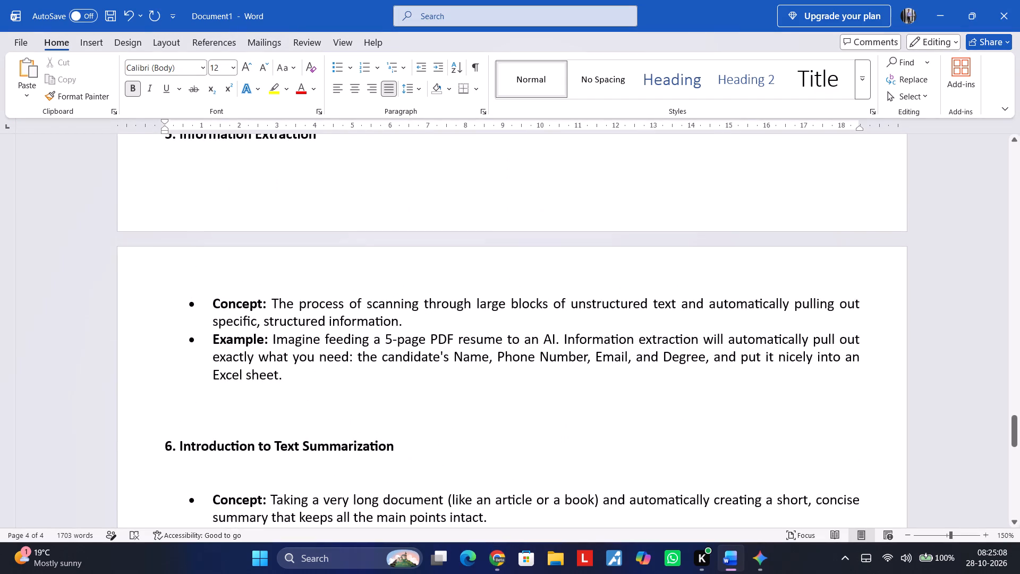
pyautogui.scroll(3, 450, 308)
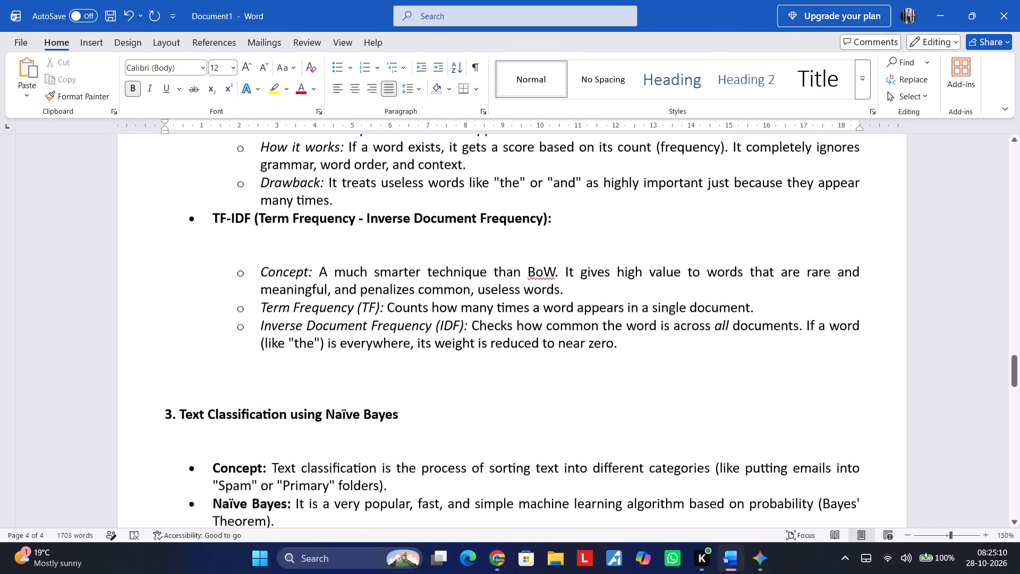
pyautogui.scroll(1, 450, 308)
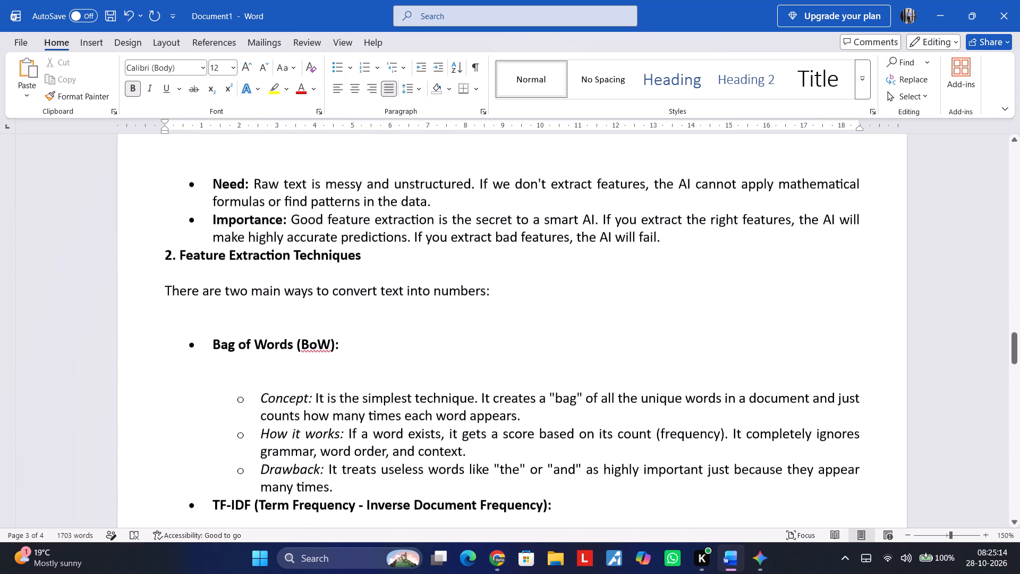
pyautogui.click(343, 276)
pyautogui.press('Up')
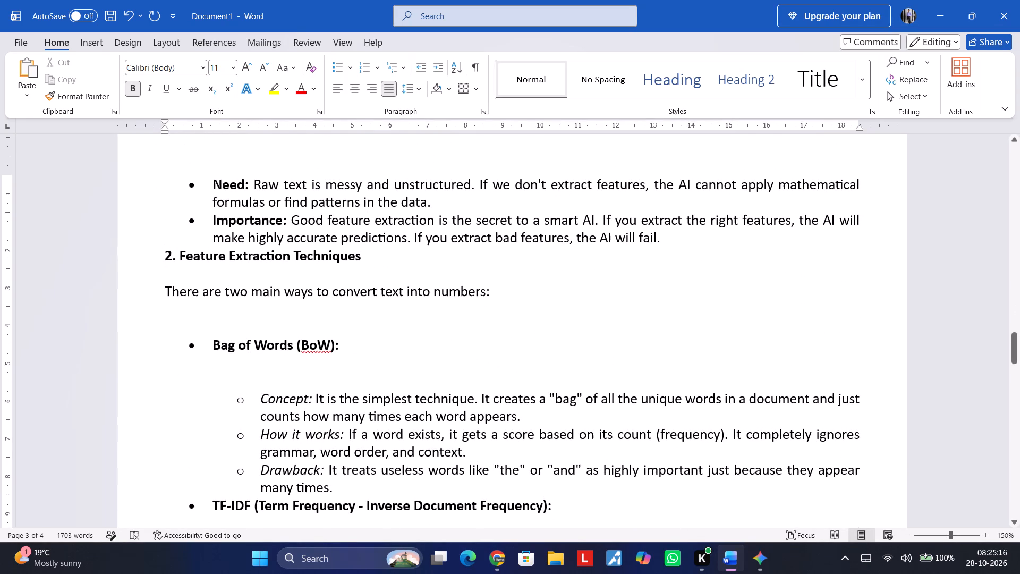
pyautogui.press('Return')
pyautogui.press('Down')
pyautogui.press('BackSpace')
# Delete the two blank lines between "There are two main ways to convert text into numbers:" and the Bag of Words (BoW) bullet.
pyautogui.press('Down')
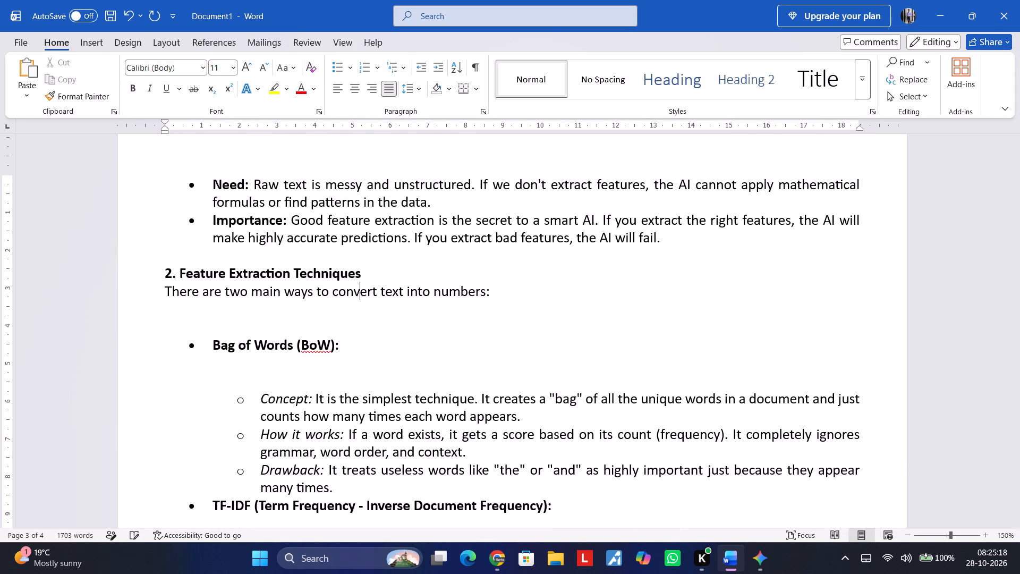
pyautogui.press('Down')
pyautogui.press('Down')
pyautogui.press('BackSpace')
pyautogui.press('BackSpace')
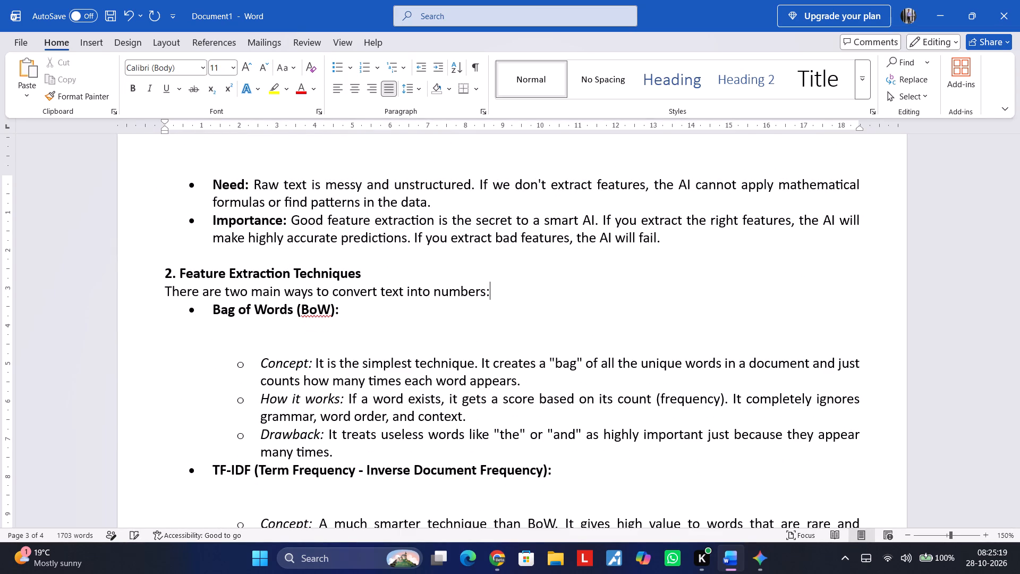
# Delete the two blank lines between the Bag of Words (BoW) bullet and its Concept sub-bullet.
pyautogui.press('Down')
pyautogui.press('Down')
pyautogui.press('Down')
pyautogui.press('BackSpace')
pyautogui.press('BackSpace')
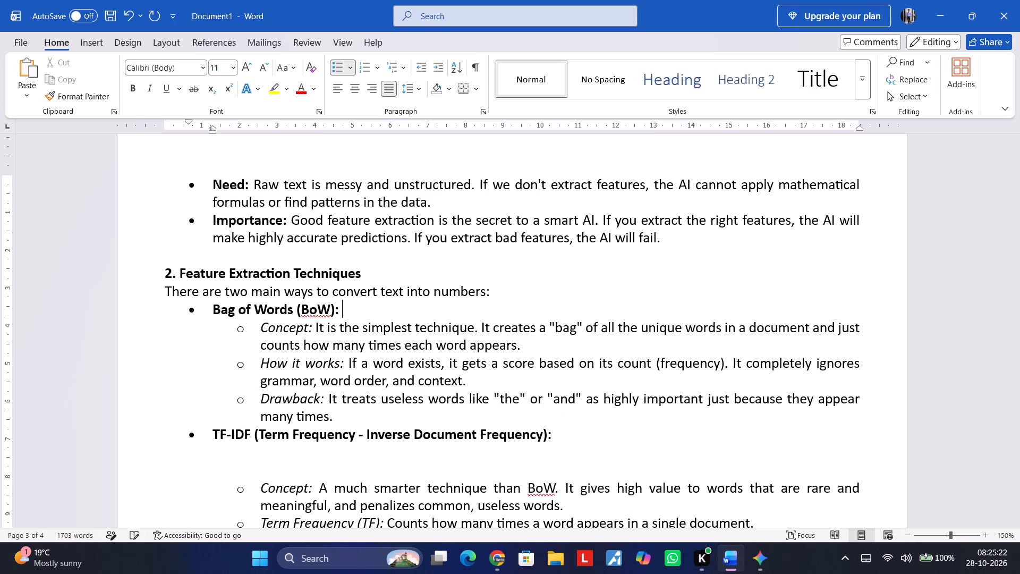
# Delete the two blank lines between the TF-IDF (Term Frequency - Inverse Document Frequency) bullet and its Concept sub-bullet.
pyautogui.press('Down')
pyautogui.press('Down')
pyautogui.press('Down')
pyautogui.press('Down')
pyautogui.press('Down')
pyautogui.press('Down')
pyautogui.press('Down')
pyautogui.press('Down')
pyautogui.press('Down')
pyautogui.press('BackSpace')
pyautogui.press('BackSpace')
# Delete the two blank lines below the "3. Text Classification using Naïve Bayes" heading and two above it, leaving one blank line above.
pyautogui.press('Down')
pyautogui.press('Down')
pyautogui.press('Down')
pyautogui.press('Down')
pyautogui.press('Down')
pyautogui.press('Down')
pyautogui.press('Down')
pyautogui.press('Down')
pyautogui.press('Down')
pyautogui.press('Down')
pyautogui.press('Down')
pyautogui.press('Down')
pyautogui.press('Down')
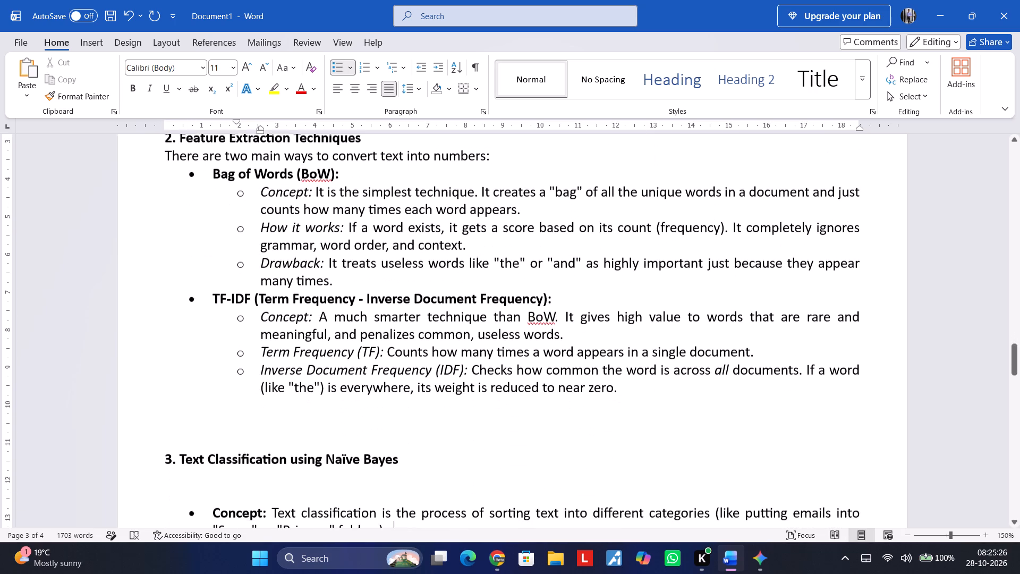
pyautogui.press('Up')
pyautogui.press('Up')
pyautogui.press('Up')
pyautogui.press('Down')
pyautogui.press('BackSpace')
pyautogui.press('BackSpace')
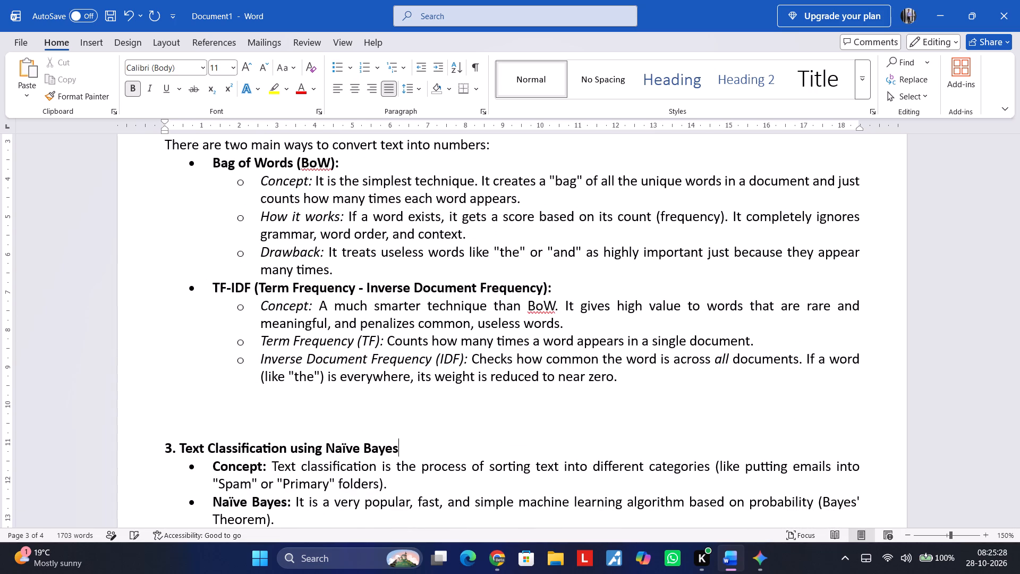
pyautogui.press('Up')
pyautogui.press('BackSpace')
pyautogui.press('BackSpace')
# Delete two blank lines above the "4. Sentiment Analysis" heading, leaving a single blank line after the Why "Naïve"? bullet.
pyautogui.press('Down')
pyautogui.press('Down')
pyautogui.press('Down')
pyautogui.press('Down')
pyautogui.press('Down')
pyautogui.press('Down')
pyautogui.press('Down')
pyautogui.press('Down')
pyautogui.press('Down')
pyautogui.press('Down')
pyautogui.press('Down')
pyautogui.press('Down')
pyautogui.press('Down')
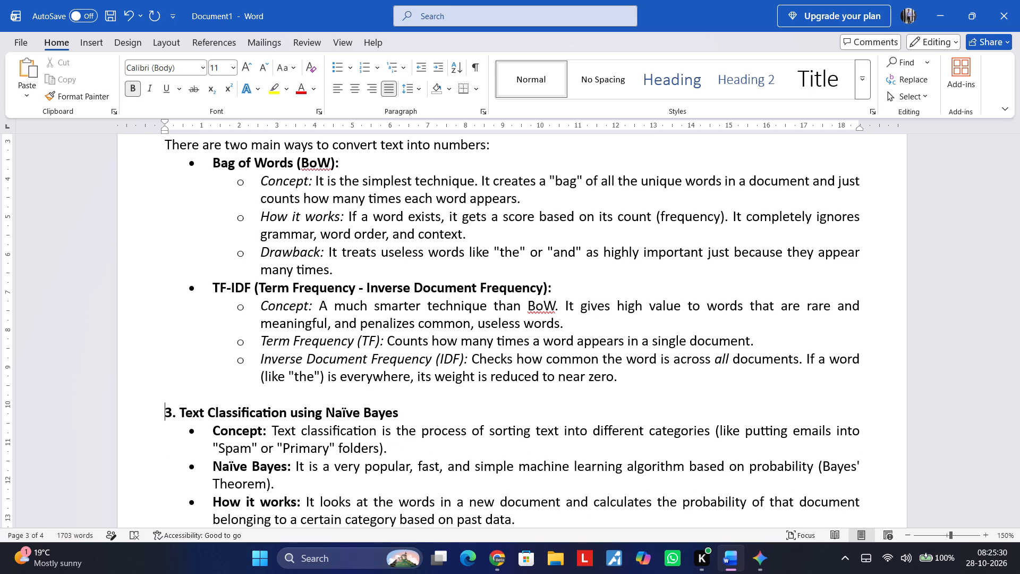
pyautogui.press('Down')
pyautogui.press('Up')
pyautogui.press('Up')
pyautogui.press('BackSpace')
pyautogui.press('BackSpace')
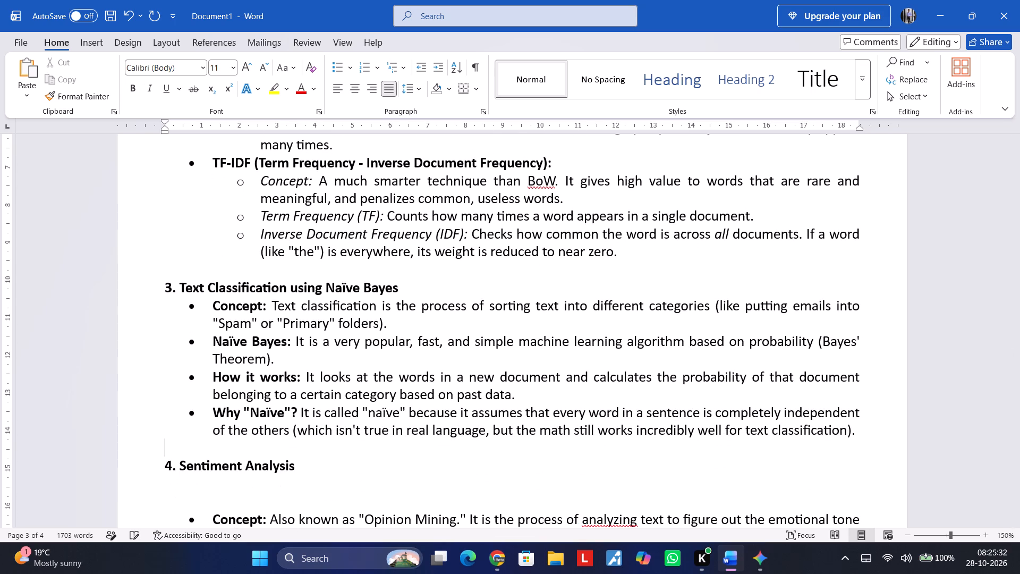
# Delete the two blank lines between the "4. Sentiment Analysis" heading and its Concept bullet.
pyautogui.press('Down')
pyautogui.press('Down')
pyautogui.press('Down')
pyautogui.press('BackSpace')
pyautogui.press('BackSpace')
# Delete two of the blank lines above the "5. Information Extraction" heading, leaving one after the Real-world Use bullet.
pyautogui.press('Down')
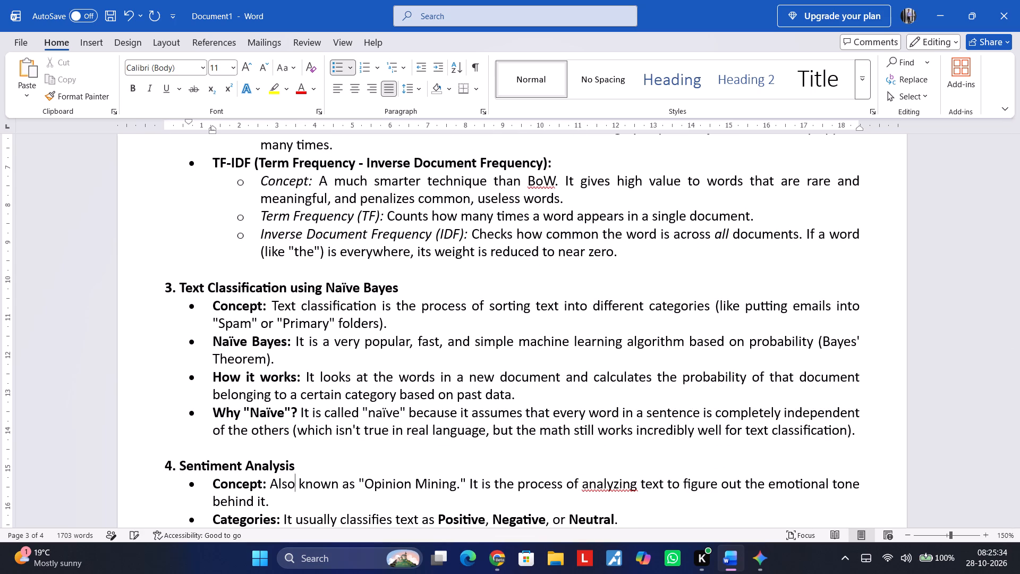
pyautogui.press('Down')
pyautogui.press('Down')
pyautogui.press('Down')
pyautogui.press('Down')
pyautogui.press('Down')
pyautogui.press('Down')
pyautogui.press('Down')
pyautogui.press('Down')
pyautogui.press('Down')
pyautogui.press('Down')
pyautogui.press('Up')
pyautogui.press('Up')
pyautogui.press('Up')
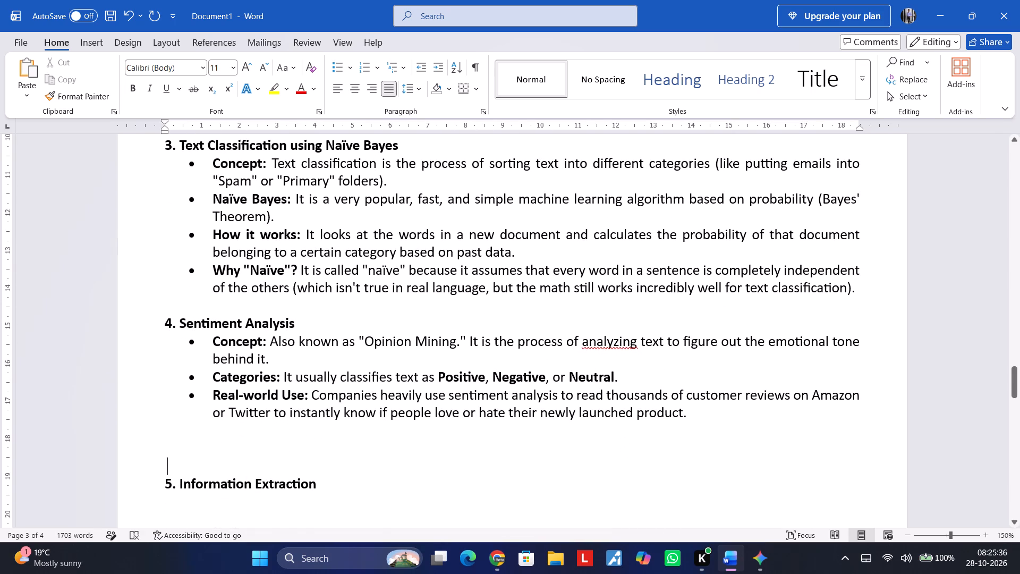
pyautogui.press('BackSpace')
pyautogui.press('BackSpace')
# Delete the two blank lines between the "5. Information Extraction" heading and its Concept bullet.
pyautogui.press('Down')
pyautogui.press('Down')
pyautogui.press('Down')
pyautogui.press('Down')
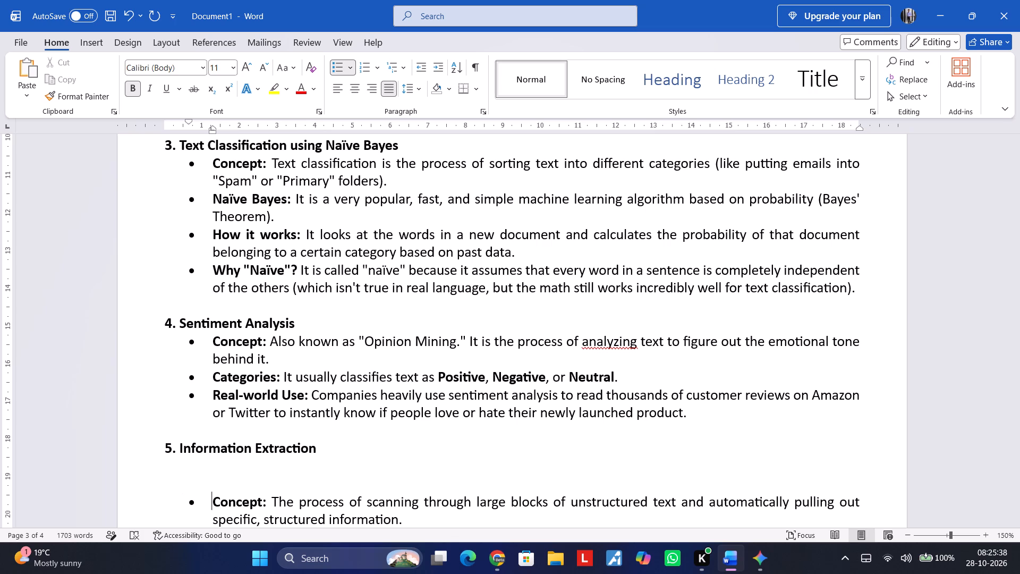
pyautogui.press('Up')
pyautogui.press('BackSpace')
pyautogui.press('BackSpace')
# Delete the extra blank lines above the "6. Introduction to Text Summarization" heading, leaving one after the Example bullet.
pyautogui.press('Down')
pyautogui.press('Down')
pyautogui.press('Down')
pyautogui.press('Down')
pyautogui.press('Down')
pyautogui.press('Down')
pyautogui.press('Down')
pyautogui.press('Down')
pyautogui.press('Down')
pyautogui.press('Down')
pyautogui.press('Down')
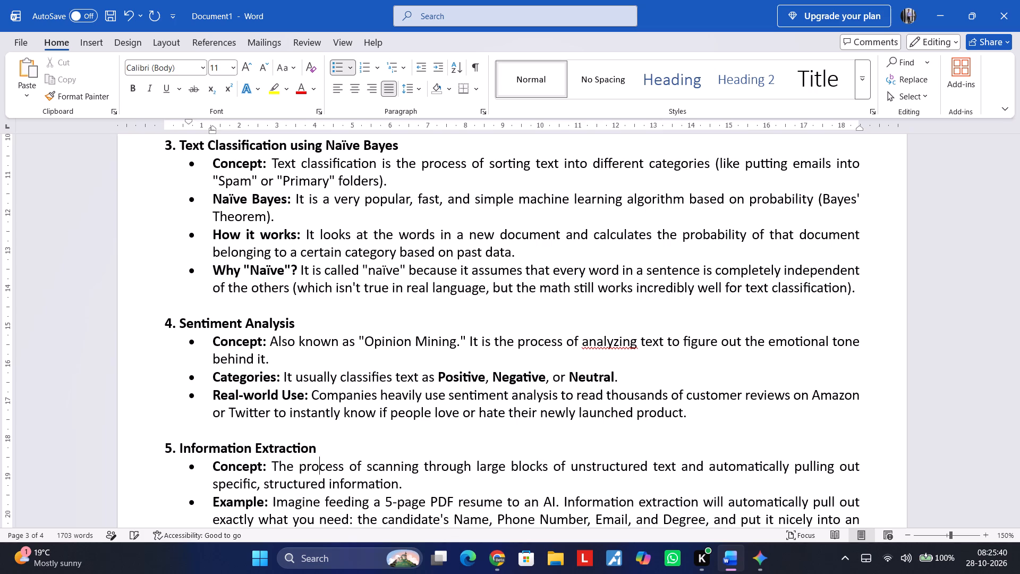
pyautogui.press('Up')
pyautogui.press('Up')
pyautogui.press('Up')
pyautogui.press('BackSpace')
pyautogui.press('BackSpace')
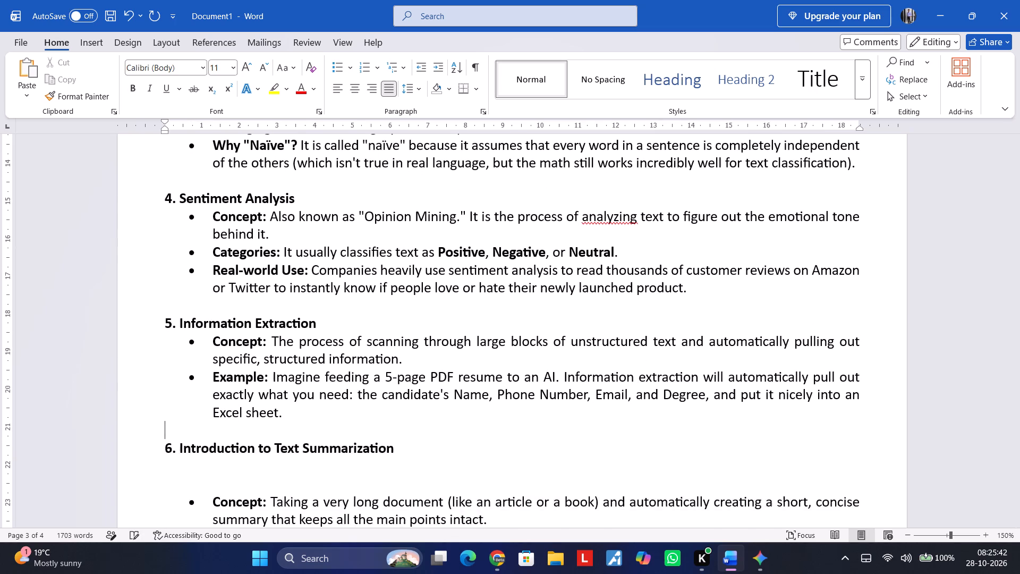
pyautogui.press('BackSpace')
pyautogui.press('Return')
pyautogui.press('BackSpace')
pyautogui.press('BackSpace')
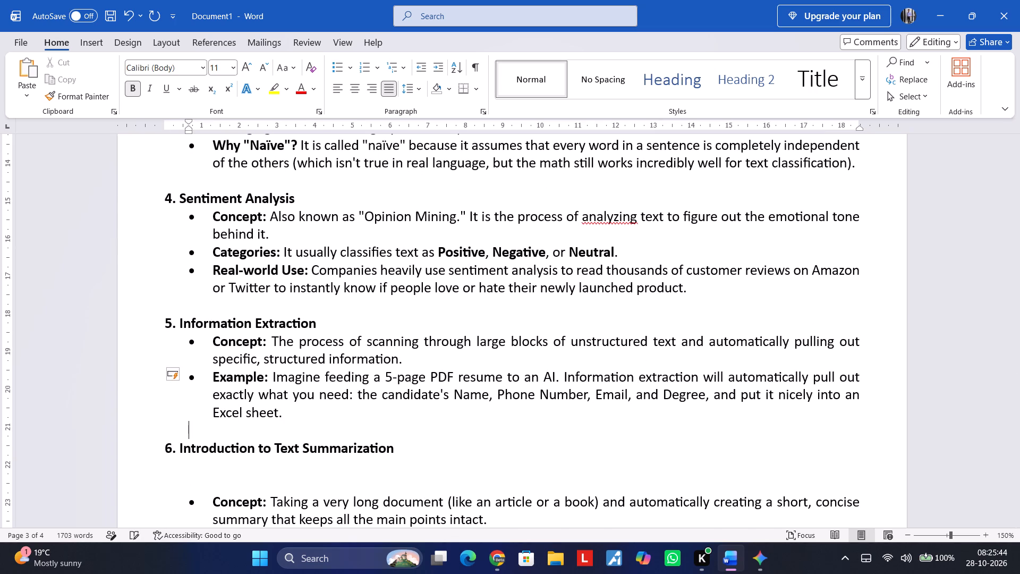
# Delete the two blank lines between the "6. Introduction to Text Summarization" heading and its Concept bullet.
pyautogui.press('Down')
pyautogui.press('Down')
pyautogui.press('Down')
pyautogui.press('BackSpace')
pyautogui.press('BackSpace')
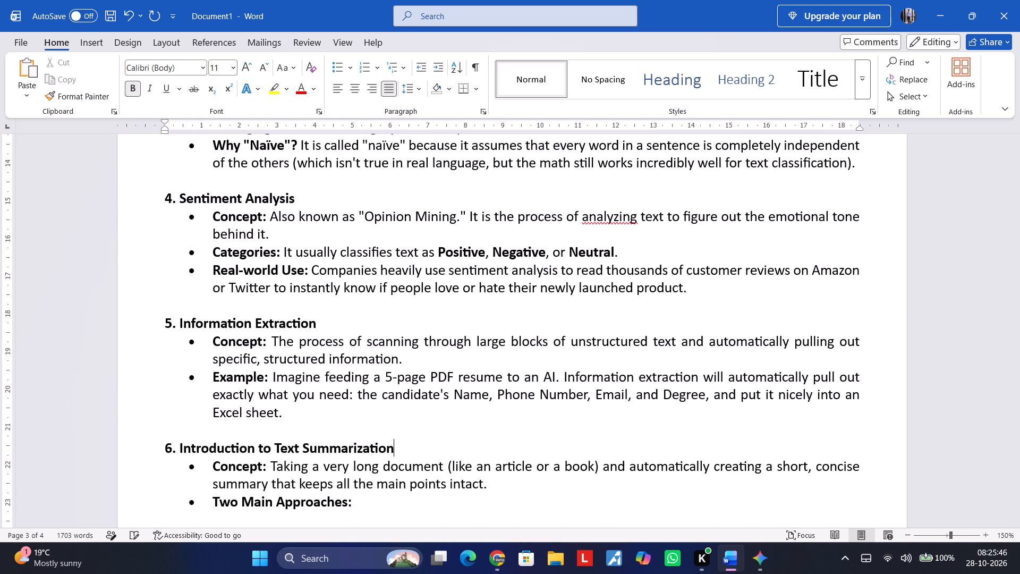
# Delete the two blank lines between the "Two Main Approaches:" bullet and the numbered Extractive Summarization item.
pyautogui.press('Down')
pyautogui.press('Down')
pyautogui.press('Down')
pyautogui.press('Down')
pyautogui.press('Down')
pyautogui.press('Down')
pyautogui.press('Down')
pyautogui.press('Down')
pyautogui.press('Down')
pyautogui.press('Up')
pyautogui.press('Up')
pyautogui.press('Up')
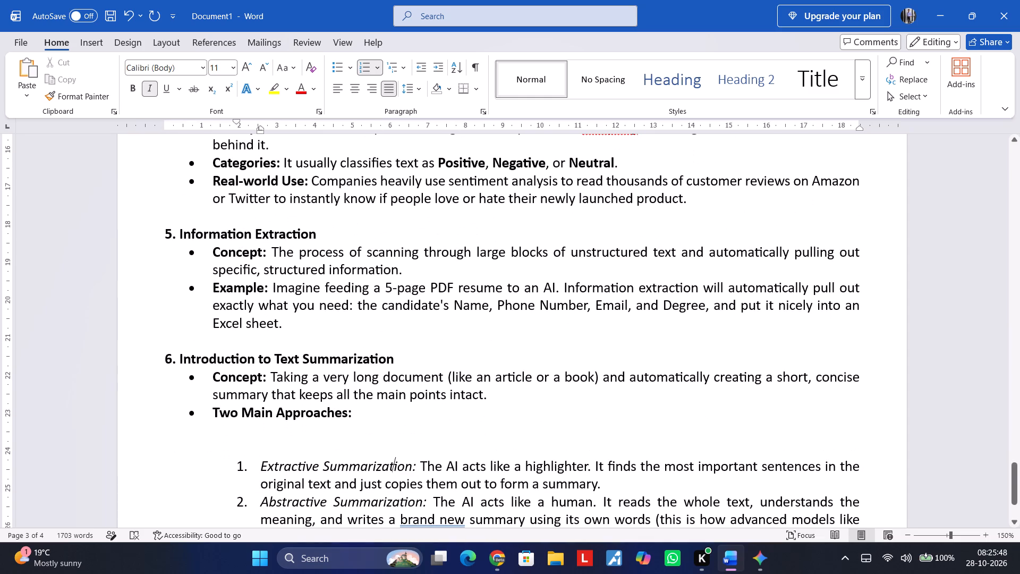
pyautogui.press('Up')
pyautogui.press('BackSpace')
pyautogui.press('BackSpace')
# Check the end of the Unit 3 notes for leftover blank lines and return to the UNIT 3 heading.
pyautogui.press('Down')
pyautogui.press('Down')
pyautogui.press('Down')
pyautogui.press('Down')
pyautogui.press('Down')
pyautogui.press('Down')
pyautogui.press('Down')
pyautogui.press('Down')
pyautogui.press('Down')
pyautogui.press('Down')
pyautogui.press('Down')
pyautogui.press('Down')
pyautogui.press('Down')
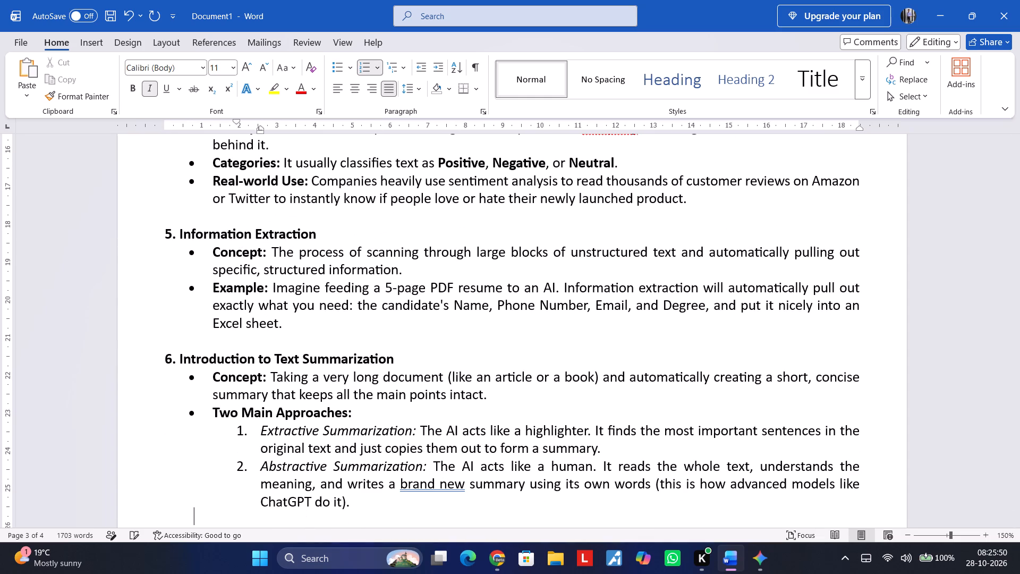
pyautogui.press('Up')
pyautogui.press('Down')
pyautogui.press('Down')
pyautogui.press('Down')
pyautogui.press('Down')
pyautogui.press('Down')
pyautogui.press('Down')
pyautogui.press('Down')
pyautogui.press('Down')
pyautogui.press('Down')
pyautogui.press('Down')
pyautogui.press('Down')
pyautogui.press('Down')
pyautogui.press('Down')
pyautogui.press('Down')
pyautogui.press('Down')
pyautogui.press('Down')
pyautogui.press('Down')
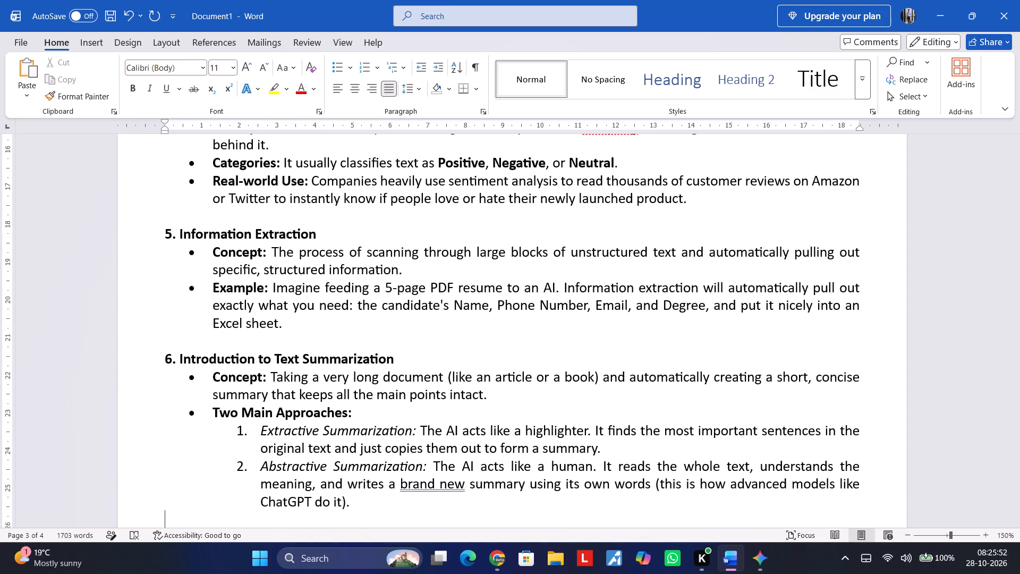
pyautogui.scroll(-5, 343, 276)
pyautogui.scroll(3, 343, 276)
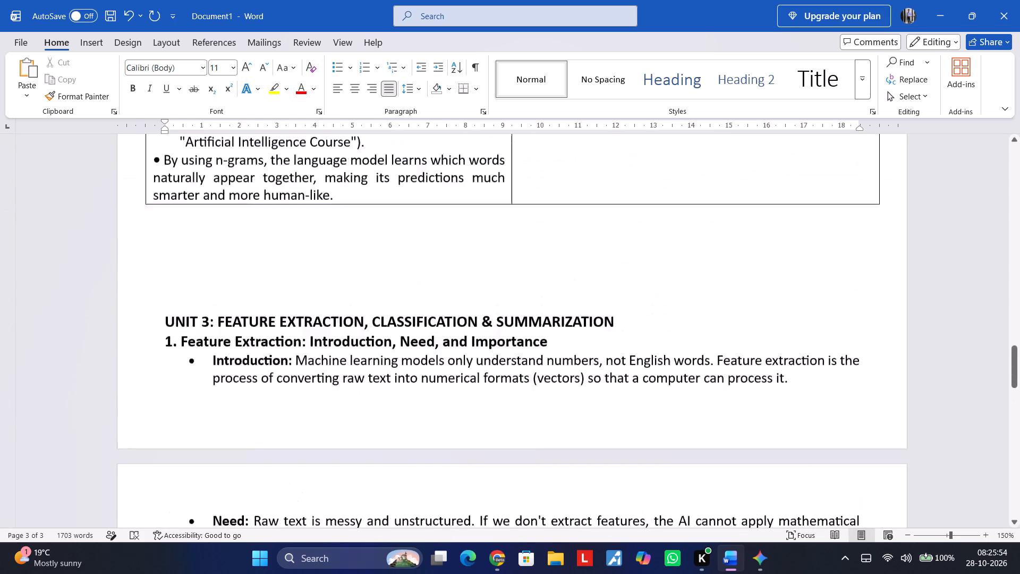
pyautogui.scroll(1, 343, 276)
pyautogui.hscroll(1, 343, 276)
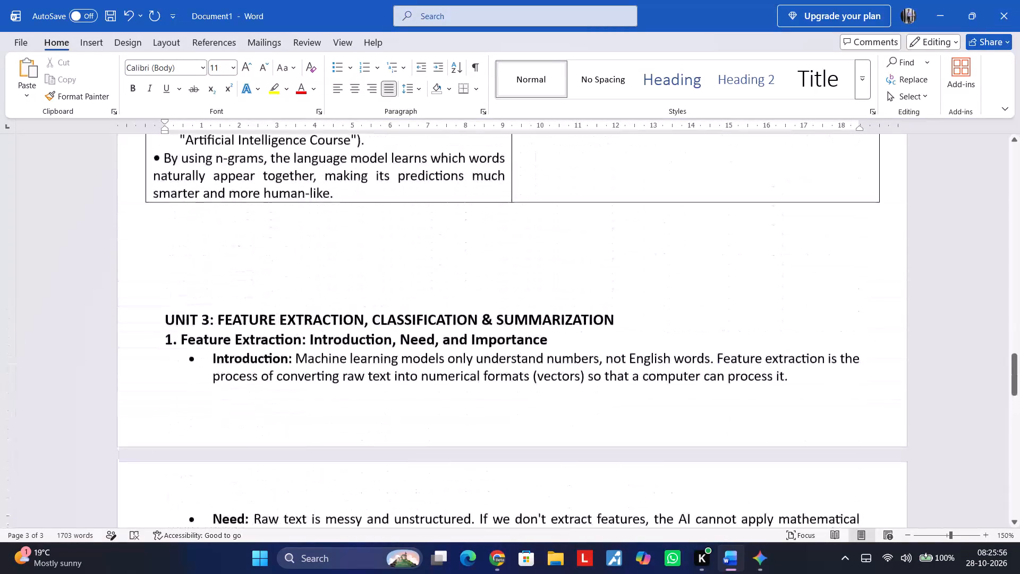
pyautogui.hscroll(1, 343, 276)
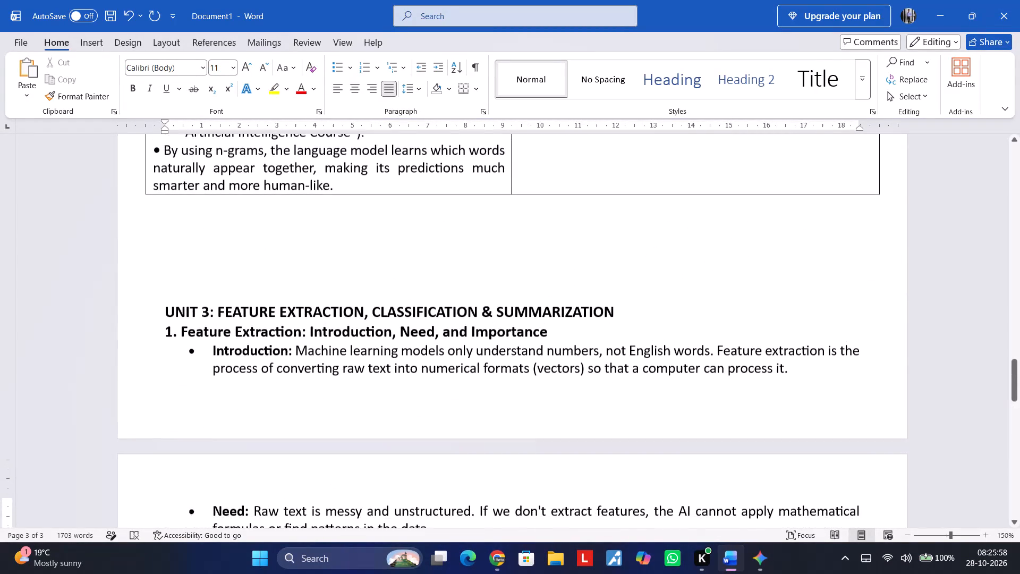
# Copy the typed "•" from Unit 2's last n-grams paragraph and replace Unit 3's indented Introduction bullet with it, flush to the margin.
pyautogui.hscroll(1, 343, 276)
pyautogui.scroll(1, 343, 276)
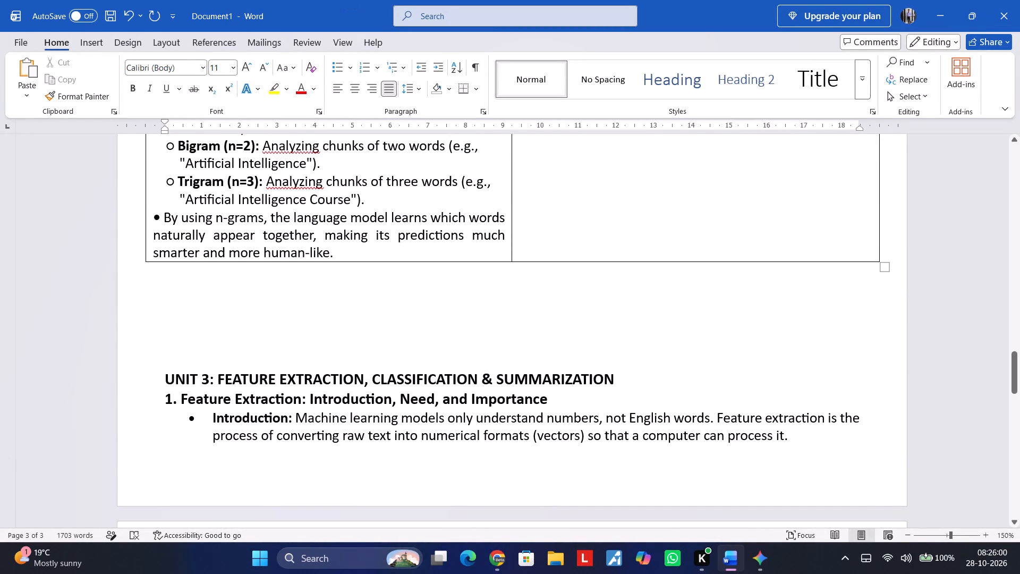
pyautogui.click(163, 223)
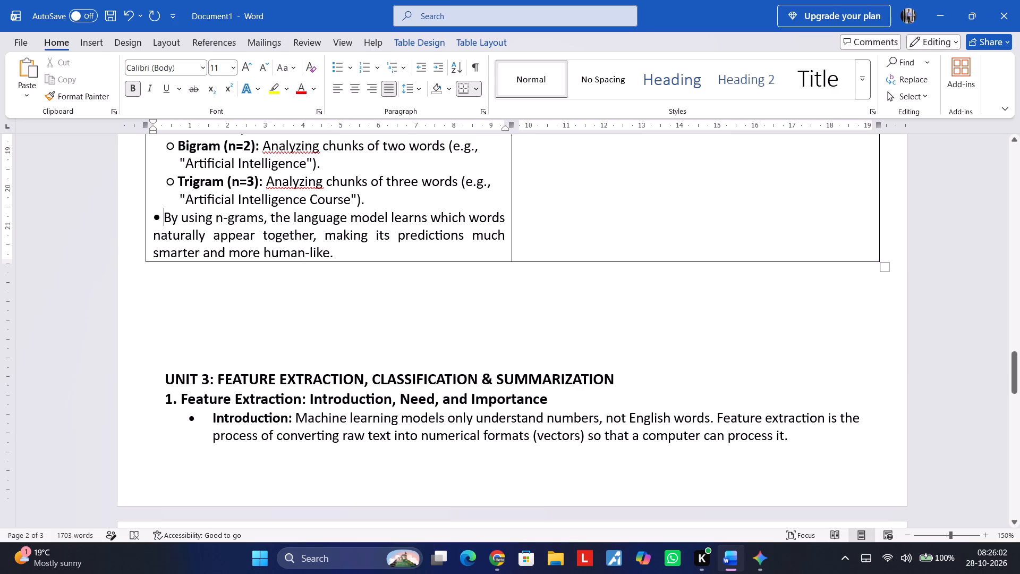
pyautogui.hotkey('ctrl', 'shift', 'Left')
pyautogui.hotkey('ctrl', 'c')
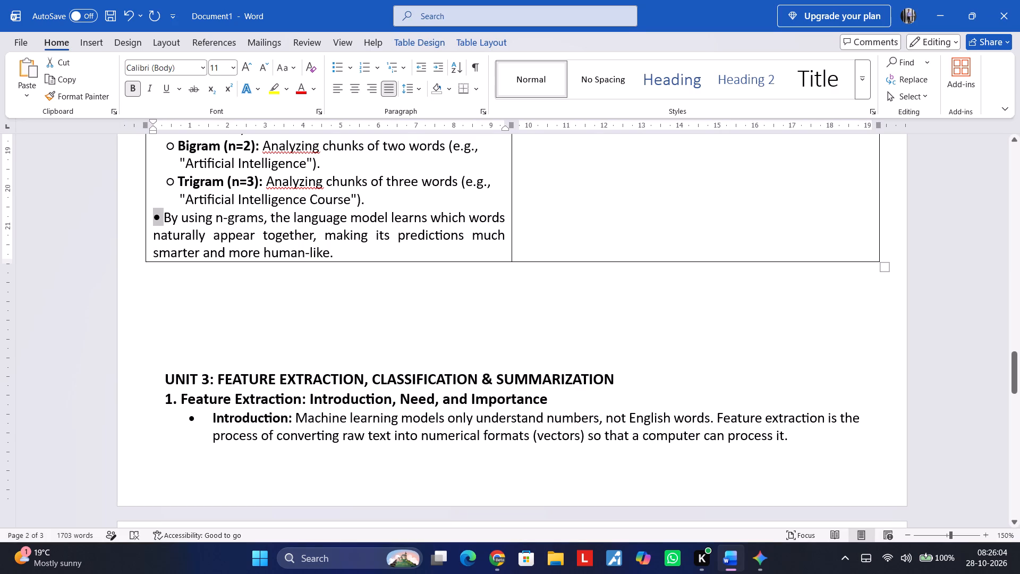
pyautogui.click(216, 416)
pyautogui.hotkey('ctrl', 'Left')
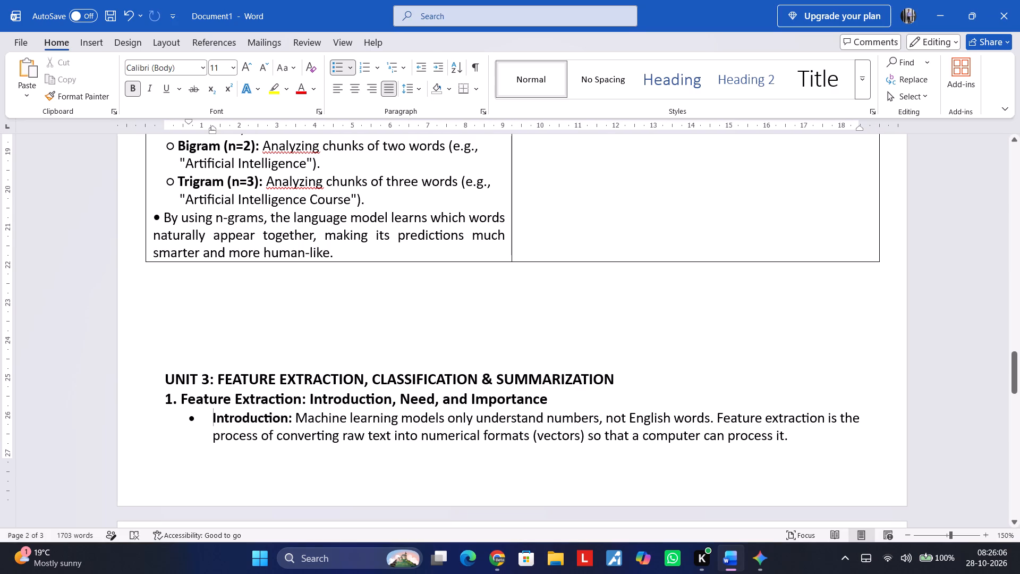
pyautogui.hotkey('ctrl', 'BackSpace')
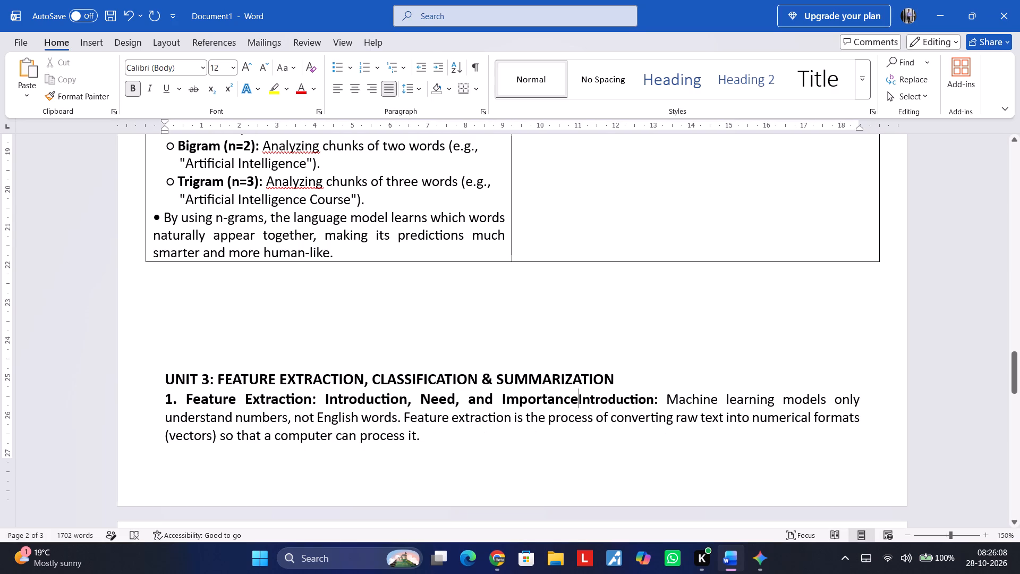
pyautogui.hotkey('ctrl', 'z')
pyautogui.press('BackSpace')
pyautogui.press('BackSpace')
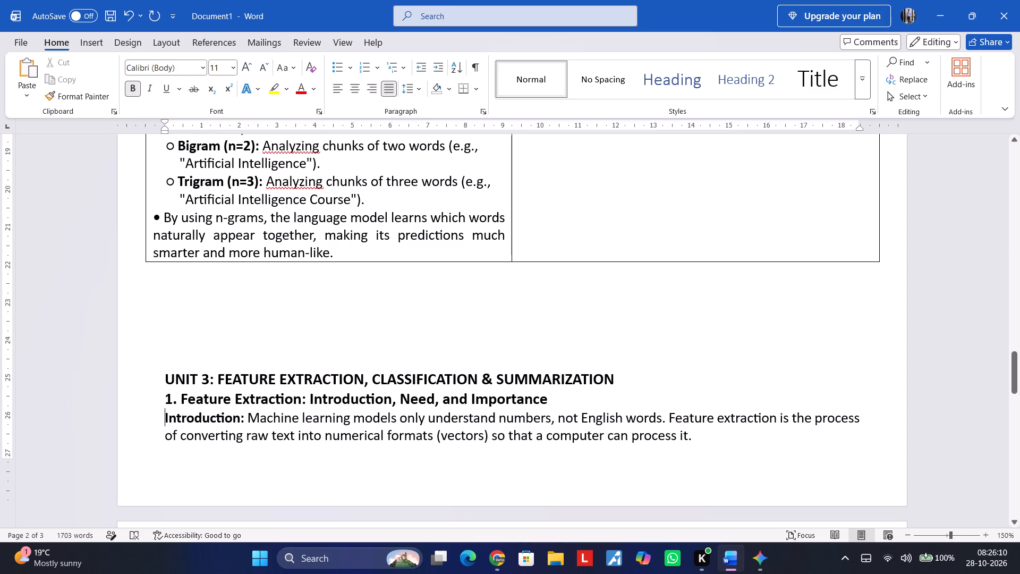
pyautogui.hotkey('ctrl', 'v')
# Replace the indented automatic bullet of the Need paragraph with the copied "•", flush to the margin.
pyautogui.press('Down')
pyautogui.press('Down')
pyautogui.press('Down')
pyautogui.press('Down')
pyautogui.press('Up')
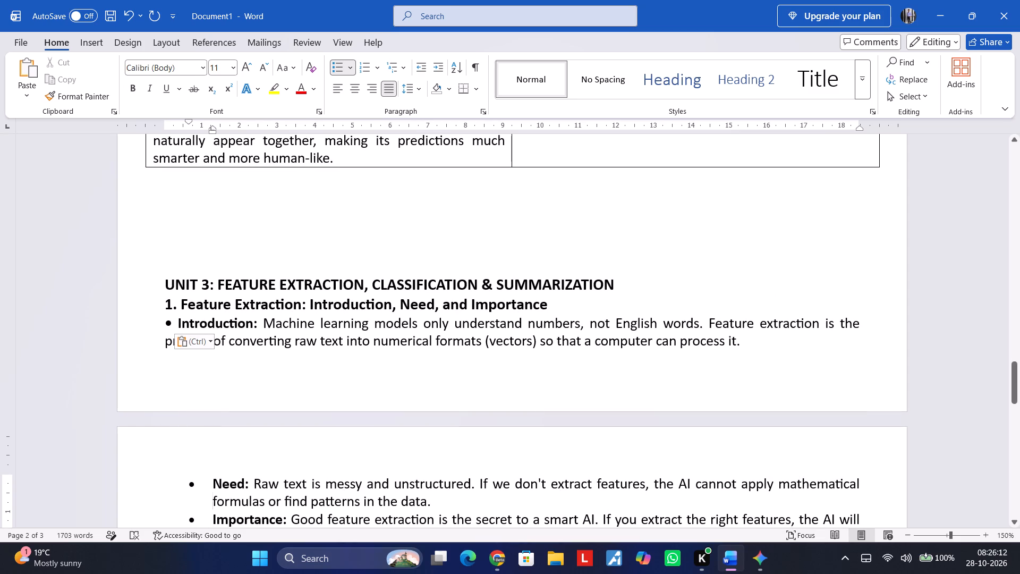
pyautogui.press('Down')
pyautogui.press('Up')
pyautogui.press('Up')
pyautogui.press('BackSpace')
pyautogui.press('BackSpace')
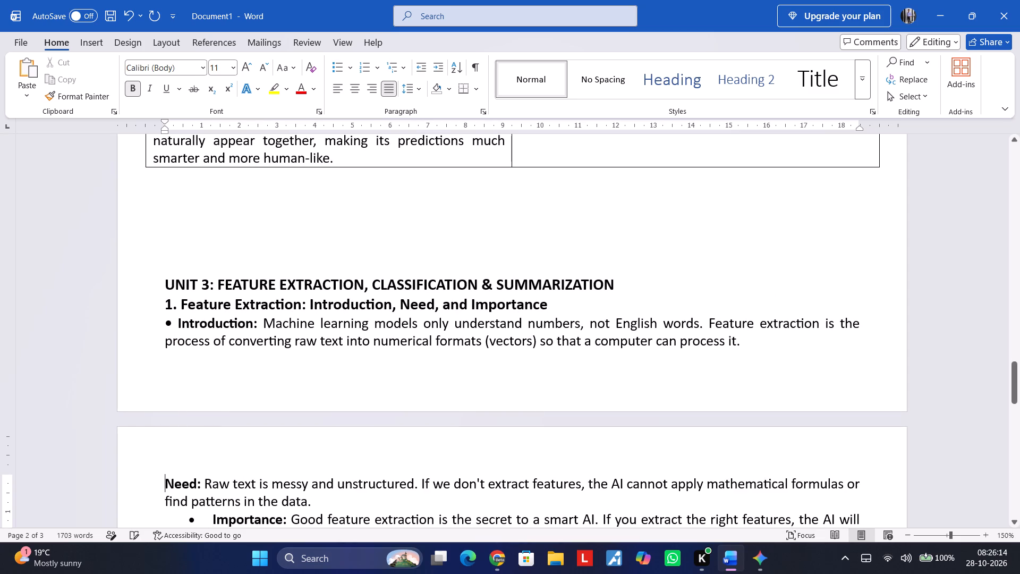
pyautogui.hotkey('ctrl', 'v')
# Replace the indented automatic bullet of the Importance paragraph with the copied "•", flush to the margin.
pyautogui.press('Down')
pyautogui.press('Down')
pyautogui.press('Down')
pyautogui.press('Up')
pyautogui.press('Down')
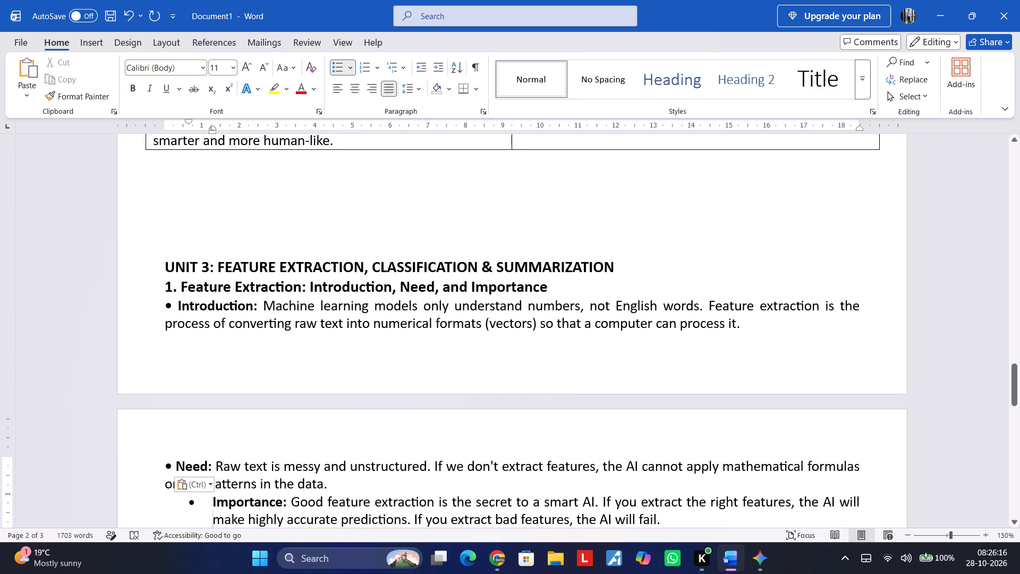
pyautogui.press('Up')
pyautogui.press('BackSpace')
pyautogui.press('BackSpace')
pyautogui.hotkey('ctrl', 'v')
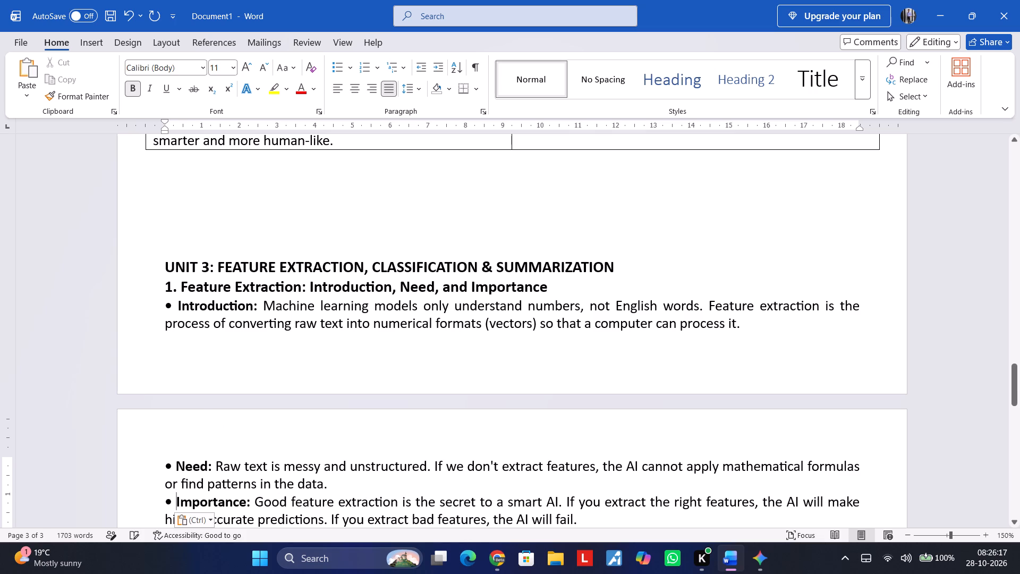
# Replace the automatic bullet of the "Bag of Words (BoW):" line with the copied "•", flush to the margin.
pyautogui.press('Down')
pyautogui.press('Down')
pyautogui.press('Down')
pyautogui.press('Down')
pyautogui.press('Down')
pyautogui.press('Down')
pyautogui.press('Down')
pyautogui.press('Up')
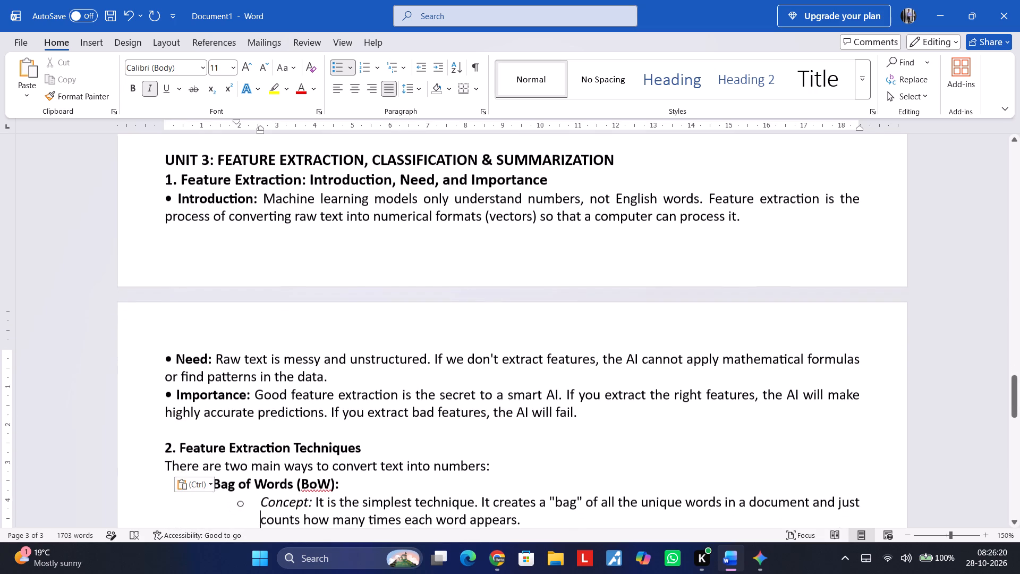
pyautogui.press('Up')
pyautogui.press('BackSpace')
pyautogui.press('BackSpace')
pyautogui.hotkey('ctrl', 'v')
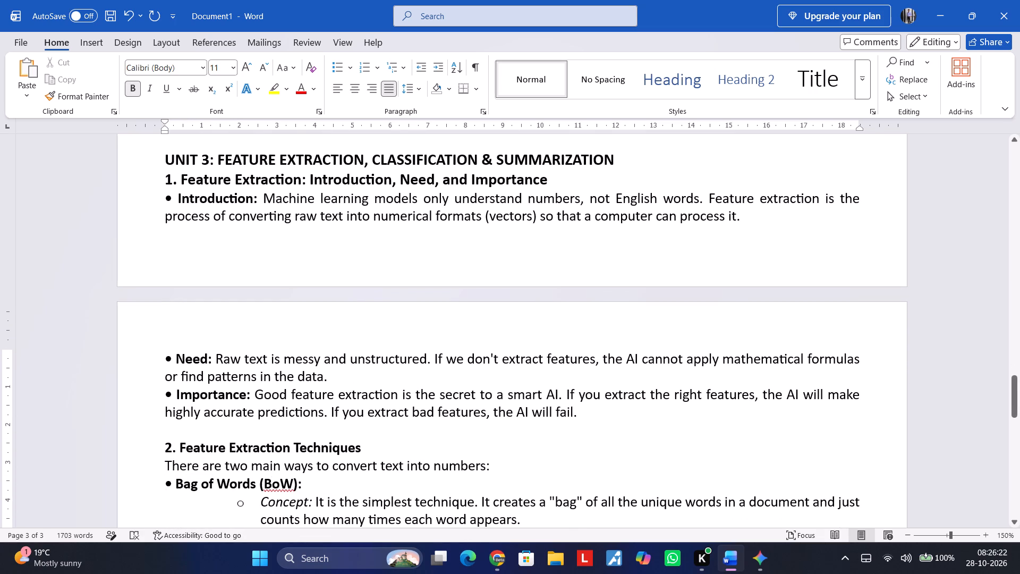
# Replace the automatic bullet of the "TF-IDF (Term Frequency - Inverse Document Frequency):" line with the copied "•", flush to the margin.
pyautogui.press('Down')
pyautogui.press('Down')
pyautogui.press('Down')
pyautogui.press('Down')
pyautogui.press('Down')
pyautogui.press('Down')
pyautogui.press('Down')
pyautogui.press('Down')
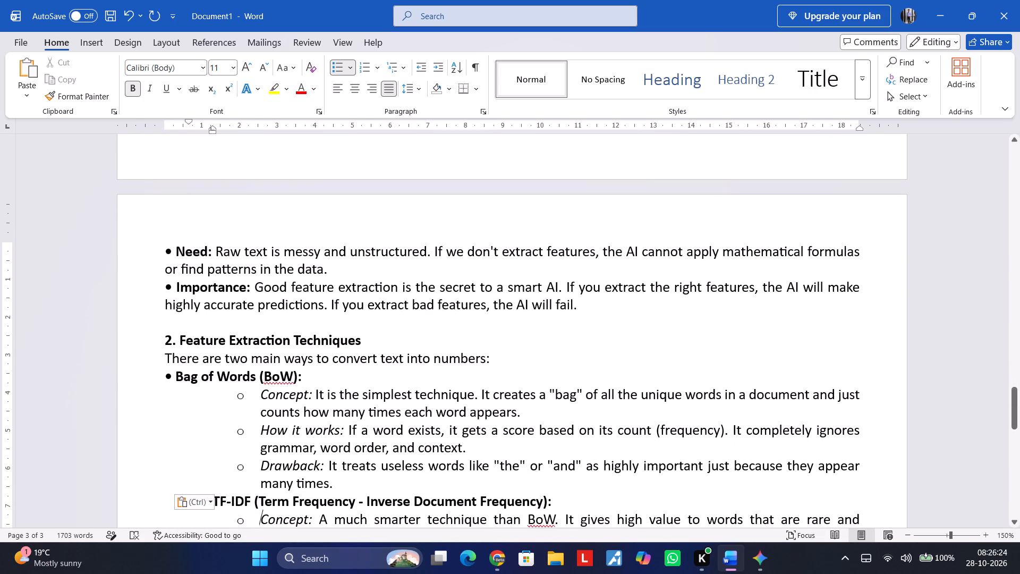
pyautogui.press('Up')
pyautogui.press('Up')
pyautogui.press('Down')
pyautogui.press('BackSpace')
pyautogui.press('BackSpace')
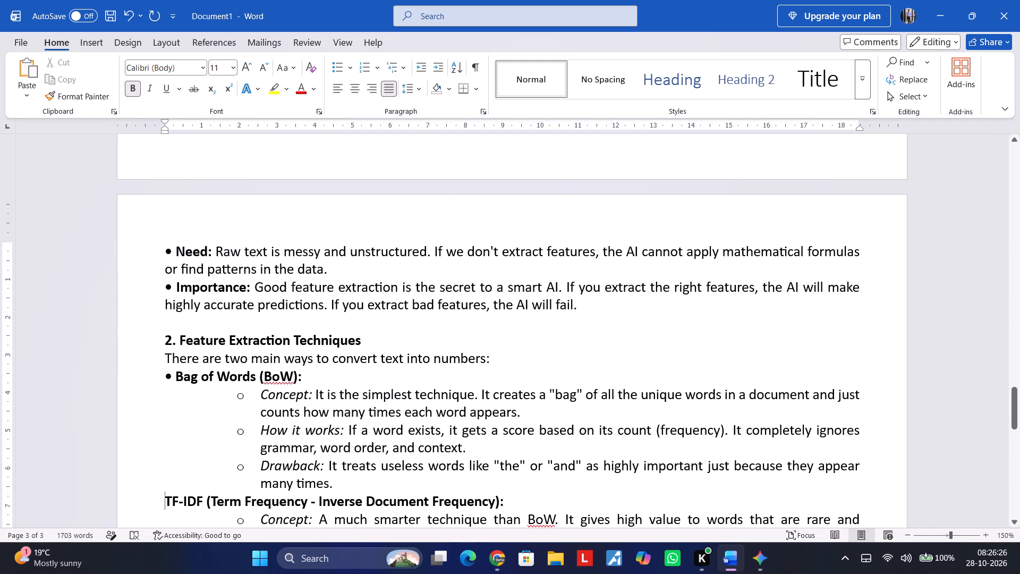
pyautogui.hotkey('ctrl', 'v')
pyautogui.scroll(-1, 204, 395)
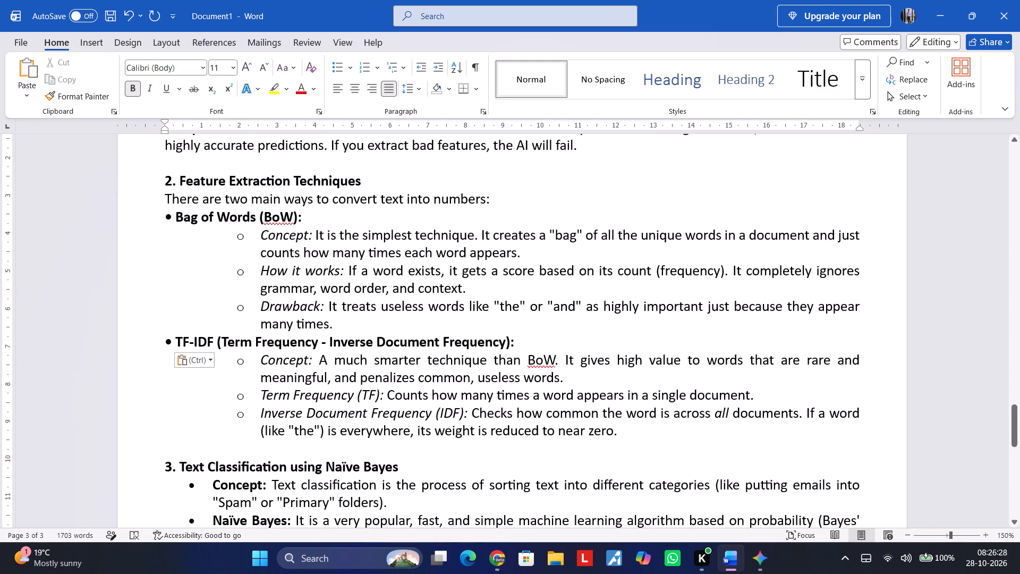
pyautogui.scroll(-4, 223, 390)
pyautogui.scroll(1, 228, 382)
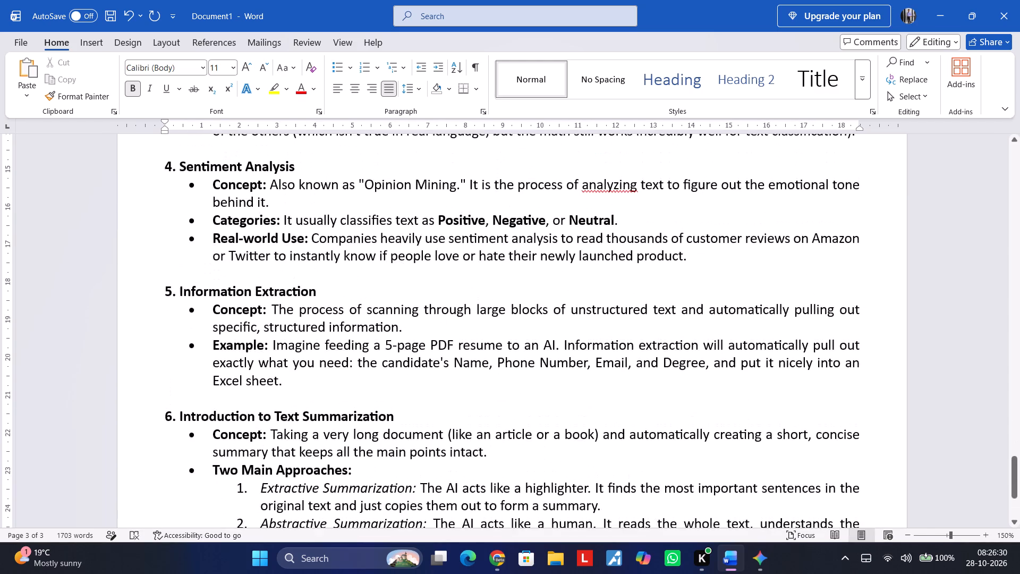
pyautogui.scroll(2, 229, 382)
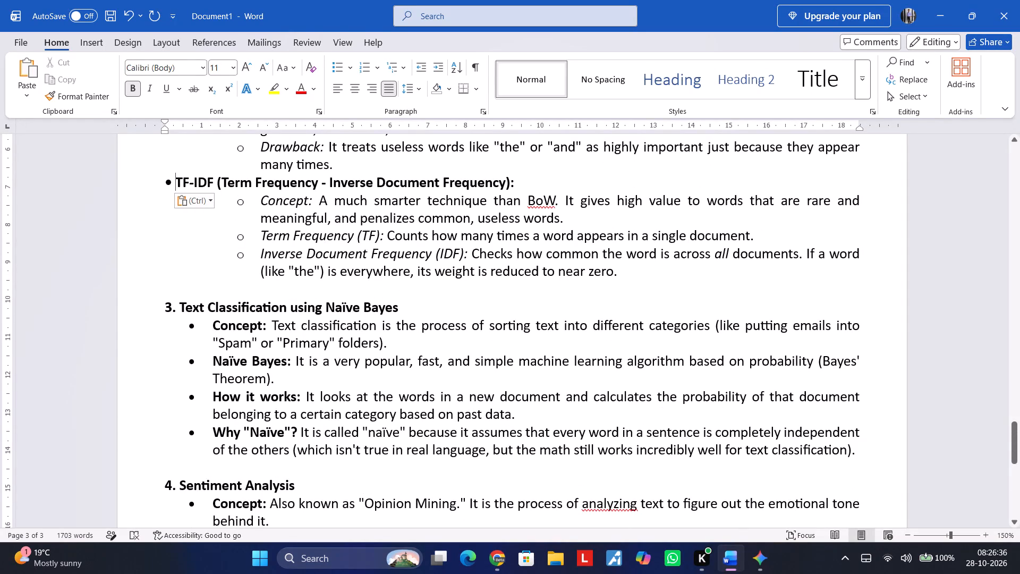
pyautogui.scroll(-1, 225, 379)
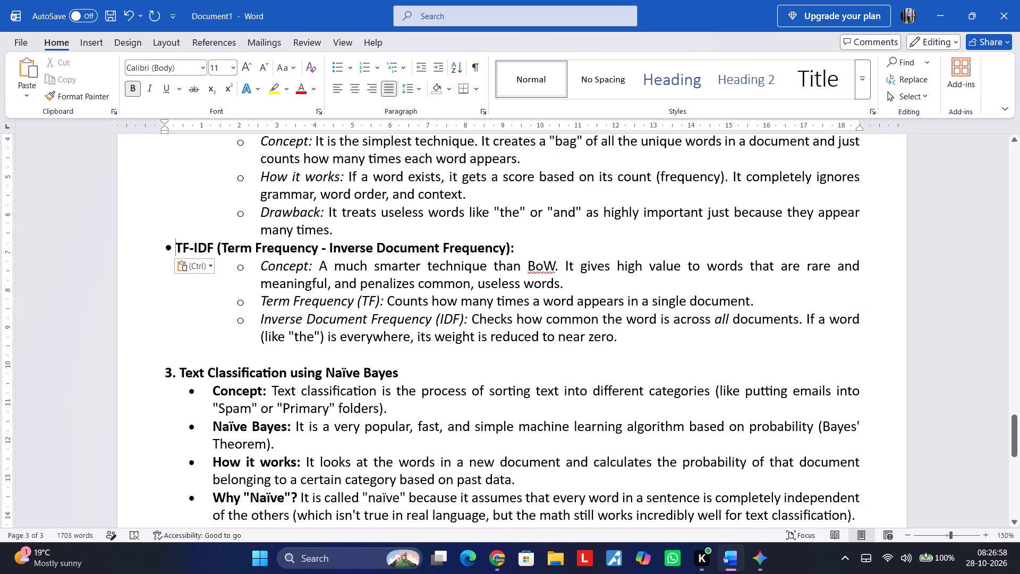
# Back in Word, delete Unit 3's sections 3 to 6, from "Text Classification using Naïve Bayes" through the end, including the leftover empty list item.
pyautogui.moveTo(157, 368); pyautogui.dragTo(251, 499)
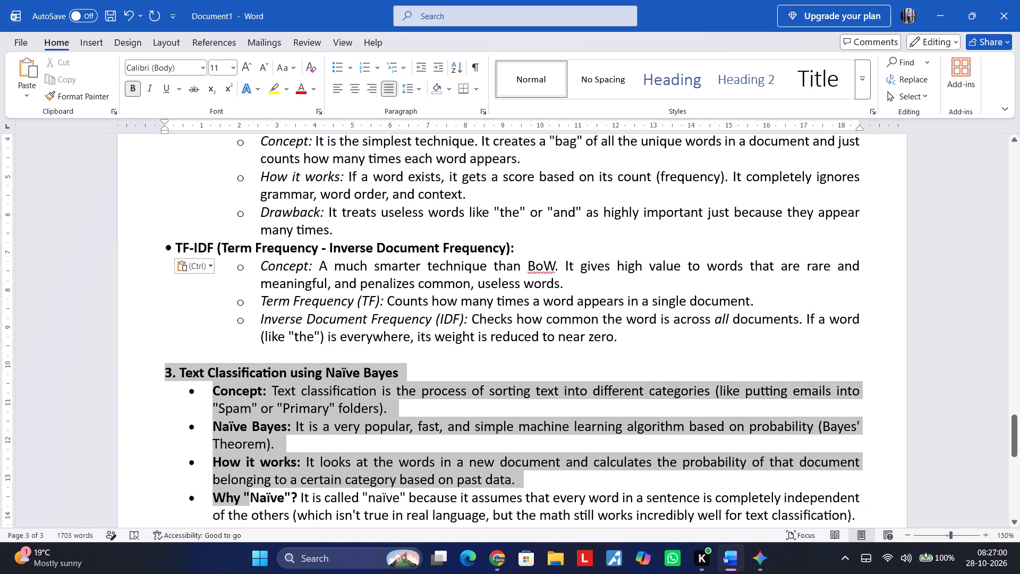
pyautogui.moveTo(251, 499); pyautogui.dragTo(353, 418)
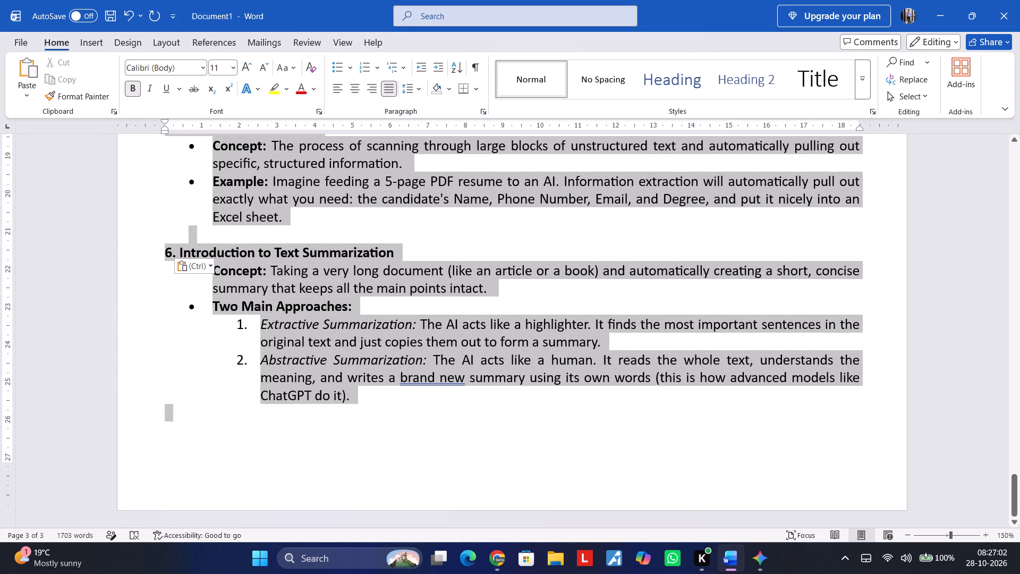
pyautogui.moveTo(353, 418); pyautogui.dragTo(351, 402)
pyautogui.press('BackSpace')
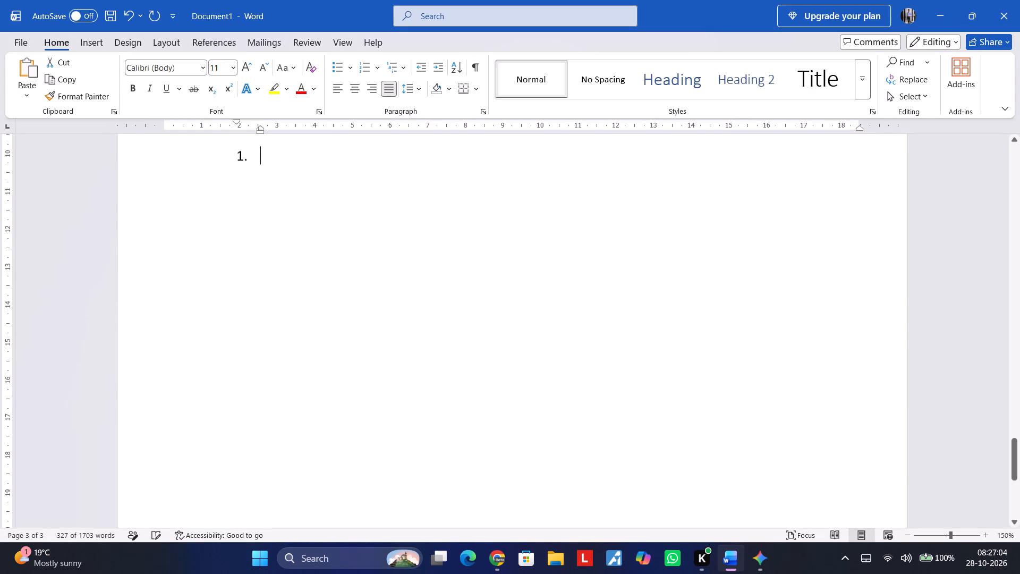
pyautogui.press('BackSpace')
pyautogui.press('BackSpace')
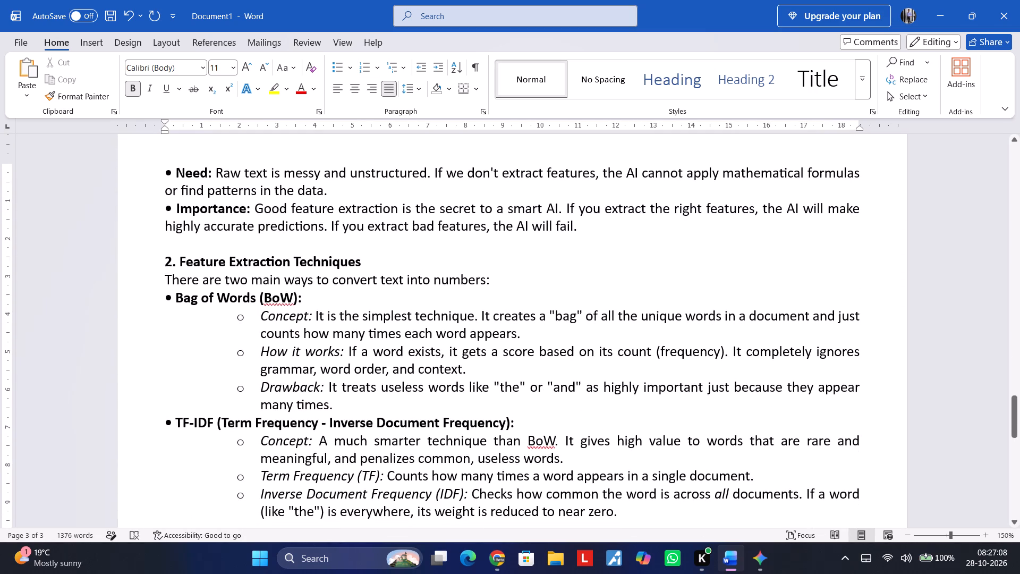
# Copy the hollow circle from Unit 2's Bigram line and replace the automatic sub-bullet of the Bag of Words Concept paragraph with it.
pyautogui.scroll(1, 336, 280)
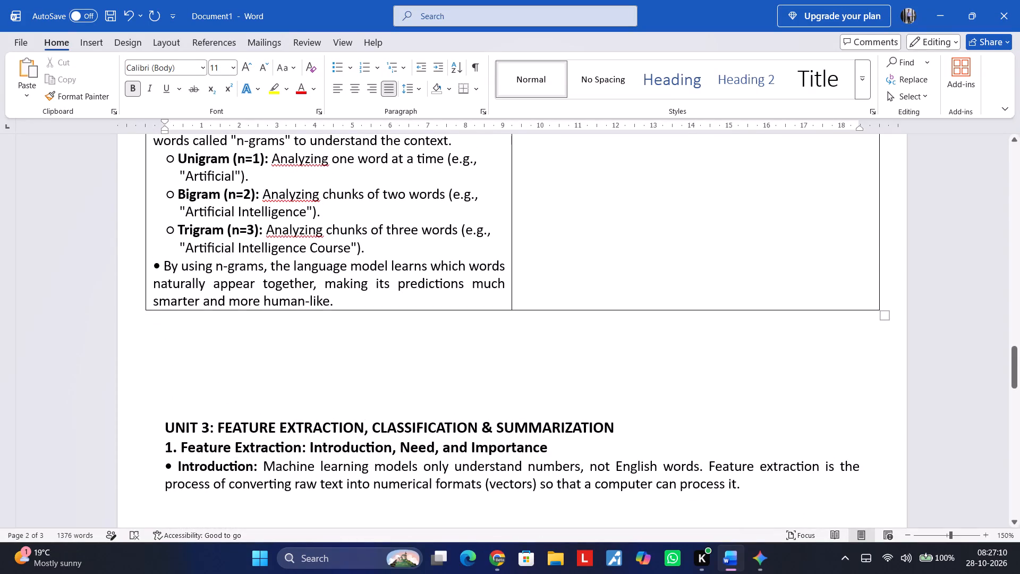
pyautogui.click(180, 196)
pyautogui.hotkey('ctrl', 'shift', 'Left')
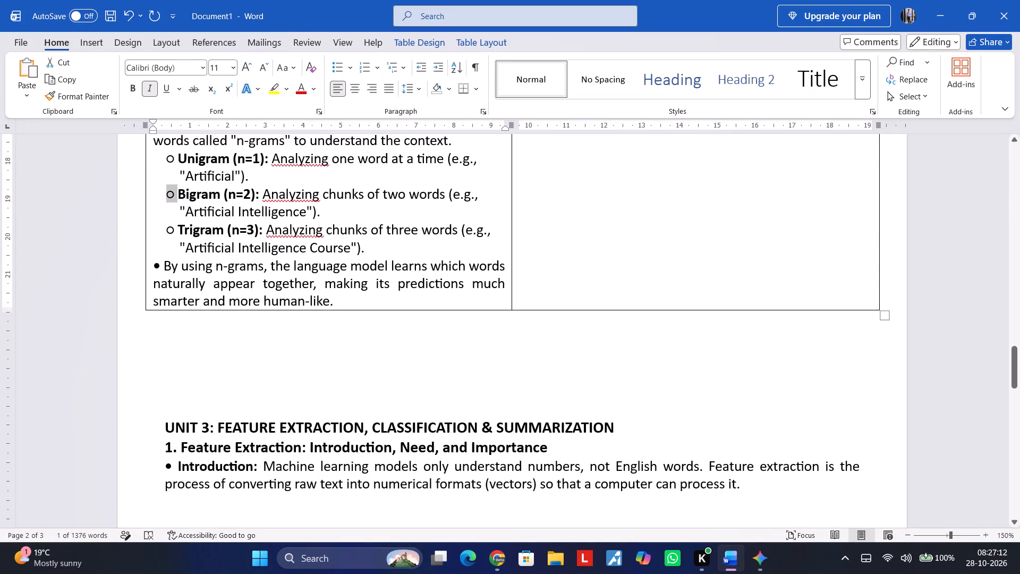
pyautogui.hotkey('ctrl', 'c')
pyautogui.scroll(-1, 180, 196)
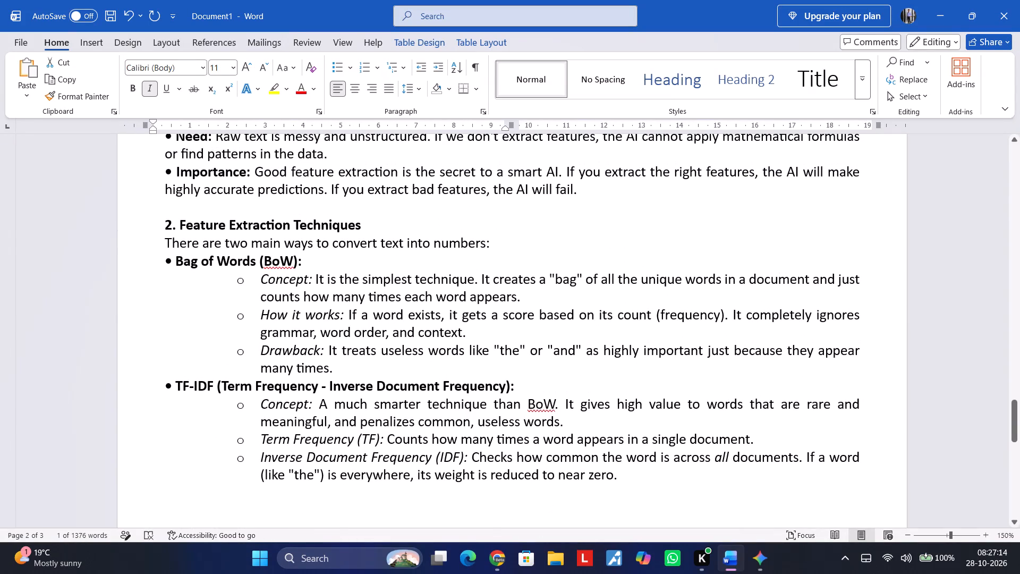
pyautogui.click(262, 271)
pyautogui.press('BackSpace')
pyautogui.press('BackSpace')
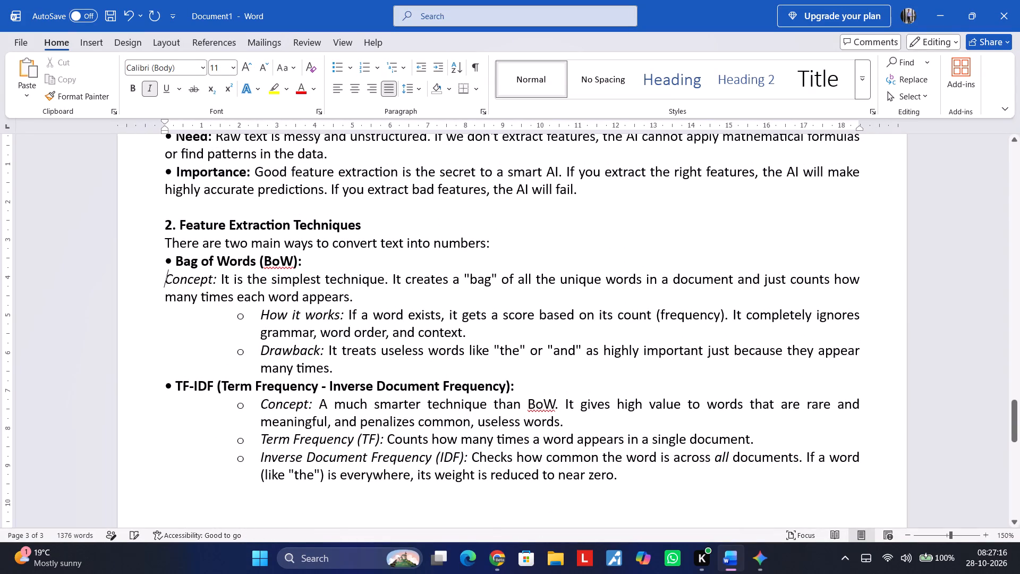
pyautogui.hotkey('ctrl', 'v')
# Replace the automatic sub-bullets of Bag of Words' "How it works" and "Drawback" paragraphs with the copied hollow circle.
pyautogui.press('Down')
pyautogui.press('Down')
pyautogui.press('BackSpace')
pyautogui.press('BackSpace')
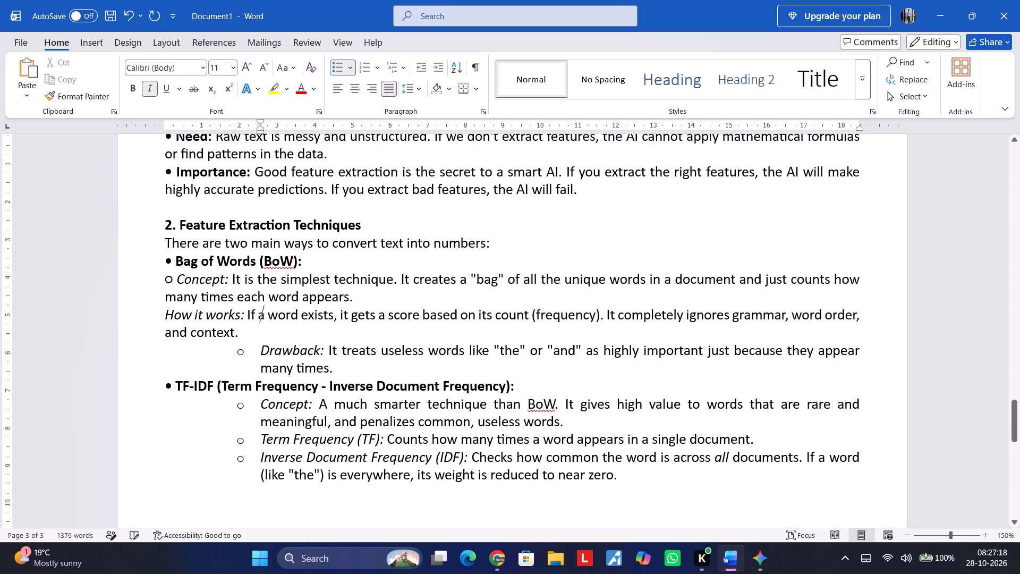
pyautogui.hotkey('ctrl', 'v')
pyautogui.press('Down')
pyautogui.press('Down')
pyautogui.press('BackSpace')
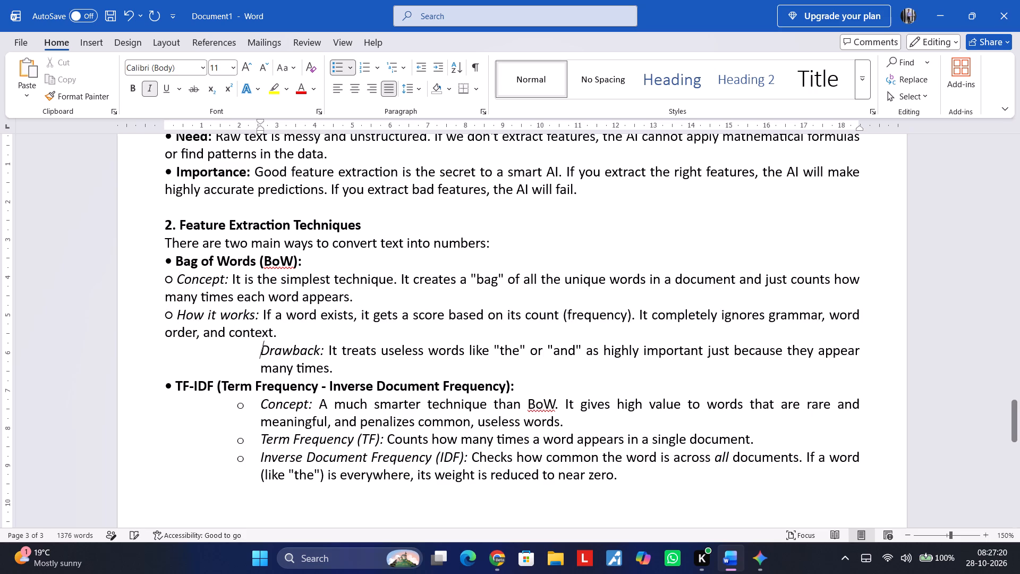
pyautogui.press('BackSpace')
pyautogui.hotkey('ctrl', 'v')
# Indent the Bag of Words Drawback line by four spaces before its hollow circle.
pyautogui.press('Left')
pyautogui.press('Left')
pyautogui.press('space')
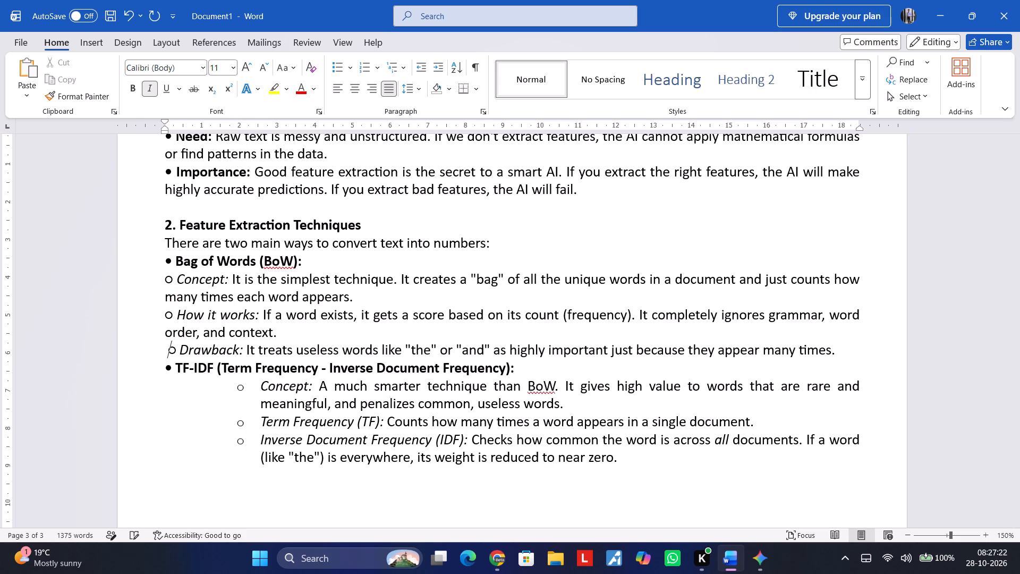
pyautogui.press('space')
pyautogui.press('space')
pyautogui.press('space')
# Indent the Bag of Words "How it works" line by four spaces before its hollow circle.
pyautogui.press('Up')
pyautogui.press('Up')
pyautogui.press('Left')
pyautogui.press('space')
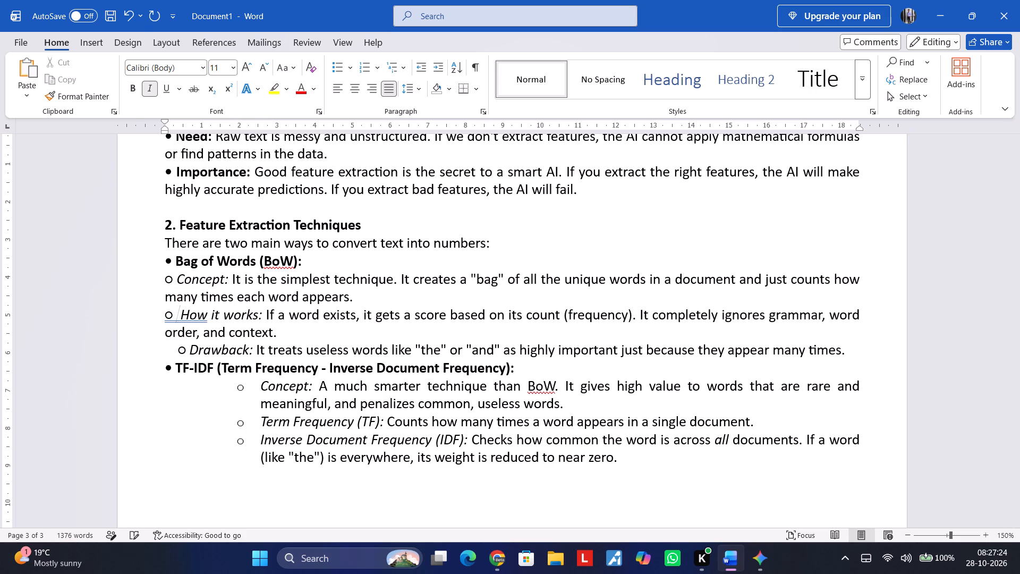
pyautogui.hotkey('ctrl', 'z')
pyautogui.press('Left')
pyautogui.press('Left')
pyautogui.press('Right')
pyautogui.press('space')
pyautogui.press('space')
pyautogui.press('space')
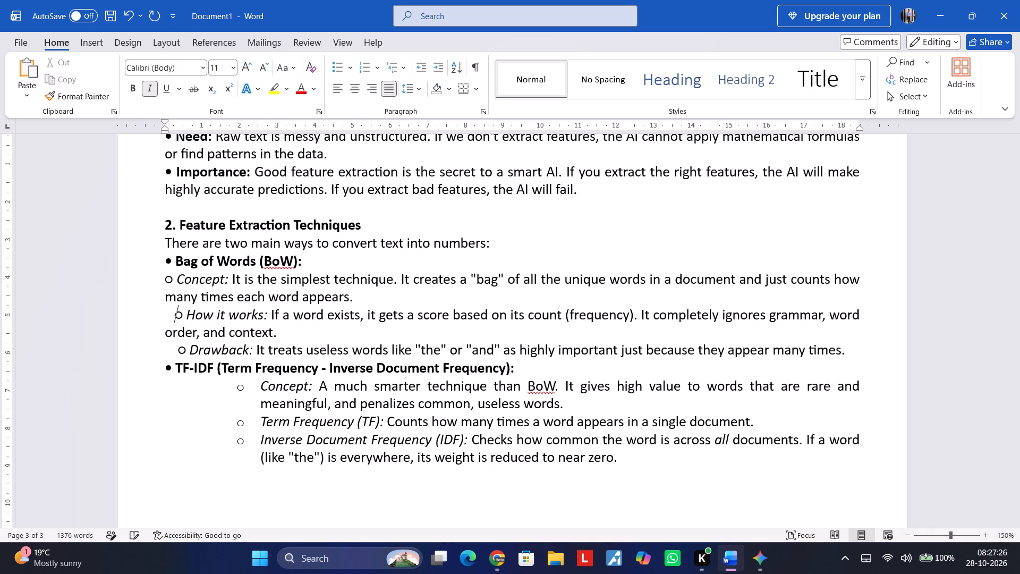
pyautogui.press('space')
# Indent the Bag of Words Concept line by four spaces before its hollow circle.
pyautogui.press('Up')
pyautogui.press('Up')
pyautogui.press('Left')
pyautogui.press('Left')
pyautogui.press('space')
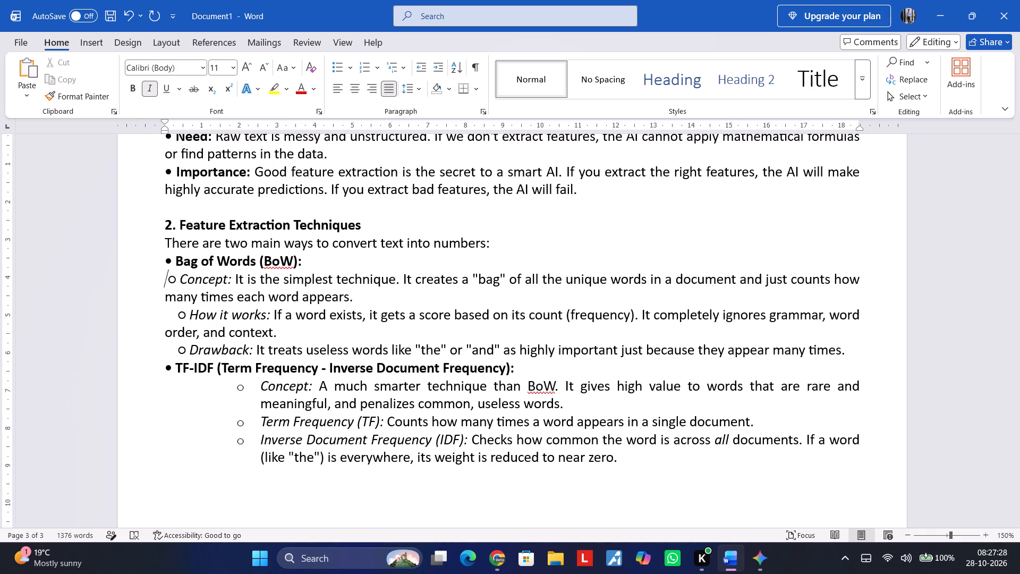
pyautogui.press('space')
pyautogui.press('space')
pyautogui.press('space')
# Replace the automatic sub-bullet of the TF-IDF Concept paragraph with the copied hollow circle.
pyautogui.press('Down')
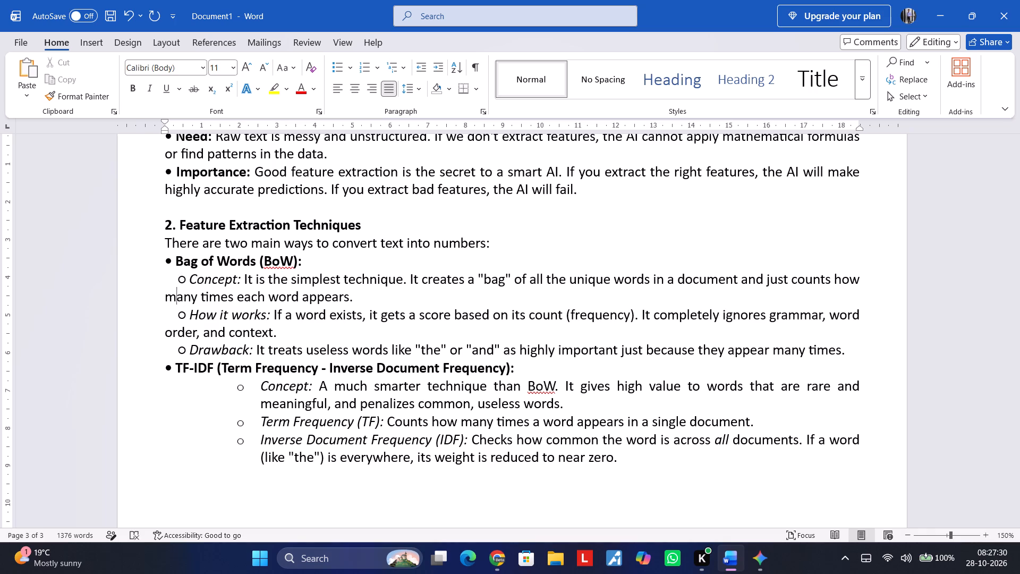
pyautogui.press('Down')
pyautogui.press('Down')
pyautogui.press('Down')
pyautogui.press('Down')
pyautogui.press('Down')
pyautogui.press('Down')
pyautogui.press('Up')
pyautogui.press('BackSpace')
pyautogui.press('BackSpace')
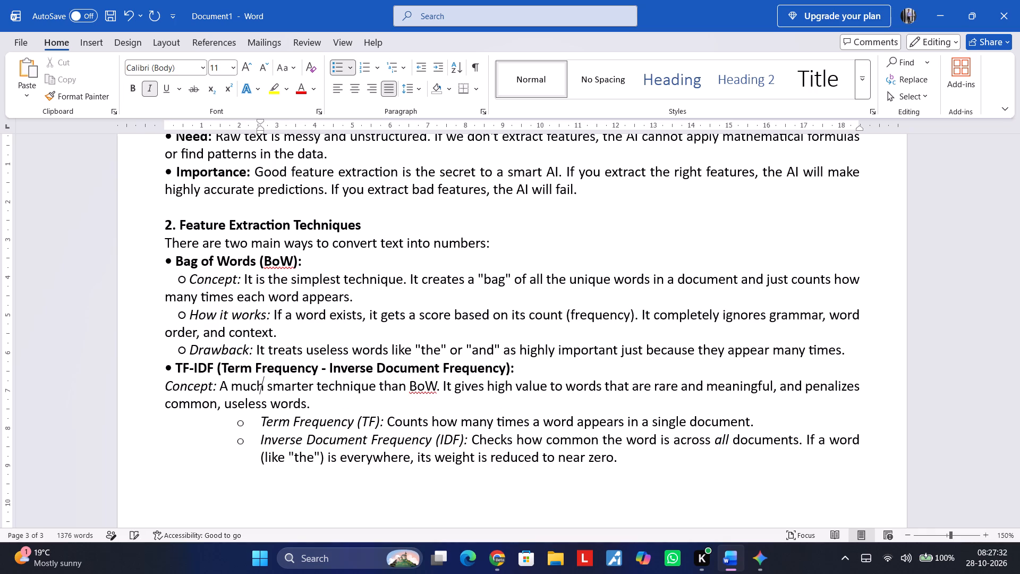
pyautogui.hotkey('ctrl', 'v')
# Replace the automatic sub-bullet of the Term Frequency (TF) line with the copied hollow circle.
pyautogui.keyDown('ctrl'); pyautogui.click(262, 276); pyautogui.keyUp('ctrl')
pyautogui.press('Down')
pyautogui.press('Down')
pyautogui.press('Down')
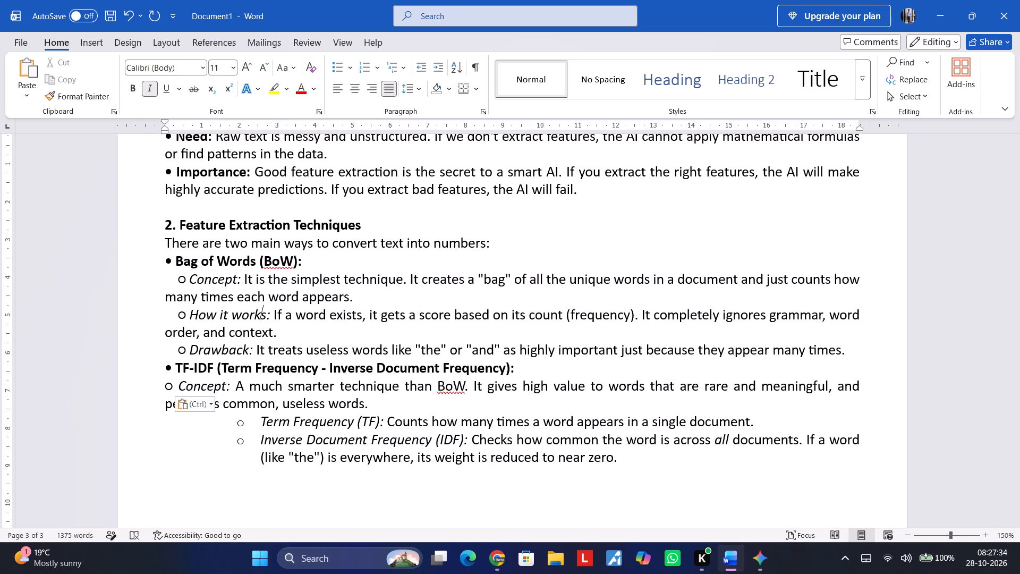
pyautogui.press('Down')
pyautogui.press('Down')
pyautogui.press('Down')
pyautogui.press('Down')
pyautogui.press('Down')
pyautogui.press('Down')
pyautogui.press('BackSpace')
pyautogui.press('BackSpace')
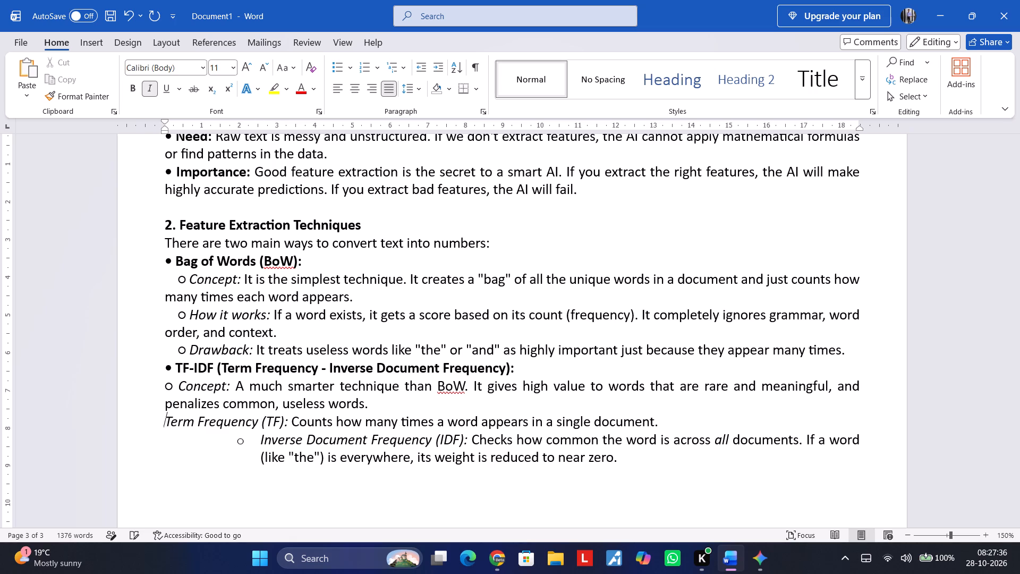
pyautogui.press('space')
pyautogui.press('BackSpace')
pyautogui.hotkey('ctrl', 'v')
# Replace the automatic sub-bullet of the Inverse Document Frequency (IDF) paragraph with the copied hollow circle.
pyautogui.press('Down')
pyautogui.press('Down')
pyautogui.press('Up')
pyautogui.press('BackSpace')
pyautogui.press('BackSpace')
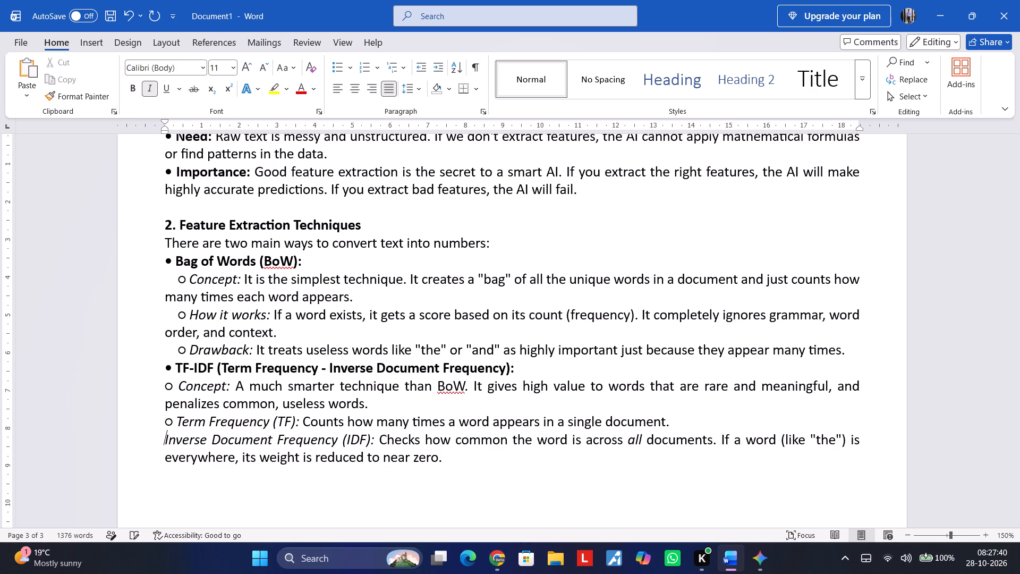
pyautogui.hotkey('ctrl', 'v')
# Indent the TF-IDF Concept line by four spaces before its hollow circle.
pyautogui.press('Left')
pyautogui.press('Left')
pyautogui.press('Up')
pyautogui.press('Up')
pyautogui.press('Up')
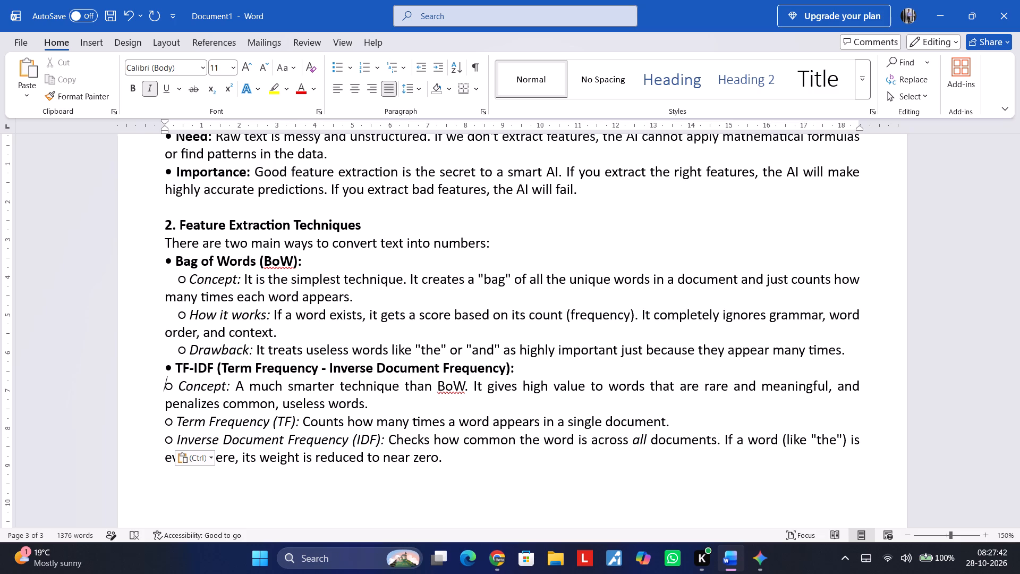
pyautogui.press('space')
pyautogui.press('space')
pyautogui.press('space')
pyautogui.press('space')
# Indent the Term Frequency (TF) line by four spaces before its hollow circle.
pyautogui.press('Down')
pyautogui.press('Left')
pyautogui.press('Left')
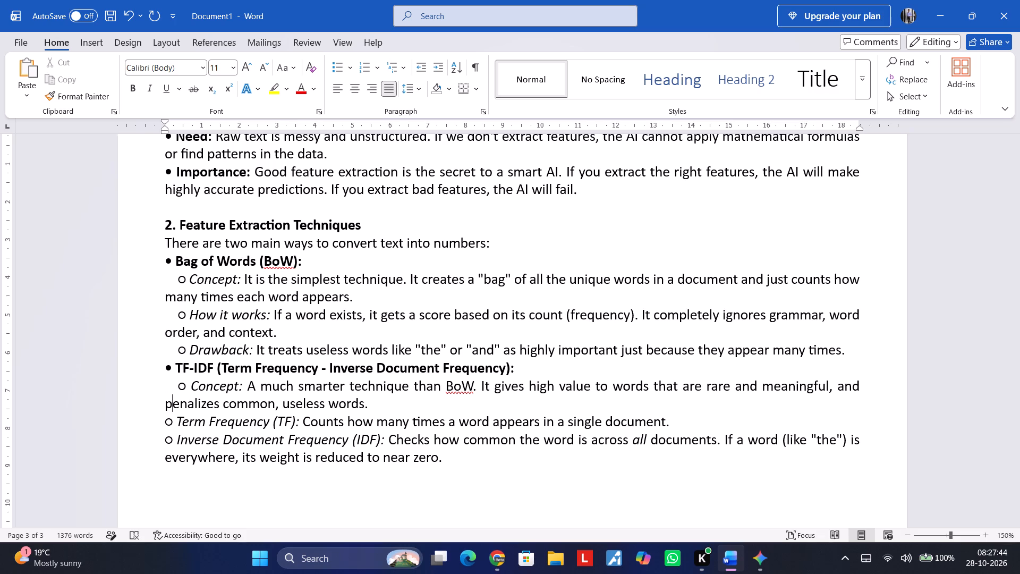
pyautogui.press('Down')
pyautogui.press('Left')
pyautogui.press('Right')
pyautogui.press('space')
pyautogui.press('space')
pyautogui.press('space')
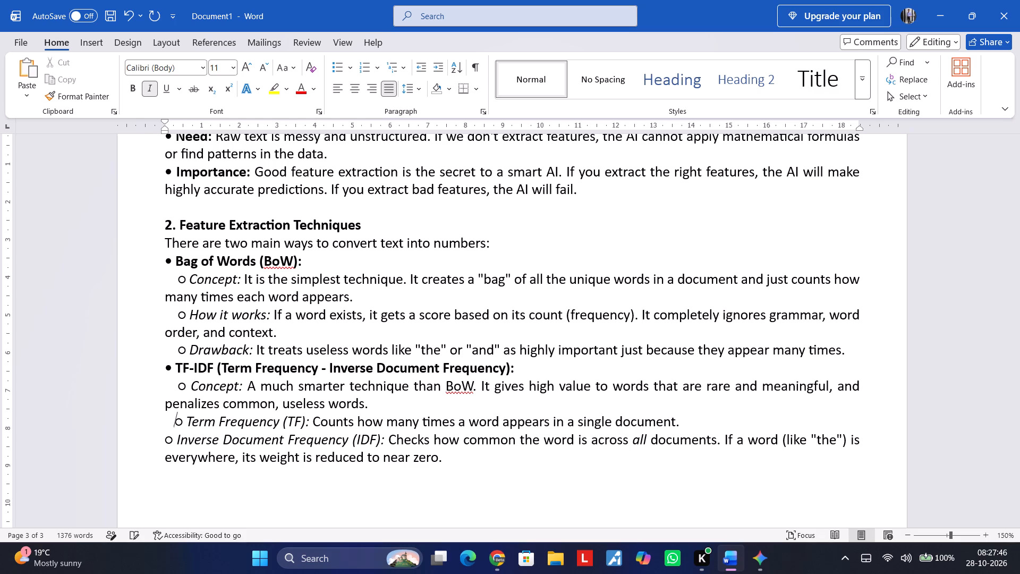
pyautogui.press('space')
# Indent the Inverse Document Frequency (IDF) line by four spaces before its hollow circle.
pyautogui.press('Down')
pyautogui.press('Left')
pyautogui.press('Left')
pyautogui.press('space')
pyautogui.press('space')
pyautogui.press('space')
pyautogui.press('space')
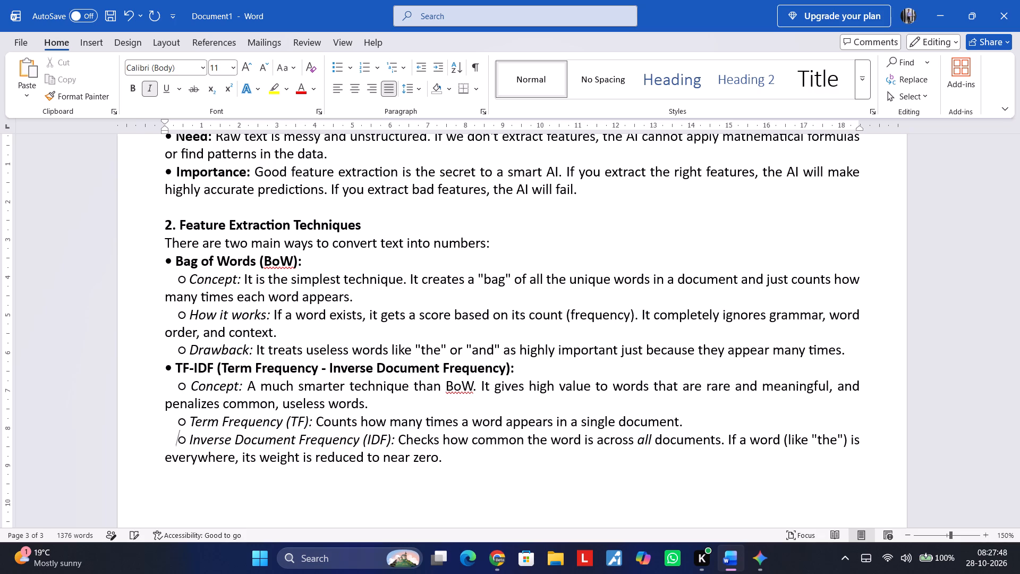
# Move all Unit 3 text, from its title through the IDF paragraph, into the table's empty second-column cell beside Unit 2's sections 3 to 5.
pyautogui.press('Right')
pyautogui.press('Right')
pyautogui.press('Down')
pyautogui.press('Down')
pyautogui.hotkey('ctrl', 'shift', 'Up')
pyautogui.hotkey('ctrl', 'shift', 'Up')
pyautogui.hotkey('ctrl', 'shift', 'Up')
pyautogui.hotkey('ctrl', 'shift', 'Up')
pyautogui.hotkey('ctrl', 'shift', 'Up')
pyautogui.hotkey('ctrl', 'shift', 'Up')
pyautogui.hotkey('ctrl', 'shift', 'Up')
pyautogui.hotkey('ctrl', 'shift', 'Up')
pyautogui.hotkey('ctrl', 'shift', 'Up')
pyautogui.hotkey('ctrl', 'shift', 'Up')
pyautogui.hotkey('ctrl', 'shift', 'Up')
pyautogui.hotkey('ctrl', 'shift', 'Up')
pyautogui.hotkey('ctrl', 'shift', 'Up')
pyautogui.hotkey('ctrl', 'shift', 'Up')
pyautogui.hotkey('ctrl', 'shift', 'Up')
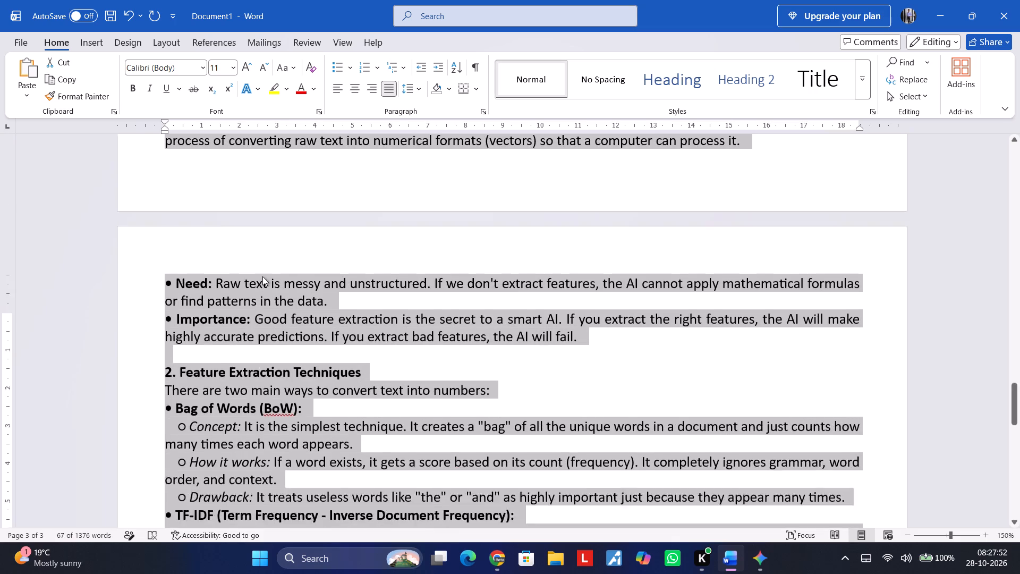
pyautogui.hotkey('ctrl', 'shift', 'Up')
pyautogui.hotkey('ctrl', 'shift', 'Up')
pyautogui.hotkey('ctrl', 'shift', 'Up')
pyautogui.hotkey('ctrl', 'shift', 'Down')
pyautogui.hotkey('ctrl', 'shift', 'Down')
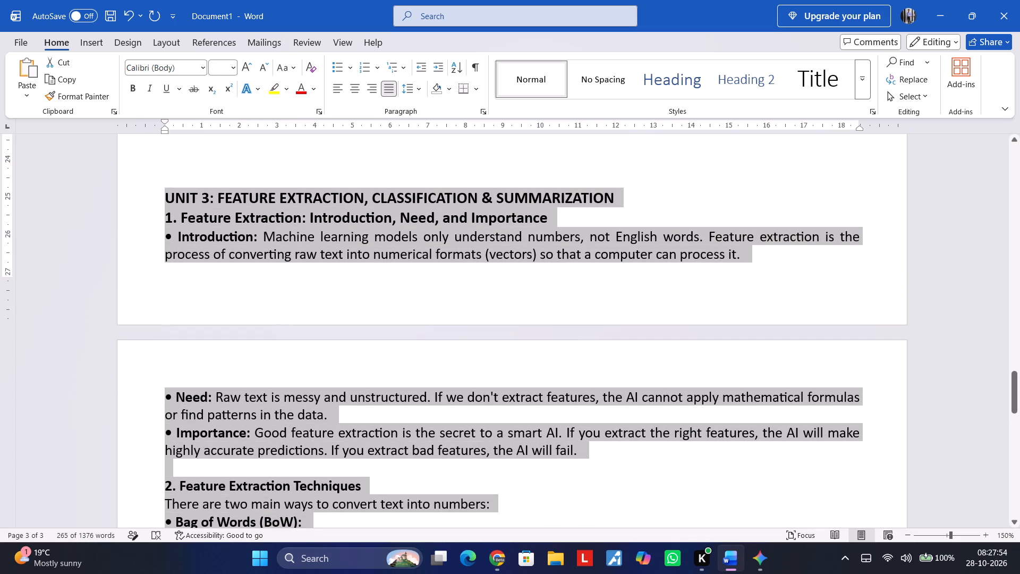
pyautogui.scroll(1, 262, 276)
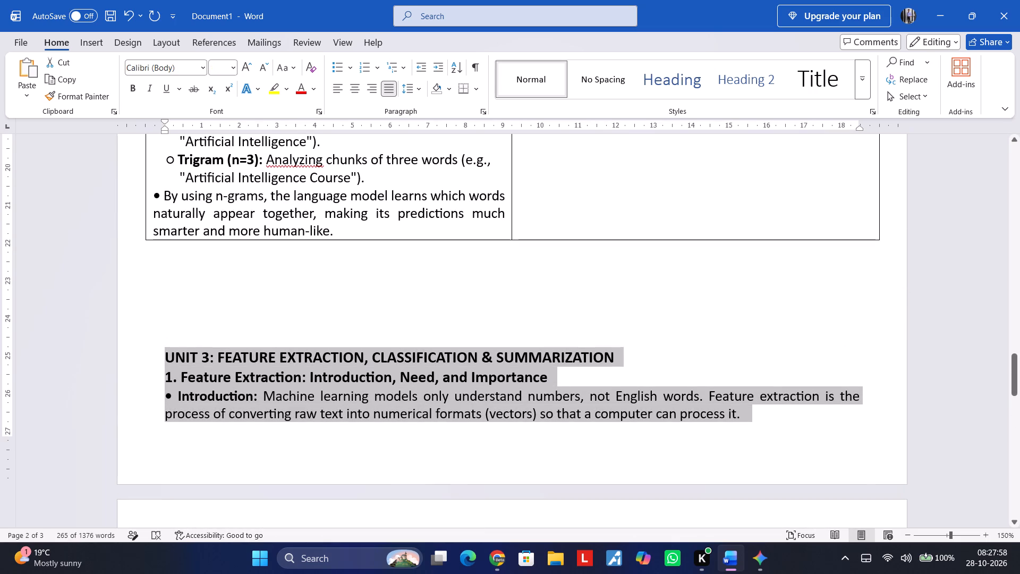
pyautogui.moveTo(372, 382); pyautogui.dragTo(548, 273)
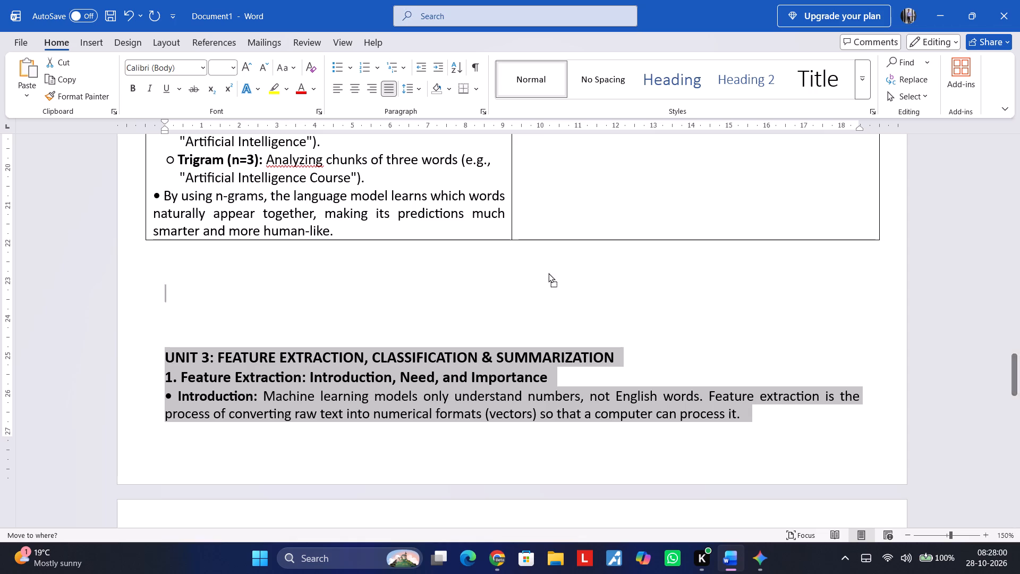
pyautogui.moveTo(548, 273); pyautogui.dragTo(680, 171)
# Review how the Unit 3 text fits in its table cell compared with the surrounding columns.
pyautogui.scroll(4, 666, 243)
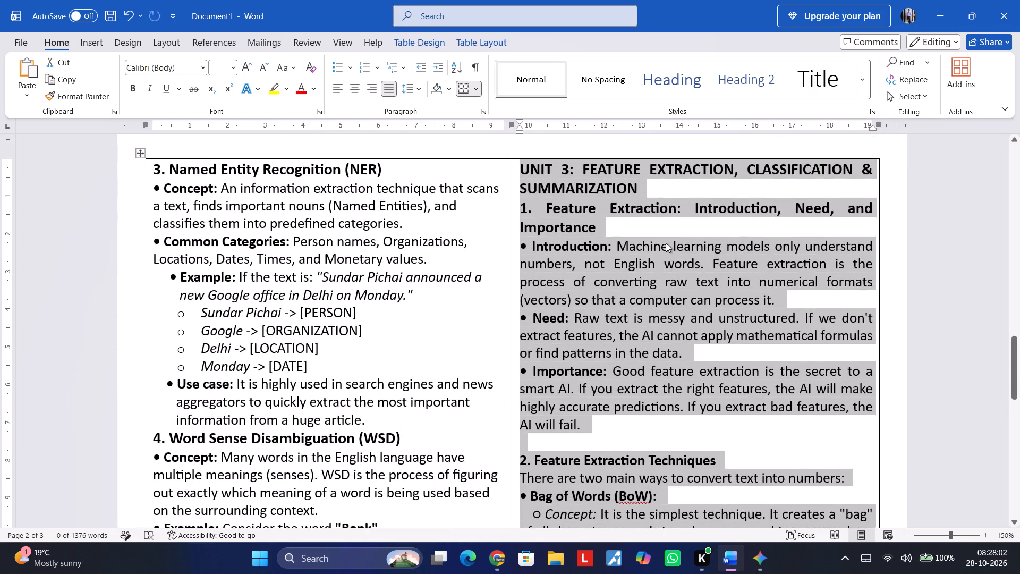
pyautogui.scroll(1, 666, 243)
pyautogui.scroll(2, 605, 379)
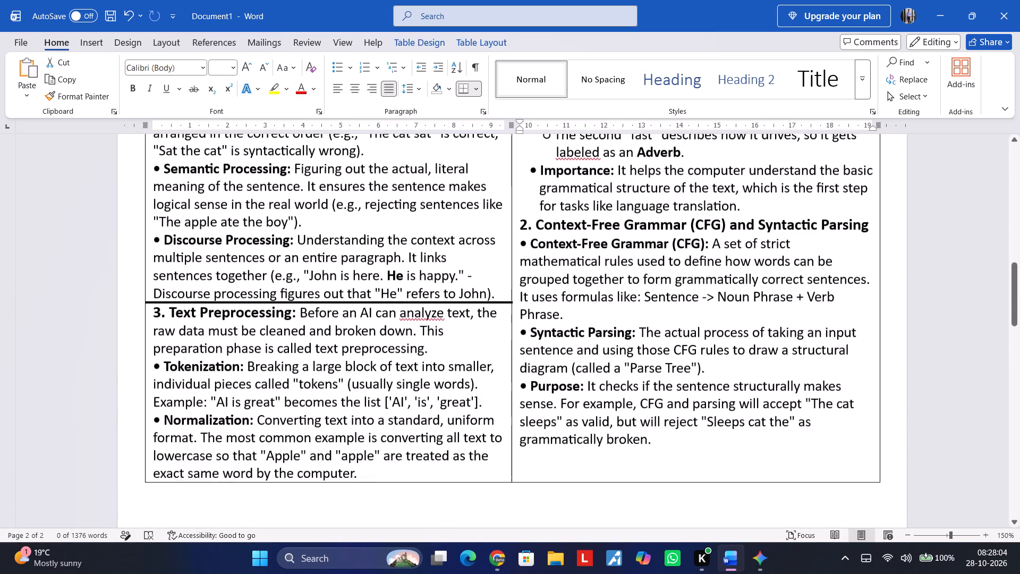
pyautogui.scroll(-4, 605, 379)
pyautogui.scroll(-3, 619, 326)
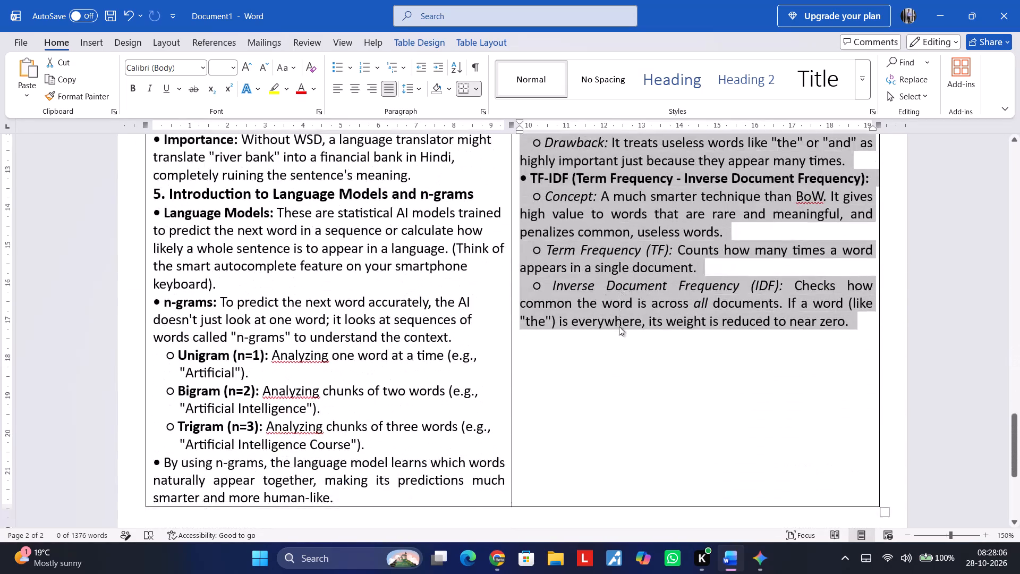
# Insert a blank line above the "5. Introduction to Language Models and n-grams" heading in Unit 2.
pyautogui.scroll(2, 619, 326)
pyautogui.click(423, 339)
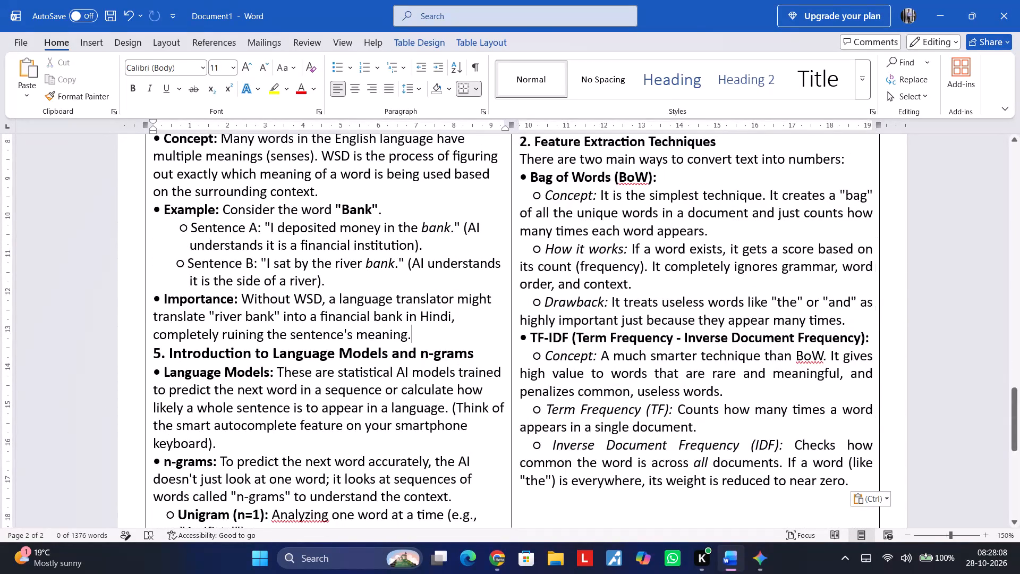
pyautogui.press('Return')
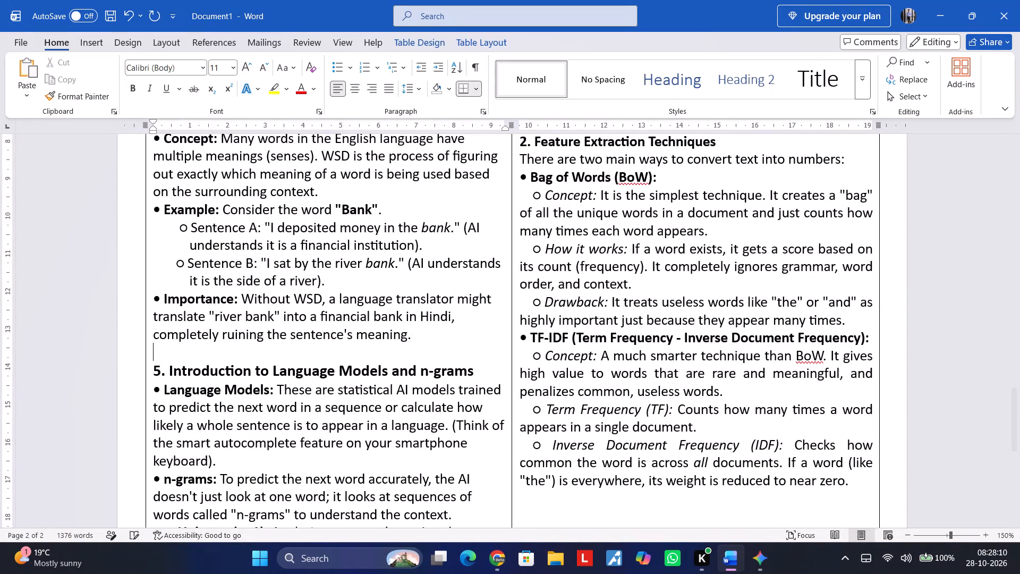
pyautogui.press('Down')
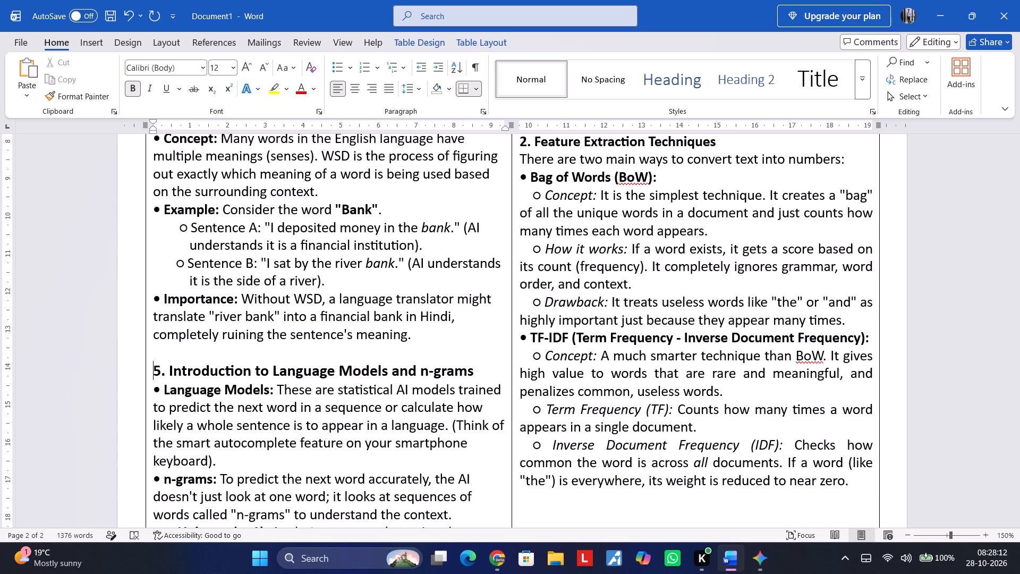
# Examine the layout of Unit 3's headings and paragraphs in the table's second column.
pyautogui.scroll(-2, 426, 339)
pyautogui.scroll(2, 411, 372)
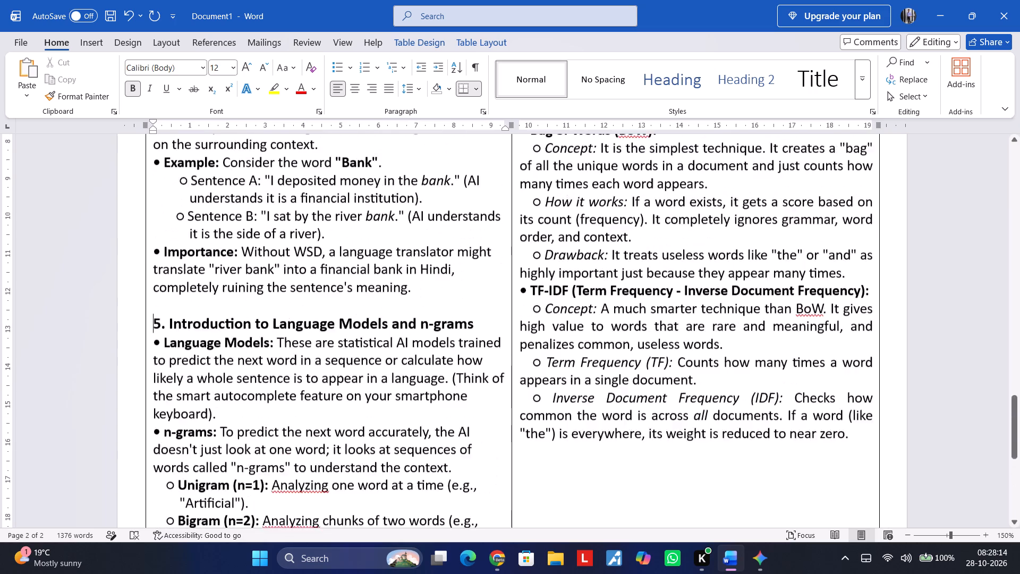
pyautogui.scroll(1, 516, 381)
pyautogui.scroll(2, 649, 333)
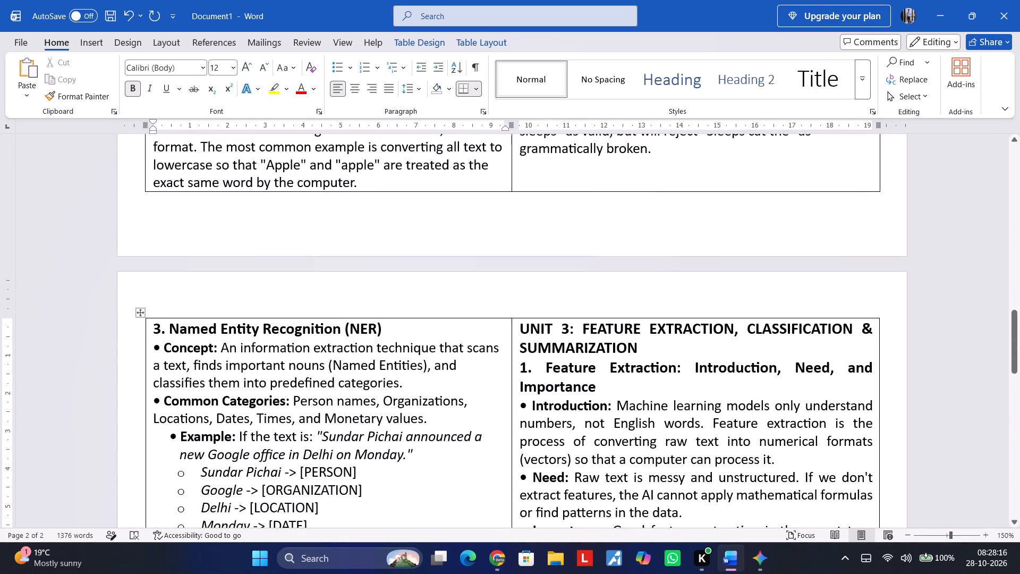
pyautogui.click(640, 380)
pyautogui.click(640, 381)
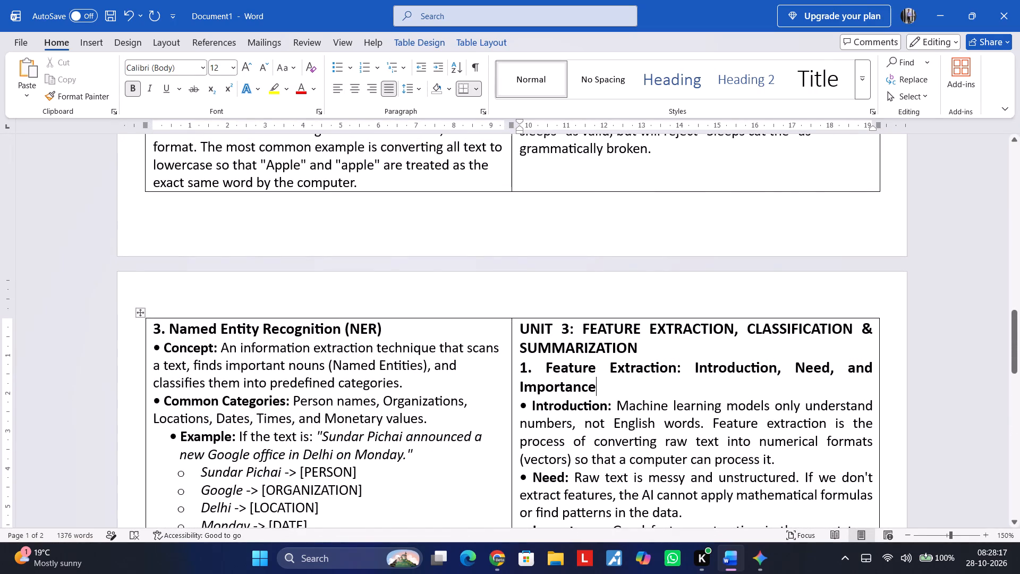
pyautogui.scroll(-2, 636, 387)
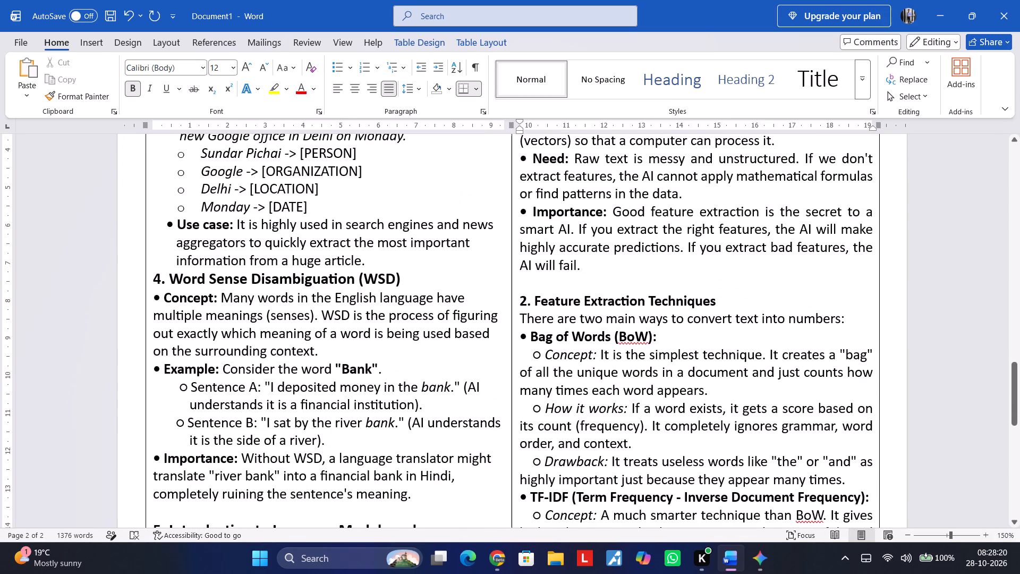
pyautogui.click(640, 302)
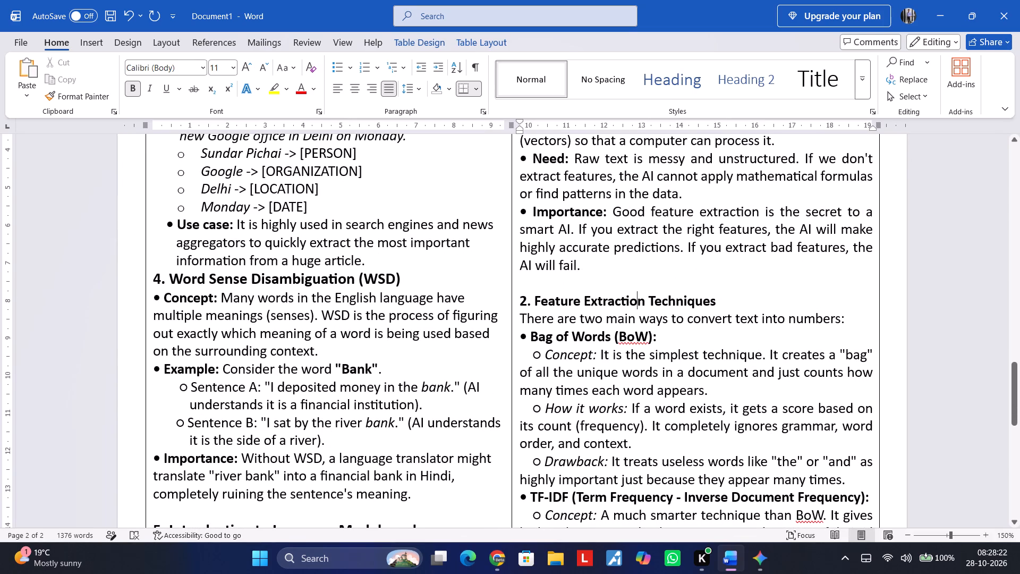
# Break the Bag of Words Concept text after "bag" and indent the line starting "of all the unique words" by eight spaces.
pyautogui.click(524, 371)
pyautogui.click(520, 376)
pyautogui.press('Tab')
pyautogui.hotkey('ctrl', 'z')
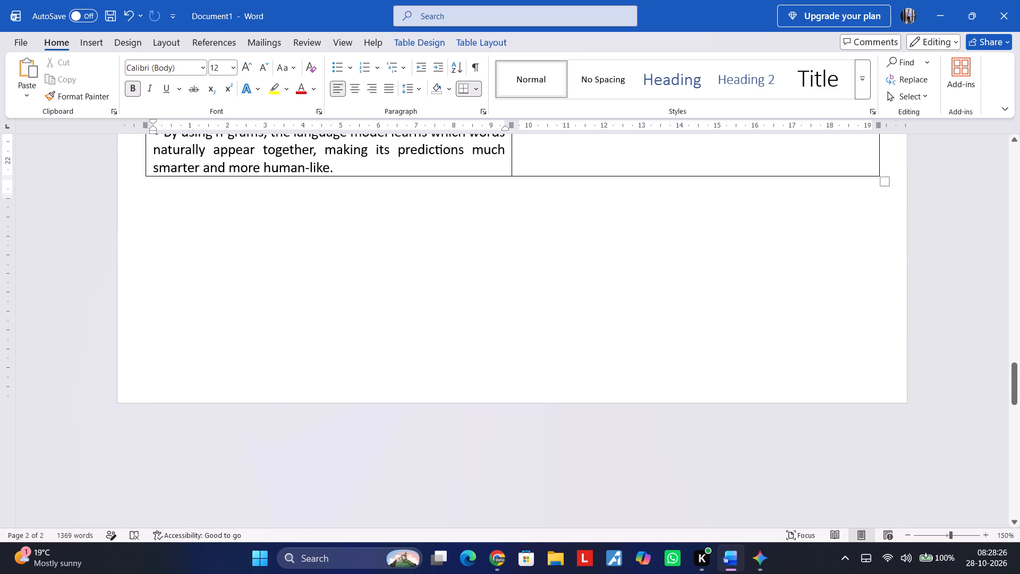
pyautogui.press('space')
pyautogui.press('Return')
pyautogui.press('space')
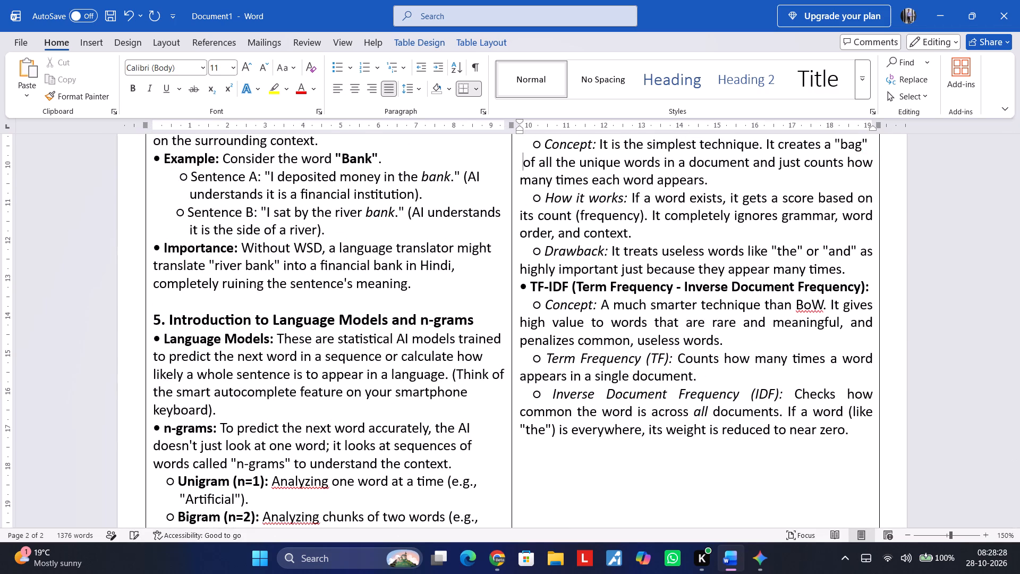
pyautogui.press('space')
pyautogui.press('space')
pyautogui.press('space')
pyautogui.press('space')
pyautogui.press('space')
pyautogui.press('space')
pyautogui.press('space')
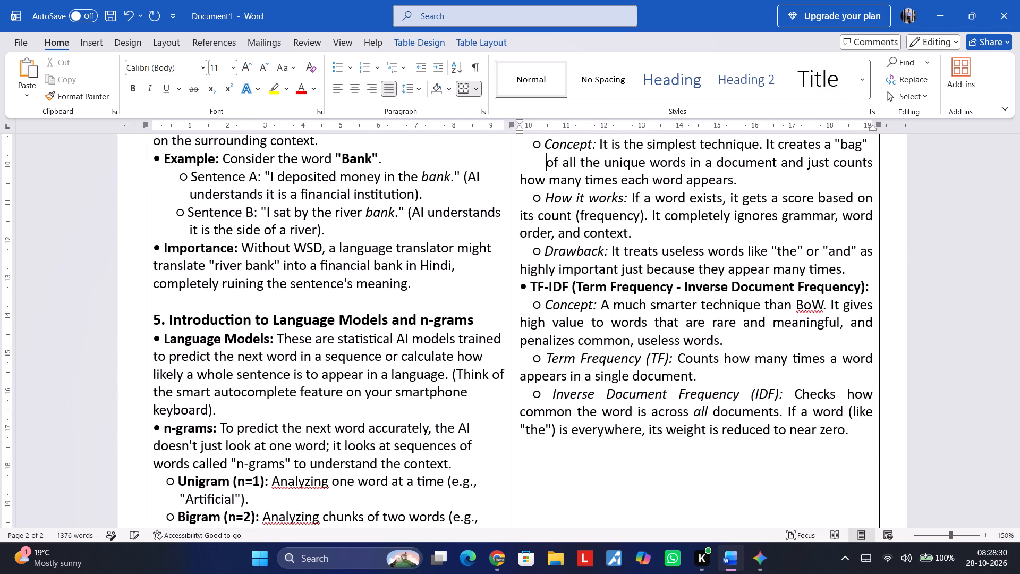
# Break the Bag of Words Concept text before "how many times each word appears" and indent that line by eight spaces.
pyautogui.press('Down')
pyautogui.press('Left')
pyautogui.hotkey('ctrl', 'Left')
pyautogui.press('Return')
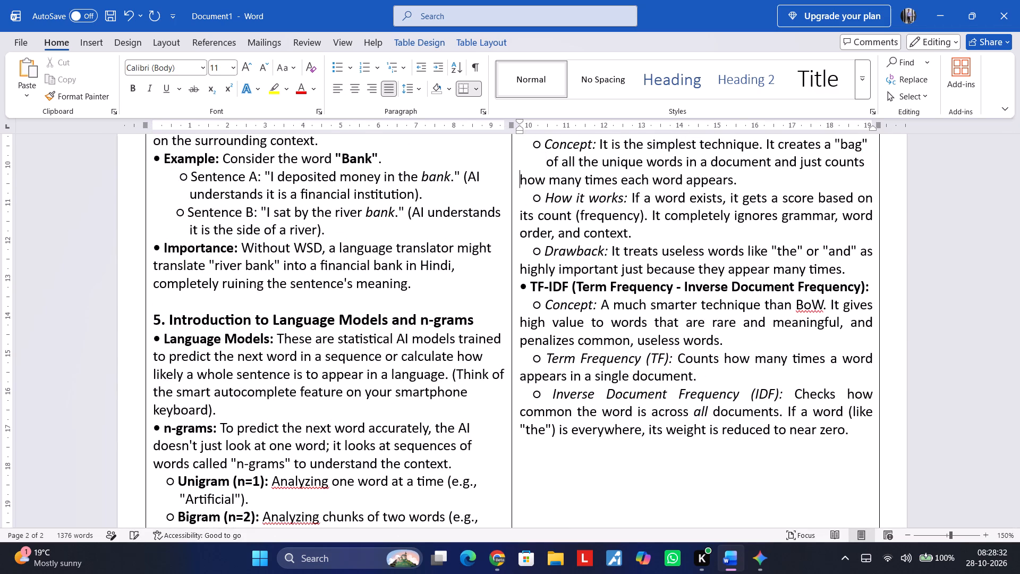
pyautogui.press('space')
pyautogui.press('space')
pyautogui.press('space')
pyautogui.press('space')
pyautogui.press('space')
pyautogui.press('space')
pyautogui.press('space')
pyautogui.press('space')
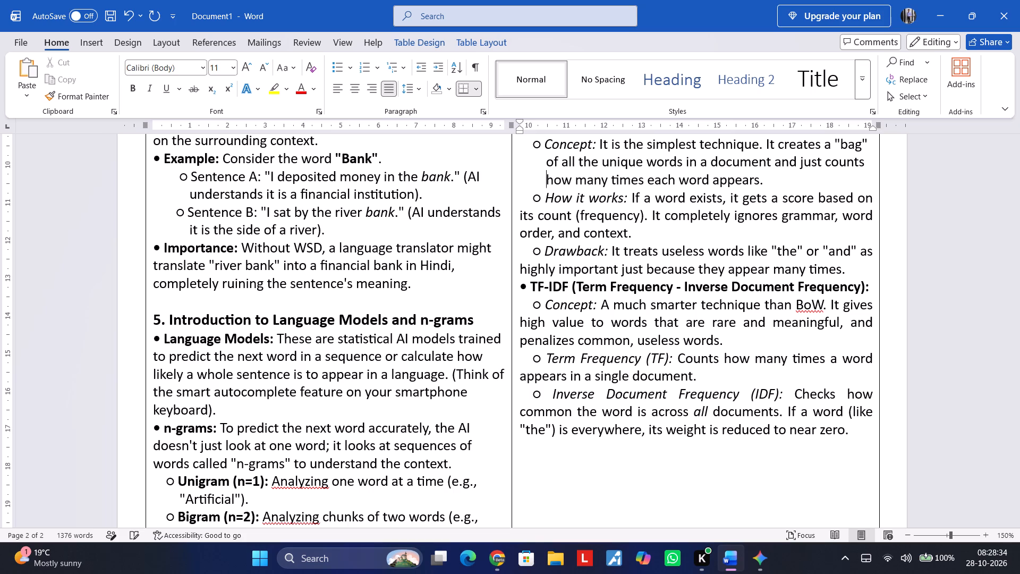
# Break the Bag of Words "How it works" text before "its count (frequency)" and indent that line by eight spaces.
pyautogui.press('Down')
pyautogui.press('Down')
pyautogui.press('Down')
pyautogui.hotkey('ctrl', 'Left')
pyautogui.hotkey('ctrl', 'Up')
pyautogui.press('Down')
pyautogui.press('Return')
pyautogui.press('space')
pyautogui.press('space')
pyautogui.press('space')
pyautogui.press('space')
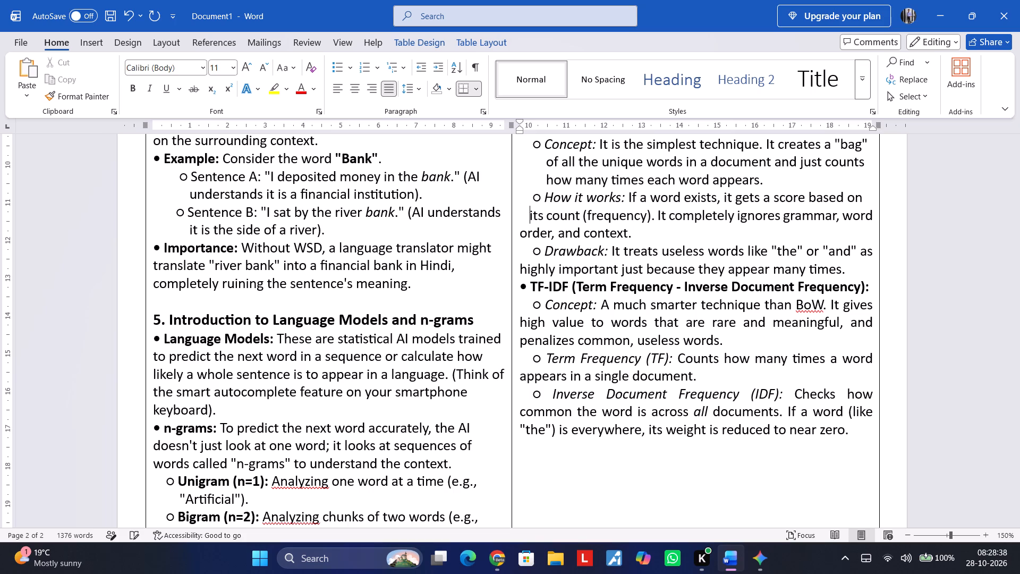
pyautogui.press('space')
pyautogui.press('space')
pyautogui.press('space')
pyautogui.press('space')
# Break the "How it works" text before "word order, and context" and indent that line by eight spaces.
pyautogui.press('Down')
pyautogui.press('Down')
pyautogui.press('Left')
pyautogui.press('Up')
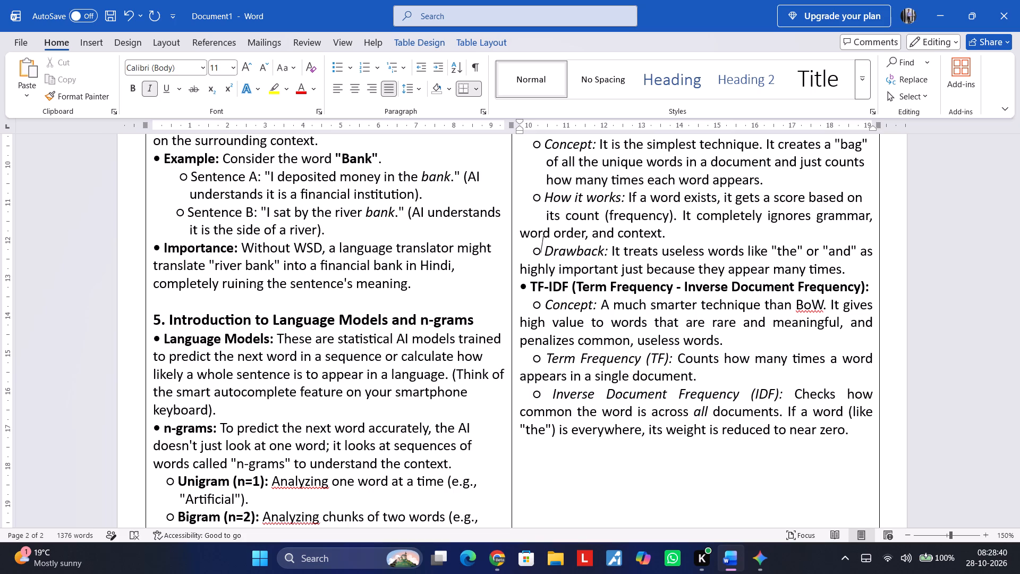
pyautogui.press('Left')
pyautogui.hotkey('ctrl', 'Left')
pyautogui.press('Return')
pyautogui.press('space')
pyautogui.press('space')
pyautogui.press('space')
pyautogui.press('space')
pyautogui.press('space')
pyautogui.press('space')
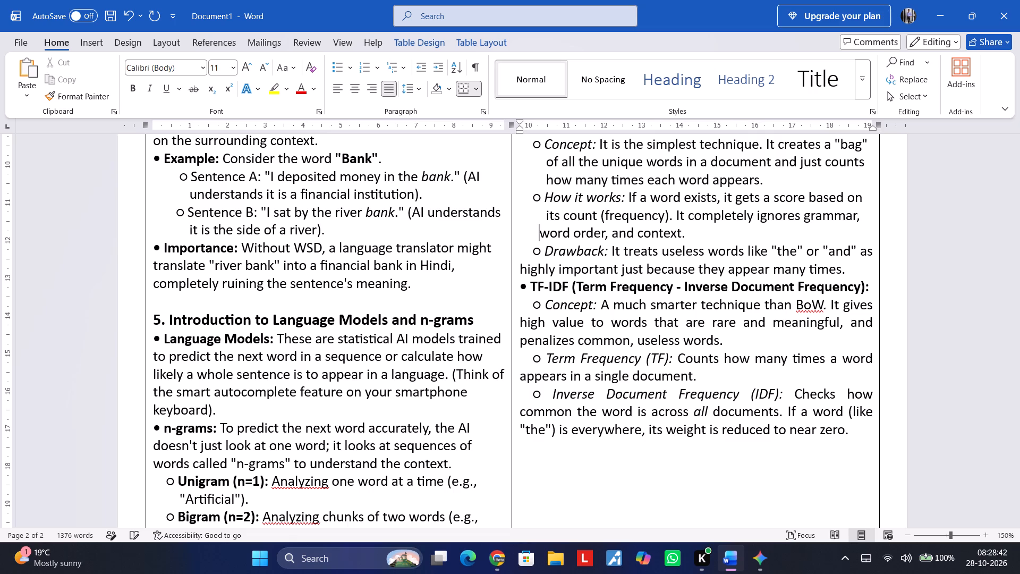
pyautogui.press('space')
pyautogui.press('space')
# Break the Bag of Words Drawback text before "highly important" and indent that line by seven spaces.
pyautogui.press('Down')
pyautogui.press('Down')
pyautogui.press('Left')
pyautogui.hotkey('ctrl', 'Left')
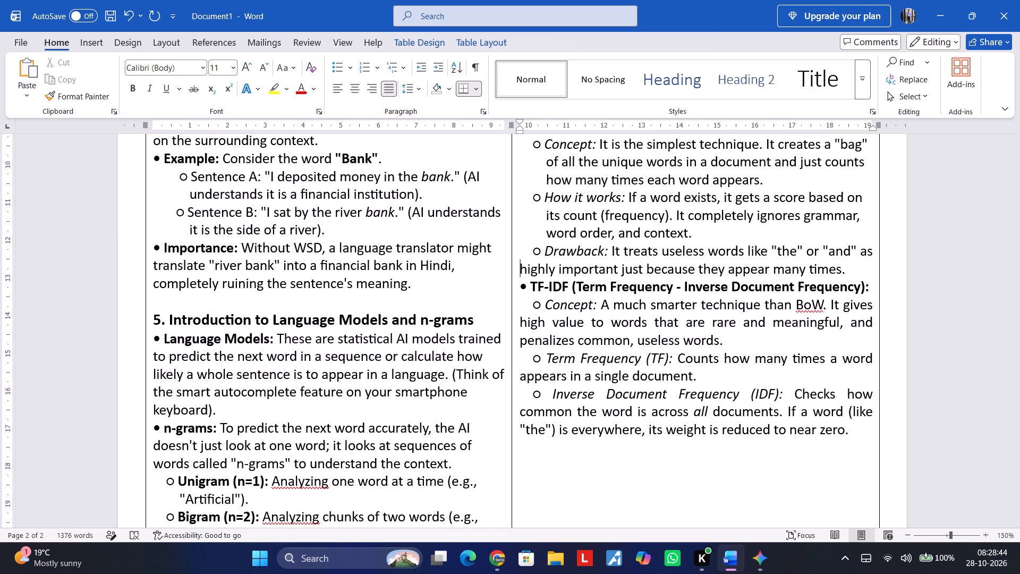
pyautogui.press('Return')
pyautogui.press('space')
pyautogui.press('space')
pyautogui.press('space')
pyautogui.press('space')
pyautogui.press('space')
pyautogui.press('space')
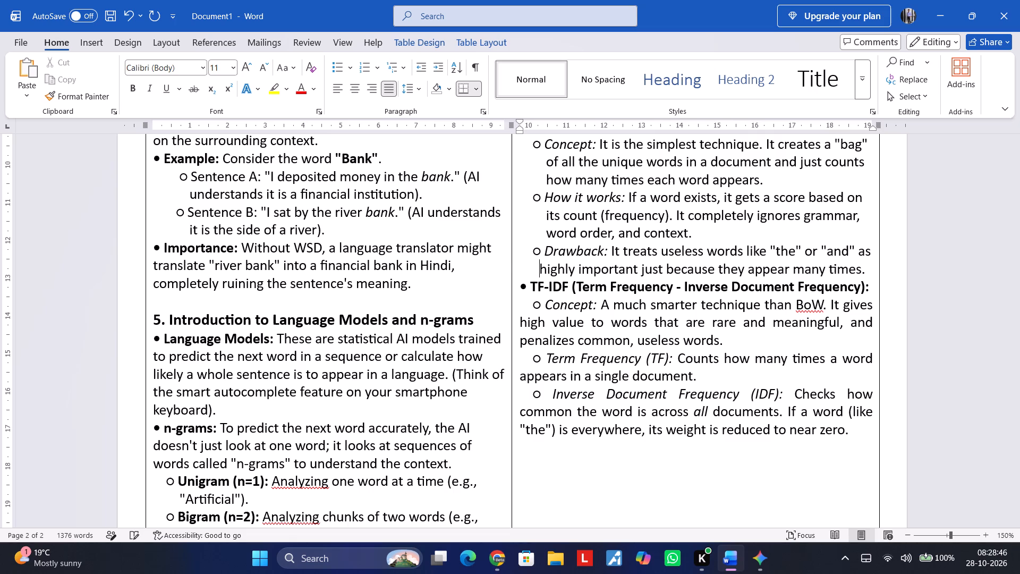
pyautogui.press('space')
# Add paragraph space before the TF-IDF bullet and before the Bag of Words (BoW) bullet in Unit 3.
pyautogui.press('Down')
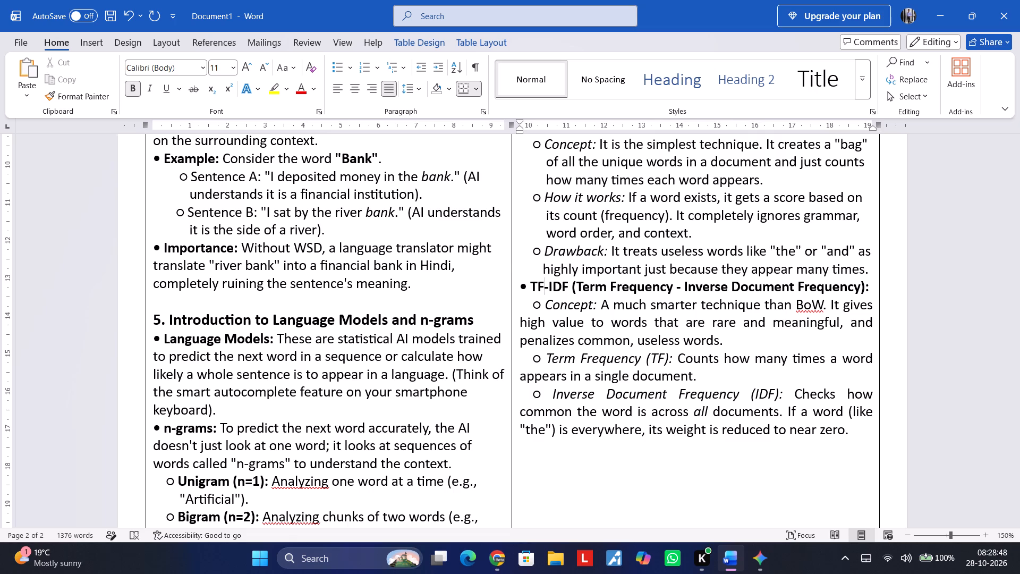
pyautogui.click(412, 95)
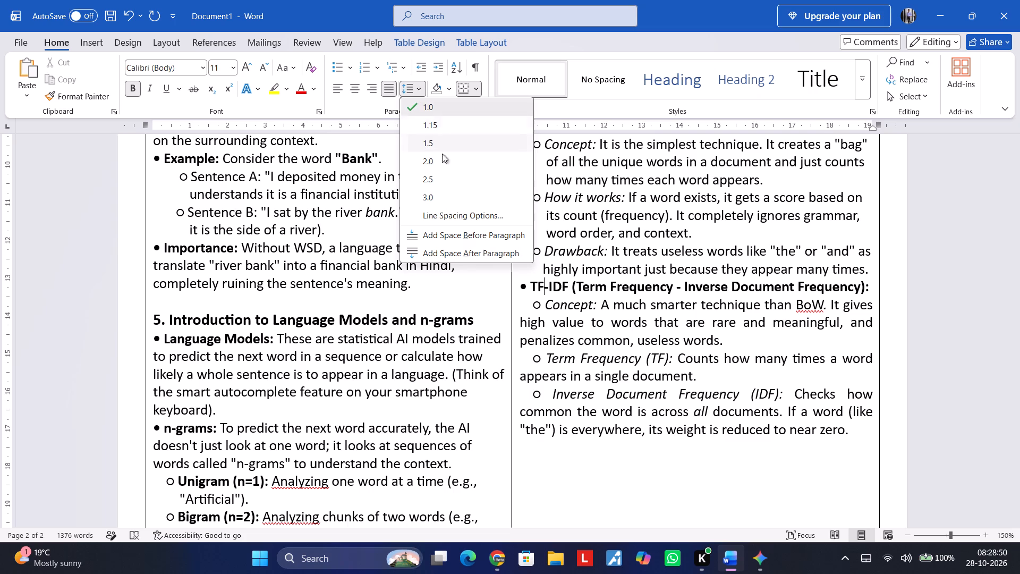
pyautogui.click(468, 237)
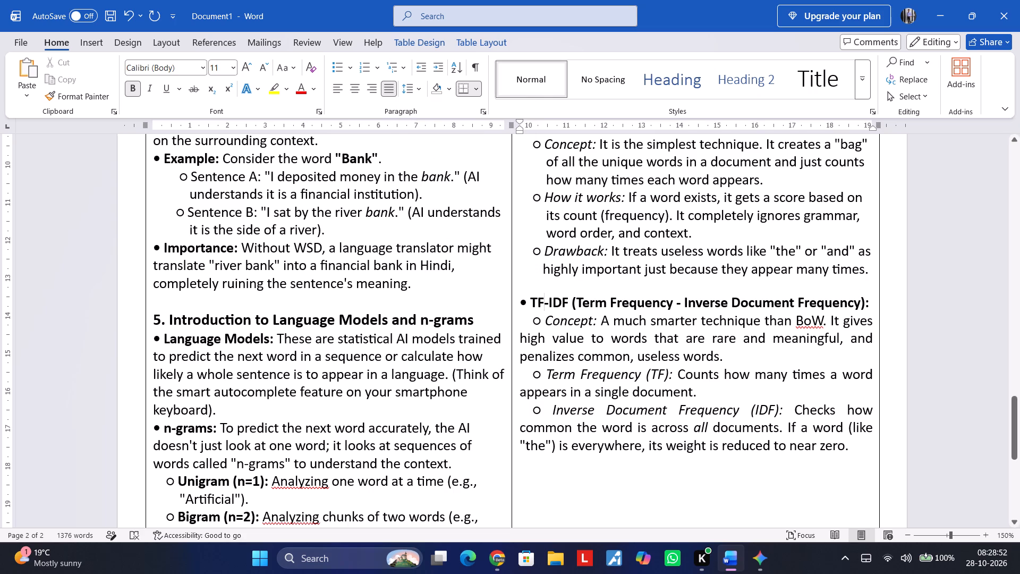
pyautogui.scroll(3, 614, 313)
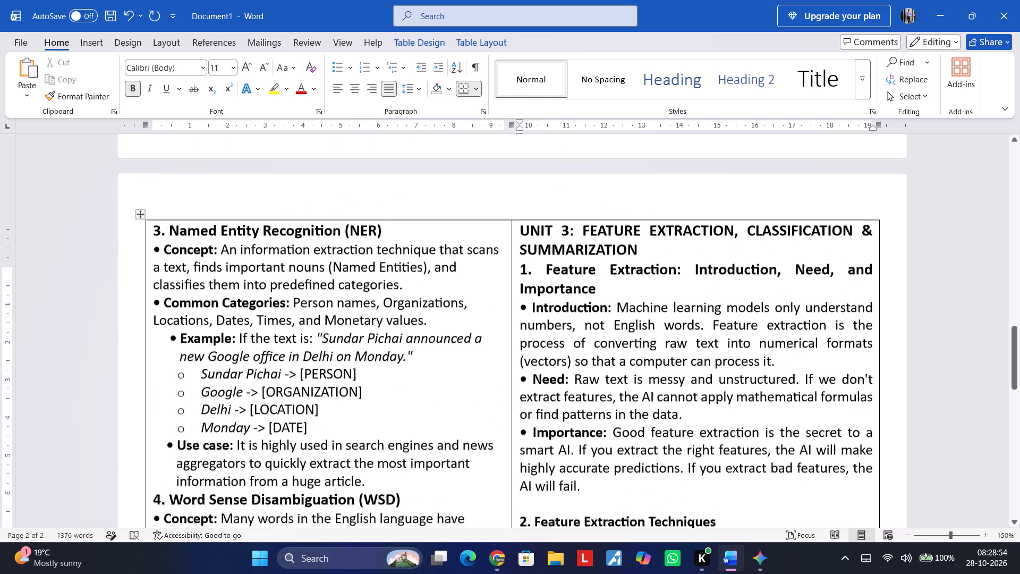
pyautogui.scroll(-3, 614, 313)
pyautogui.scroll(1, 613, 313)
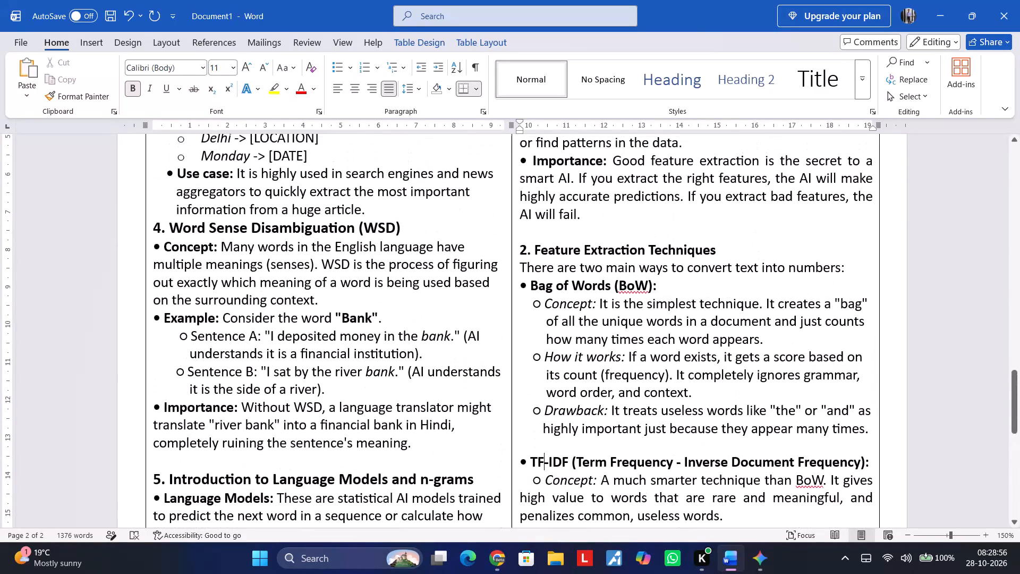
pyautogui.click(602, 291)
pyautogui.click(418, 86)
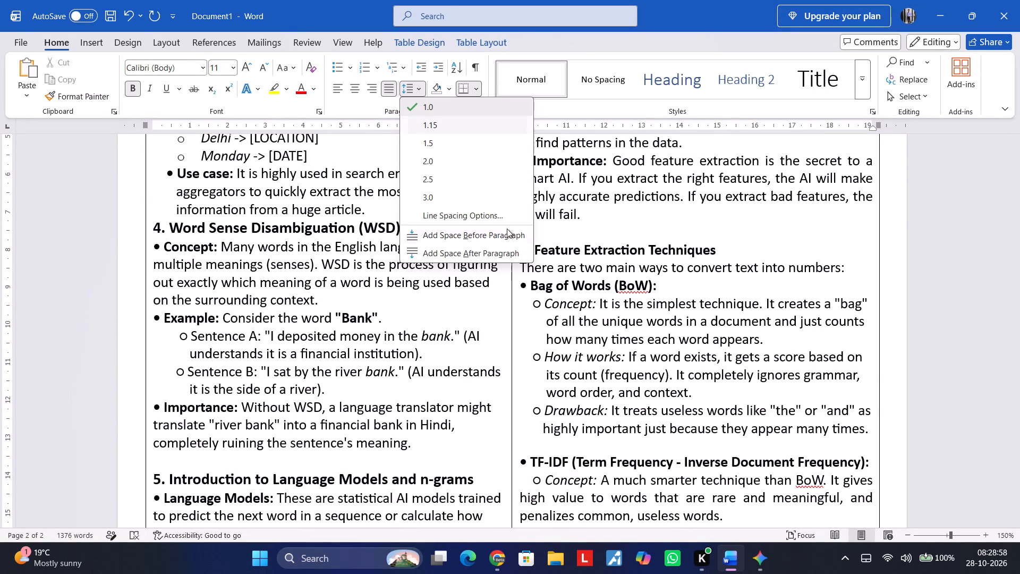
pyautogui.click(507, 235)
# Add paragraph space before Unit 3's "1. Feature Extraction: Introduction, Need, and Importance" heading.
pyautogui.scroll(2, 695, 316)
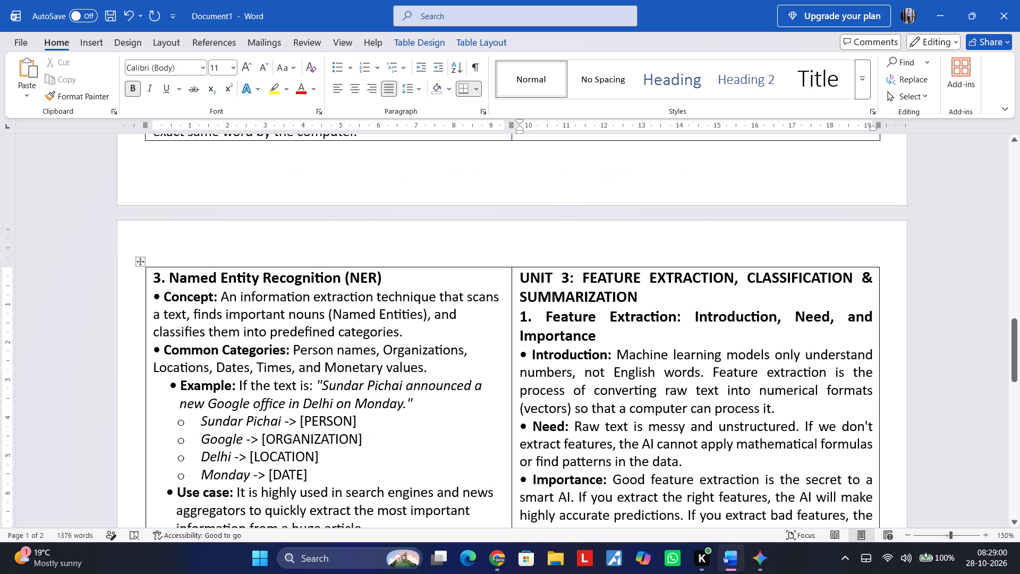
pyautogui.click(684, 320)
pyautogui.click(420, 90)
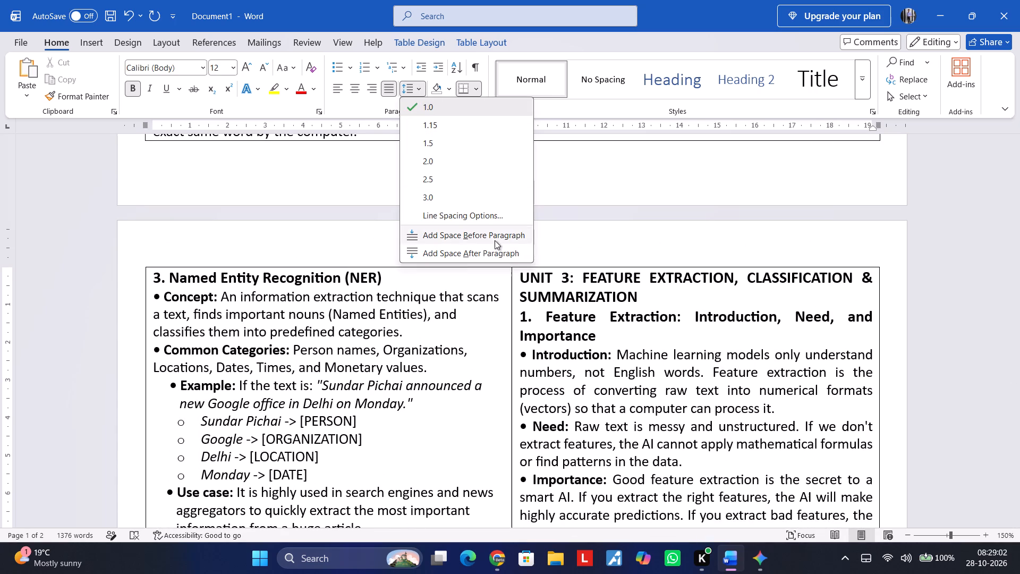
pyautogui.click(495, 240)
# Examine the heading and bullet spacing in Unit 3 and back through Unit 2 on the first page.
pyautogui.scroll(1, 560, 325)
pyautogui.scroll(-7, 560, 327)
pyautogui.scroll(2, 559, 332)
pyautogui.scroll(1, 328, 431)
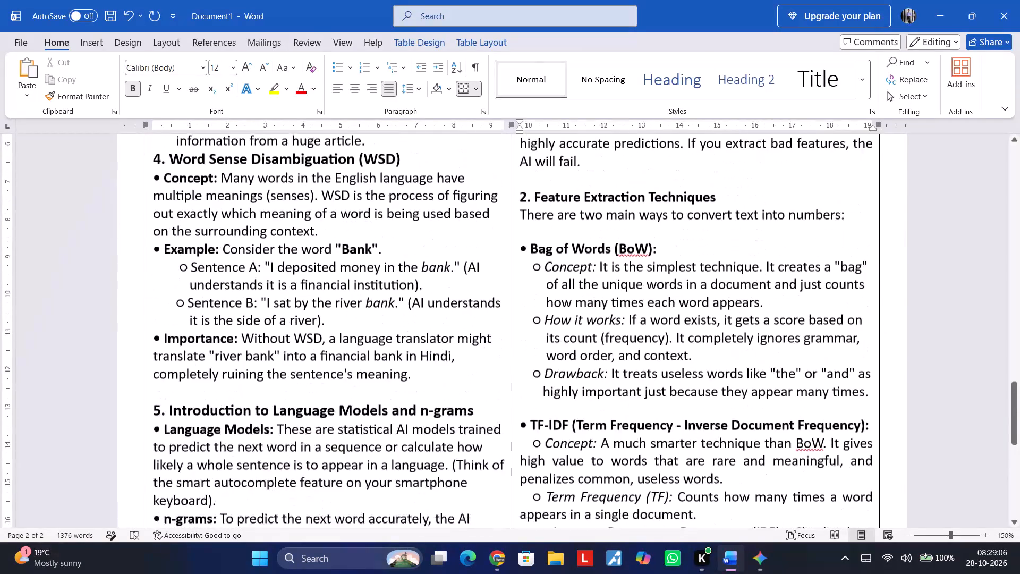
pyautogui.scroll(5, 328, 430)
pyautogui.scroll(-1, 391, 393)
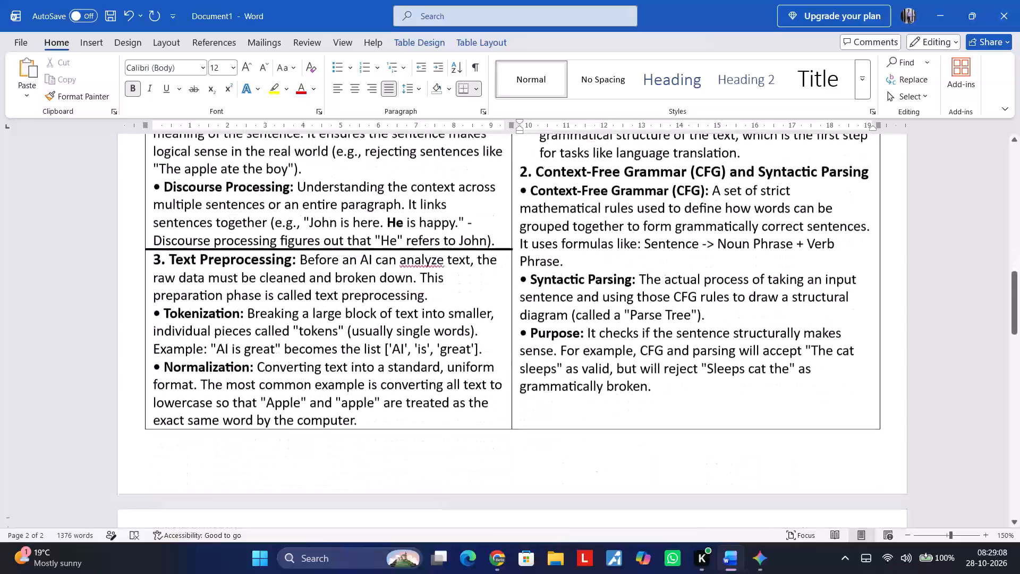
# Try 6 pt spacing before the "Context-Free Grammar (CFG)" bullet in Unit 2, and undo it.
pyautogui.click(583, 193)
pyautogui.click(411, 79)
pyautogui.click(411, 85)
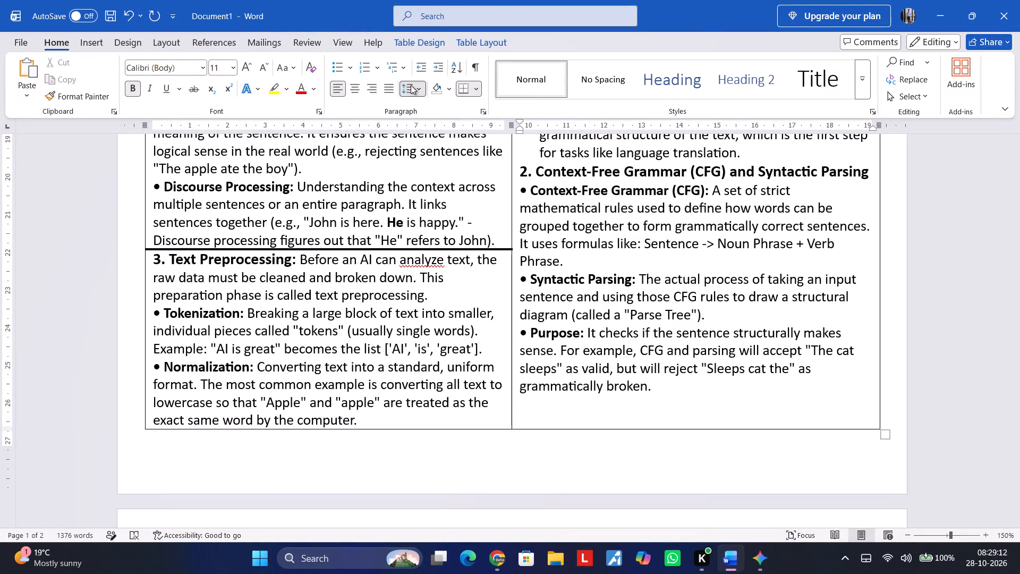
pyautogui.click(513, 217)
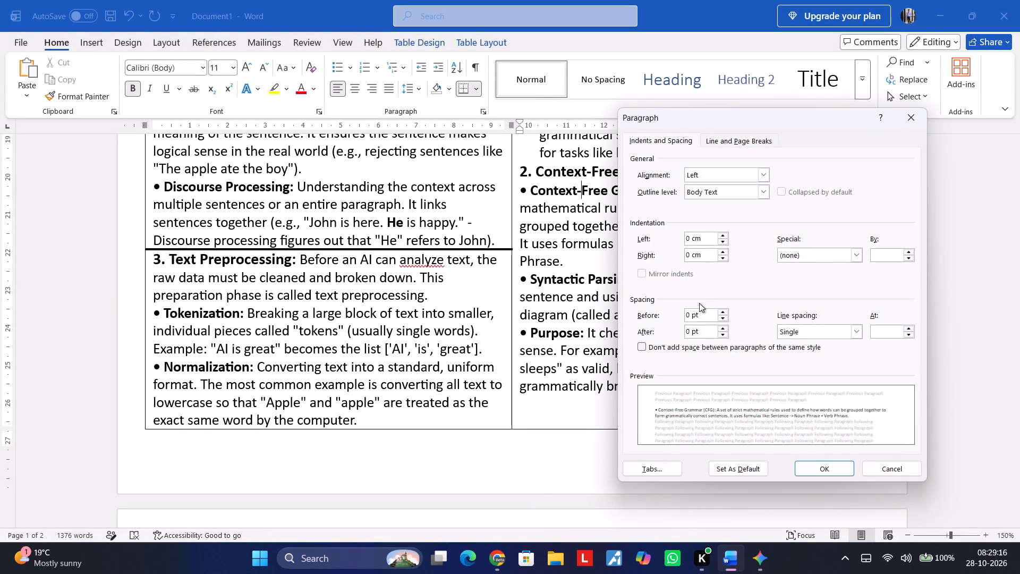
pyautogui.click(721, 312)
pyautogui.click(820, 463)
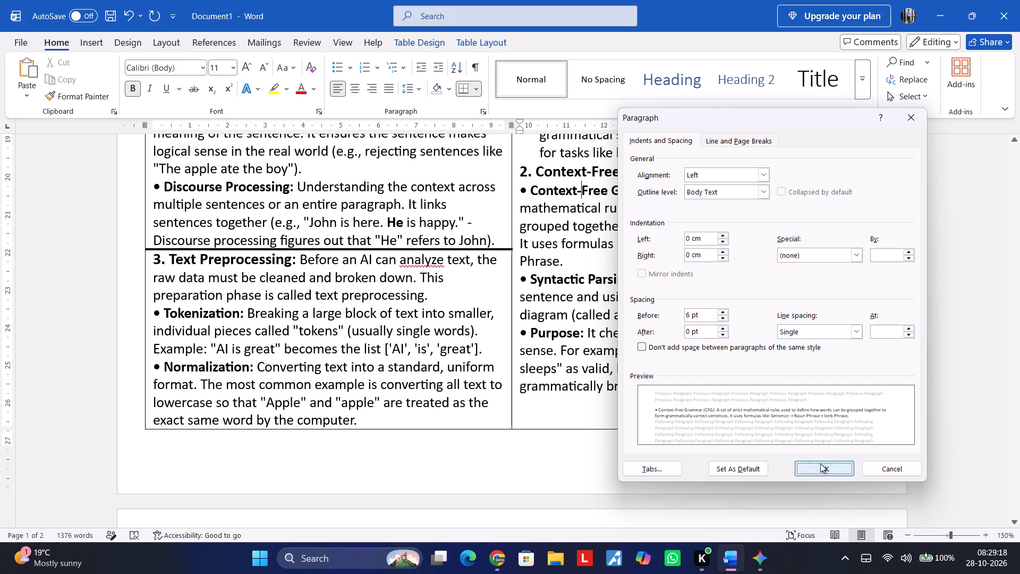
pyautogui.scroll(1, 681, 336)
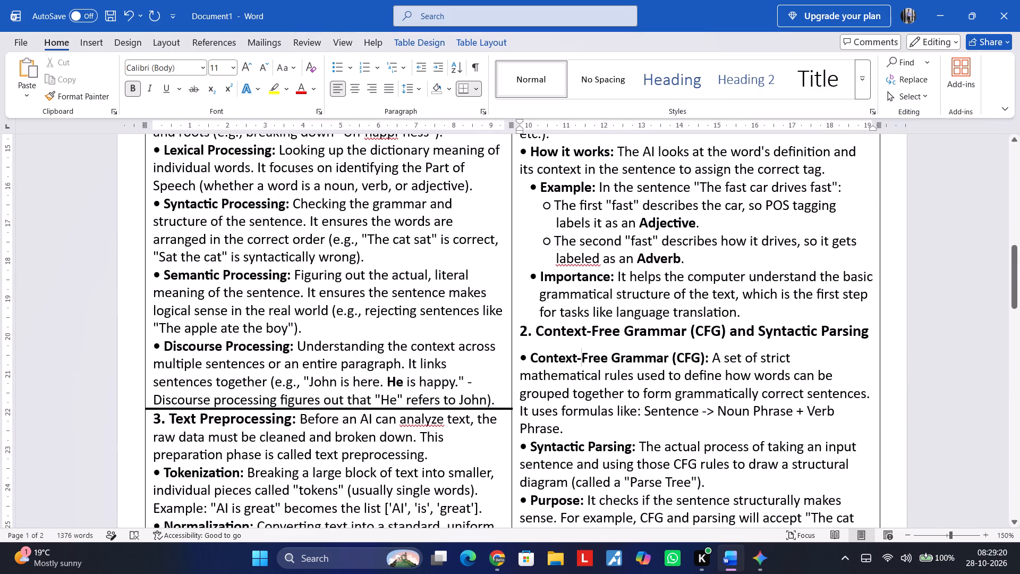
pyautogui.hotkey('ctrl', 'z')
# Set the spacing before the "2. Context-Free Grammar (CFG) and Syntactic Parsing" heading to 6 pt.
pyautogui.click(669, 325)
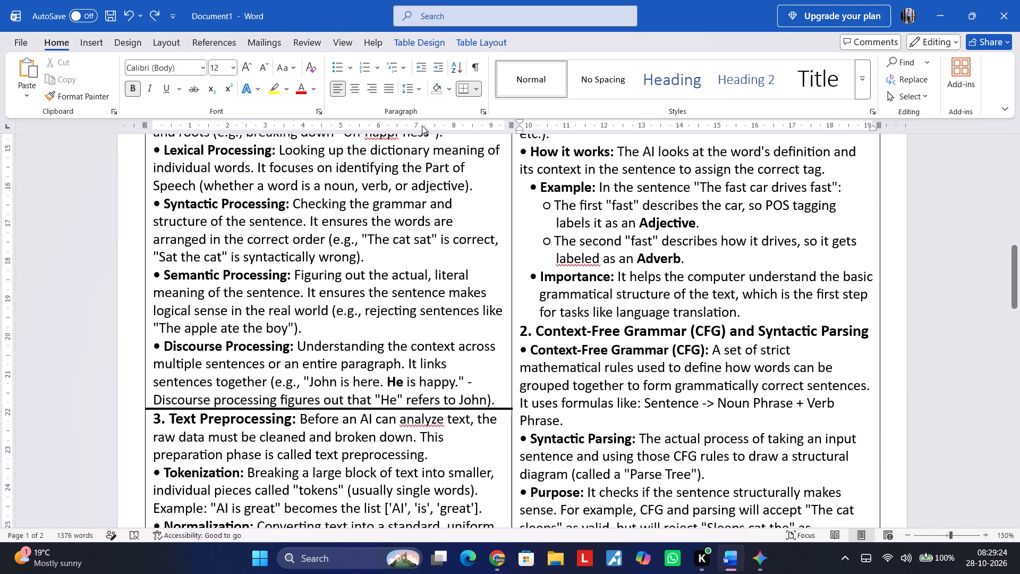
pyautogui.click(412, 95)
pyautogui.click(517, 226)
pyautogui.click(505, 218)
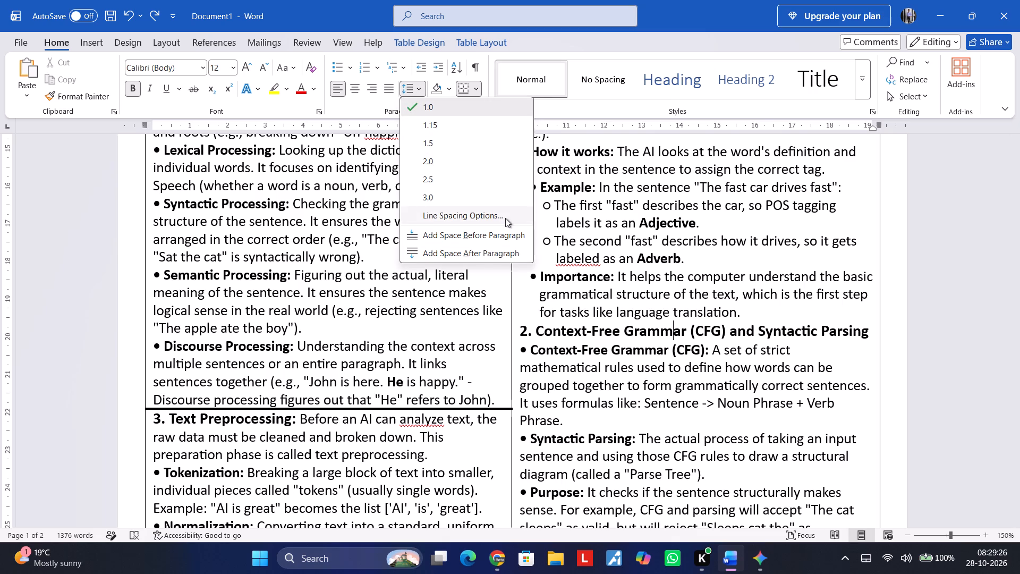
pyautogui.click(723, 315)
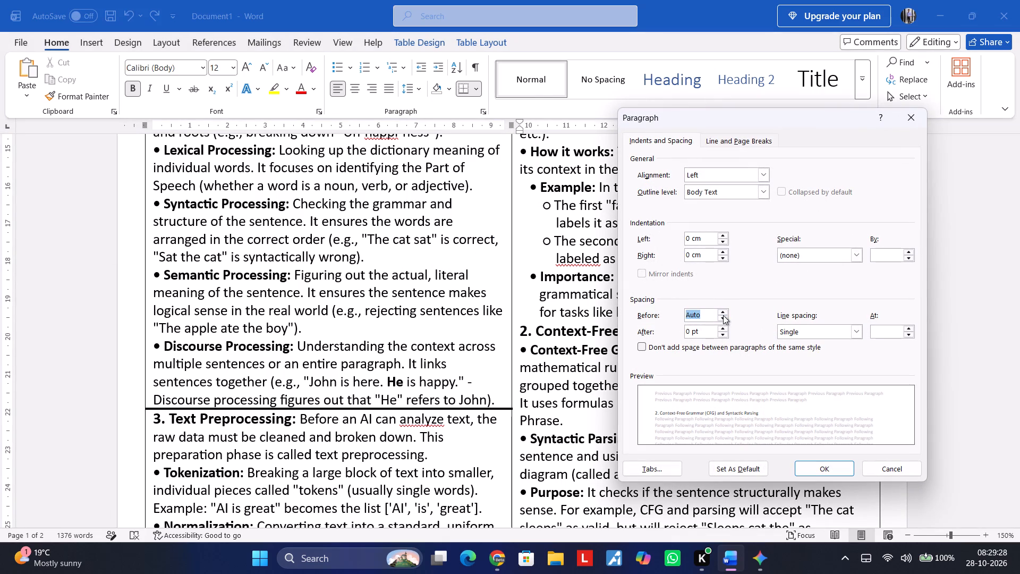
pyautogui.click(722, 313)
pyautogui.click(722, 313)
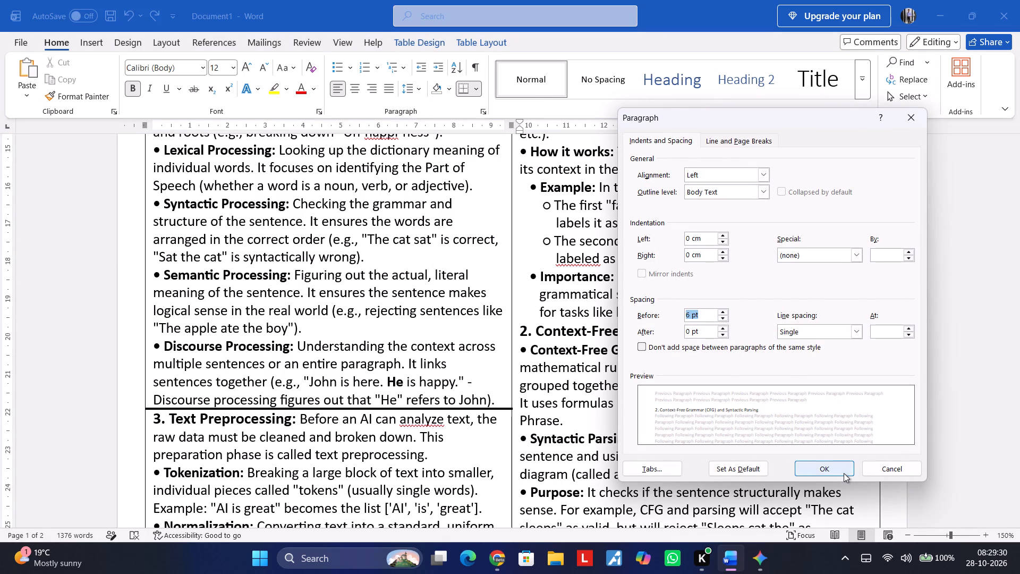
pyautogui.click(843, 472)
# Set the spacing before Unit 2's "1. Part-of-Speech (POS) Tagging" heading to 6 pt.
pyautogui.scroll(1, 768, 428)
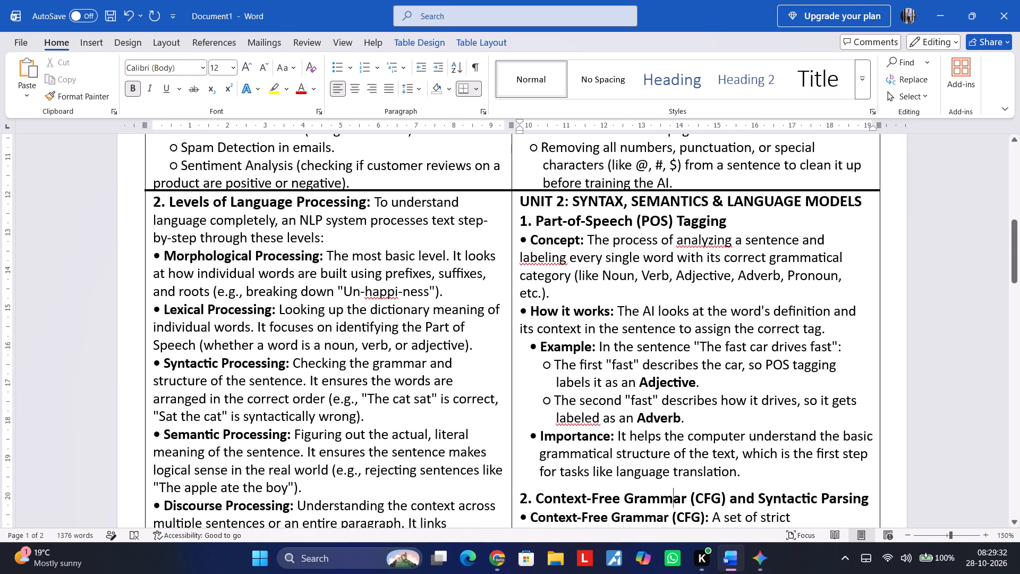
pyautogui.click(687, 223)
pyautogui.click(415, 95)
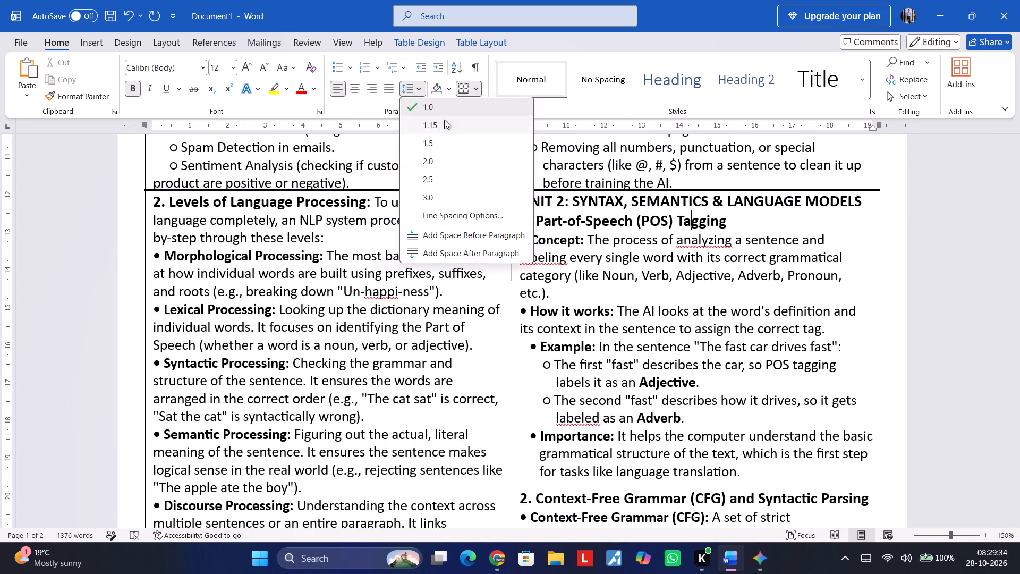
pyautogui.click(481, 214)
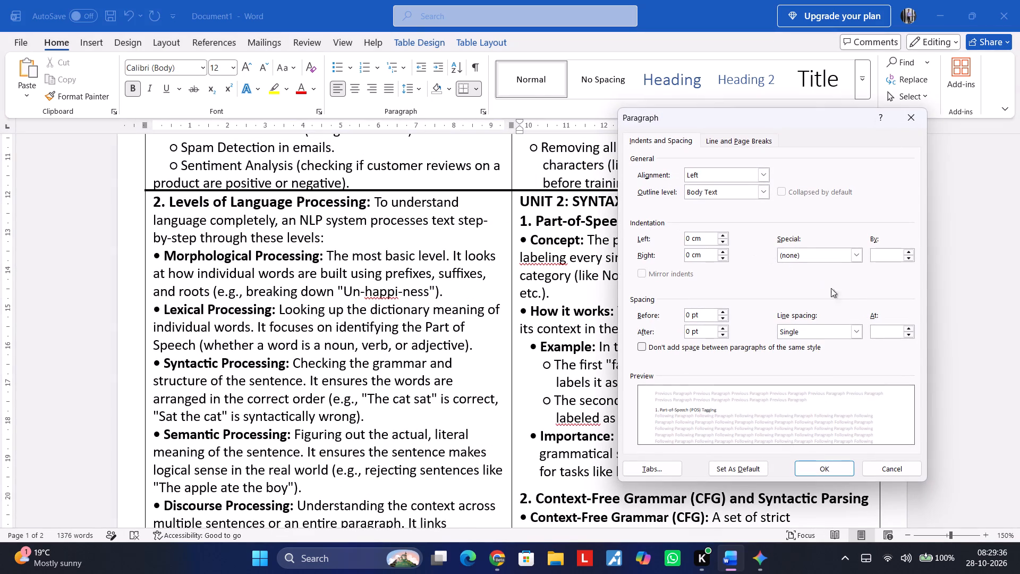
pyautogui.doubleClick(729, 315)
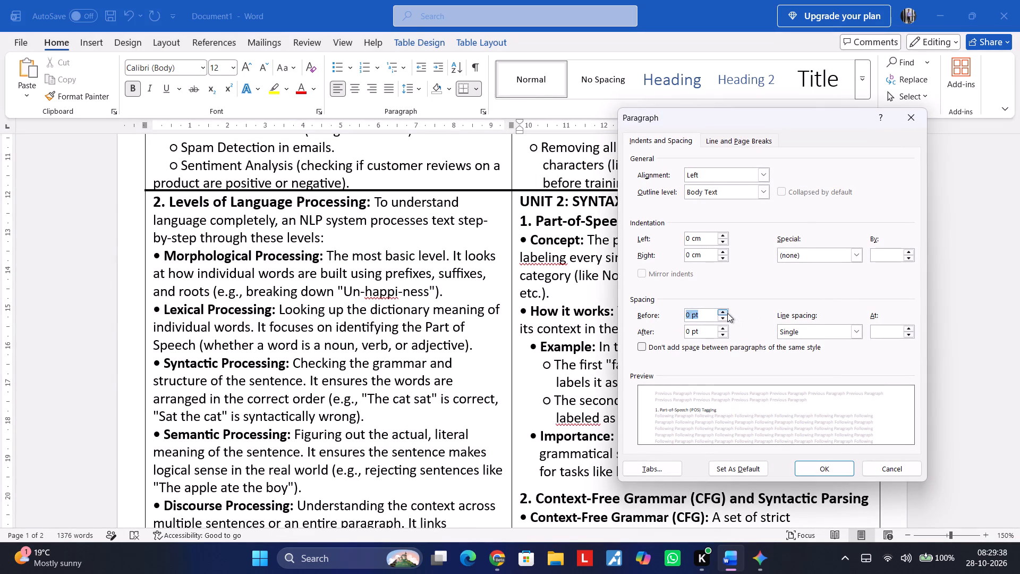
pyautogui.click(725, 314)
pyautogui.click(835, 465)
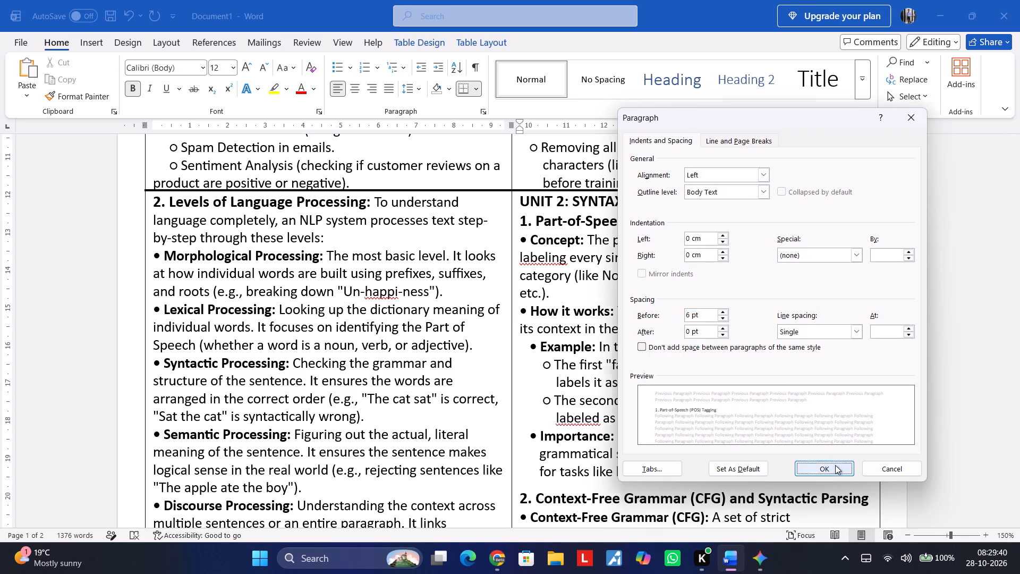
# Examine the first page's columns for heading spacing and remaining room below the Unit 2 text.
pyautogui.scroll(-1, 661, 401)
pyautogui.scroll(1, 614, 322)
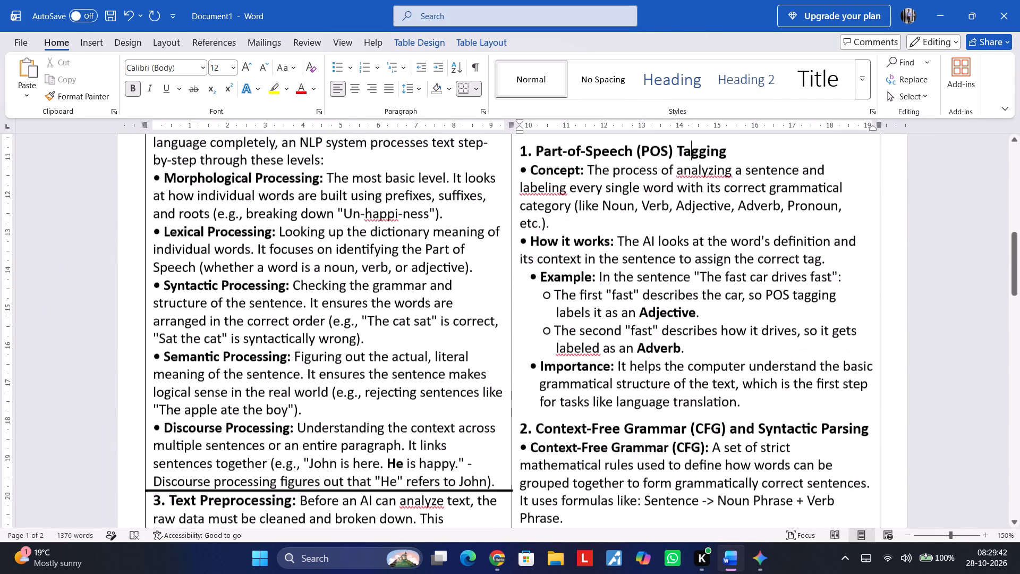
pyautogui.scroll(1, 614, 322)
pyautogui.scroll(-1, 712, 339)
pyautogui.scroll(4, 712, 339)
pyautogui.scroll(-2, 710, 343)
pyautogui.scroll(1, 710, 343)
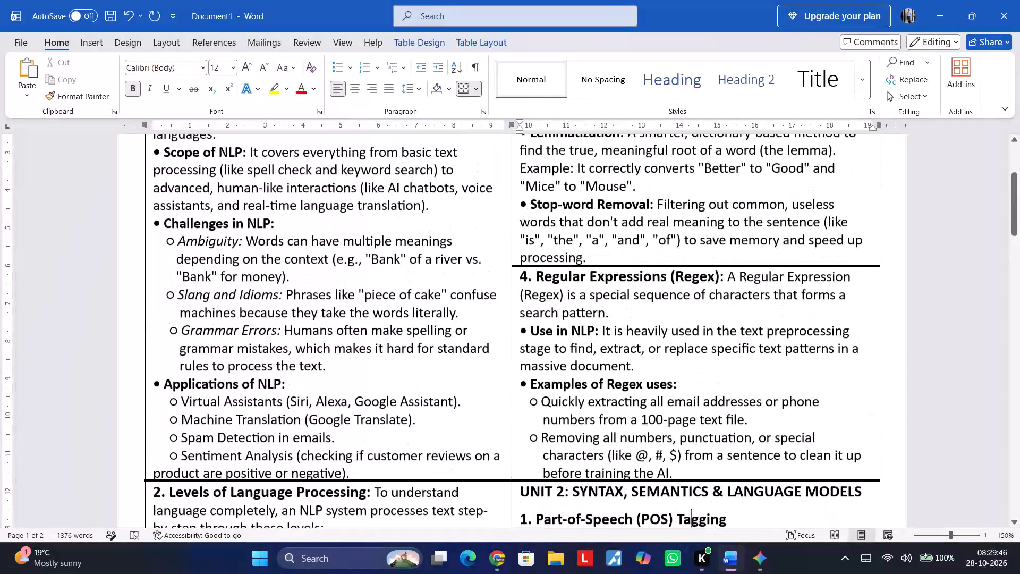
pyautogui.scroll(-7, 709, 342)
pyautogui.scroll(4, 708, 339)
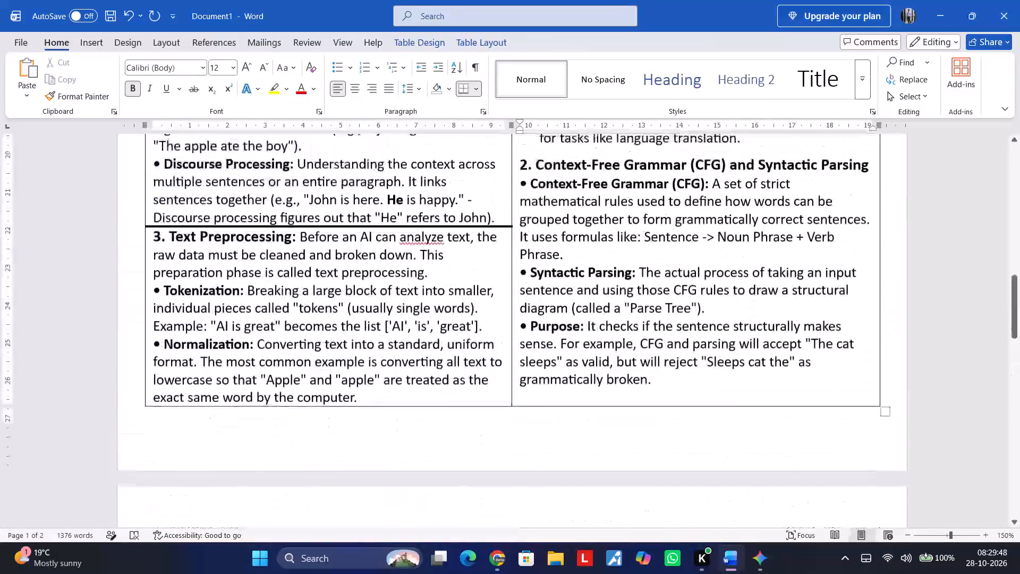
pyautogui.scroll(1, 707, 334)
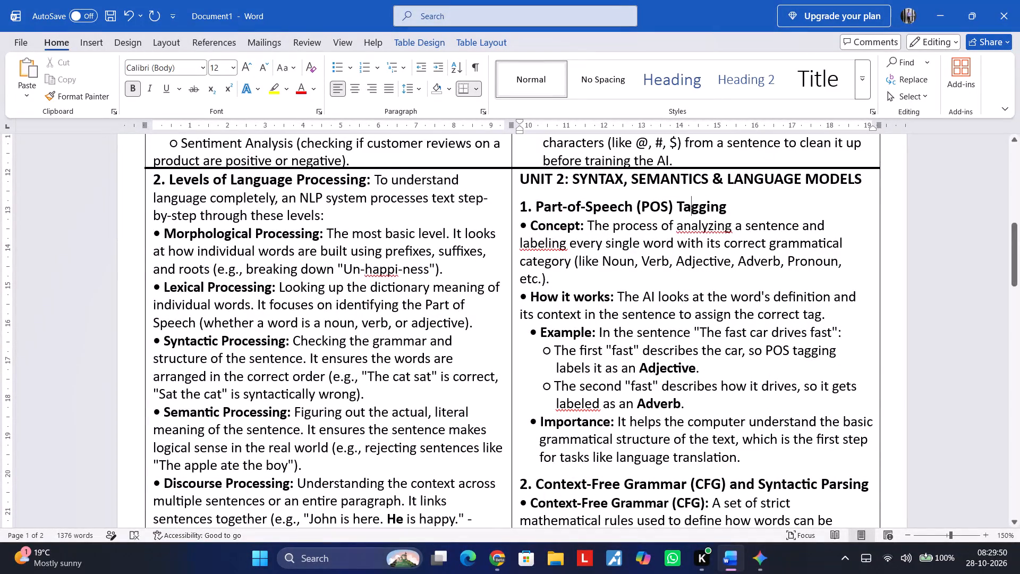
# Insert a blank line above the "UNIT 2: SYNTAX, SEMANTICS & LANGUAGE MODELS" heading and check the page's lower end.
pyautogui.click(521, 180)
pyautogui.press('Return')
pyautogui.scroll(-2, 525, 180)
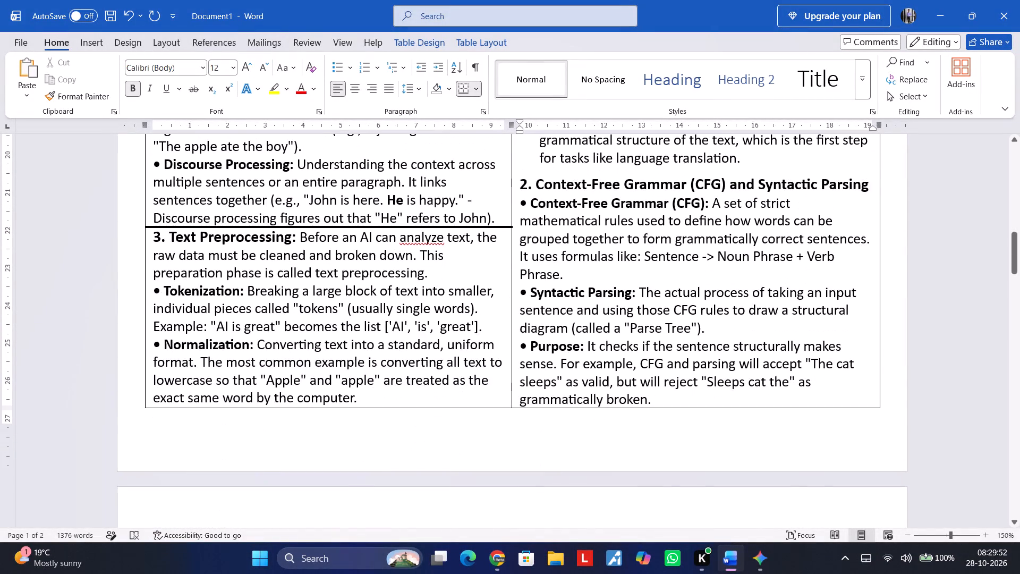
pyautogui.scroll(-1, 525, 181)
pyautogui.scroll(1, 504, 286)
pyautogui.scroll(-2, 504, 292)
pyautogui.scroll(2, 504, 292)
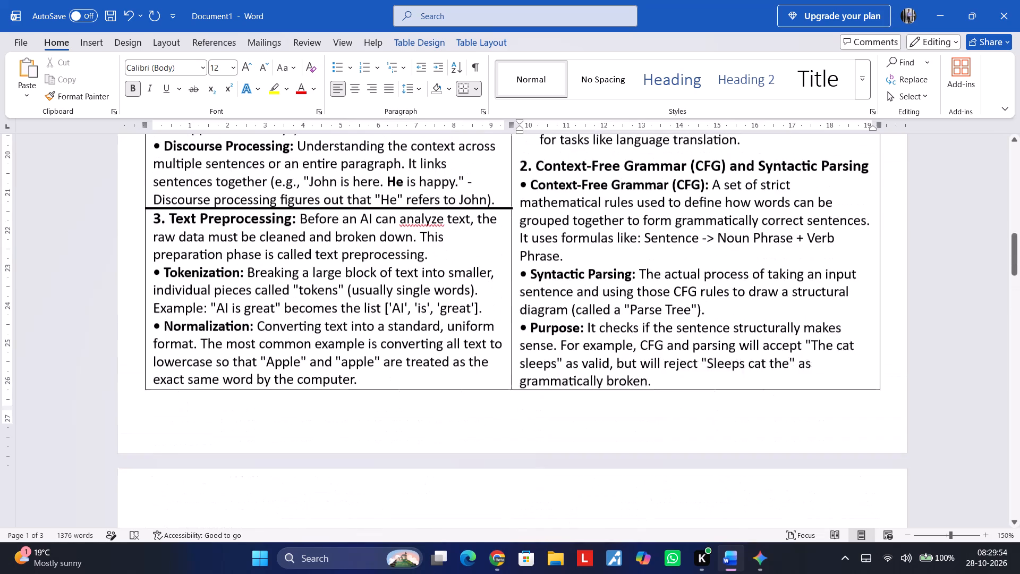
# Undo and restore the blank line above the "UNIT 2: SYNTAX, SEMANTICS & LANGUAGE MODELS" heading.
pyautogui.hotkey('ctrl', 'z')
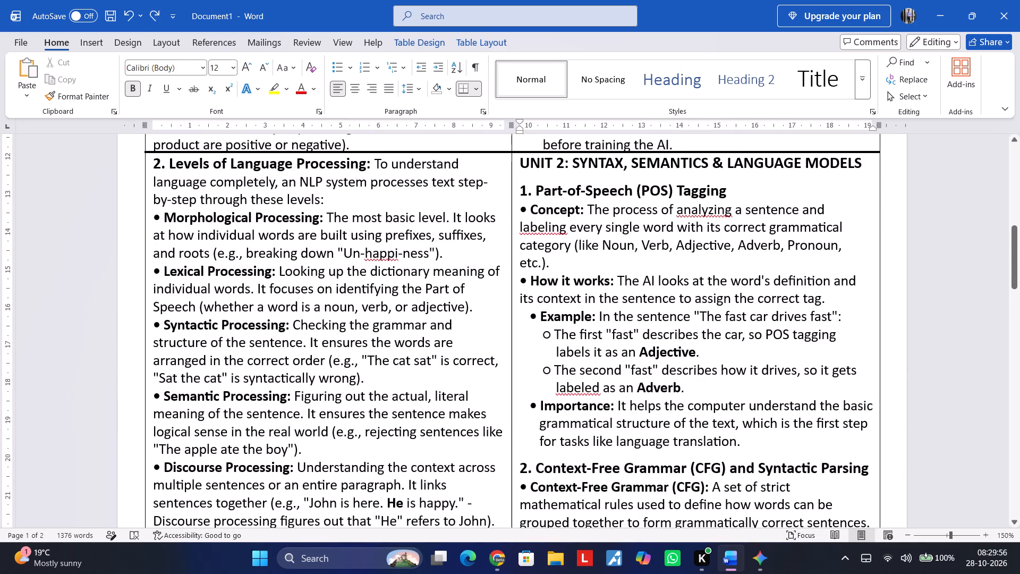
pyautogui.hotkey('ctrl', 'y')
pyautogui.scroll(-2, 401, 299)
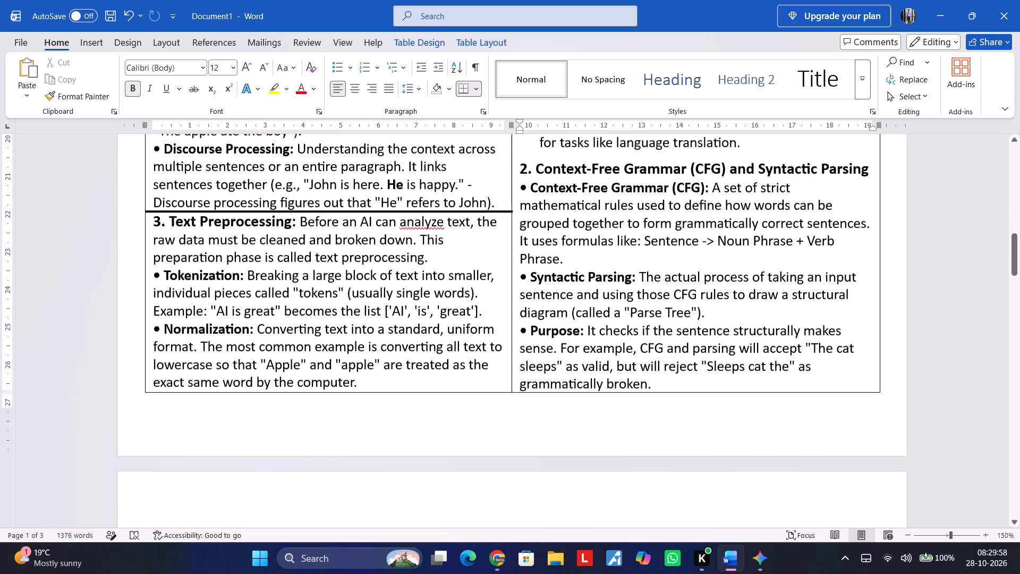
# Examine the first page's two columns for spacing around the Unit 2 heading and how the text fits at the page's lower end.
pyautogui.scroll(4, 369, 314)
pyautogui.scroll(-2, 431, 368)
pyautogui.scroll(3, 435, 363)
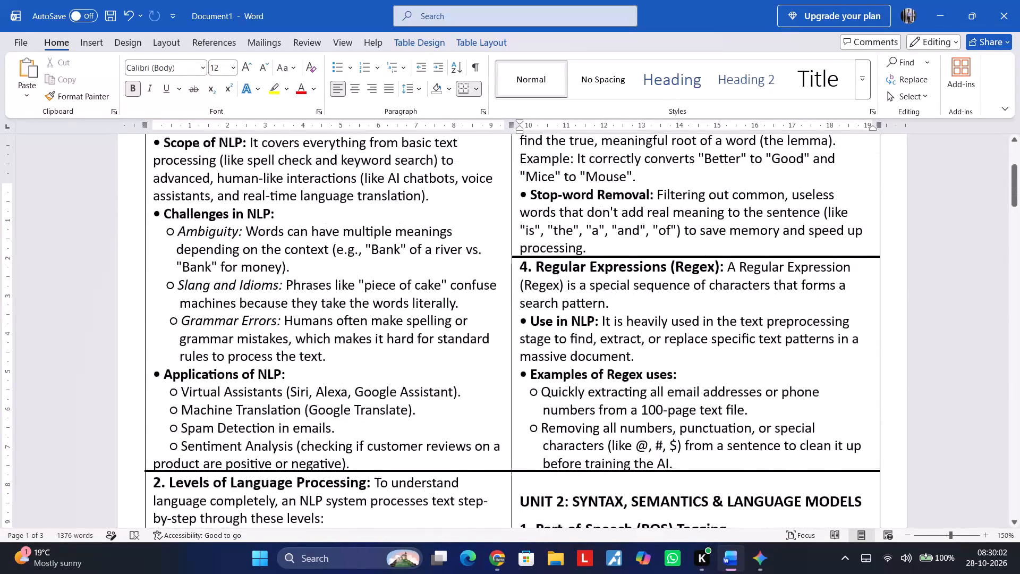
pyautogui.scroll(-2, 540, 386)
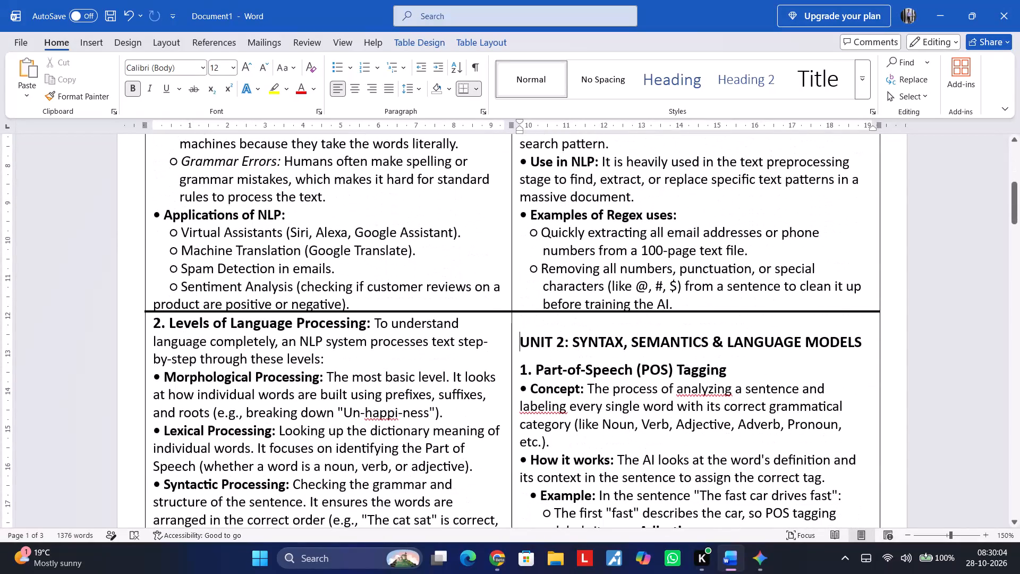
pyautogui.scroll(-4, 549, 374)
pyautogui.scroll(1, 547, 376)
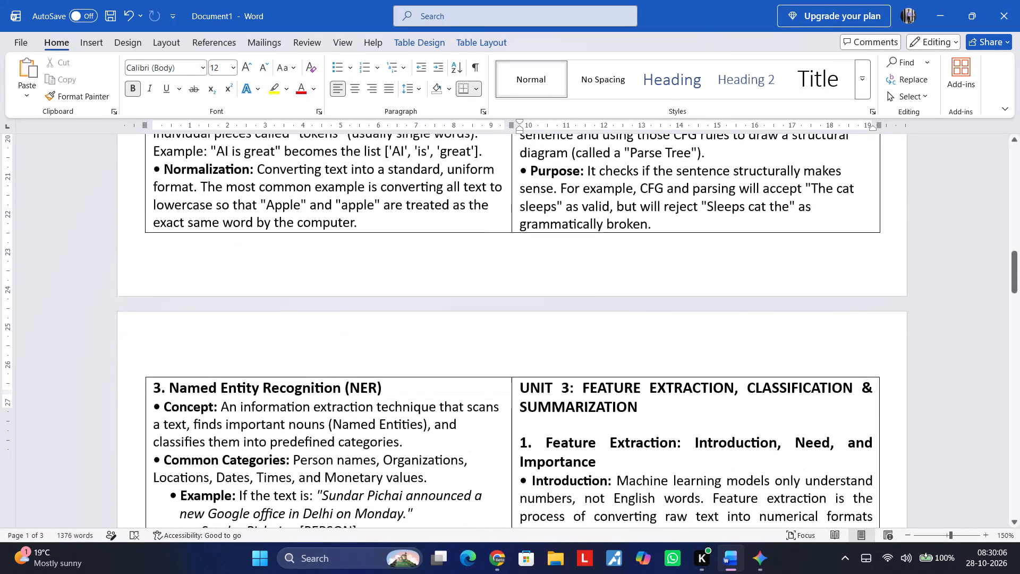
pyautogui.scroll(1, 551, 376)
pyautogui.scroll(1, 574, 204)
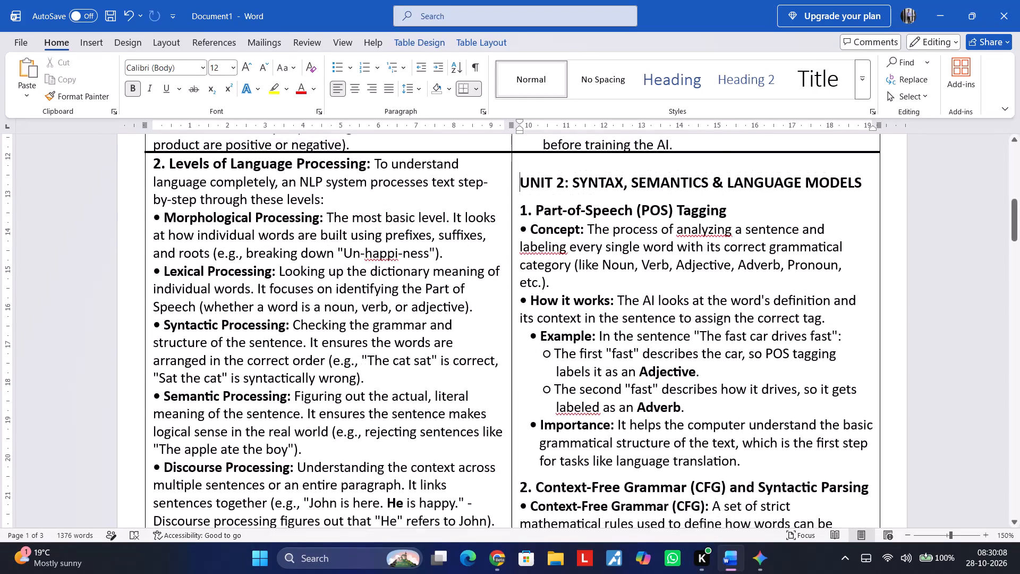
pyautogui.scroll(-3, 564, 229)
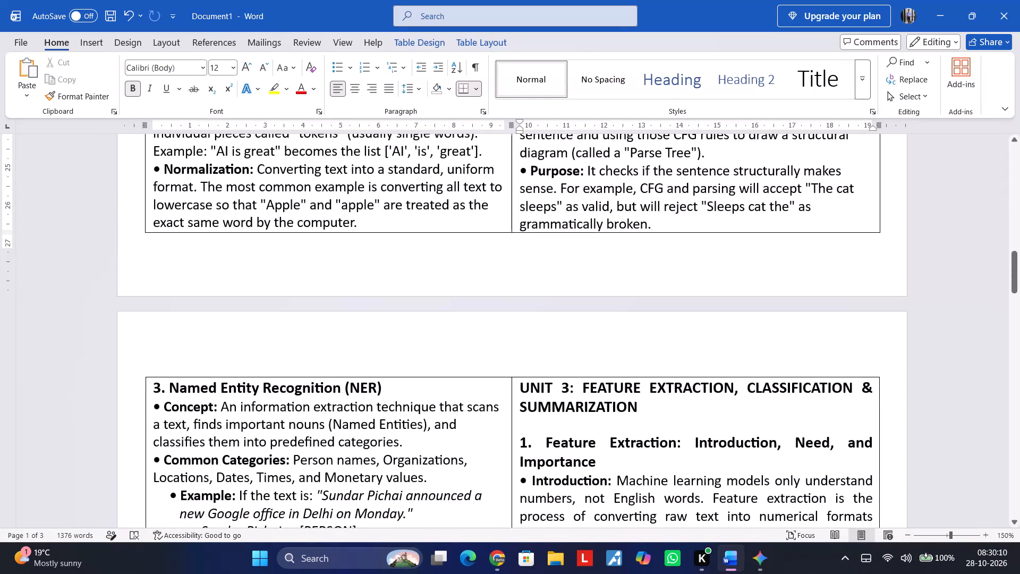
# Examine the second page's columns, from Named Entity Recognition to n-grams and from Unit 3's opening to TF-IDF, for spacing and indentation.
pyautogui.scroll(-2, 556, 231)
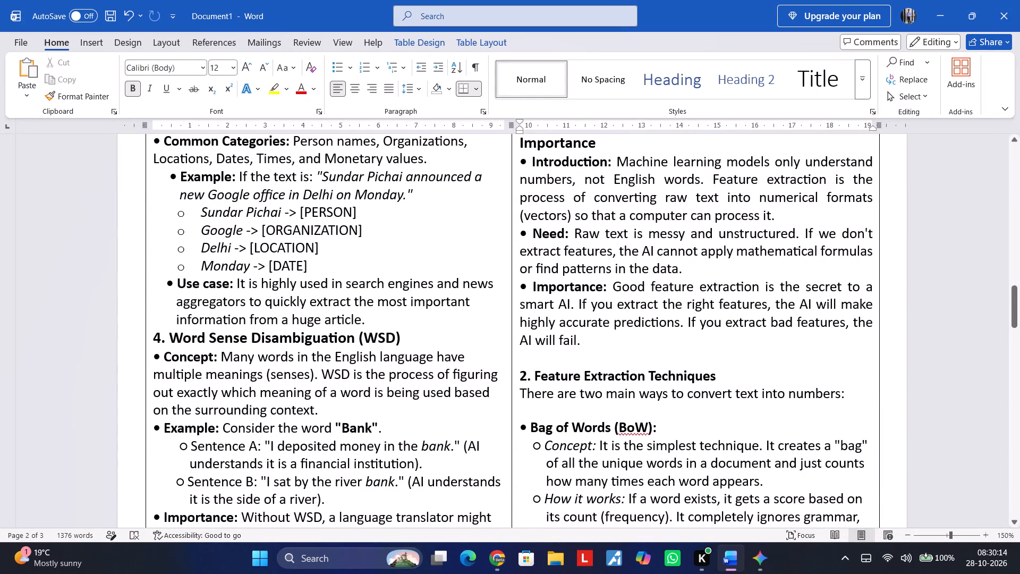
pyautogui.scroll(-3, 678, 344)
pyautogui.scroll(1, 679, 344)
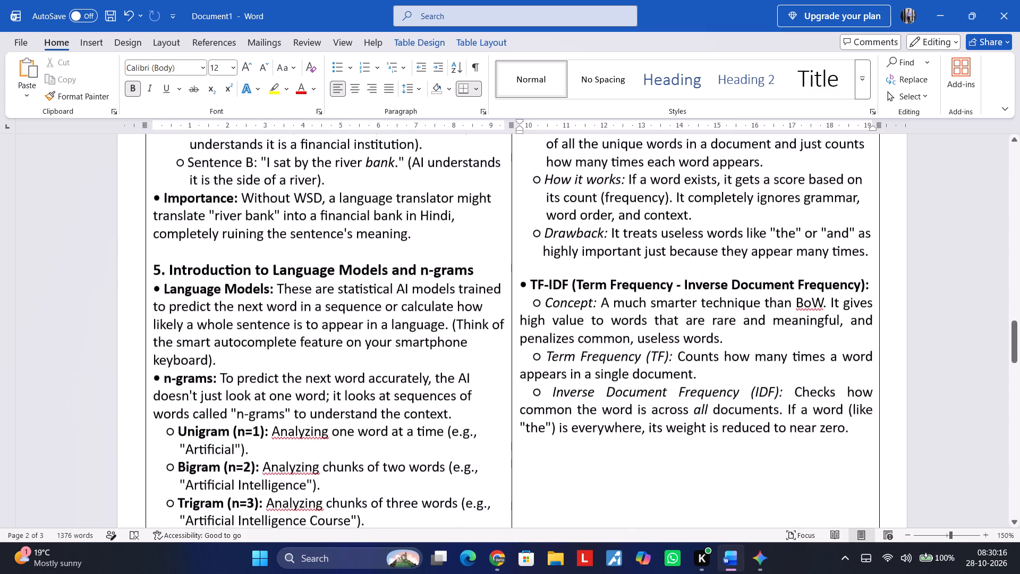
pyautogui.scroll(4, 679, 344)
pyautogui.scroll(-2, 679, 346)
pyautogui.scroll(1, 679, 346)
pyautogui.scroll(-2, 679, 346)
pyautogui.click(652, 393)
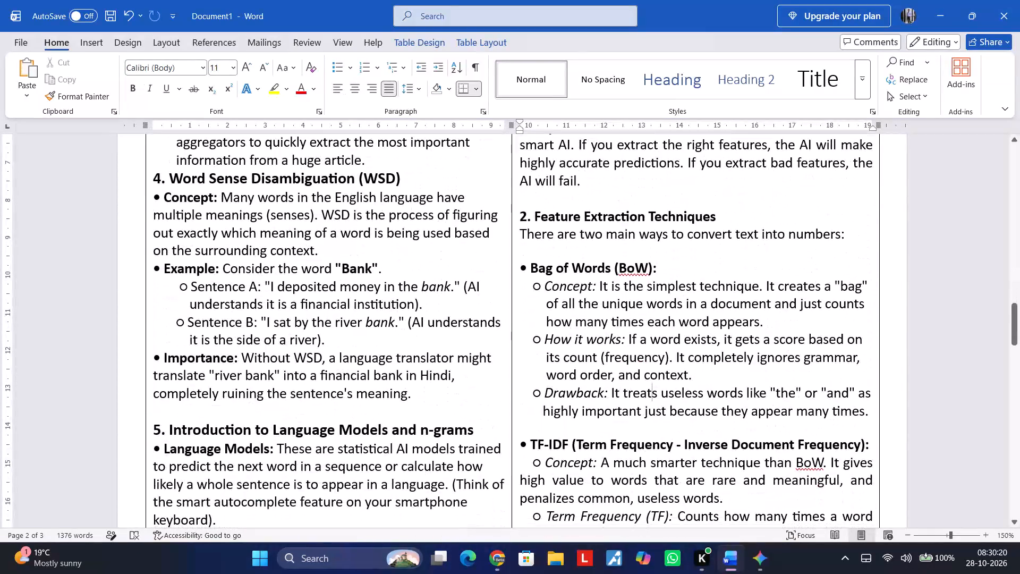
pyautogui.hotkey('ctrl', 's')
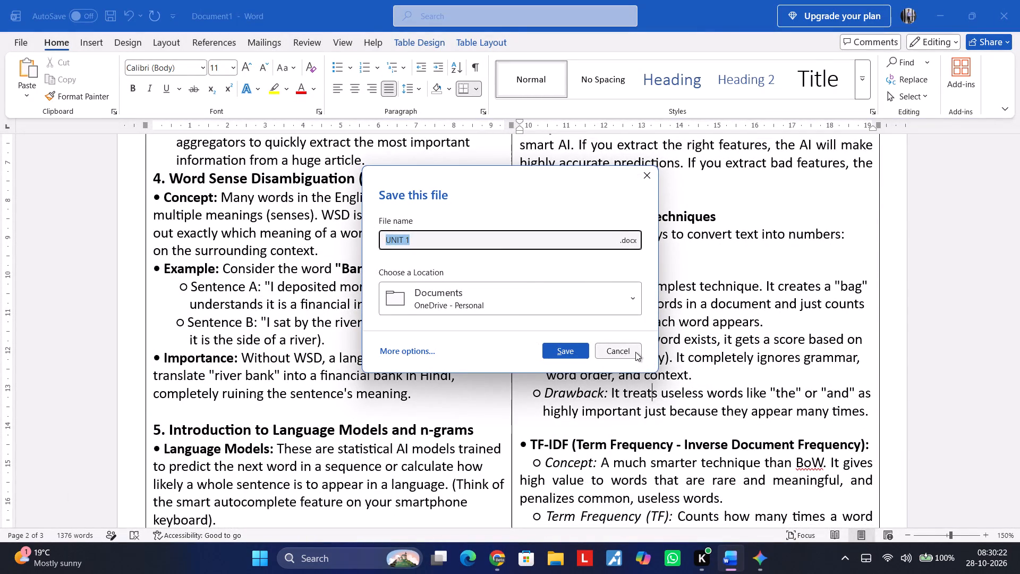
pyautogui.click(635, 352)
# Choose the "cheating" folder on Windows-SSD (C:) as the location for saving the document under a new name.
pyautogui.click(19, 43)
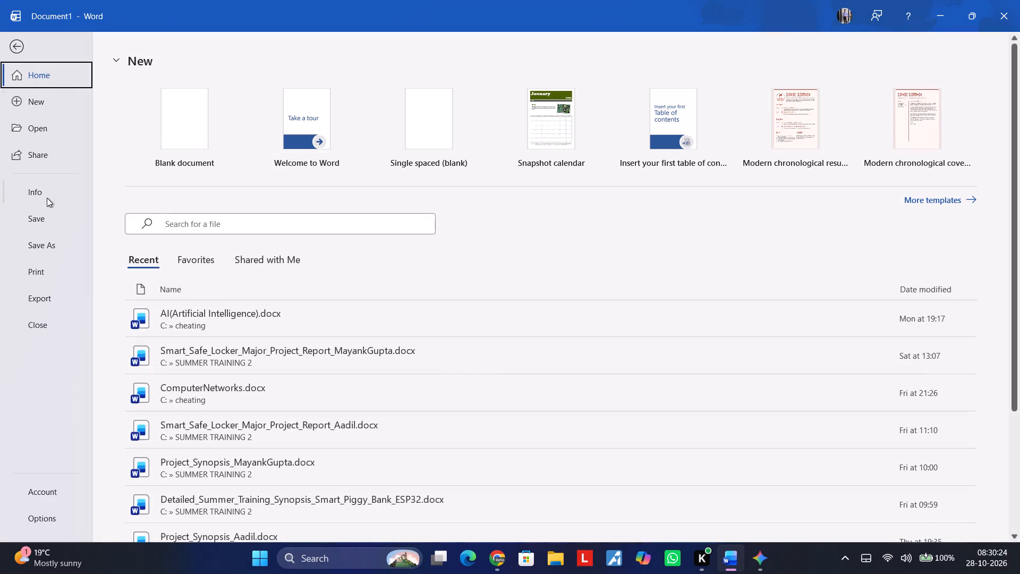
pyautogui.click(44, 239)
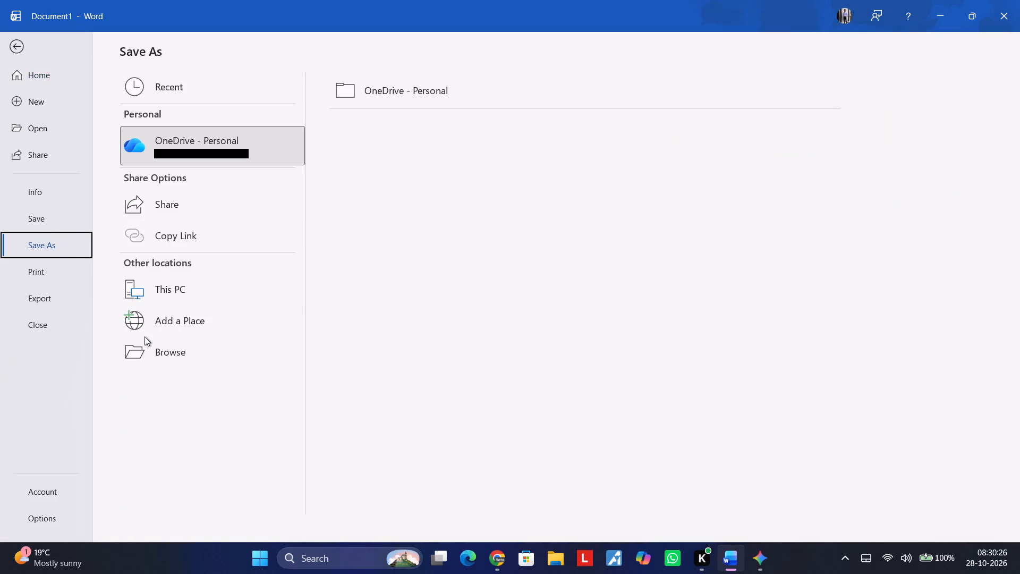
pyautogui.click(144, 347)
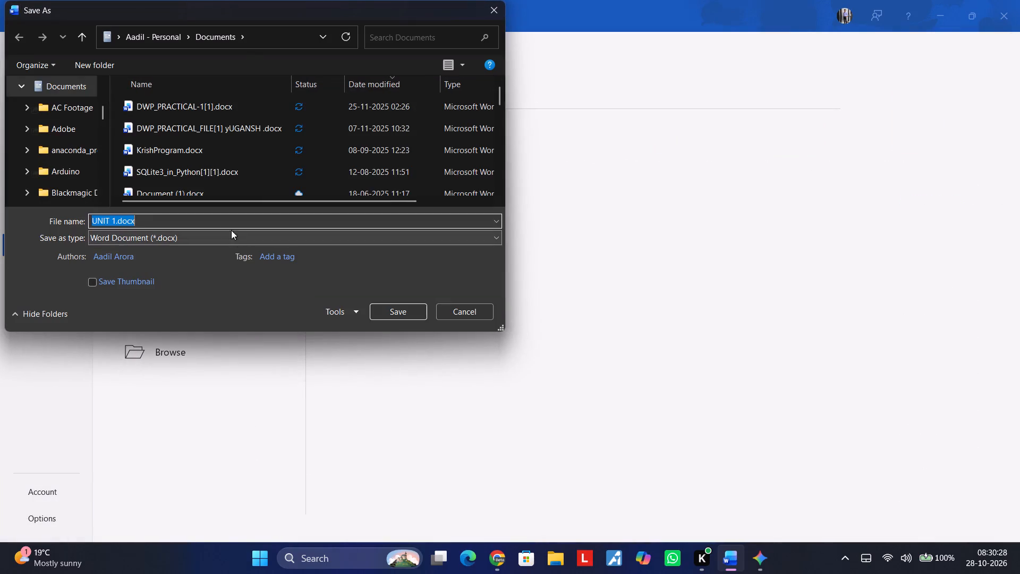
pyautogui.scroll(-4, 100, 166)
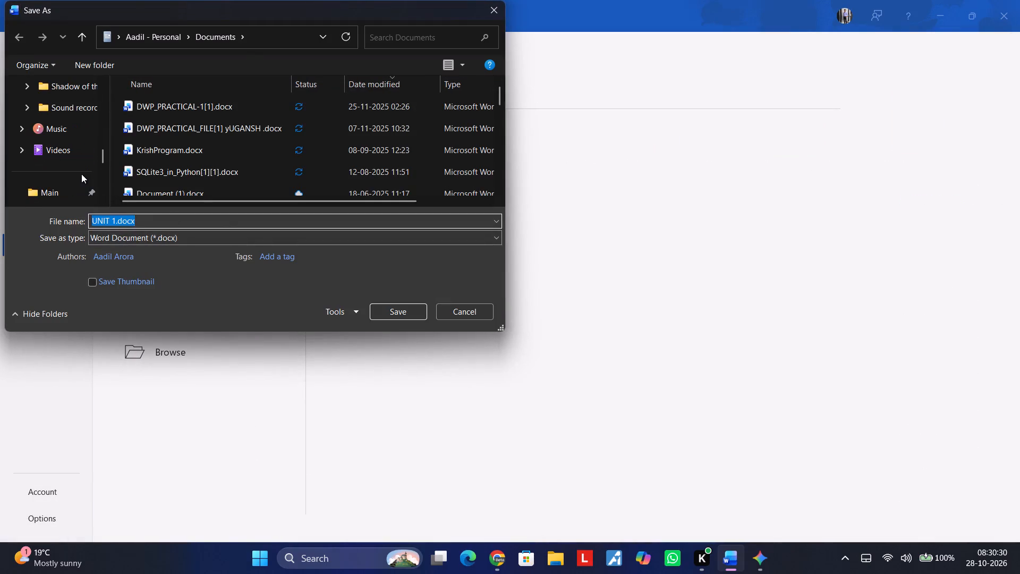
pyautogui.scroll(9, 81, 174)
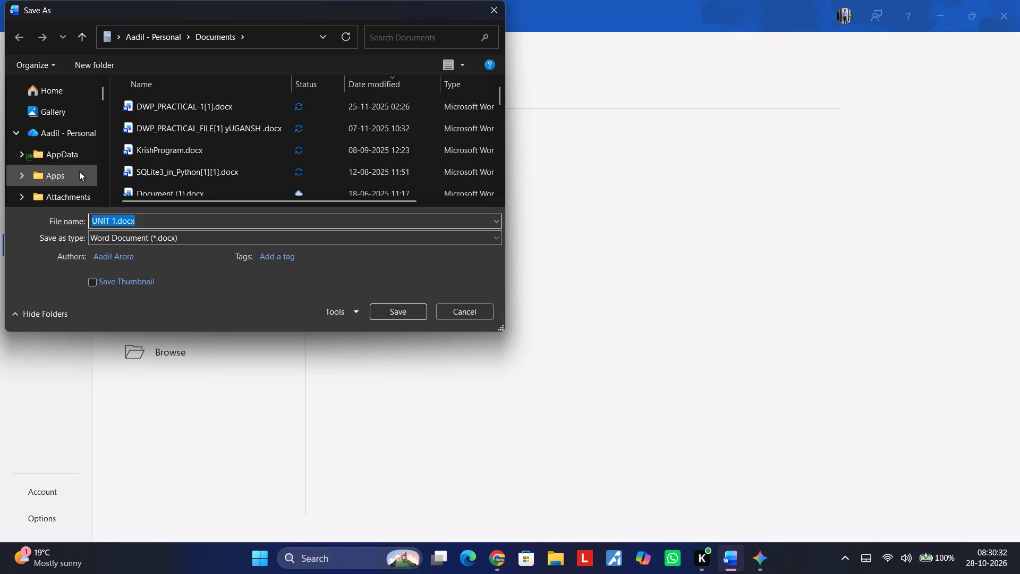
pyautogui.scroll(-8, 75, 175)
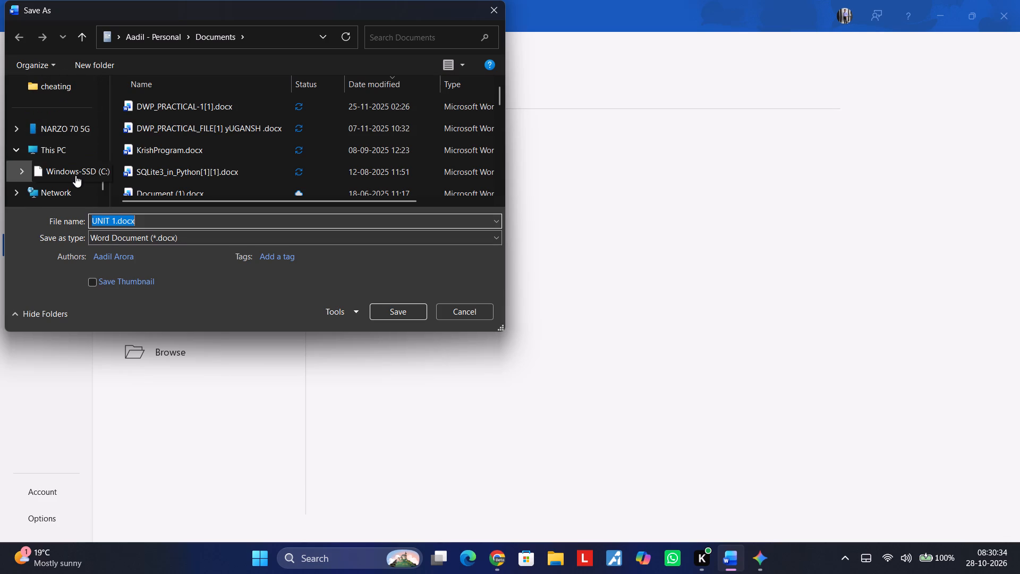
pyautogui.scroll(1, 75, 175)
pyautogui.click(75, 175)
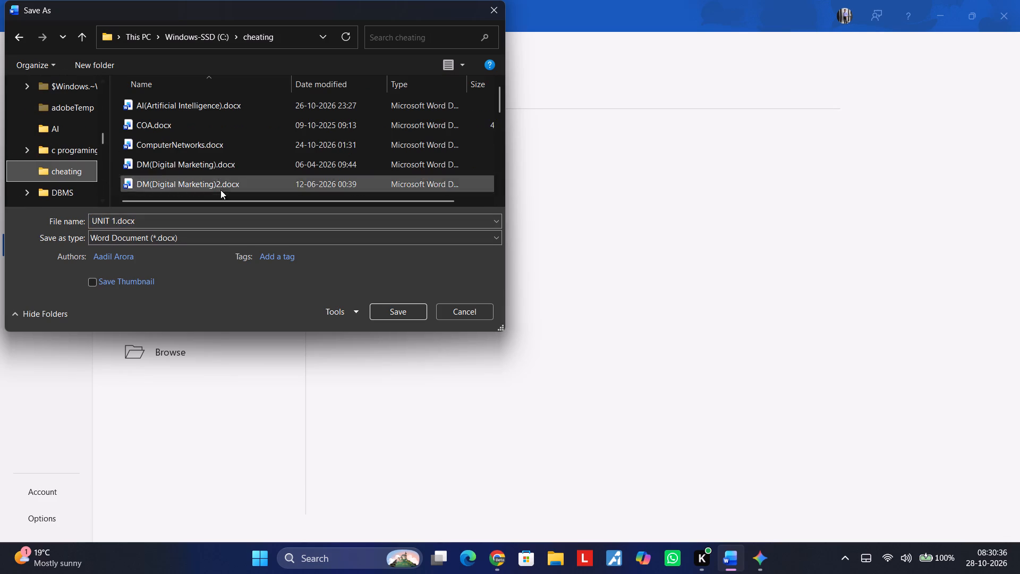
# Name the file NLP.docx and save it as a Word document in the "cheating" folder.
pyautogui.click(217, 238)
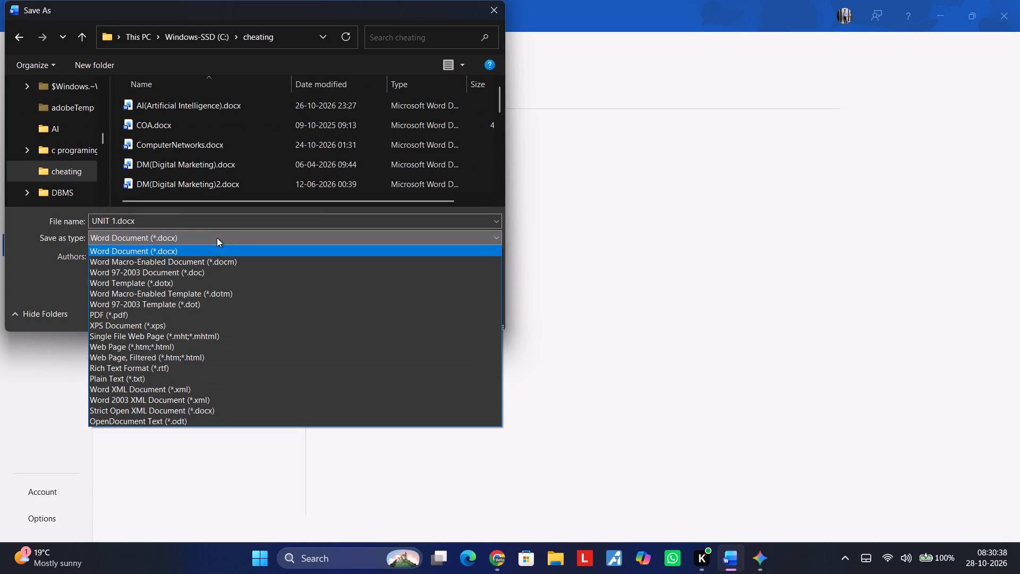
pyautogui.press('Up')
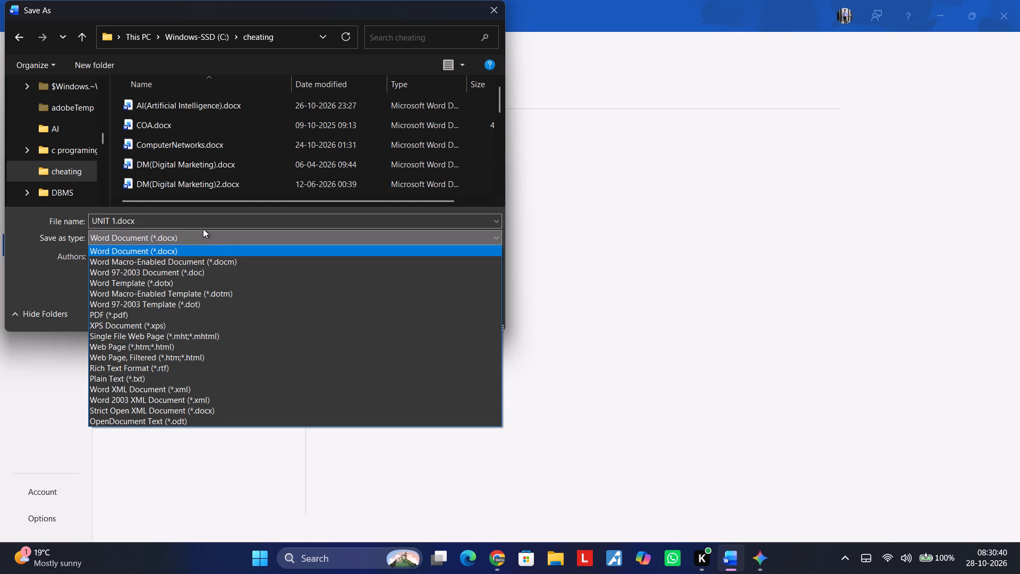
pyautogui.click(200, 224)
pyautogui.click(199, 222)
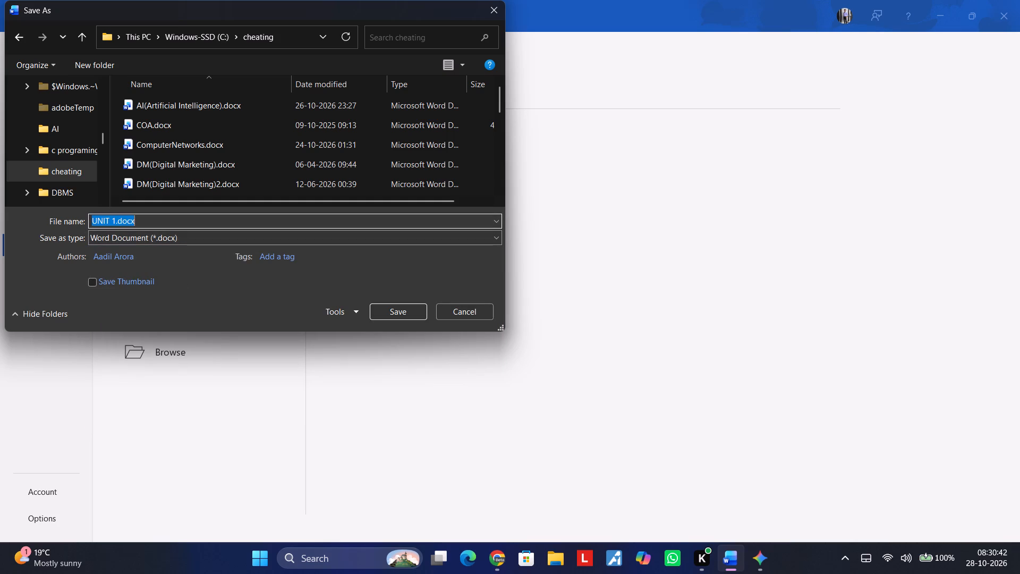
pyautogui.hotkey('ctrl', 'Left')
pyautogui.press('Right')
pyautogui.press('Left')
pyautogui.press('Left')
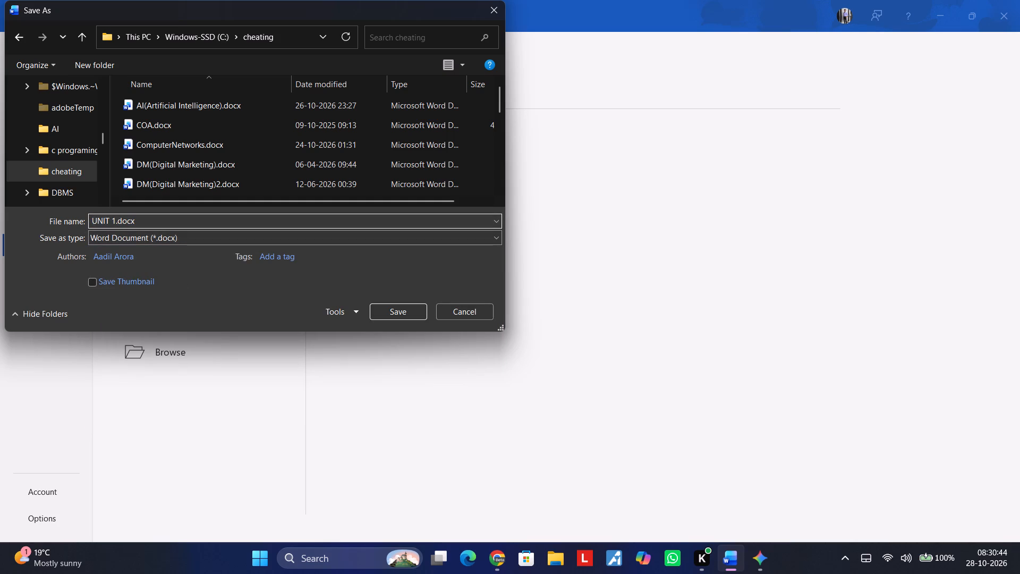
pyautogui.hotkey('ctrl', 'BackSpace')
pyautogui.hotkey('ctrl', 'BackSpace')
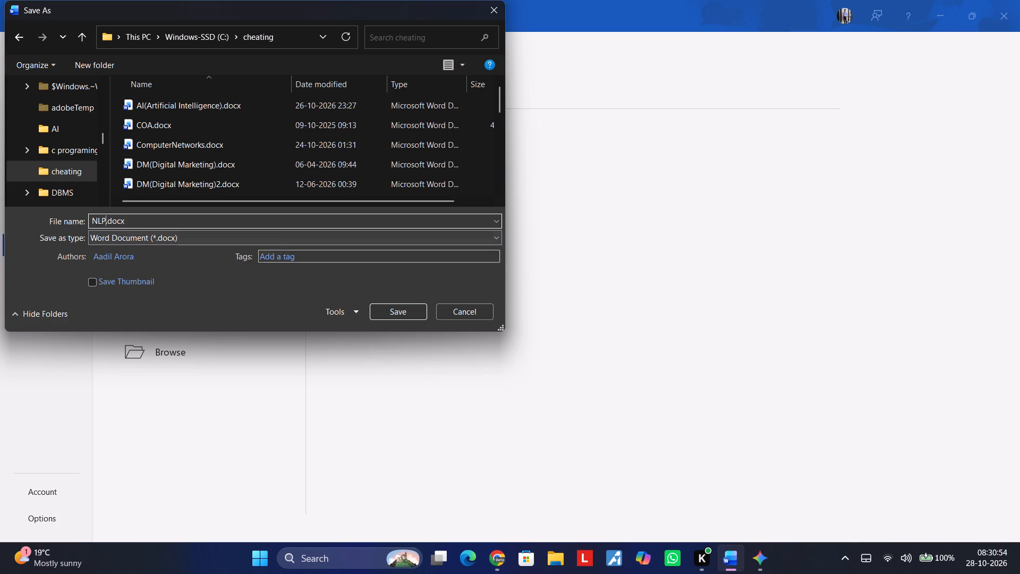
pyautogui.click(388, 310)
pyautogui.click(19, 47)
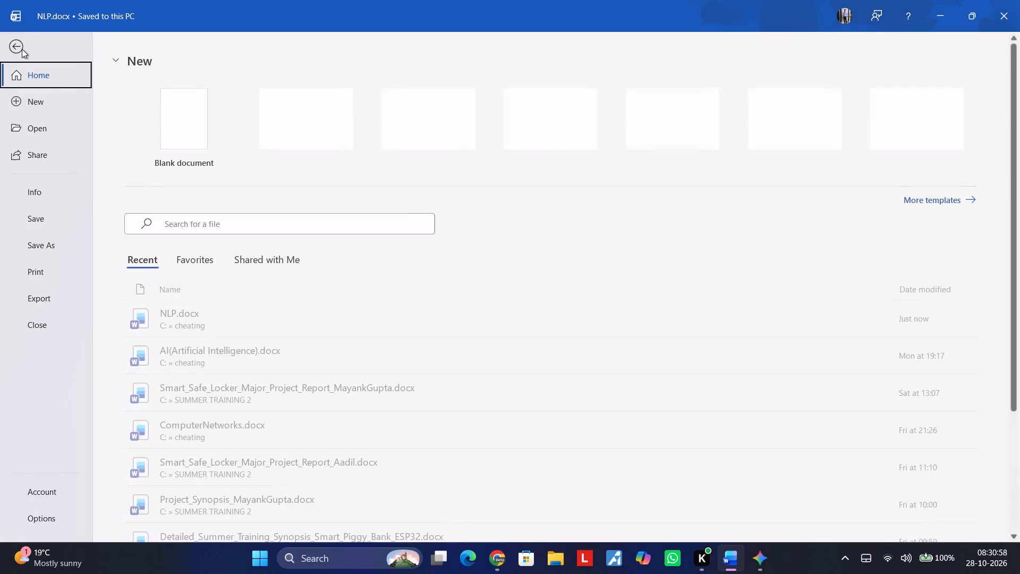
pyautogui.click(71, 244)
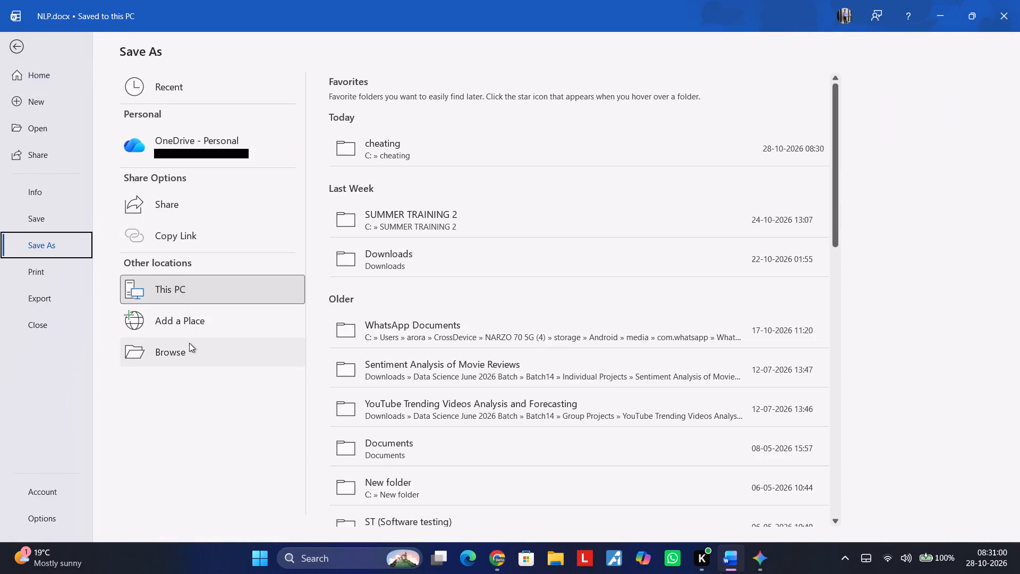
pyautogui.click(192, 348)
pyautogui.click(333, 235)
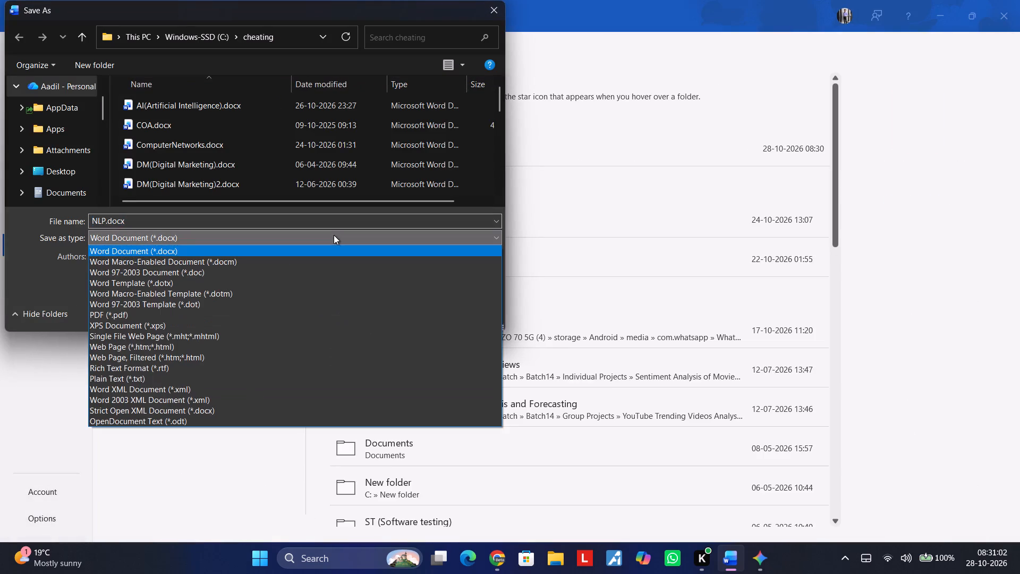
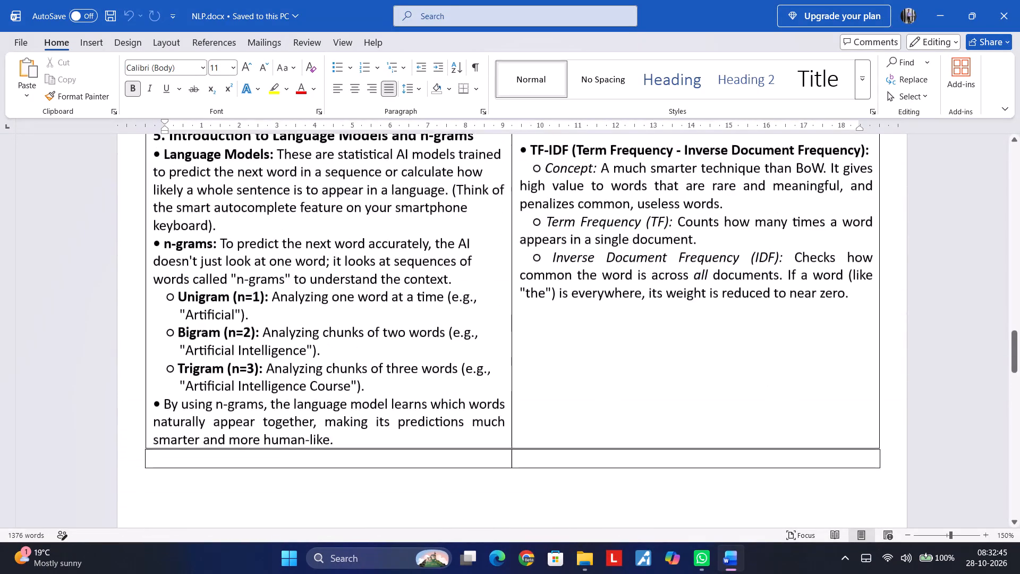
# Delete the empty last row at the bottom of the two-column notes table.
pyautogui.click(533, 511)
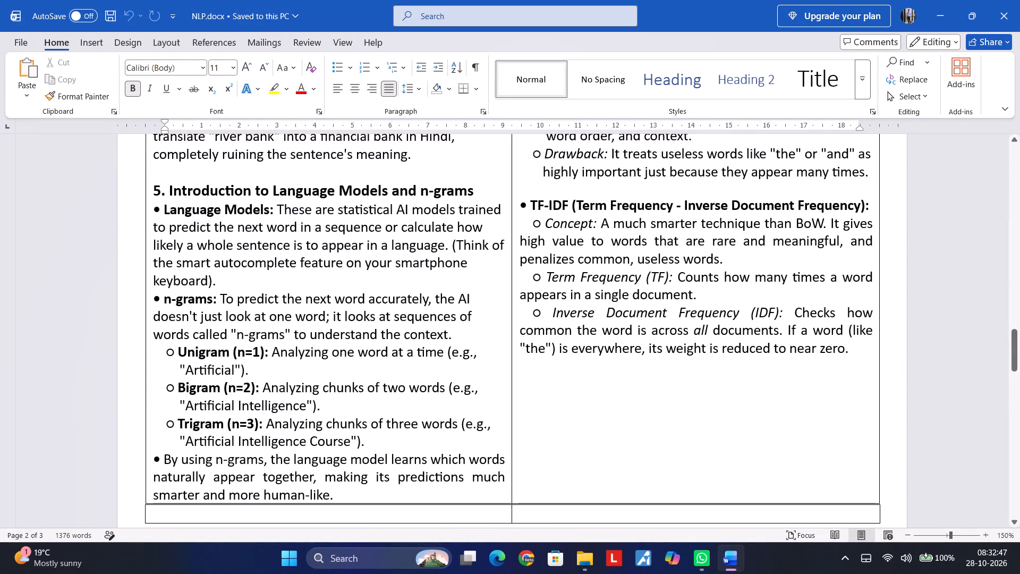
pyautogui.press('BackSpace')
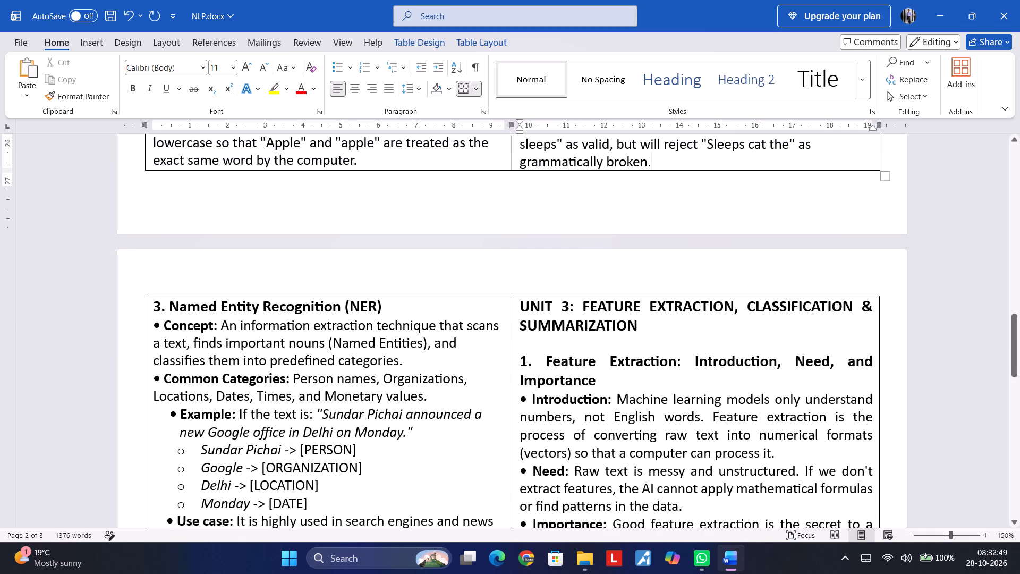
# Review the layout and content of the two-column NLP notes across both pages, from Unit 1 to Unit 3.
pyautogui.scroll(4, 533, 512)
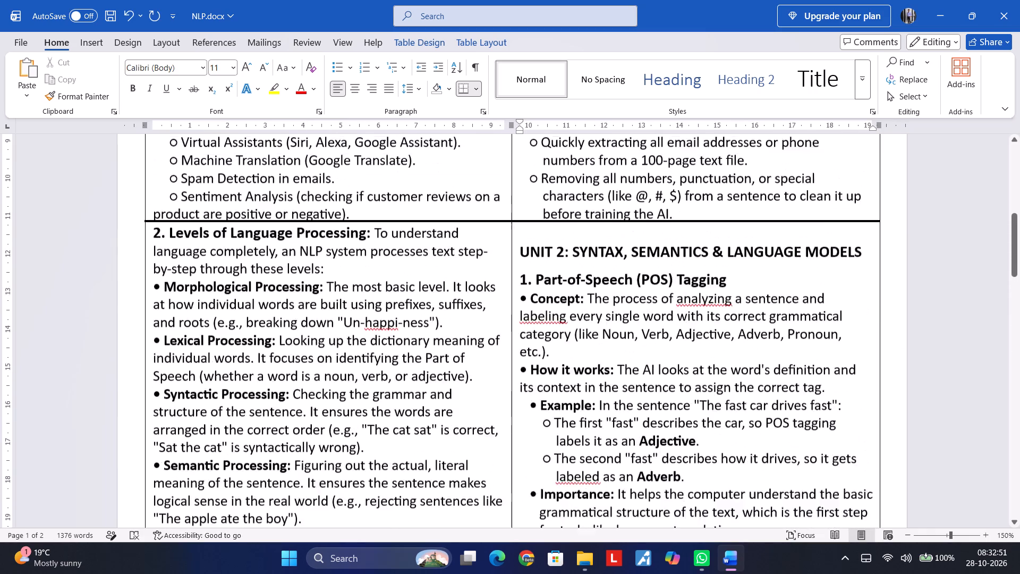
pyautogui.scroll(-6, 533, 512)
pyautogui.scroll(1, 533, 512)
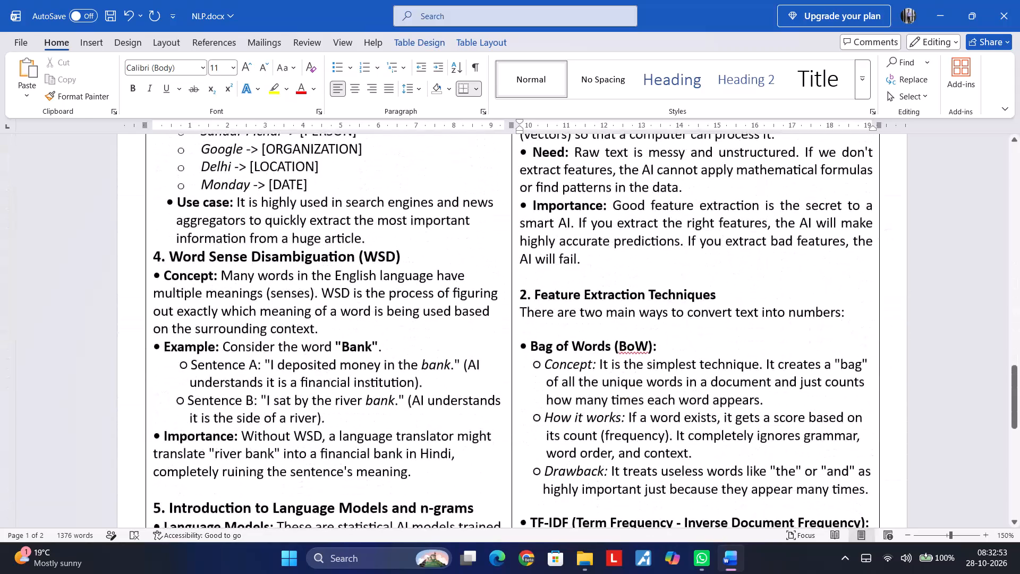
pyautogui.scroll(4, 533, 512)
pyautogui.scroll(5, 550, 438)
pyautogui.scroll(-4, 550, 438)
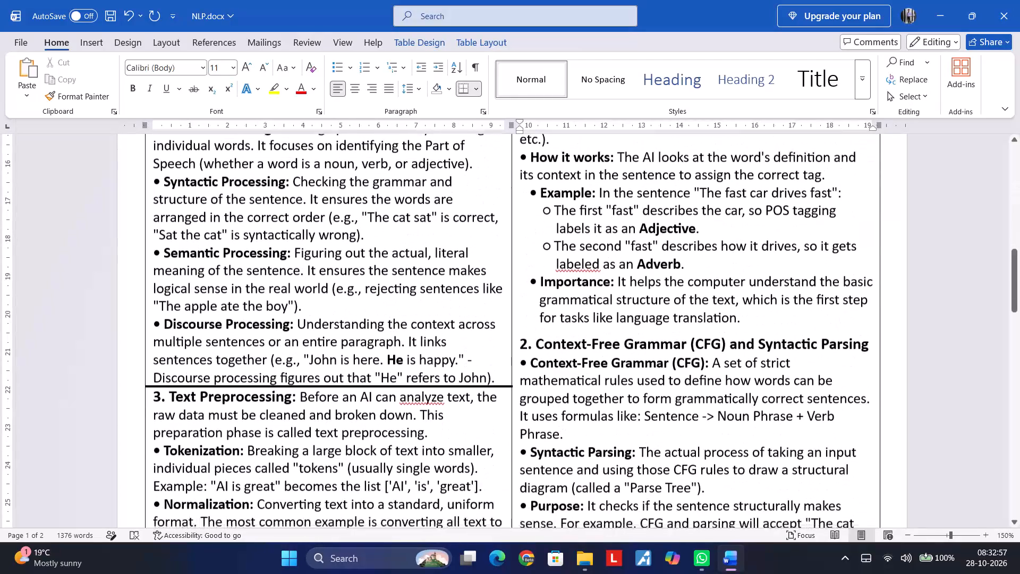
pyautogui.scroll(2, 550, 438)
pyautogui.scroll(-8, 550, 438)
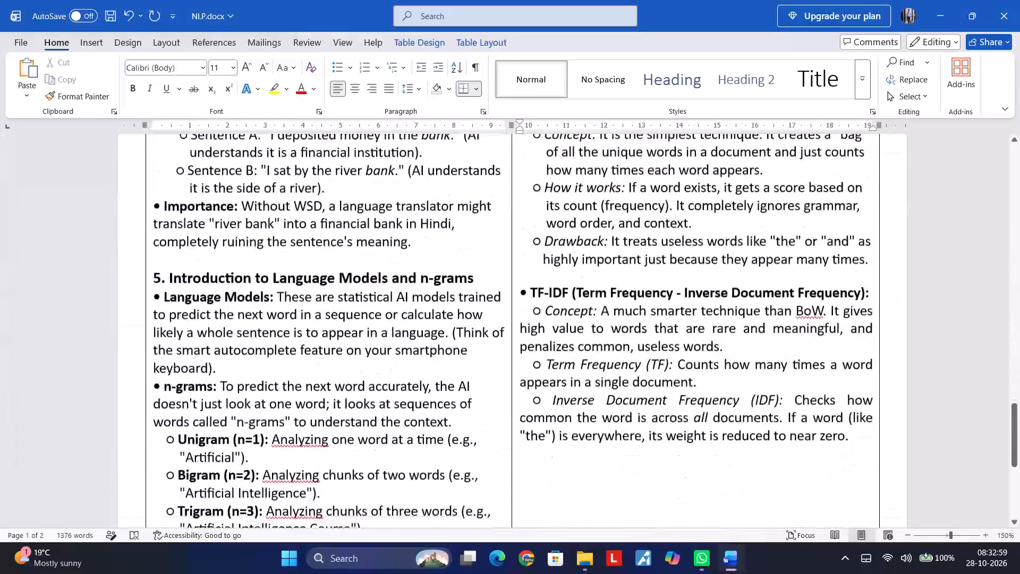
pyautogui.scroll(4, 550, 438)
pyautogui.scroll(-5, 550, 438)
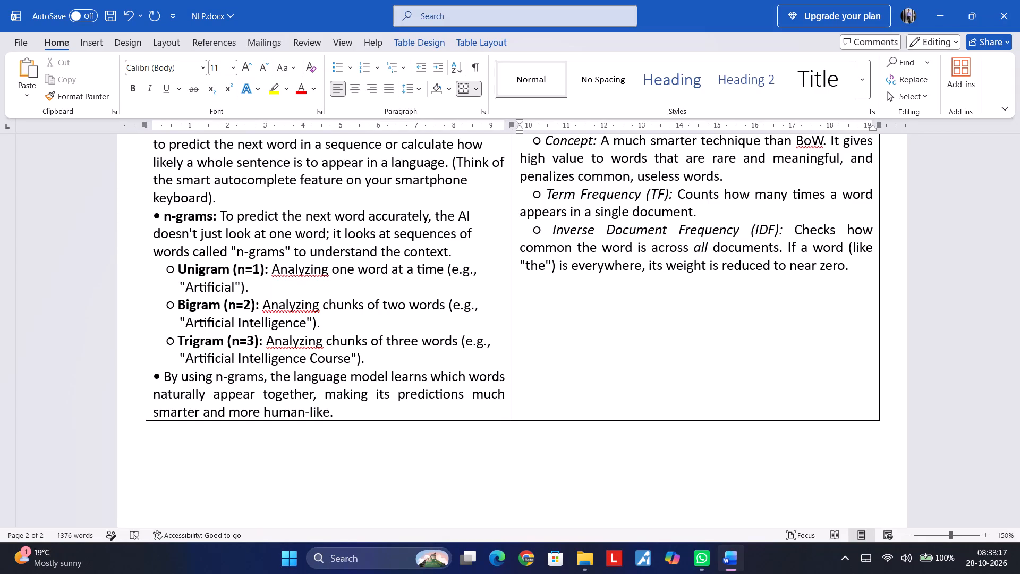
pyautogui.scroll(5, 544, 443)
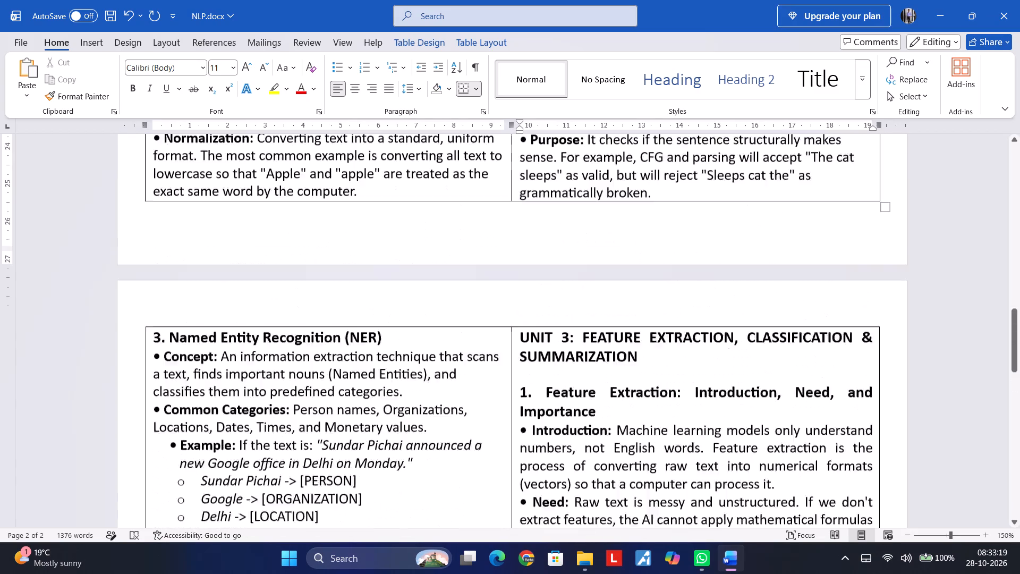
pyautogui.scroll(7, 543, 443)
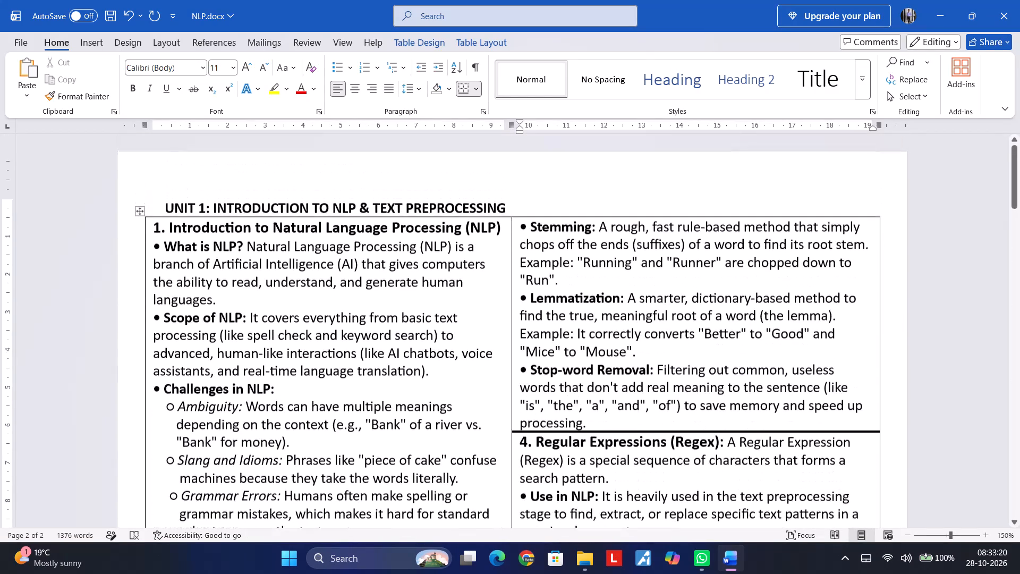
pyautogui.scroll(2, 543, 443)
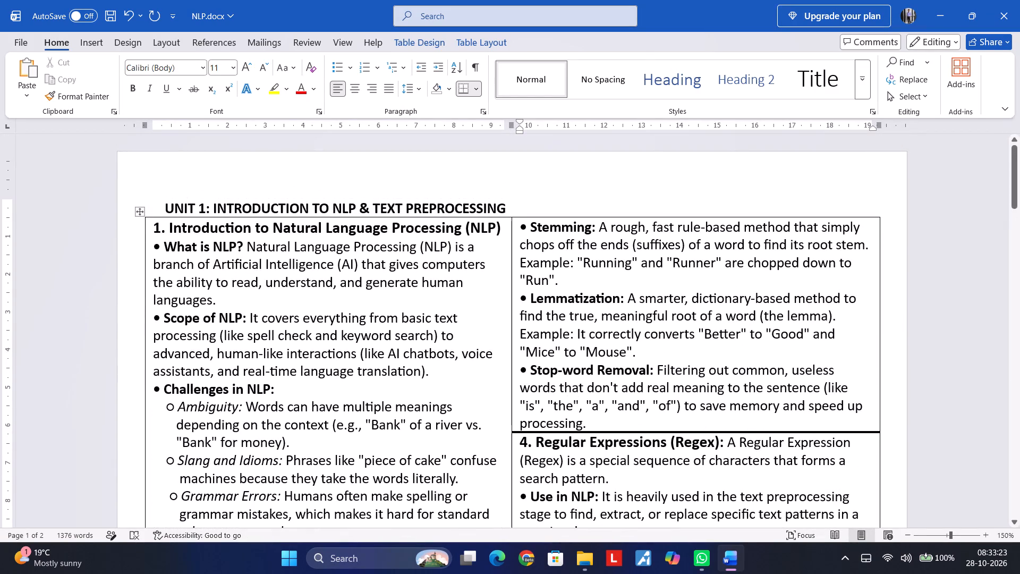
pyautogui.click(165, 209)
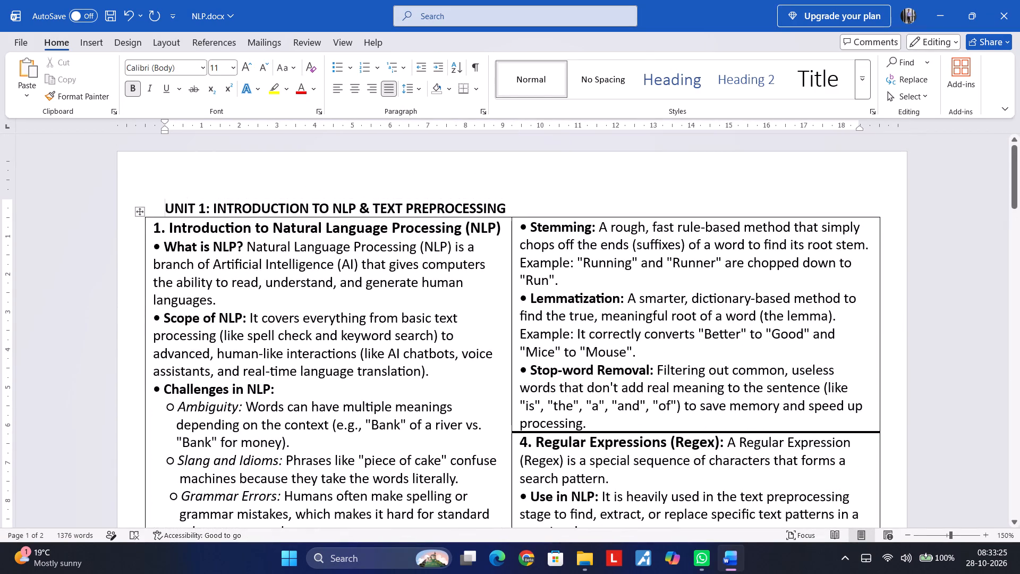
pyautogui.scroll(-1, 287, 305)
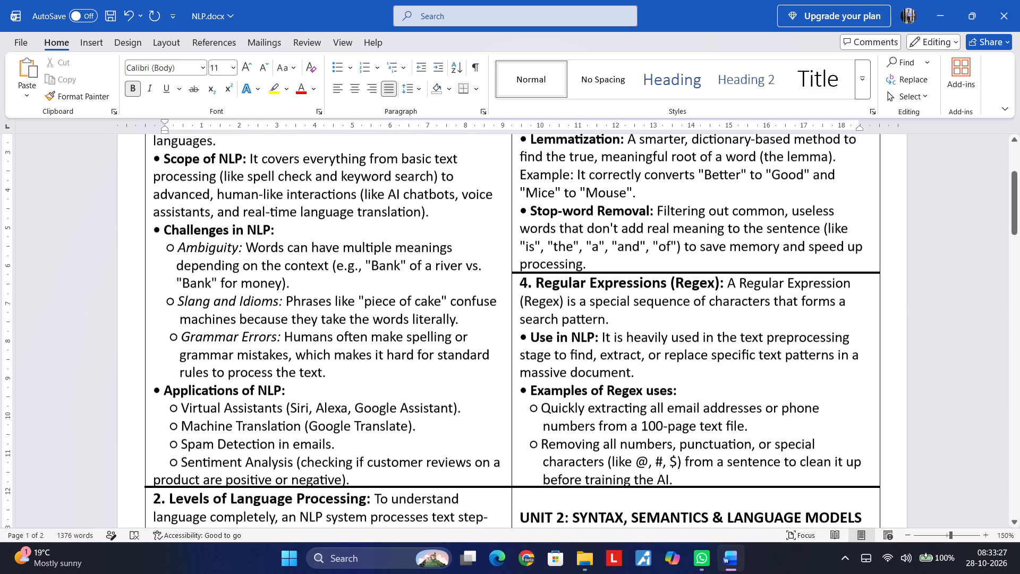
pyautogui.scroll(-1, 572, 307)
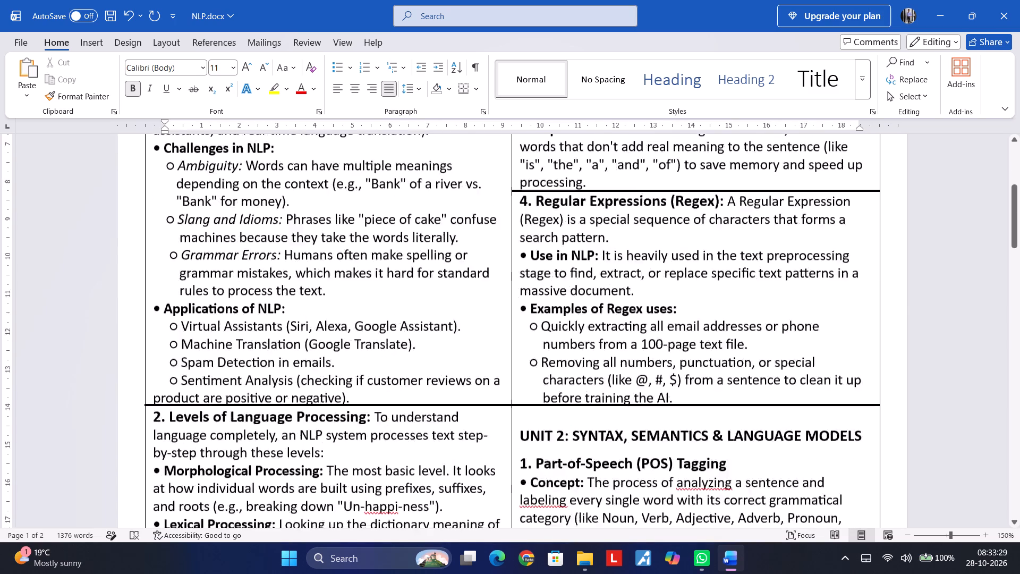
pyautogui.scroll(-6, 568, 314)
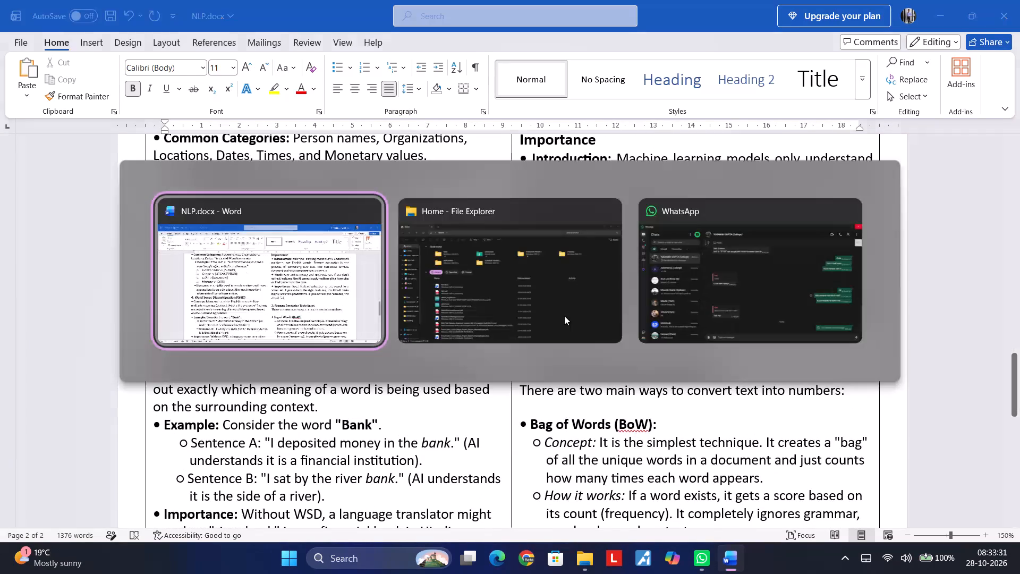
pyautogui.hscroll(-1, 564, 316)
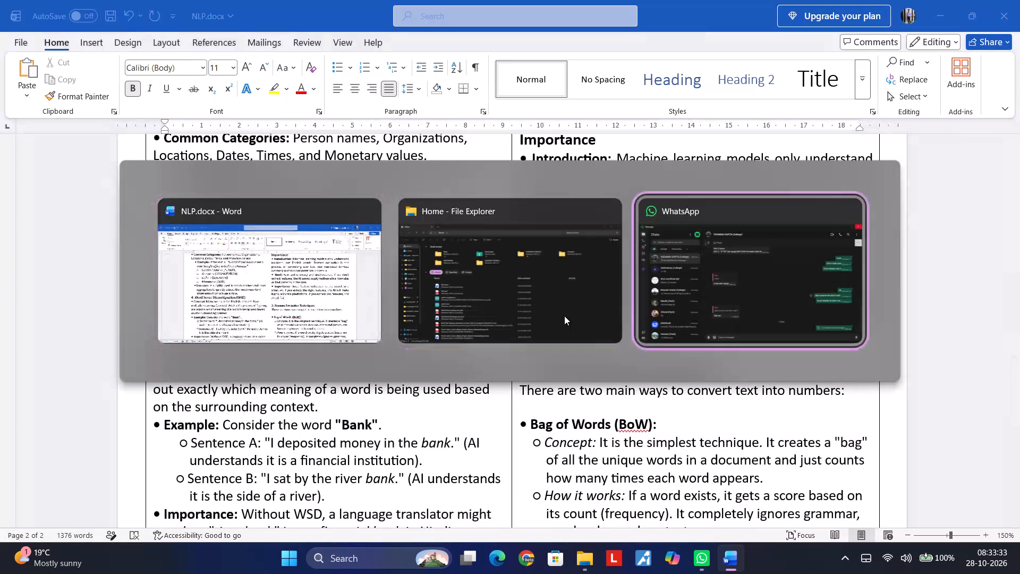
pyautogui.hscroll(-1, 564, 316)
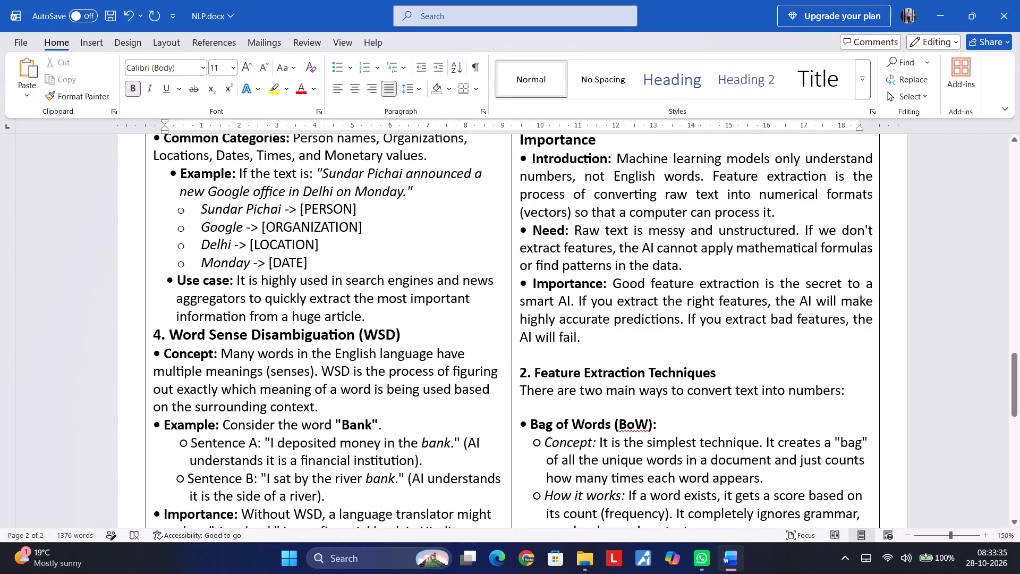
pyautogui.scroll(2, 429, 217)
pyautogui.scroll(-3, 429, 217)
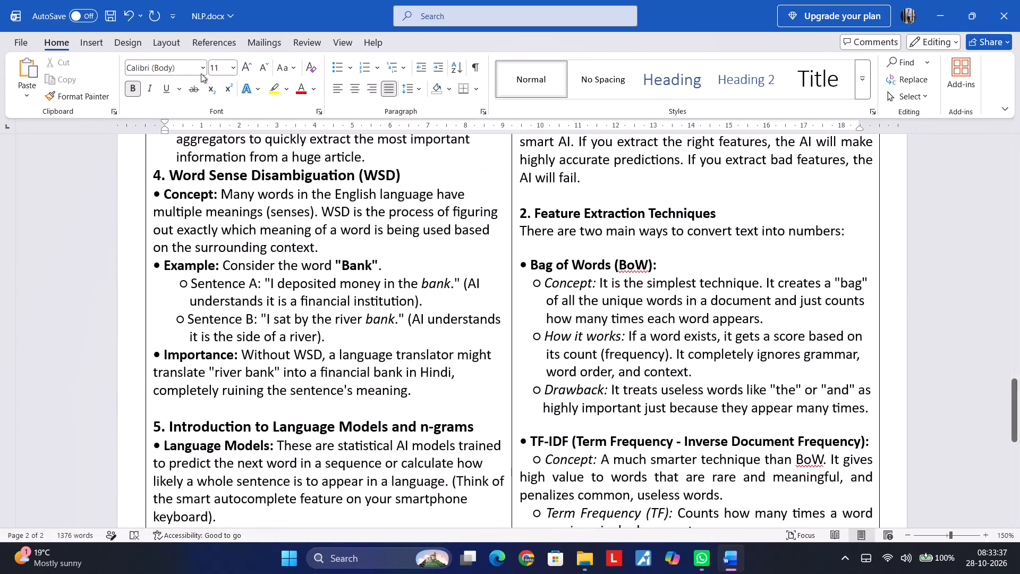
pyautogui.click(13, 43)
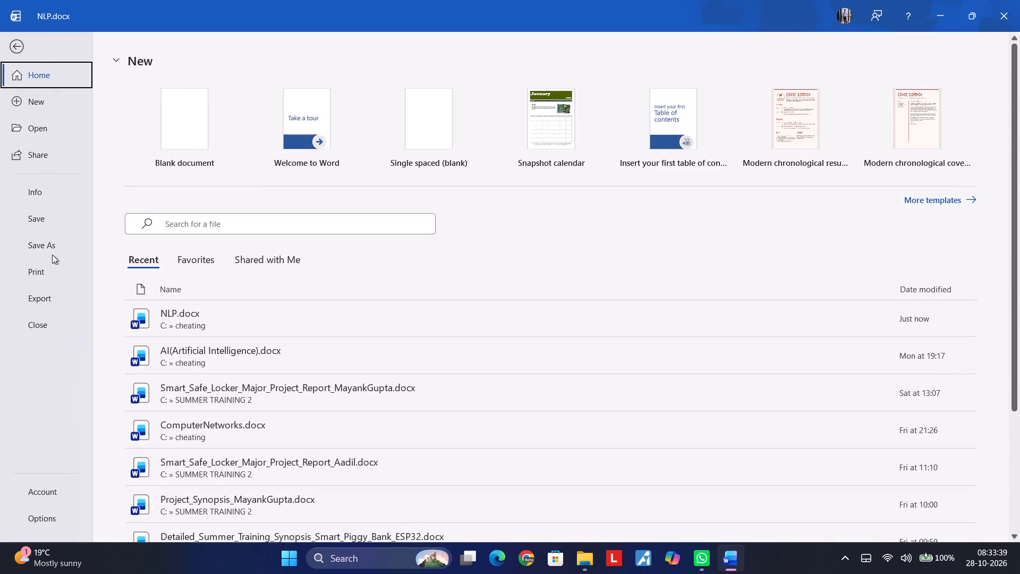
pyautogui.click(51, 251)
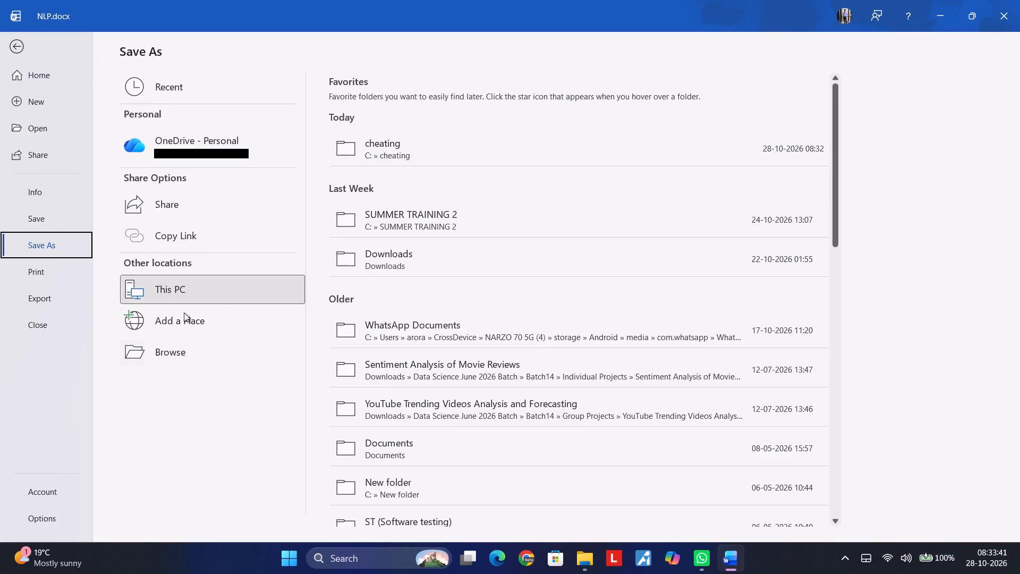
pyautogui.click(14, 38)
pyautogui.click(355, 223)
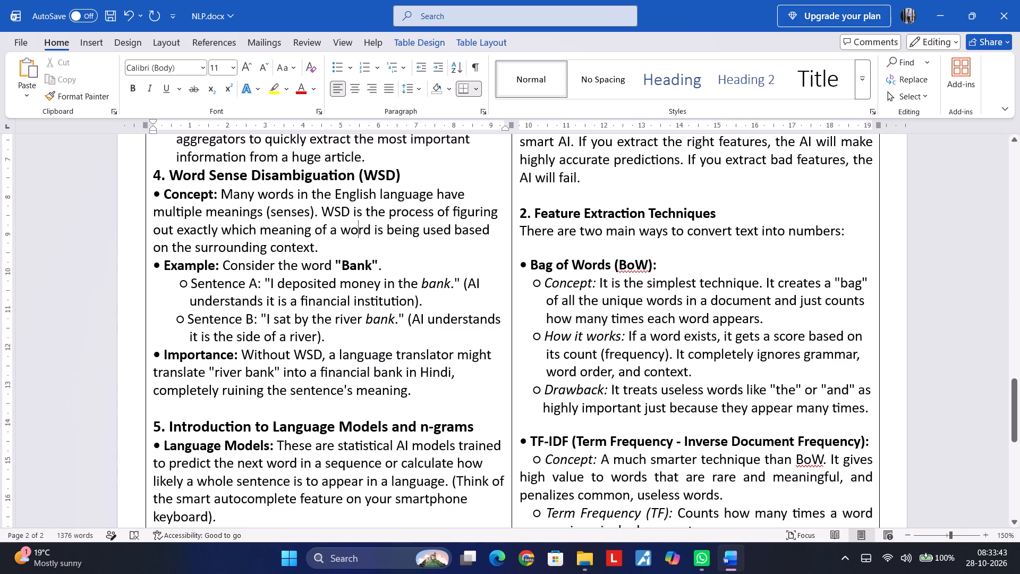
# Save the document.
pyautogui.hotkey('ctrl', 's')
# Insert a blank line between the Named Entity Recognition use case and the heading "4. Word Sense Disambiguation (WSD)".
pyautogui.scroll(-3, 356, 222)
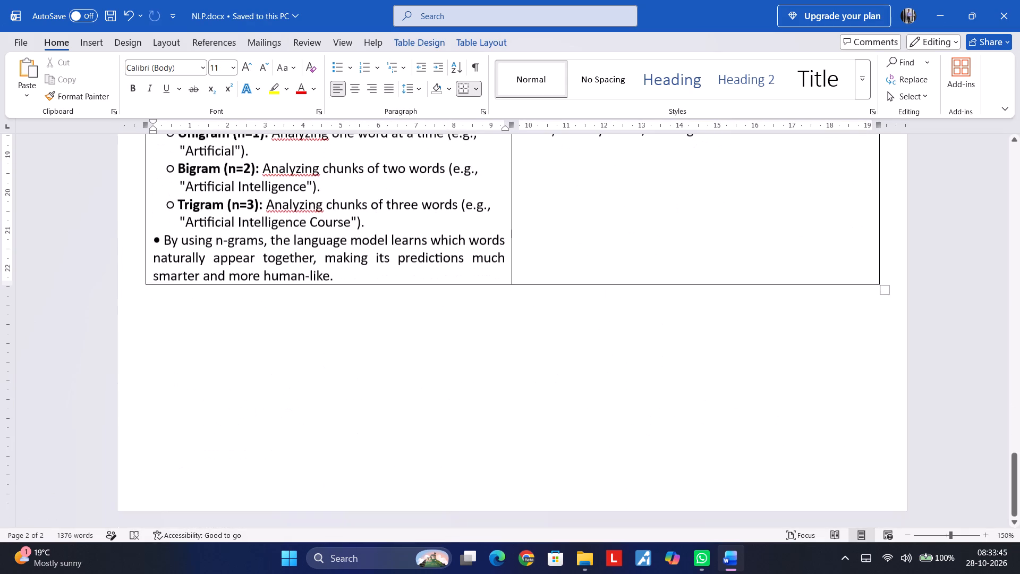
pyautogui.scroll(3, 364, 216)
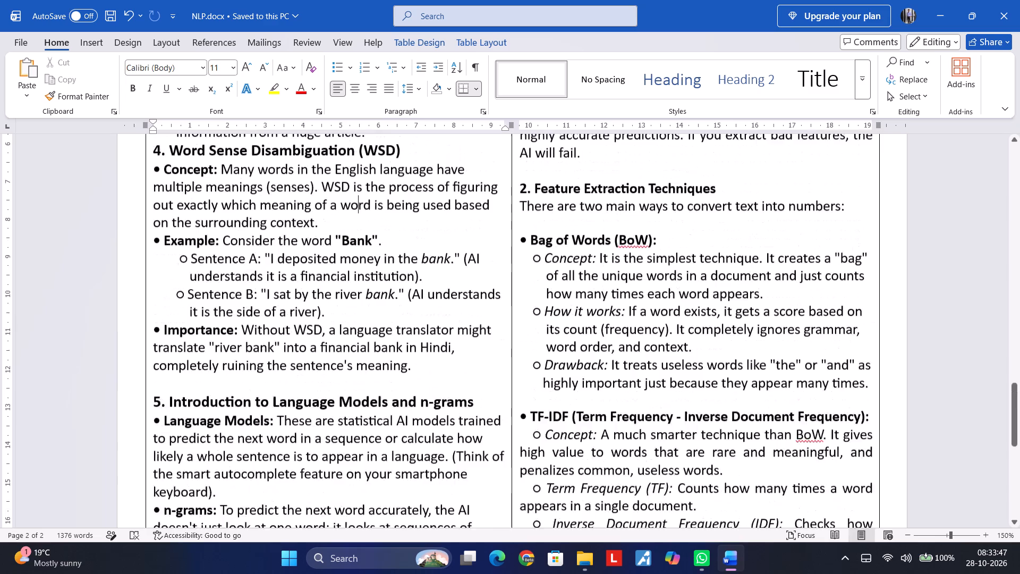
pyautogui.scroll(1, 364, 216)
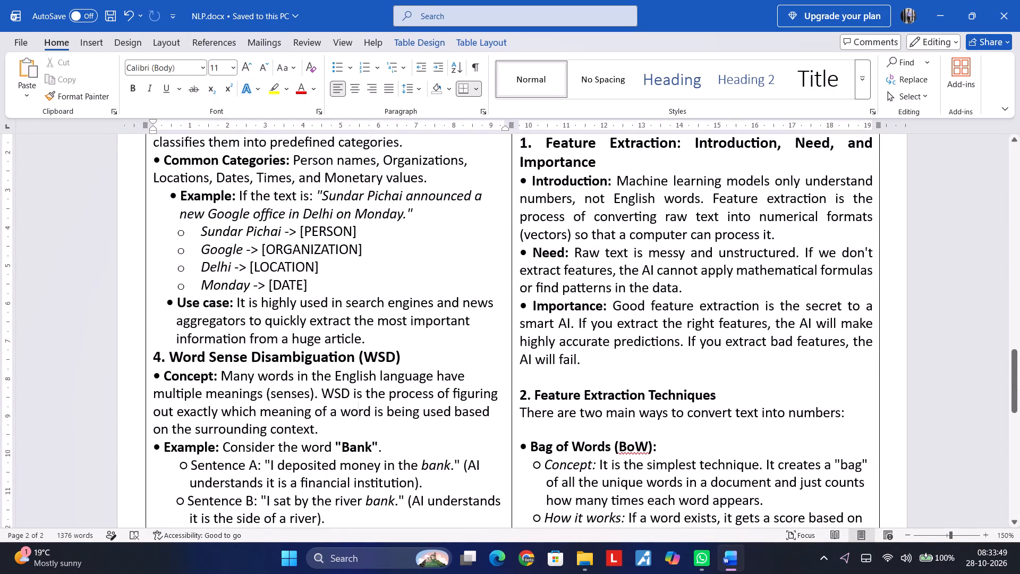
pyautogui.click(394, 337)
pyautogui.press('Return')
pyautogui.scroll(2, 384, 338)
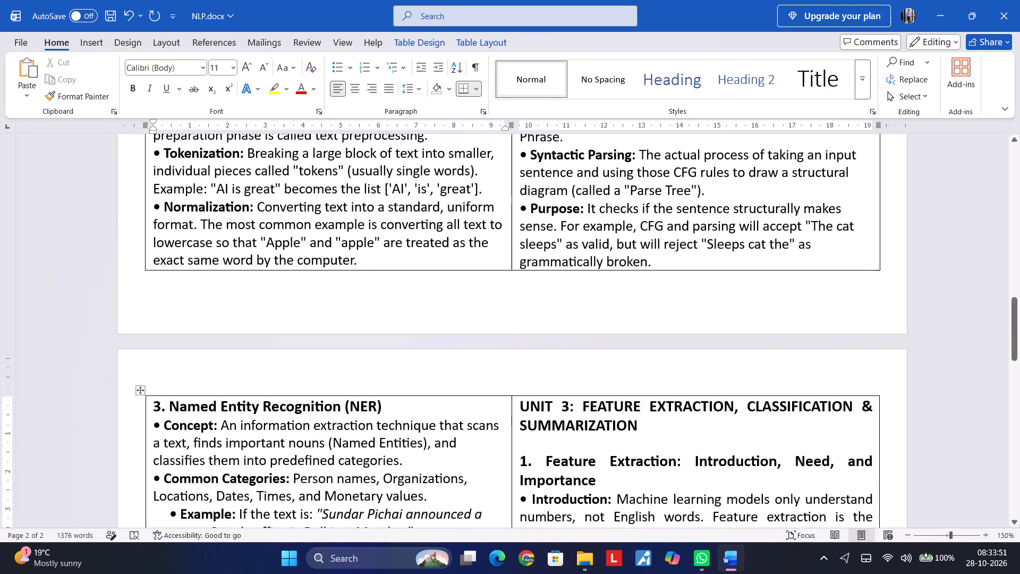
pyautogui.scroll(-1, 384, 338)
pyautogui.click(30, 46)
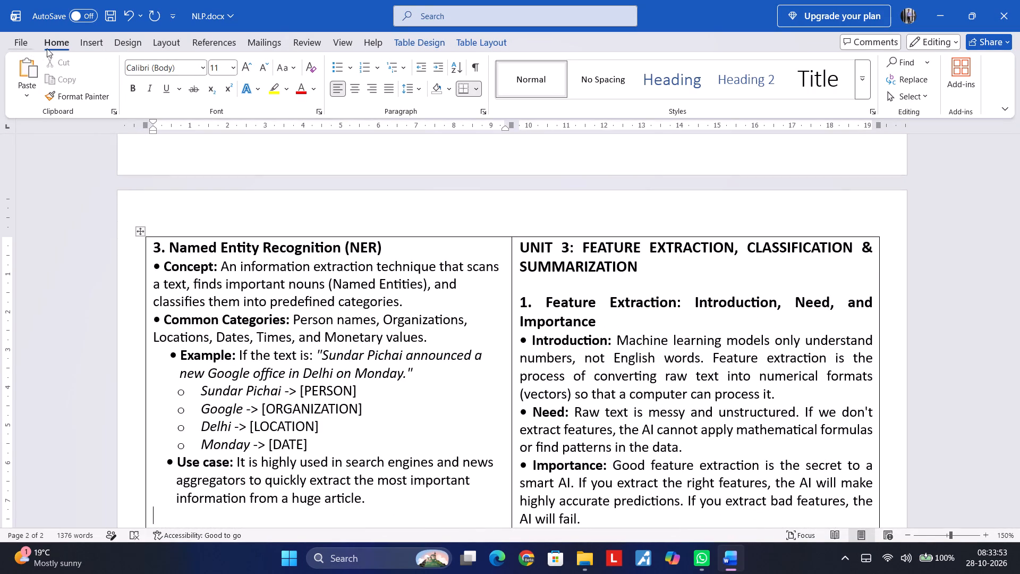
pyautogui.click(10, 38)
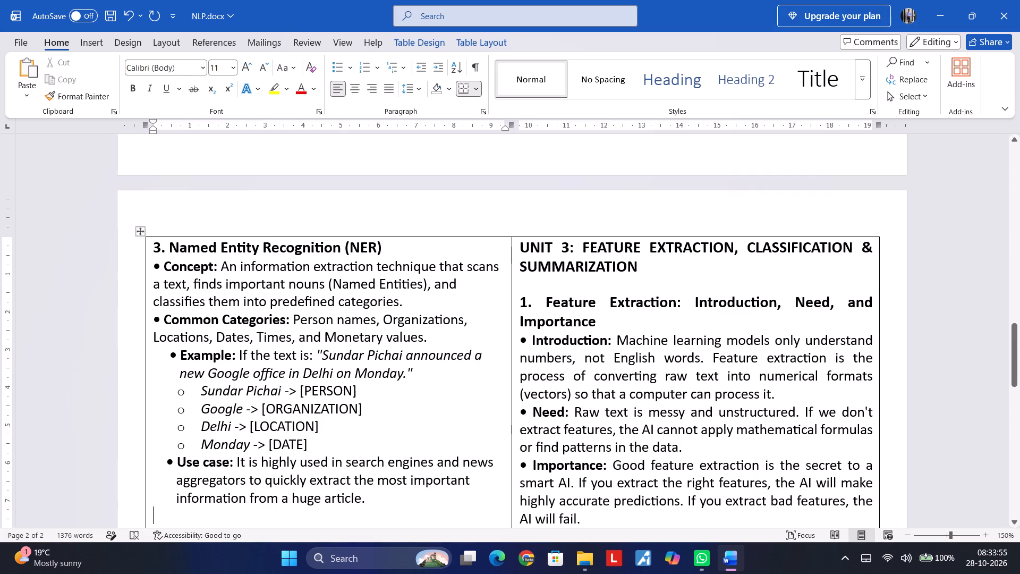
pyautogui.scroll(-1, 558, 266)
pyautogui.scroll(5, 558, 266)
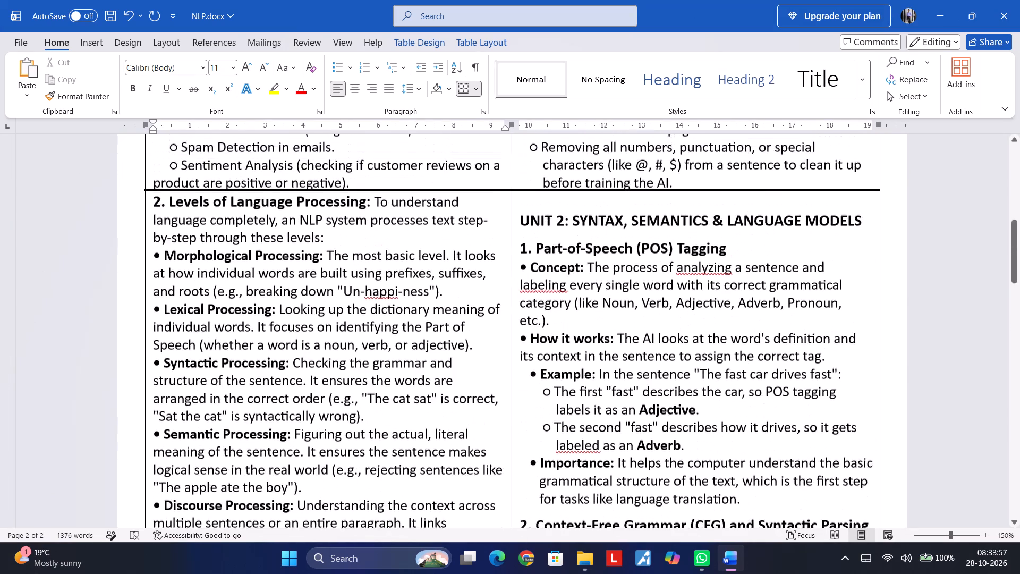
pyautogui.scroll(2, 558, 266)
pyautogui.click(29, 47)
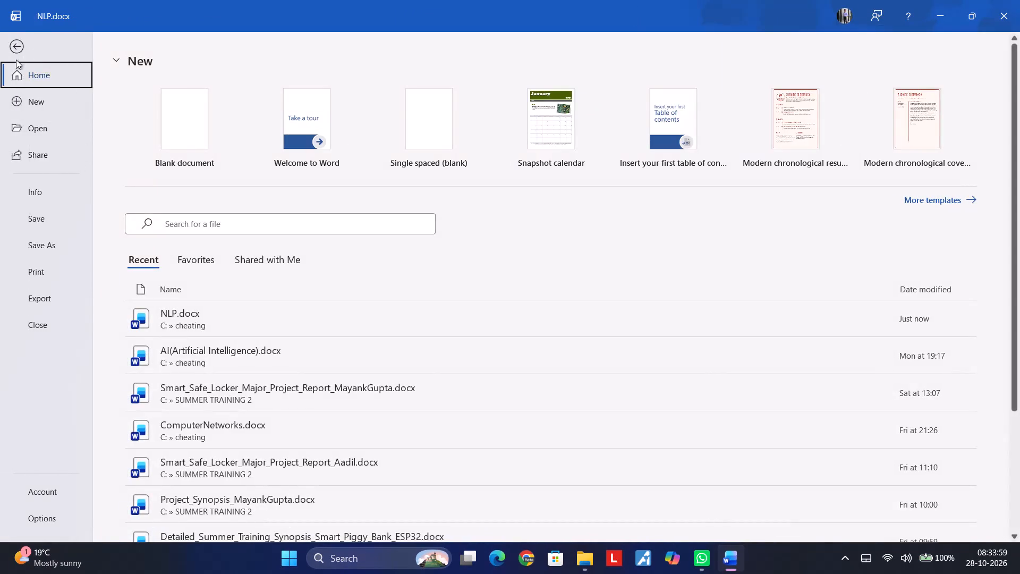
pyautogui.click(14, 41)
# Save the document with the added spacing.
pyautogui.hotkey('ctrl', 's')
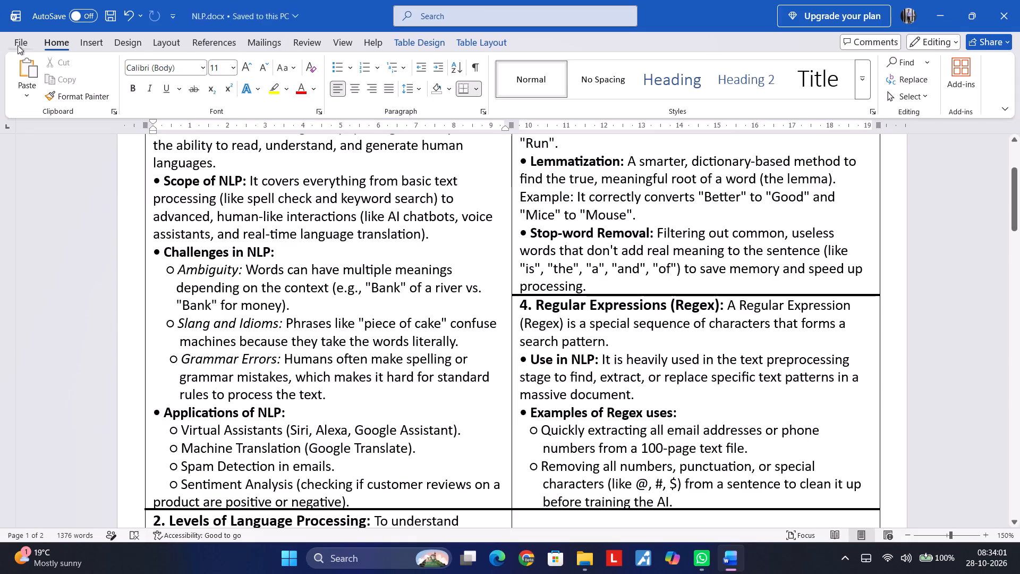
# Save a PDF copy of the document as NLP.pdf in the cheating folder, replacing the existing file.
pyautogui.click(18, 47)
pyautogui.click(57, 244)
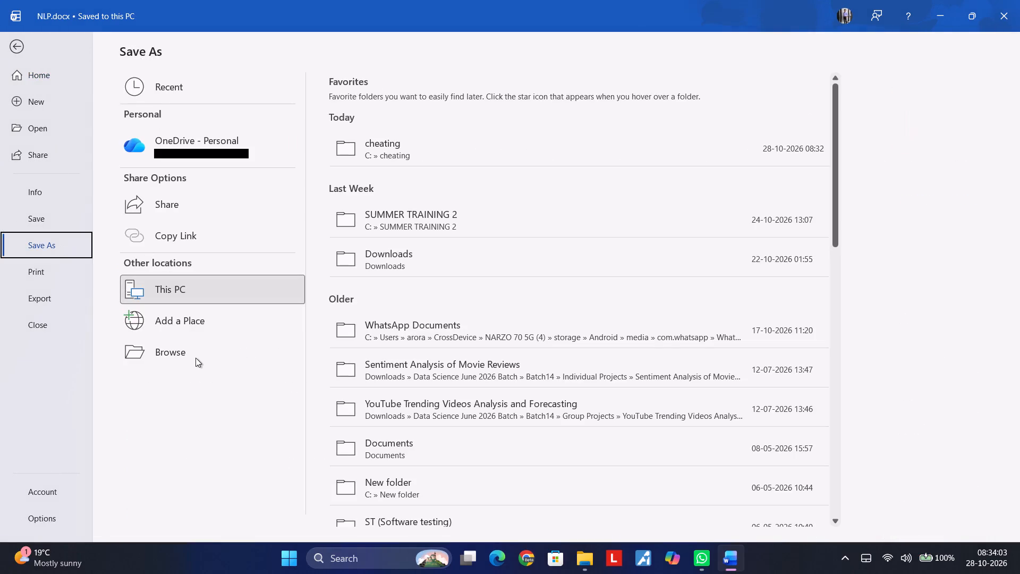
pyautogui.click(195, 358)
pyautogui.click(359, 234)
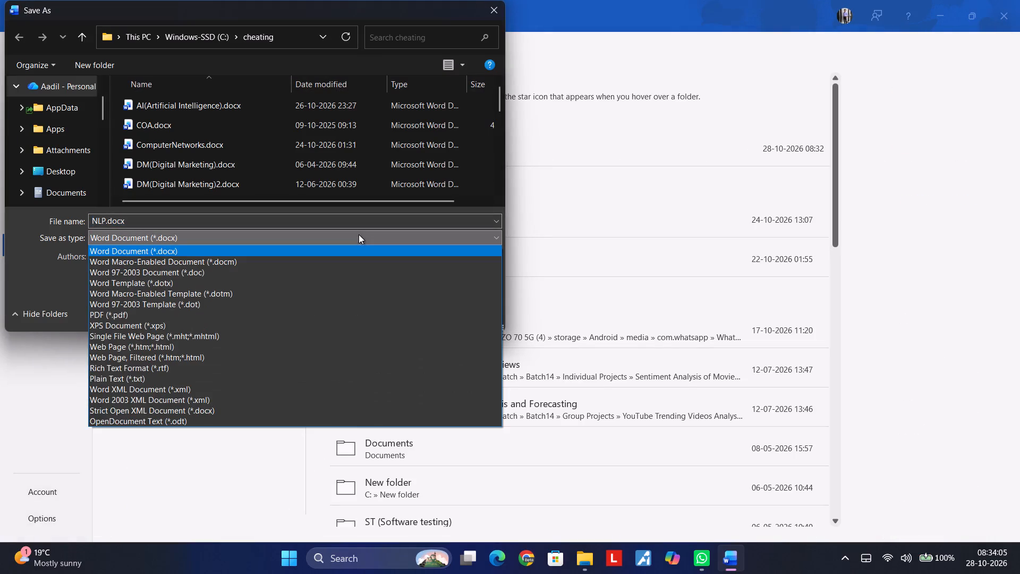
pyautogui.press('p')
pyautogui.press('Return')
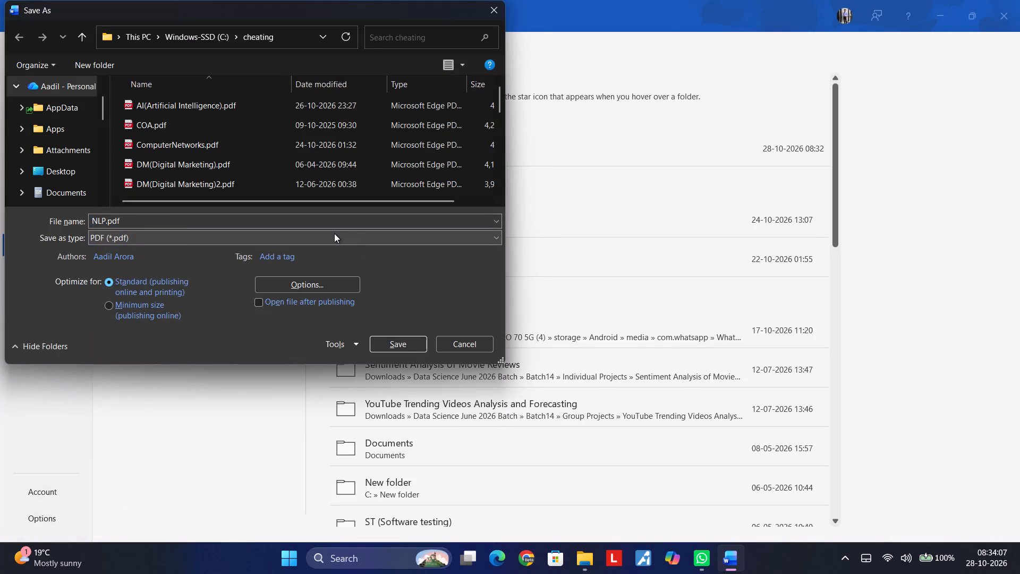
pyautogui.click(415, 340)
pyautogui.click(286, 220)
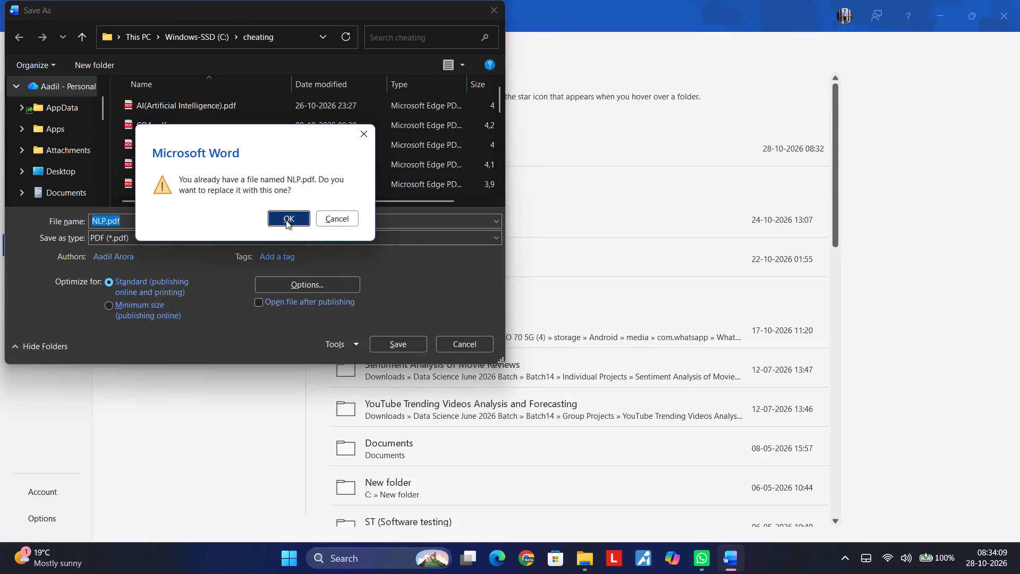
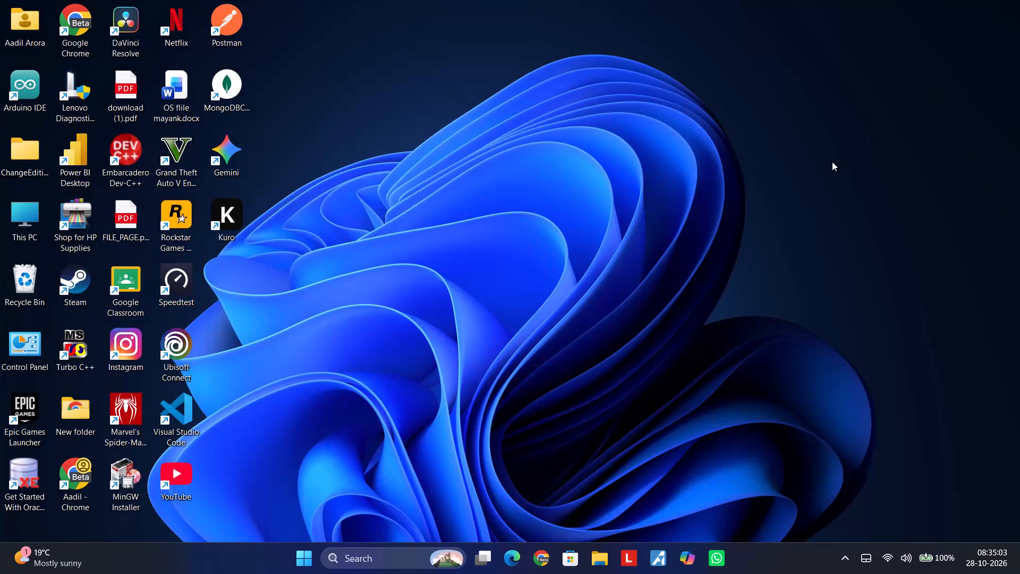
# Bring up the Shut Down Windows dialog from the desktop.
pyautogui.hotkey('alt', 'F4')
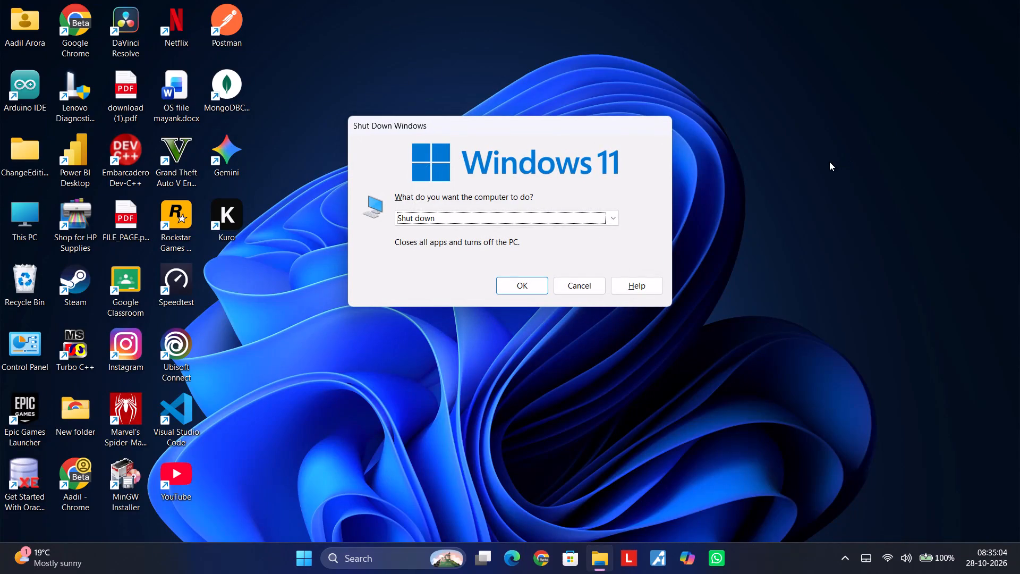